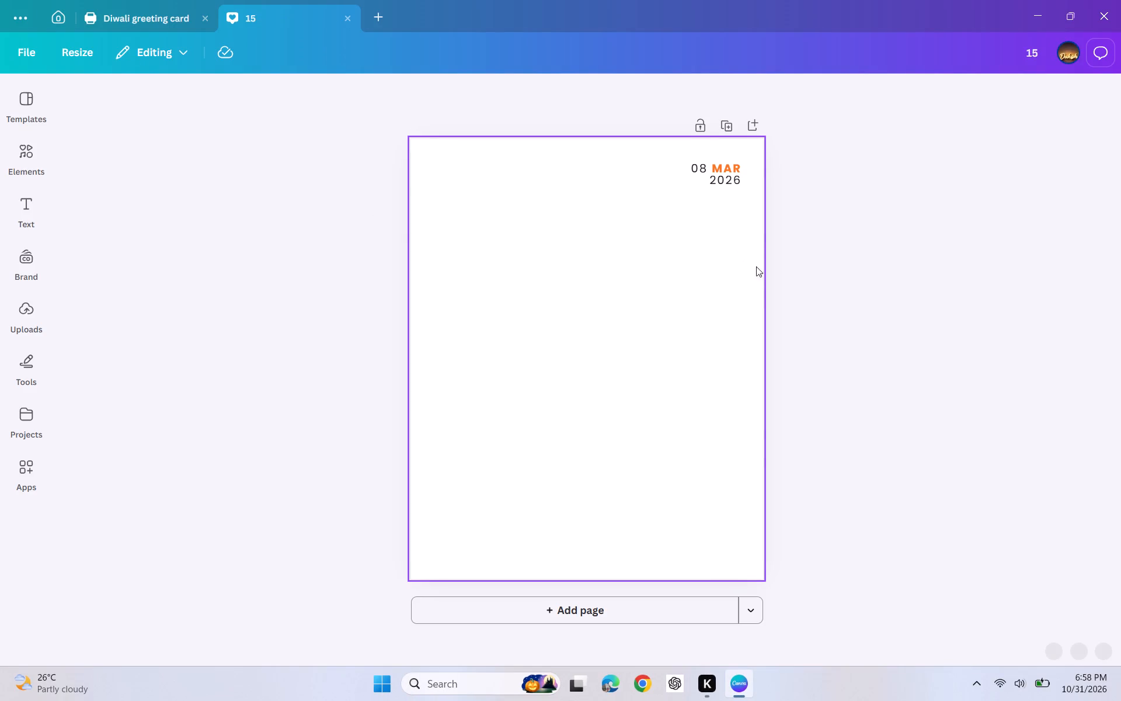
Add a new blank page after the page showing the 08 MAR 2026 date.
left_click(750, 133)
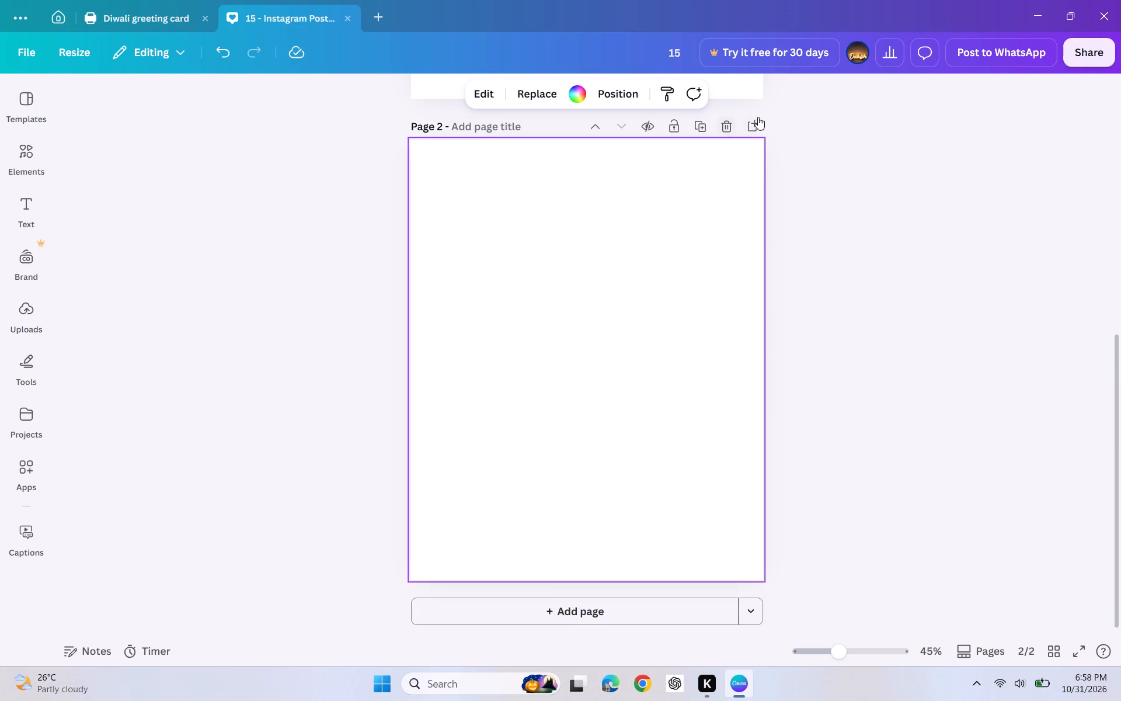
Delete the first page, the one containing the 08 MAR 2026 date.
scroll(752, 136, "up", 3)
right_click(718, 173)
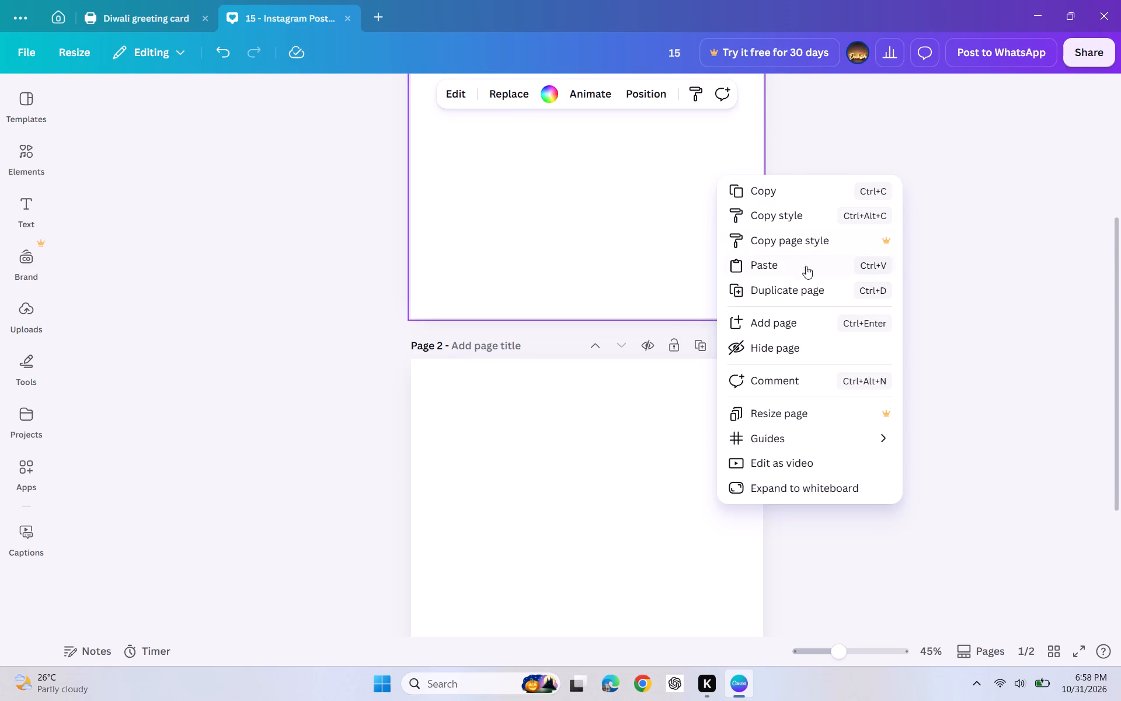
left_click(611, 185)
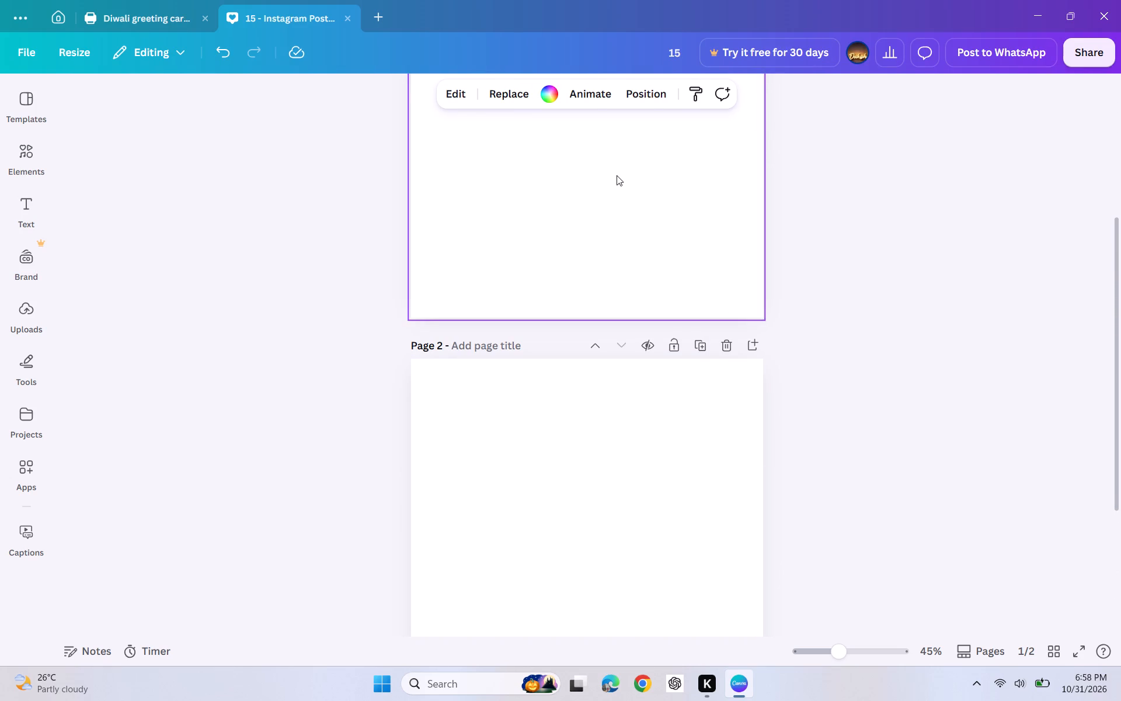
scroll(617, 174, "up", 4)
left_click(641, 143)
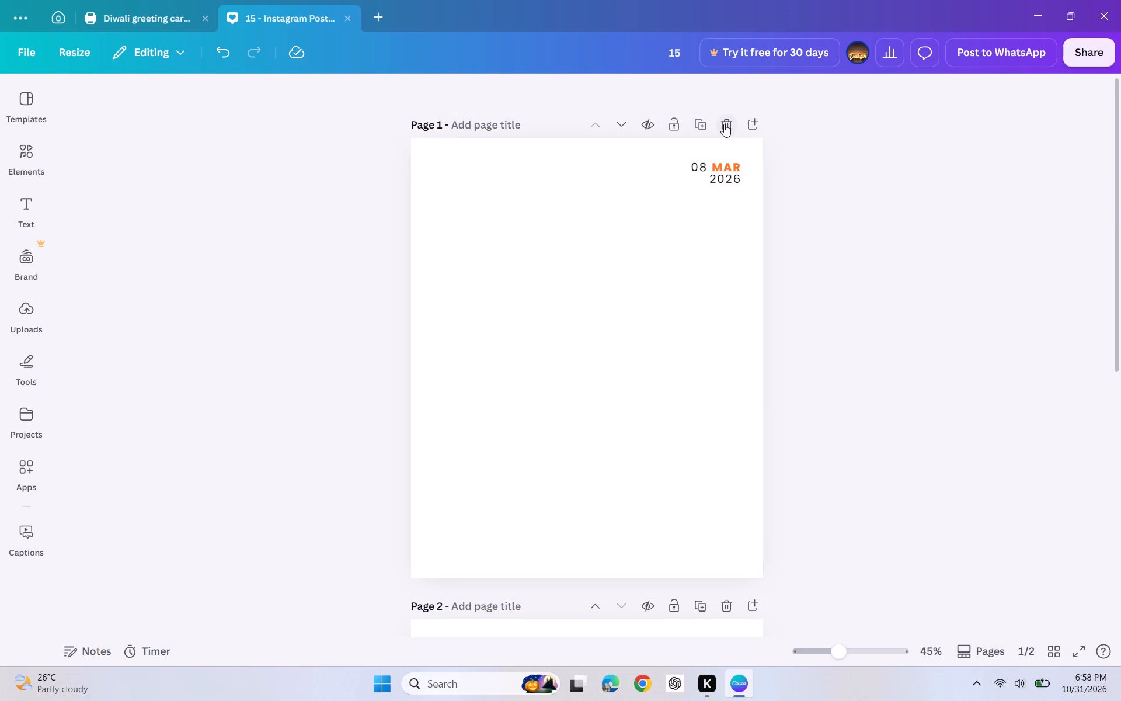
left_click(724, 124)
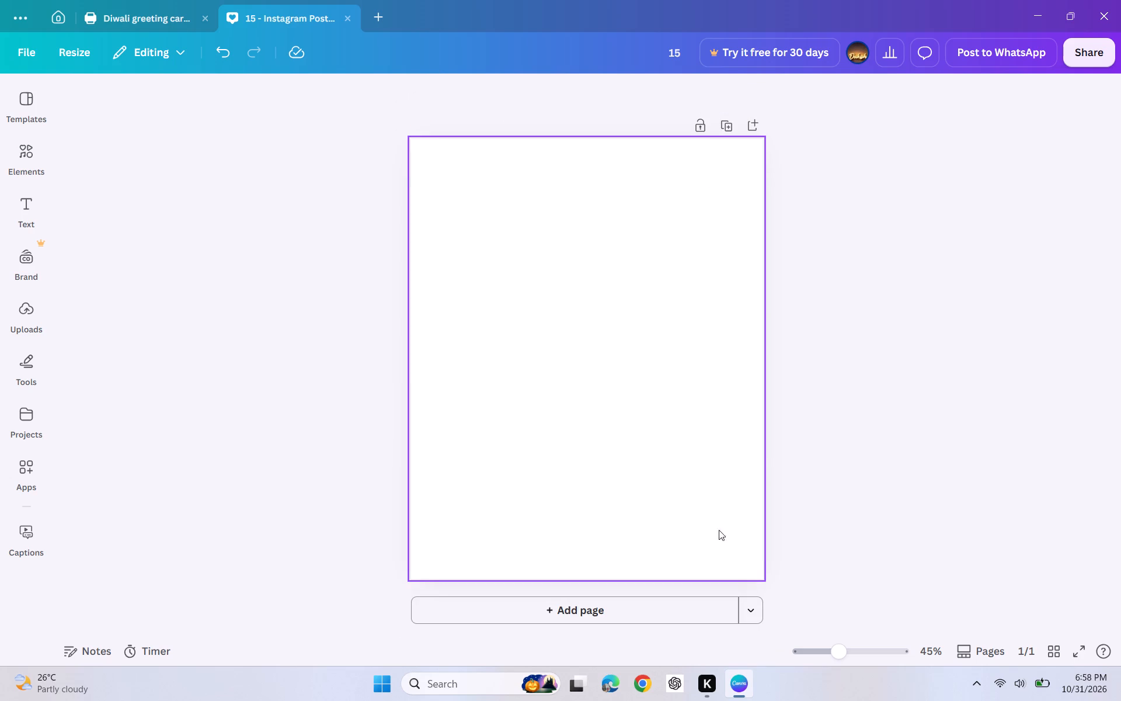
Upload today's WhatsApp Image JPEG ending in 13.34.40 from the Downloads folder as a new page.
left_click(756, 607)
left_click(816, 577)
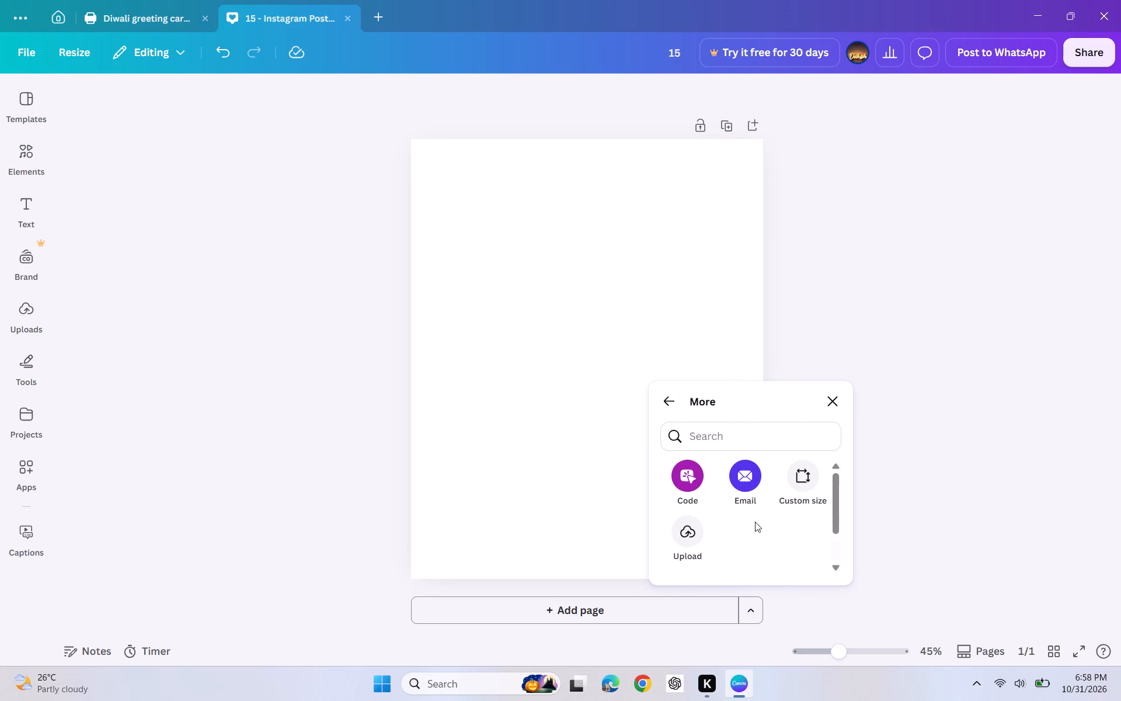
left_click(698, 544)
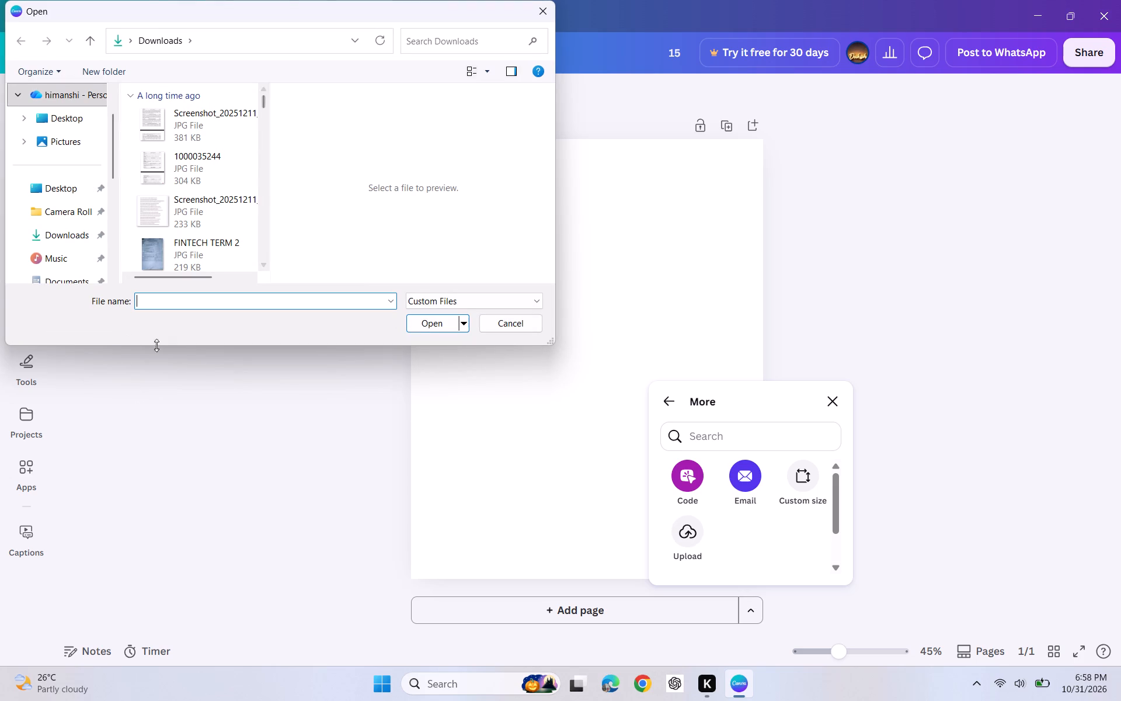
scroll(236, 95, "down", 4)
scroll(131, 210, "down", 7)
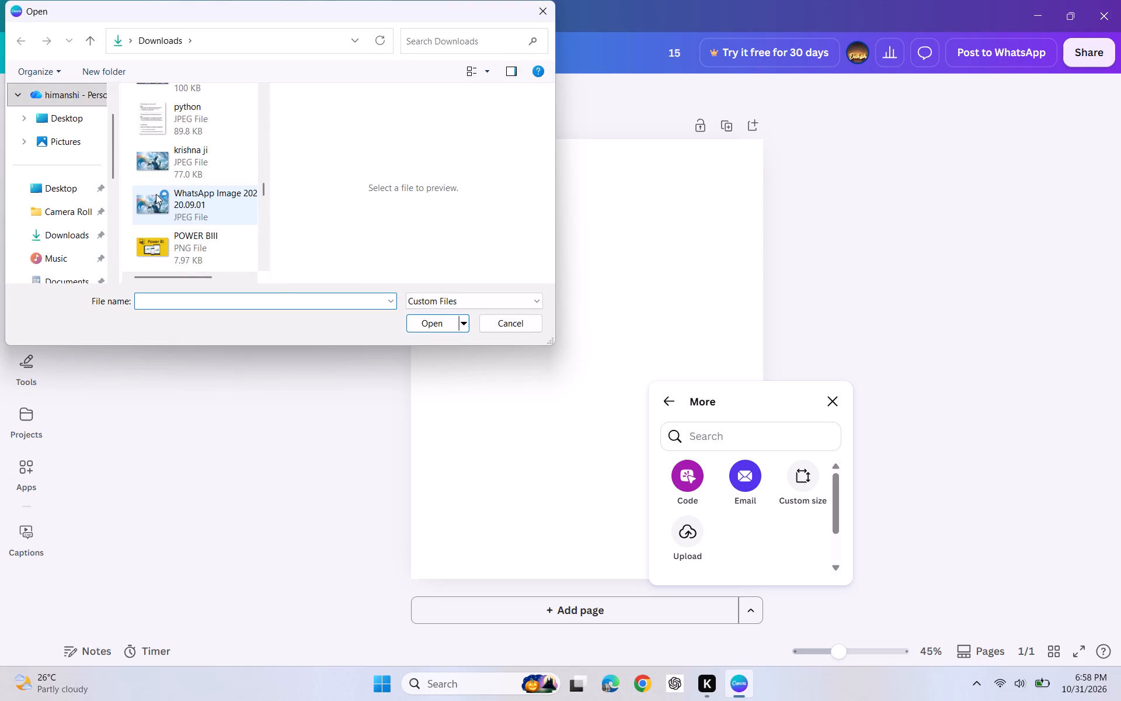
scroll(156, 192, "down", 4)
scroll(29, 199, "down", 4)
scroll(67, 165, "up", 2)
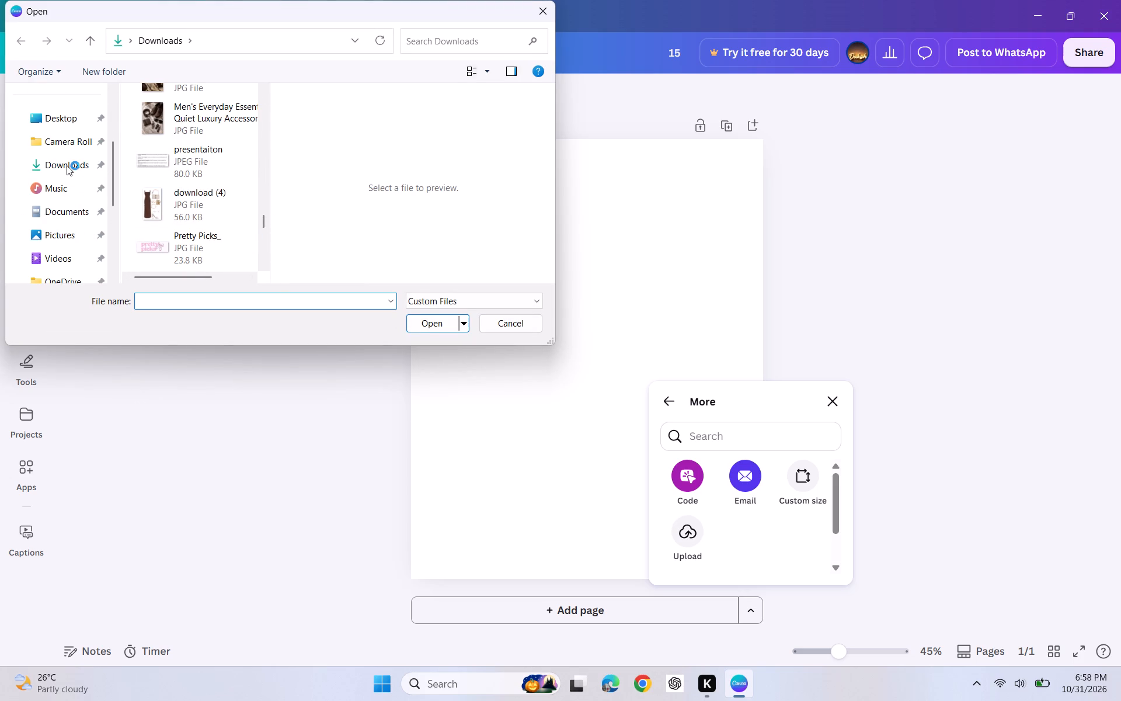
left_click(74, 154)
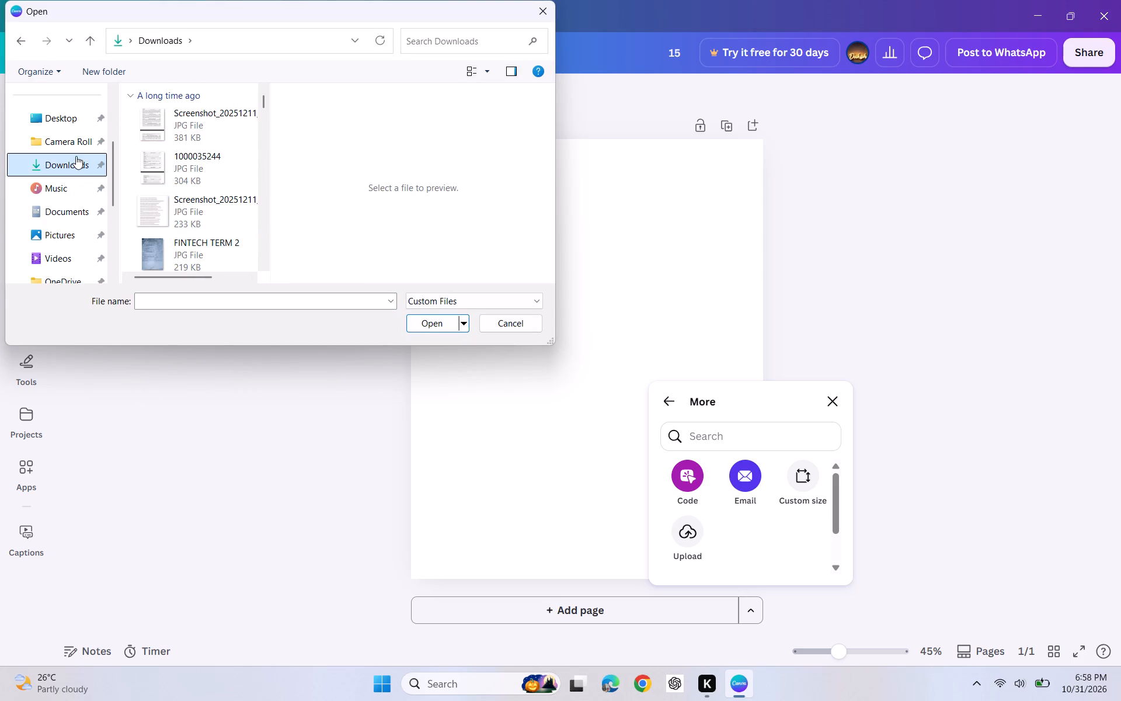
scroll(179, 166, "down", 3)
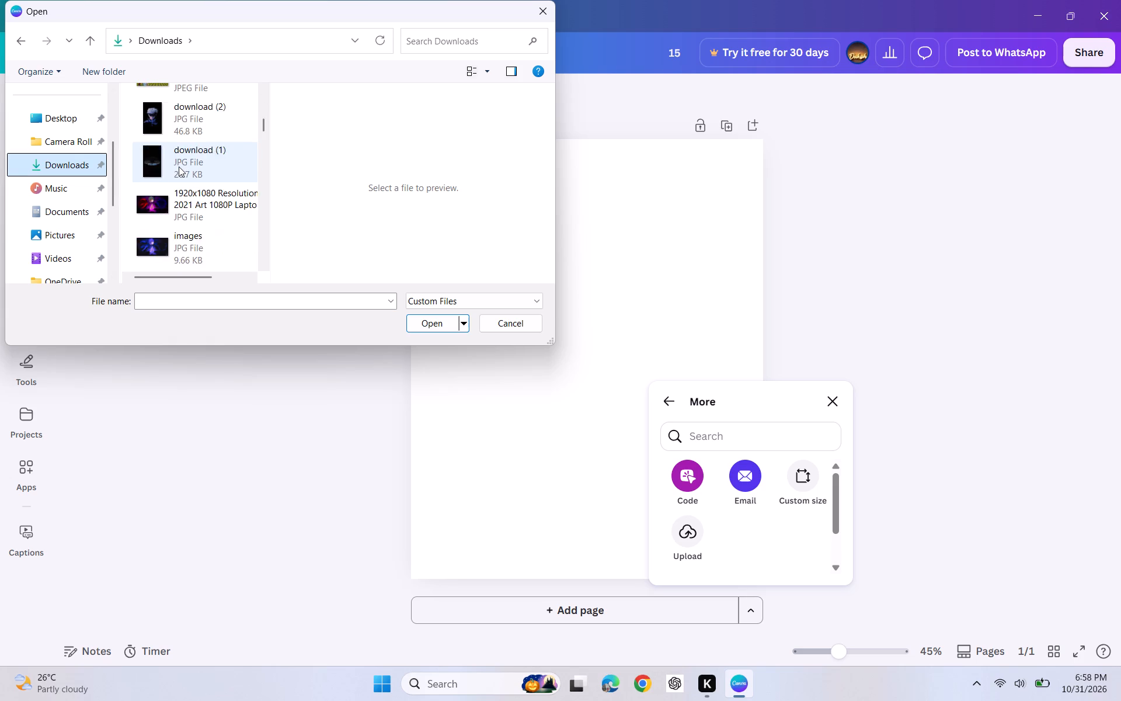
scroll(179, 166, "down", 12)
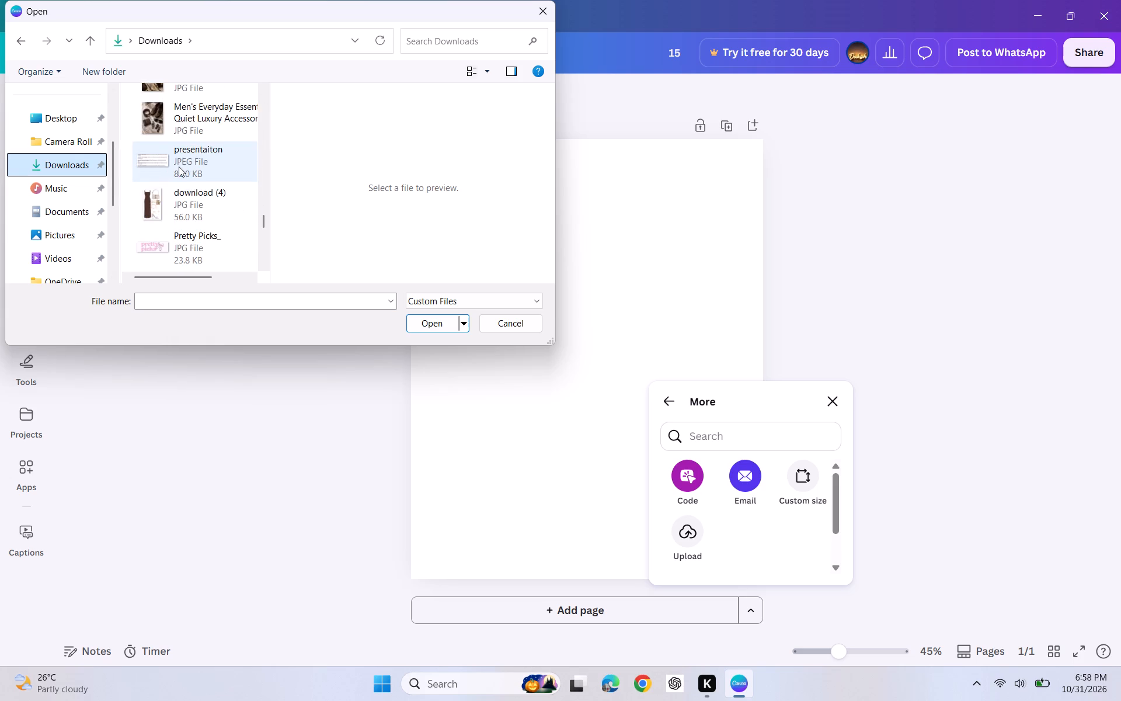
scroll(179, 166, "down", 8)
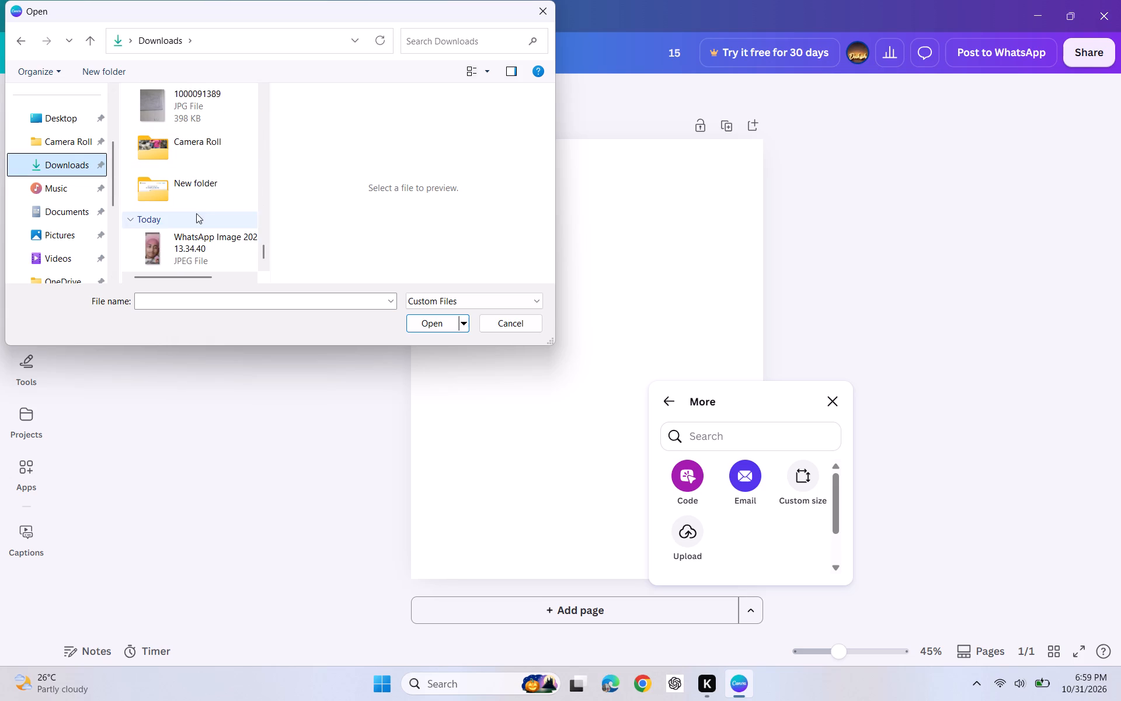
left_click(197, 237)
left_click(417, 325)
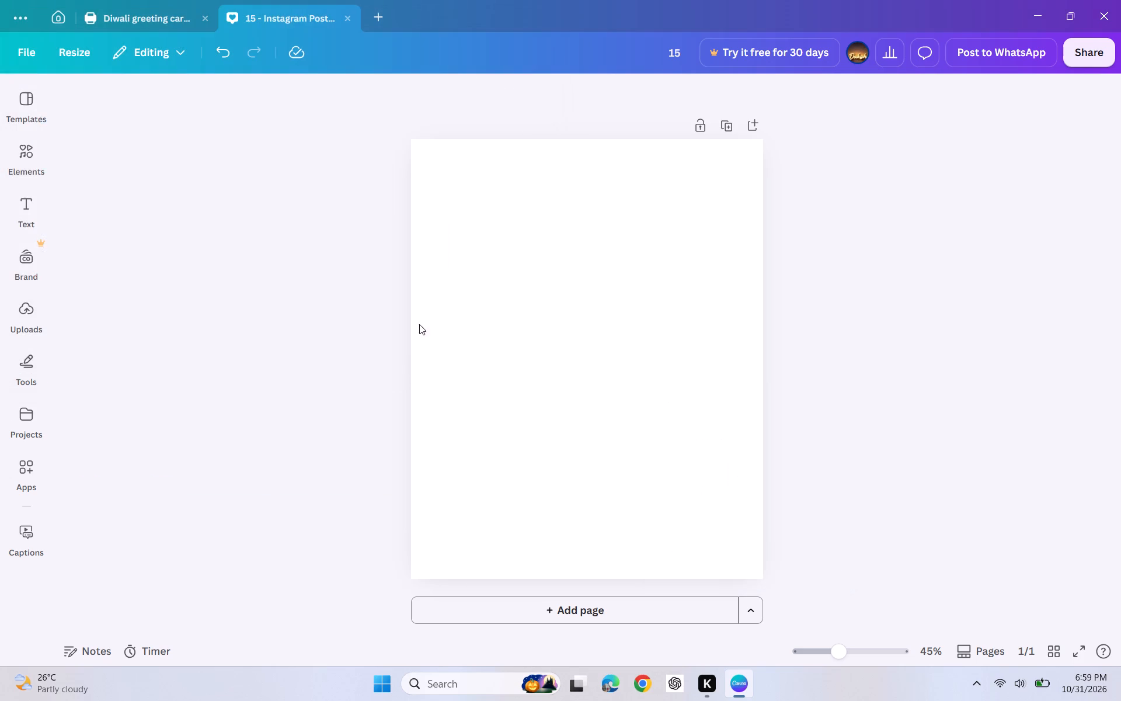
left_click_drag(666, 457, 670, 469)
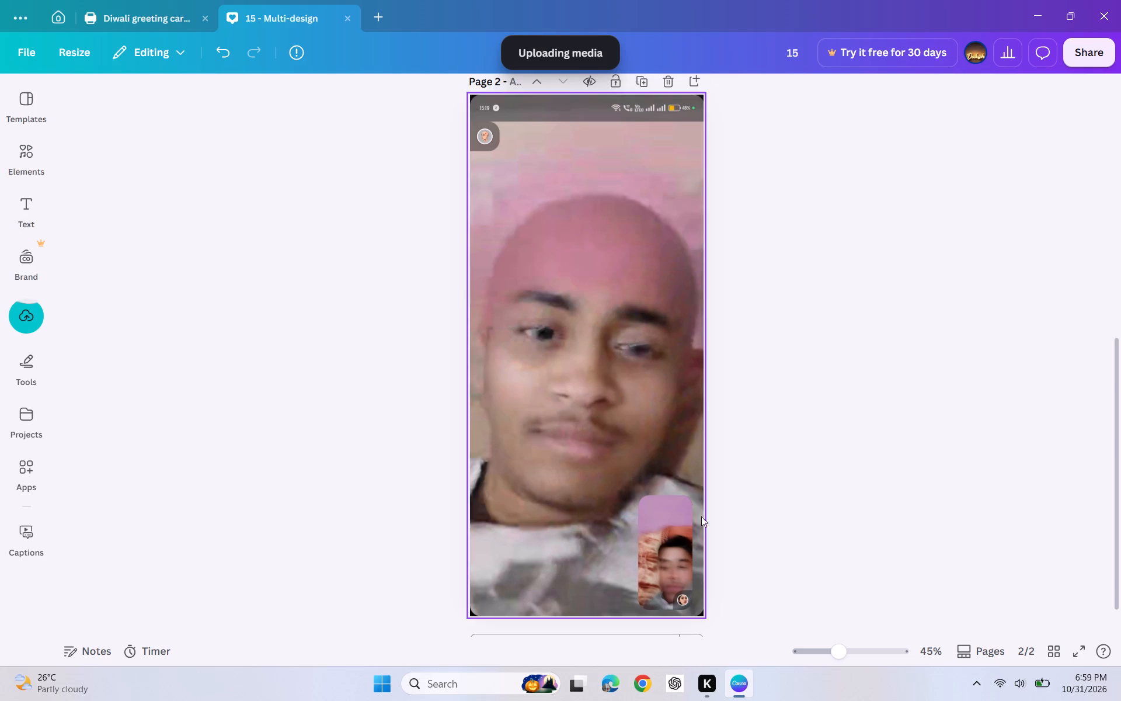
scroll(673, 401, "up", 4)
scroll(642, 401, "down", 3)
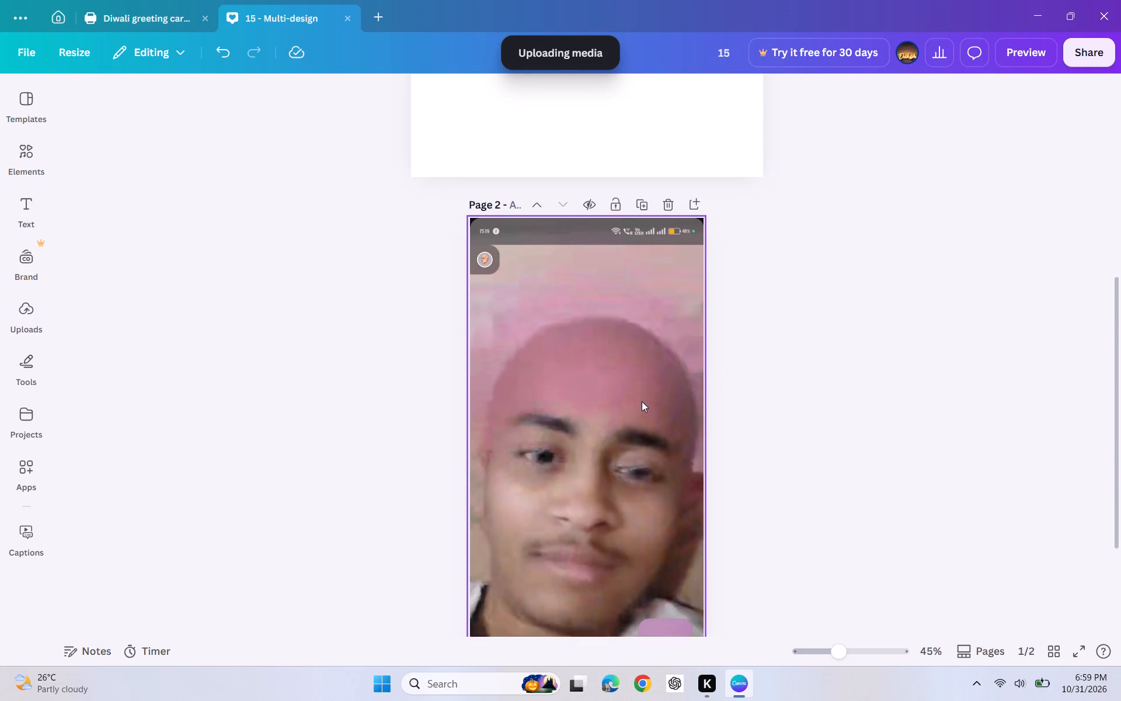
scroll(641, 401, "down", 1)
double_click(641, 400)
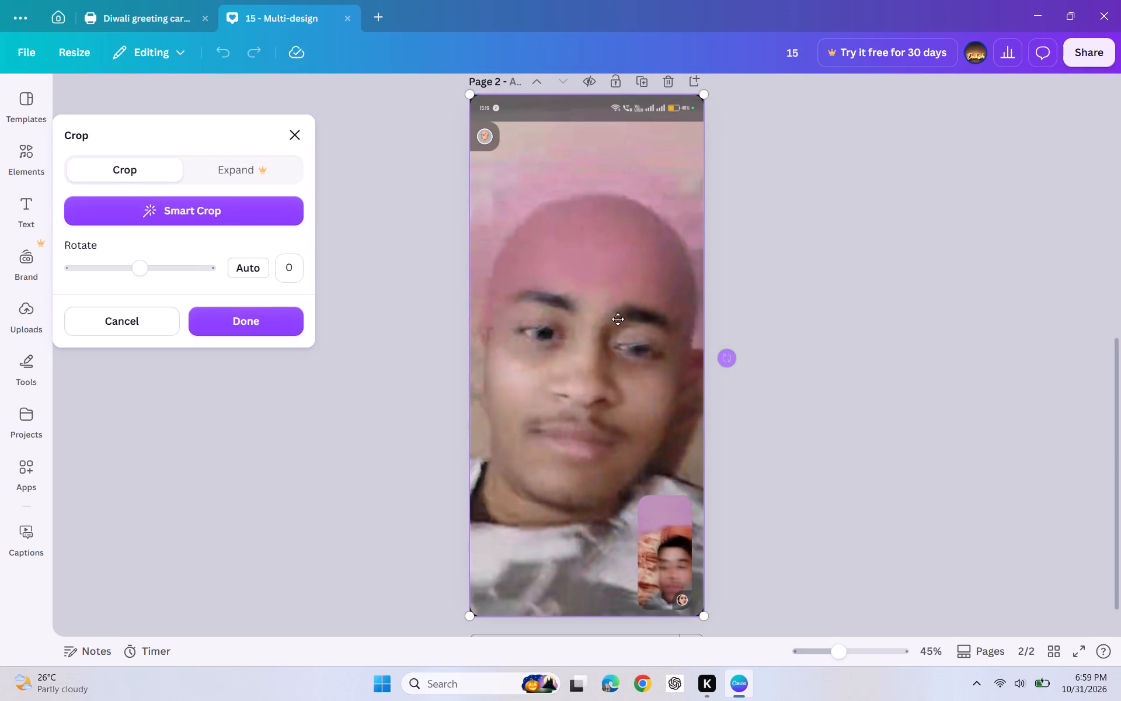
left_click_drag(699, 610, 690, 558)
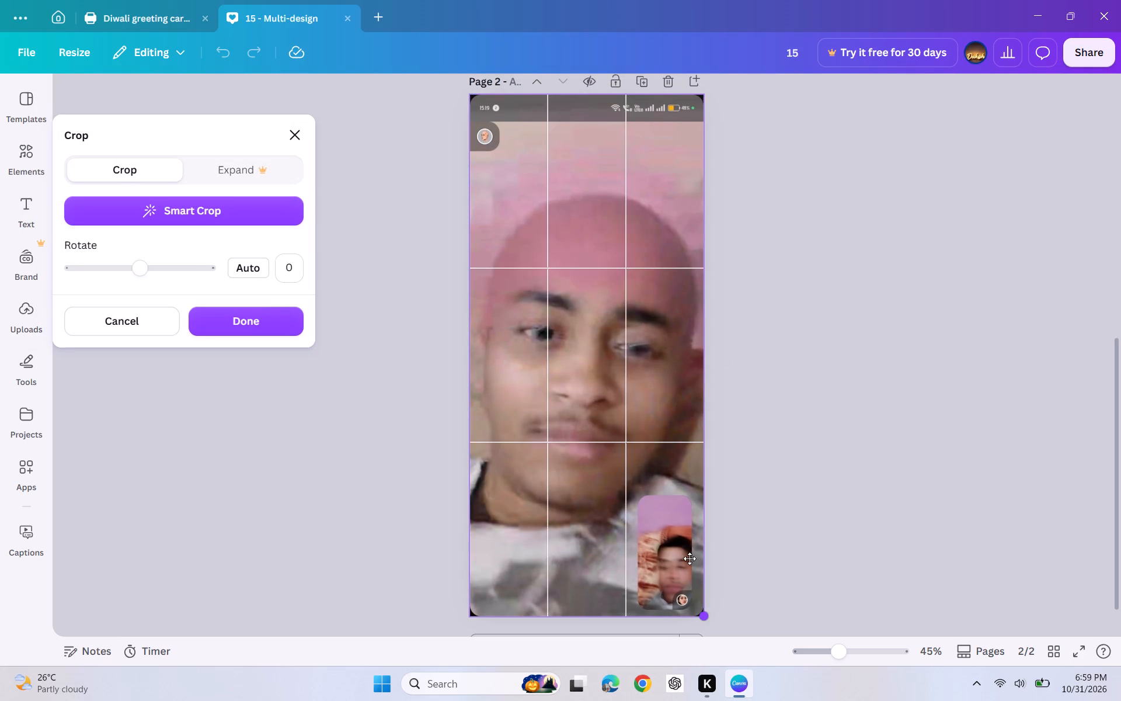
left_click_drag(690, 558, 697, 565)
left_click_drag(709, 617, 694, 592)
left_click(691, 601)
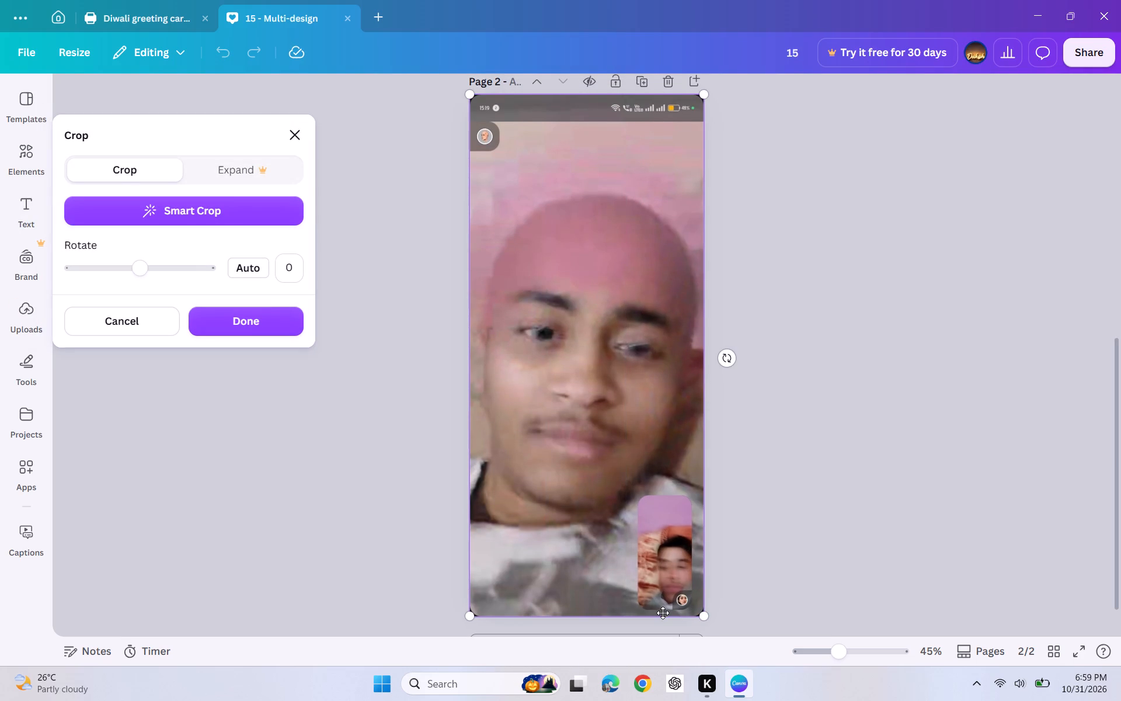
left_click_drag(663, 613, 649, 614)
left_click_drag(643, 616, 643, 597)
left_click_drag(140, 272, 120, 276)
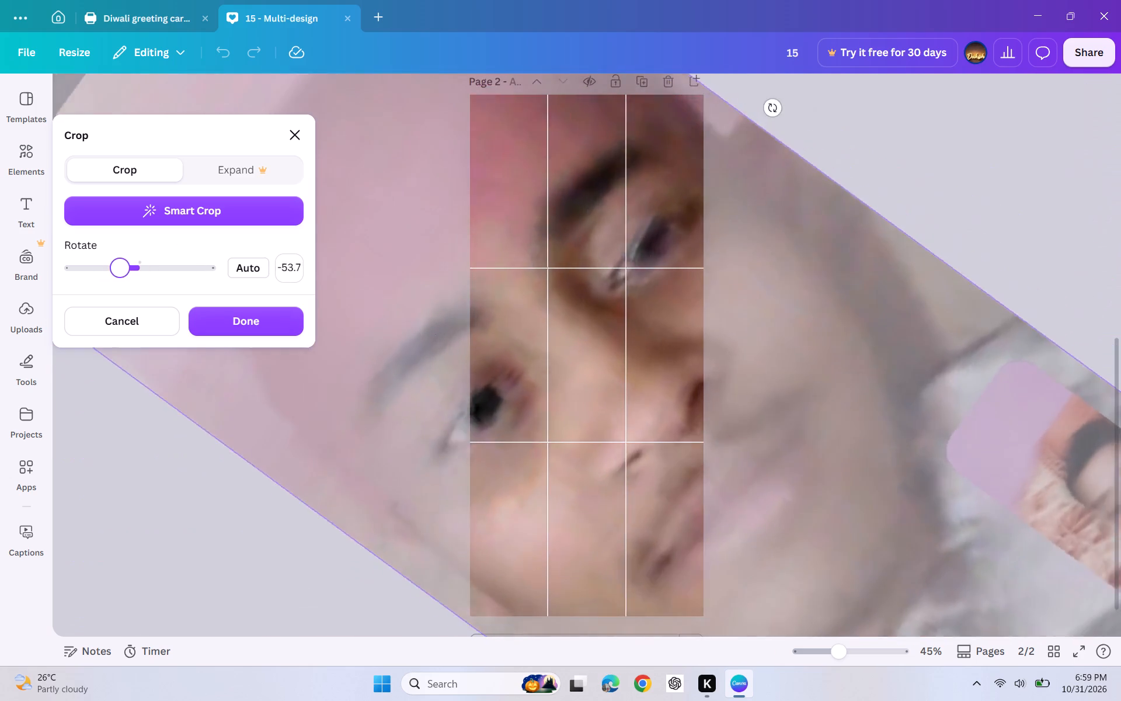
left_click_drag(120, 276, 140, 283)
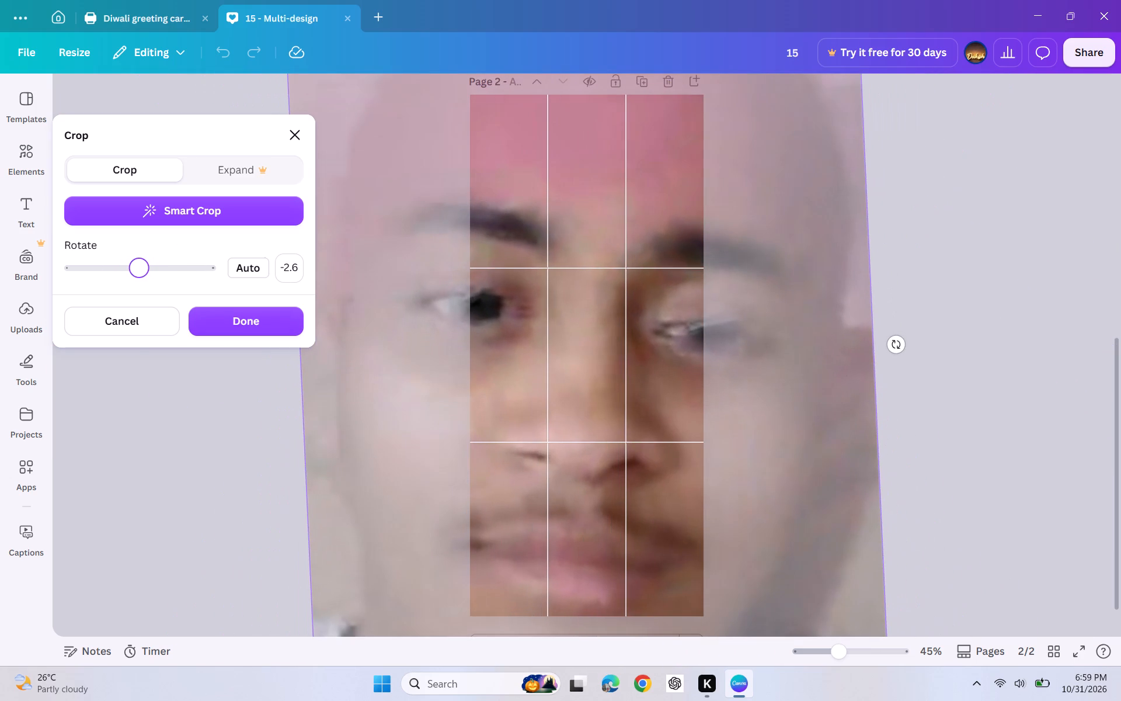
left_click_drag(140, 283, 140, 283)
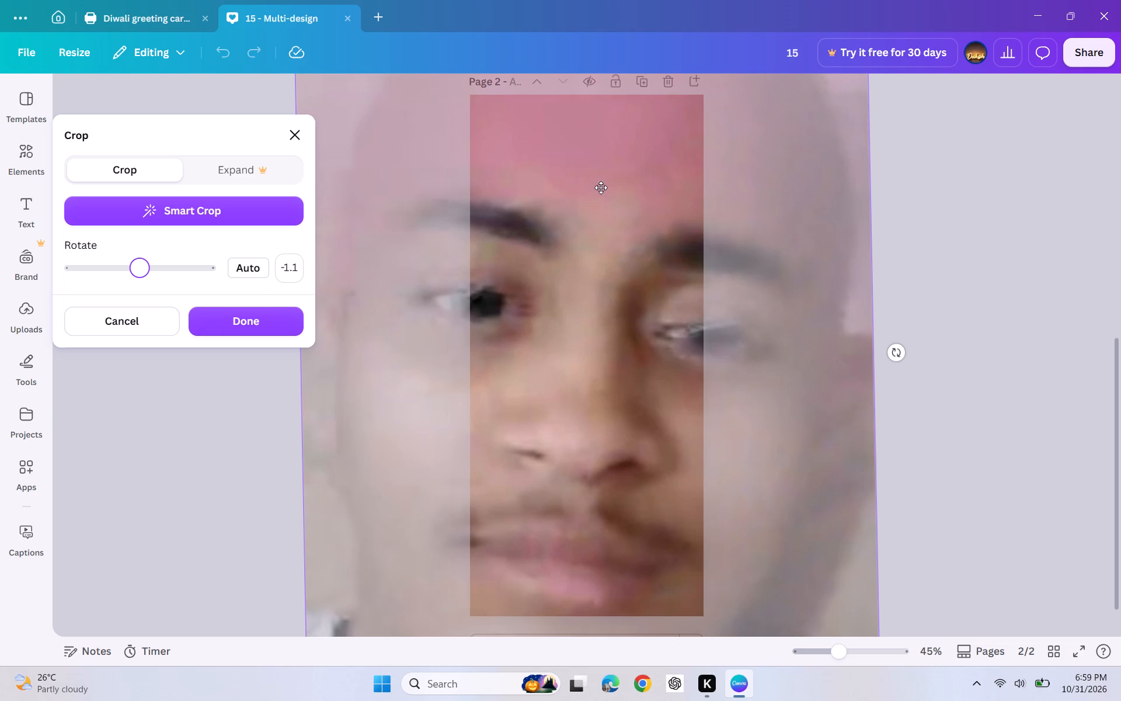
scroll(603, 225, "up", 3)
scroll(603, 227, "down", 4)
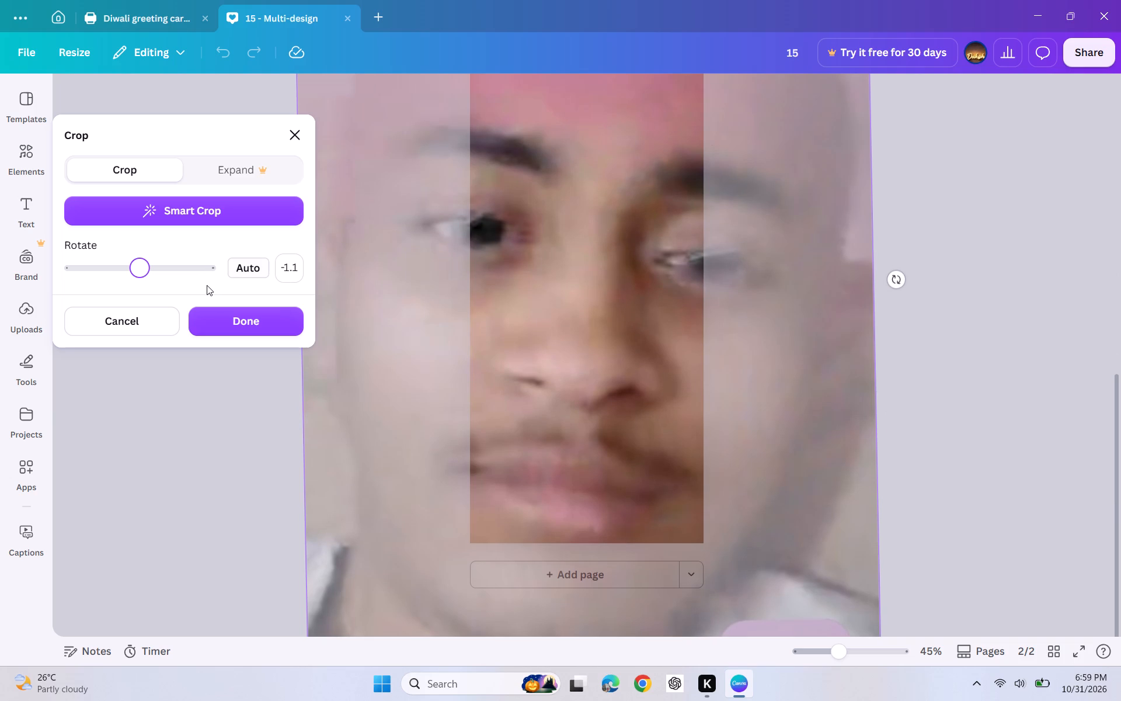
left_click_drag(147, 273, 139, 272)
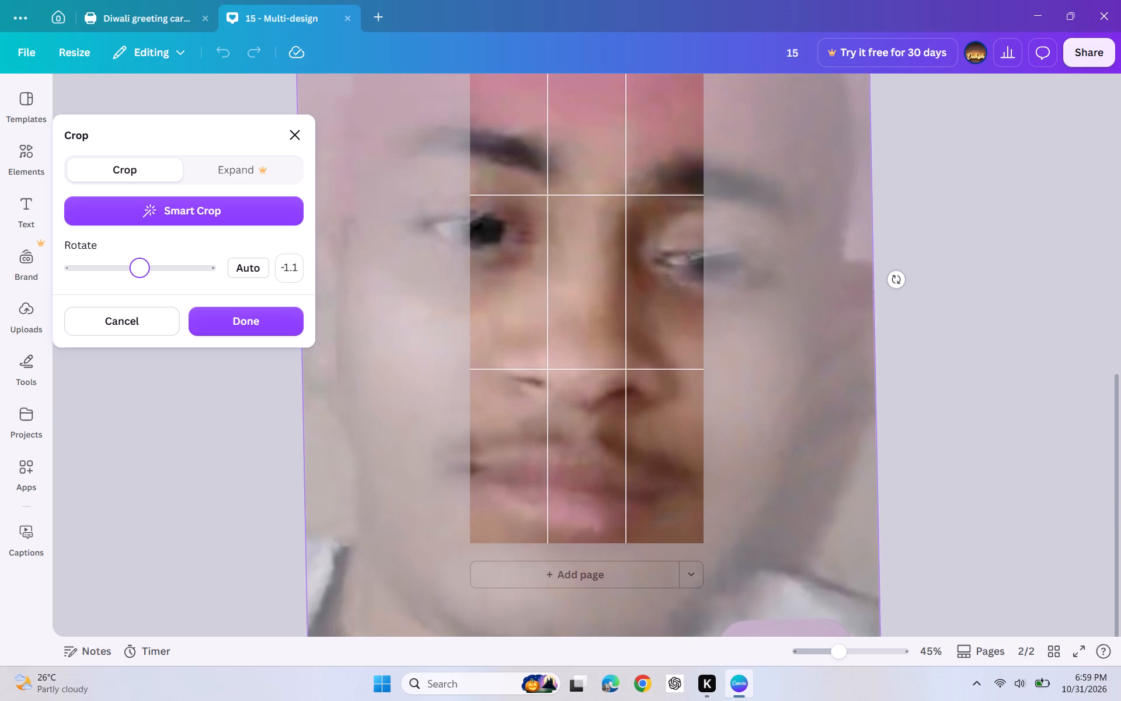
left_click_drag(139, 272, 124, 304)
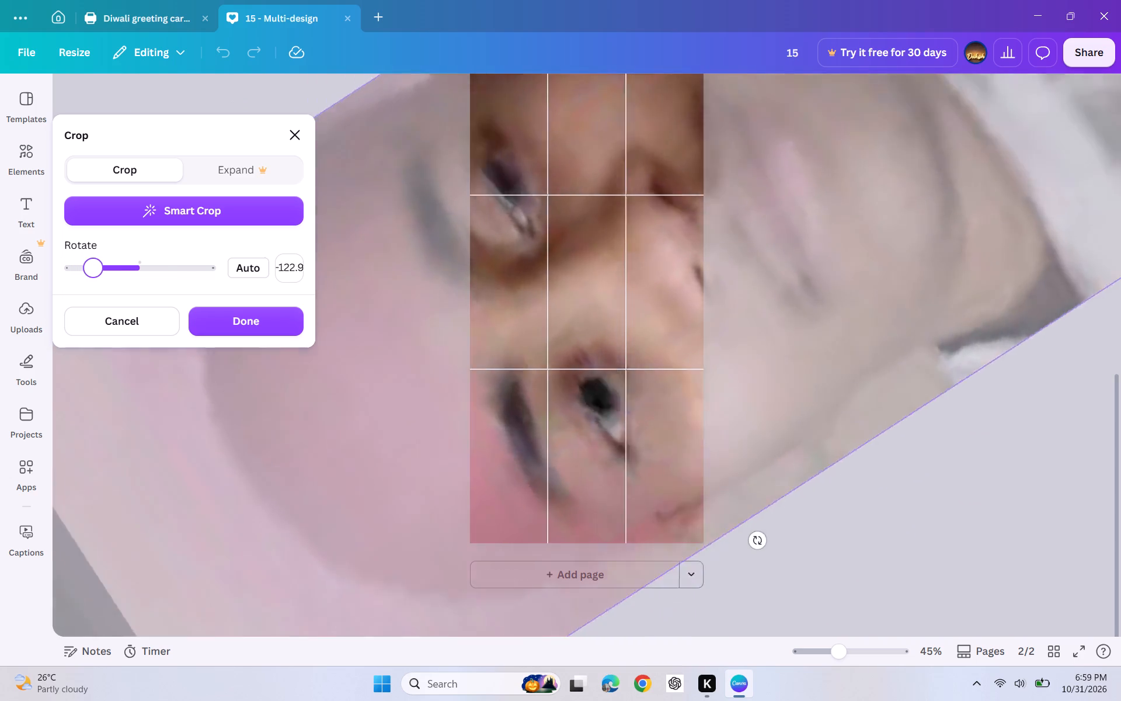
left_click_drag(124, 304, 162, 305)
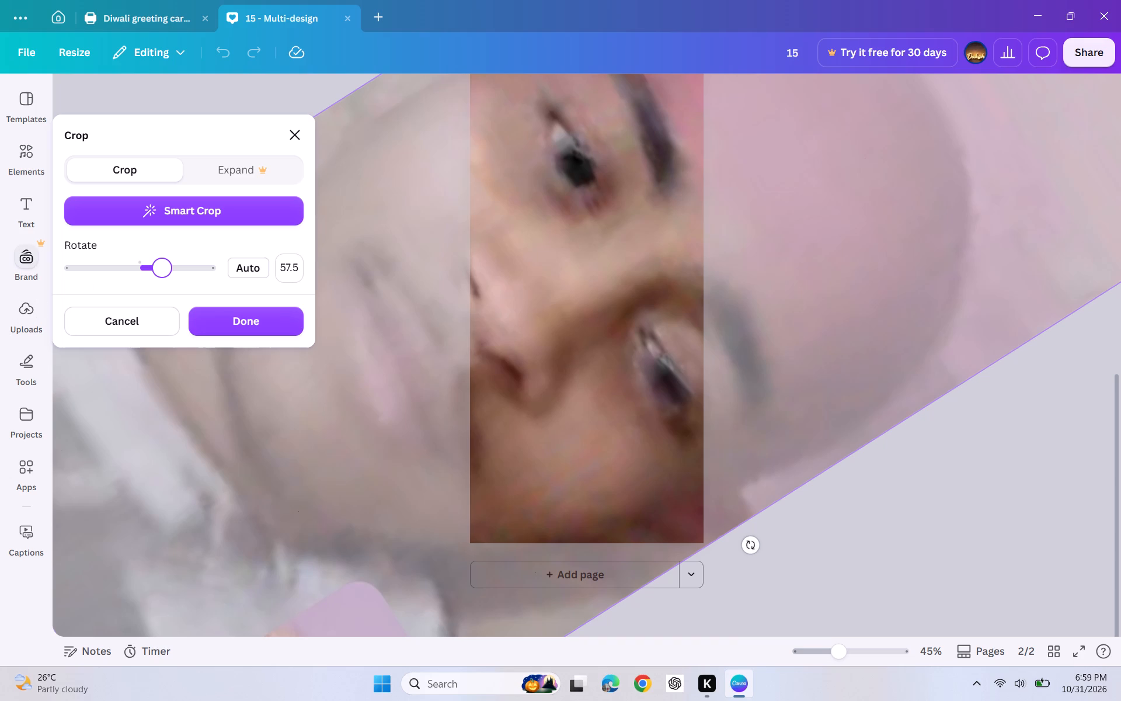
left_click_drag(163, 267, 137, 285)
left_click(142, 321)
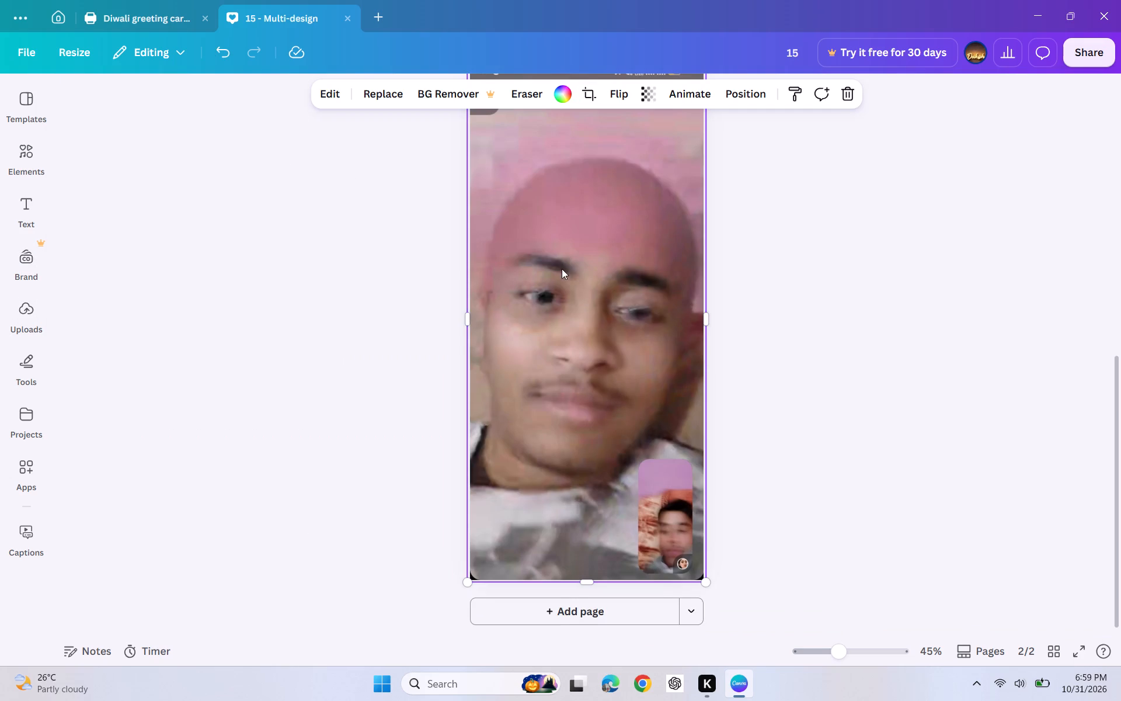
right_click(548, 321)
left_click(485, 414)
Enlarge the photo on page 2 from its top-left corner until it extends beyond the page's top and left edges.
scroll(591, 463, "up", 7)
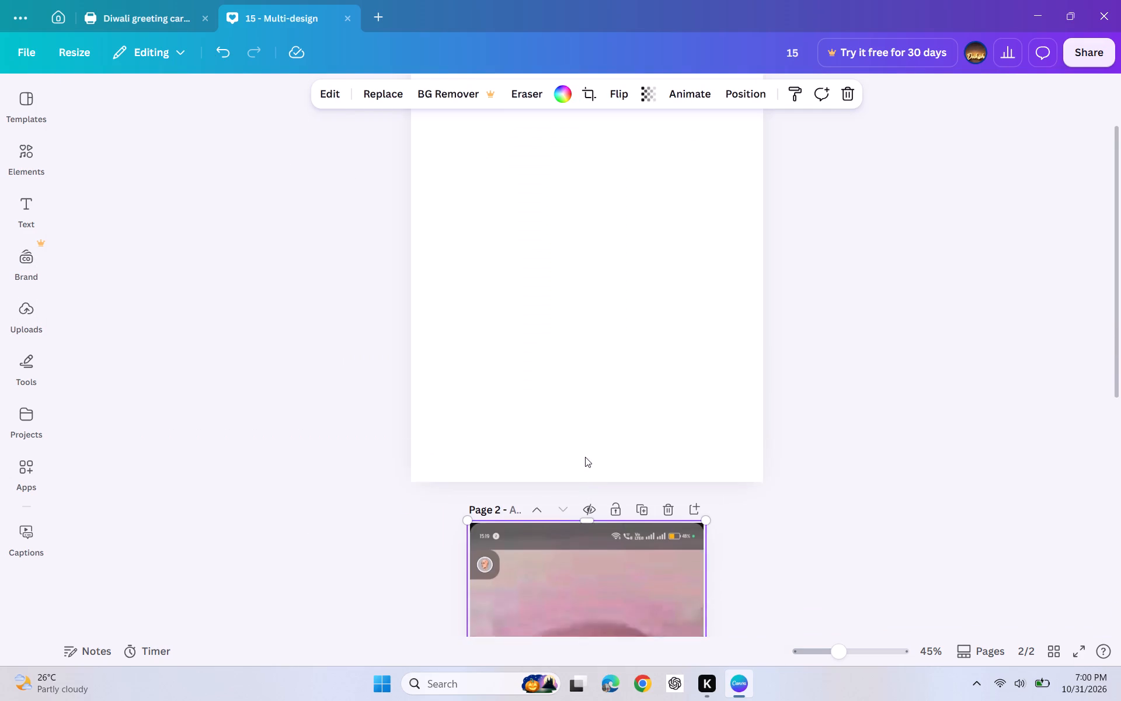
scroll(605, 443, "down", 9)
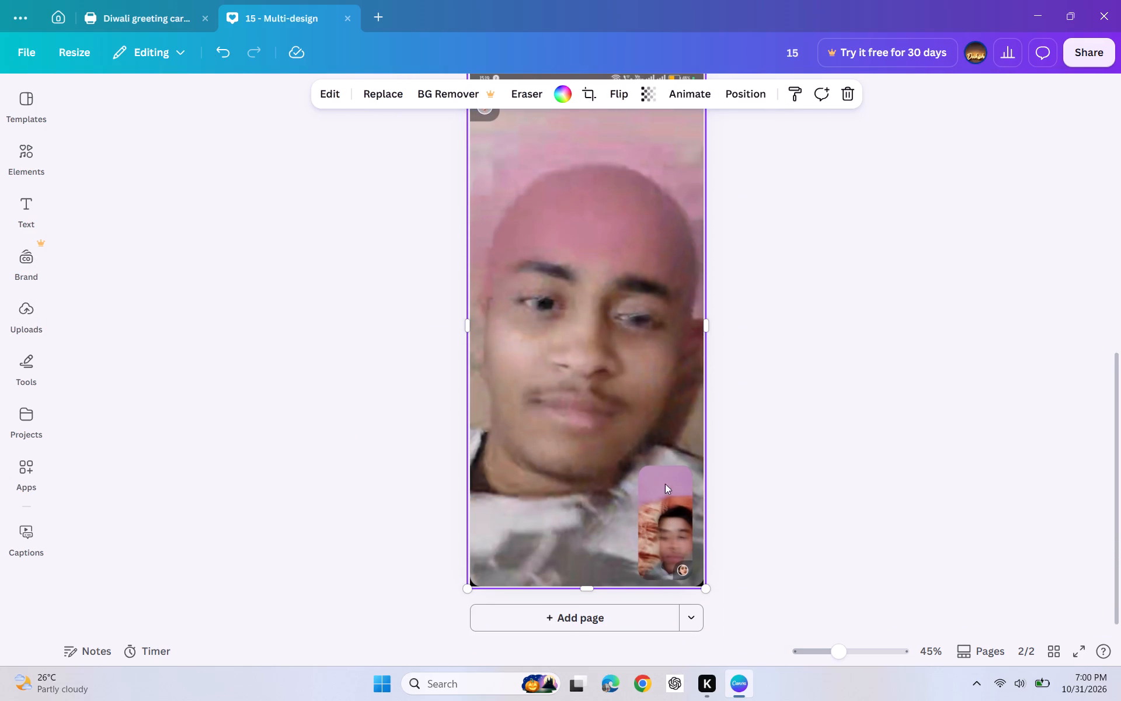
scroll(523, 288, "down", 1)
scroll(523, 288, "up", 6)
scroll(523, 288, "down", 1)
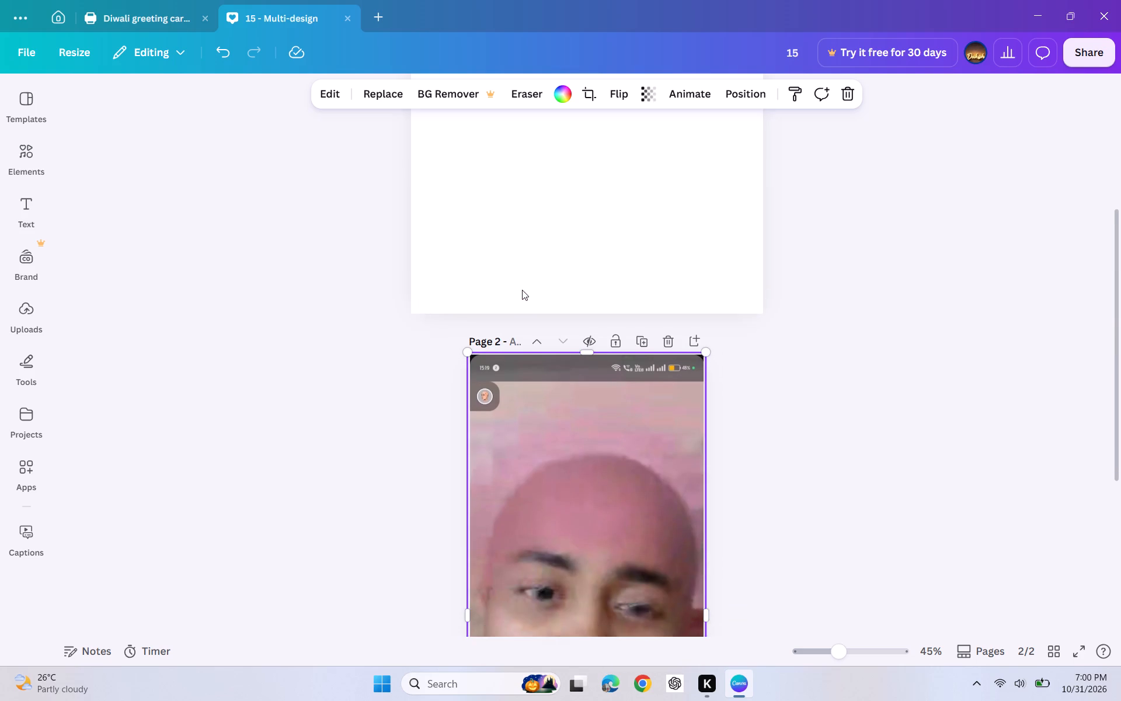
left_click_drag(466, 350, 545, 473)
scroll(545, 474, "down", 3)
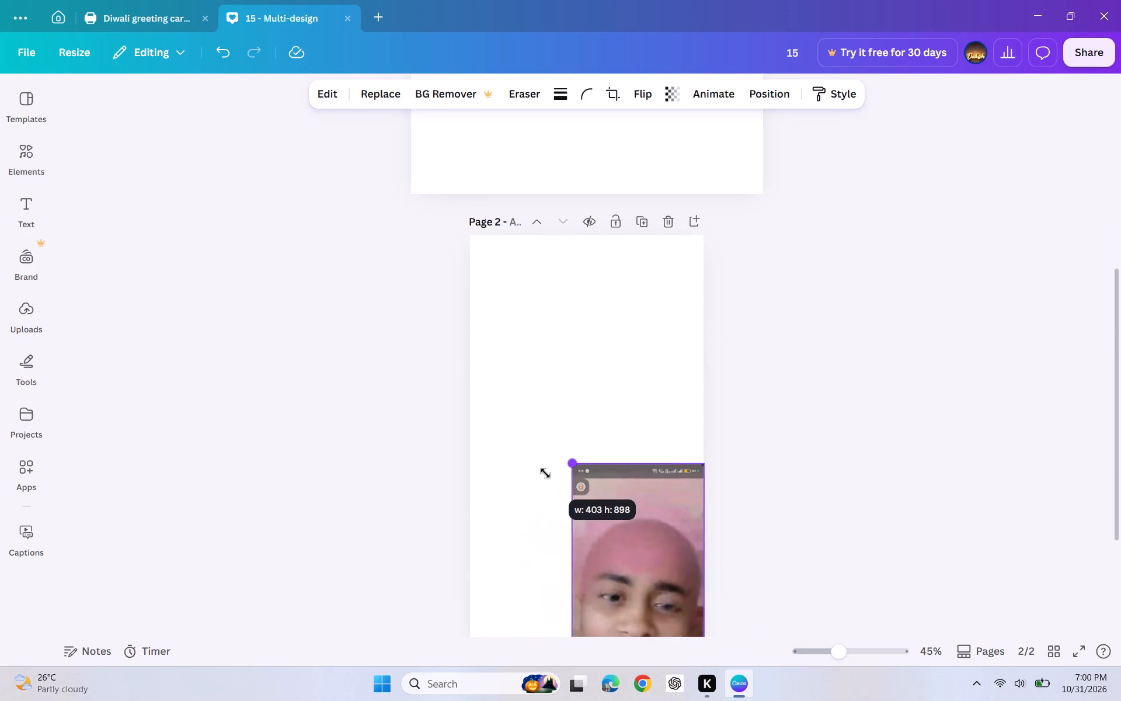
scroll(545, 473, "down", 5)
left_click_drag(545, 473, 545, 466)
scroll(546, 471, "up", 9)
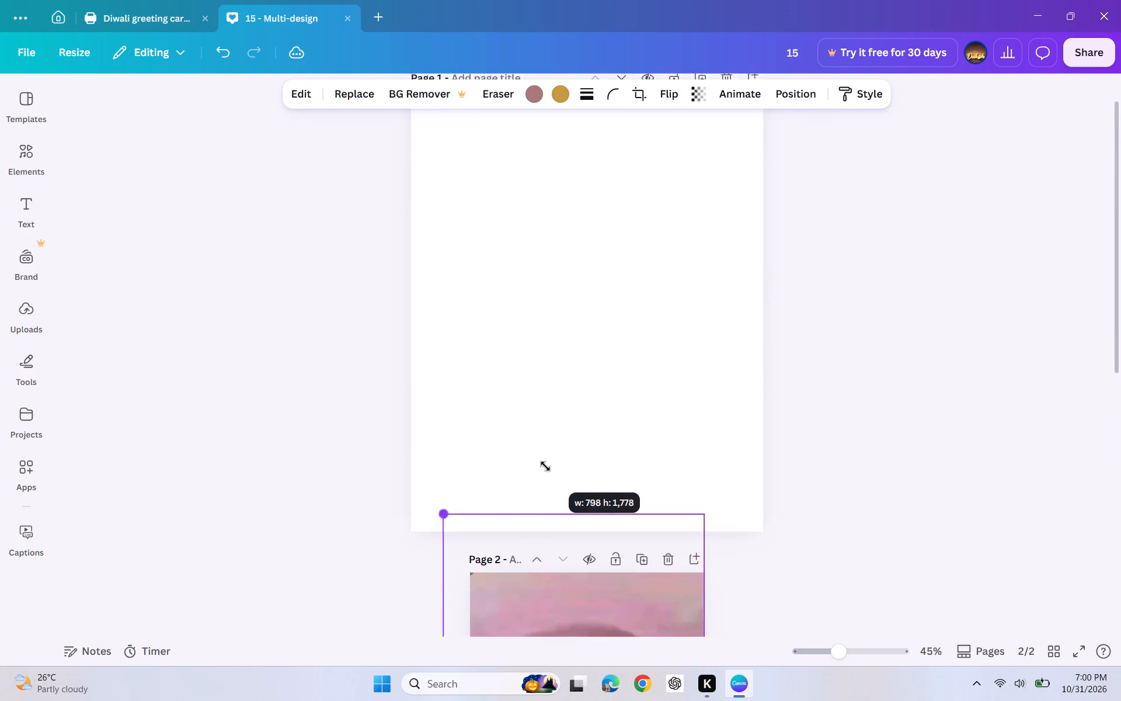
left_click_drag(545, 466, 546, 464)
scroll(545, 466, "down", 3)
scroll(546, 465, "up", 11)
scroll(536, 463, "down", 3)
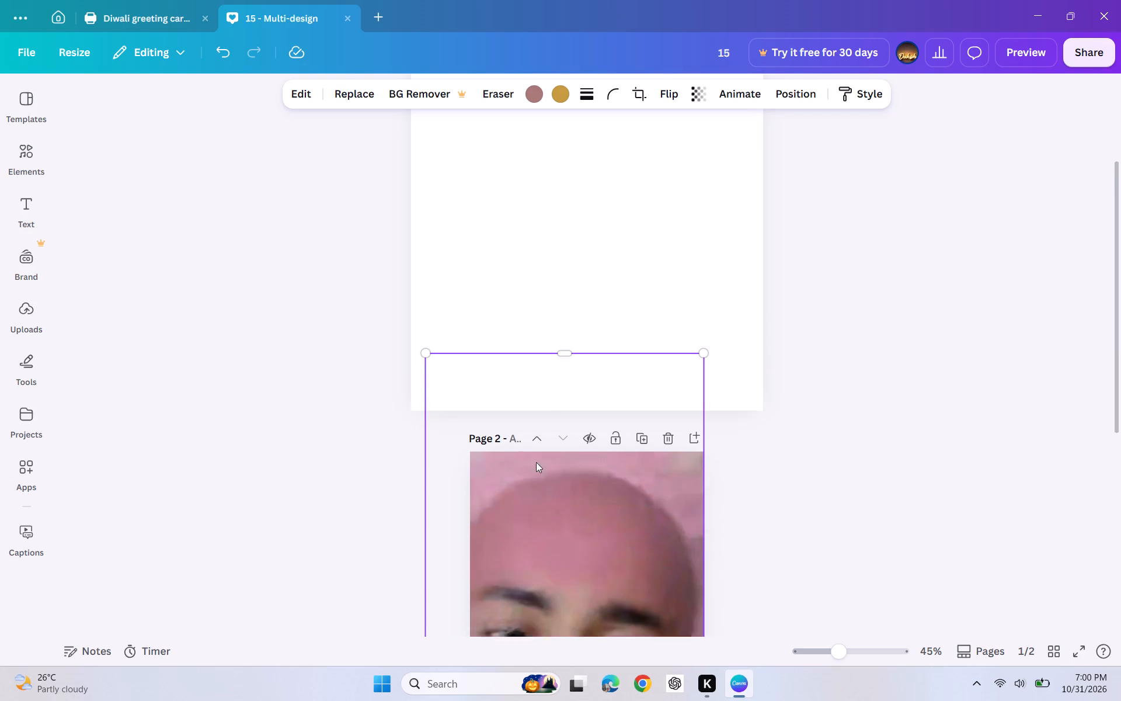
scroll(536, 456, "down", 3)
scroll(536, 456, "up", 3)
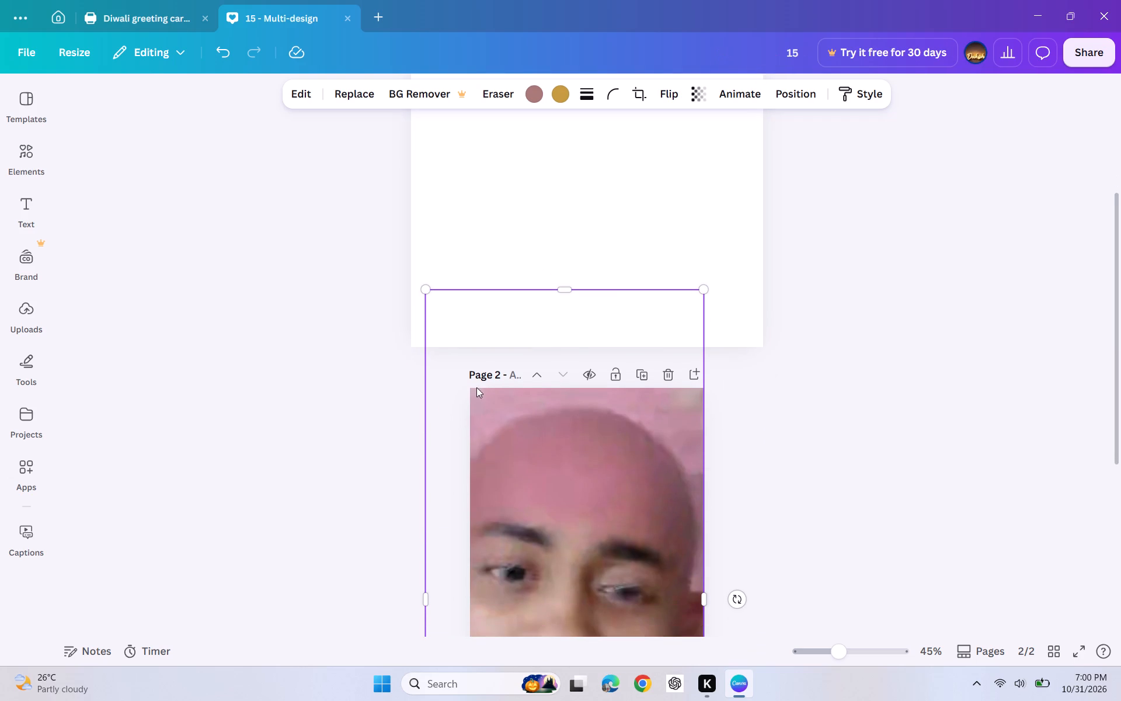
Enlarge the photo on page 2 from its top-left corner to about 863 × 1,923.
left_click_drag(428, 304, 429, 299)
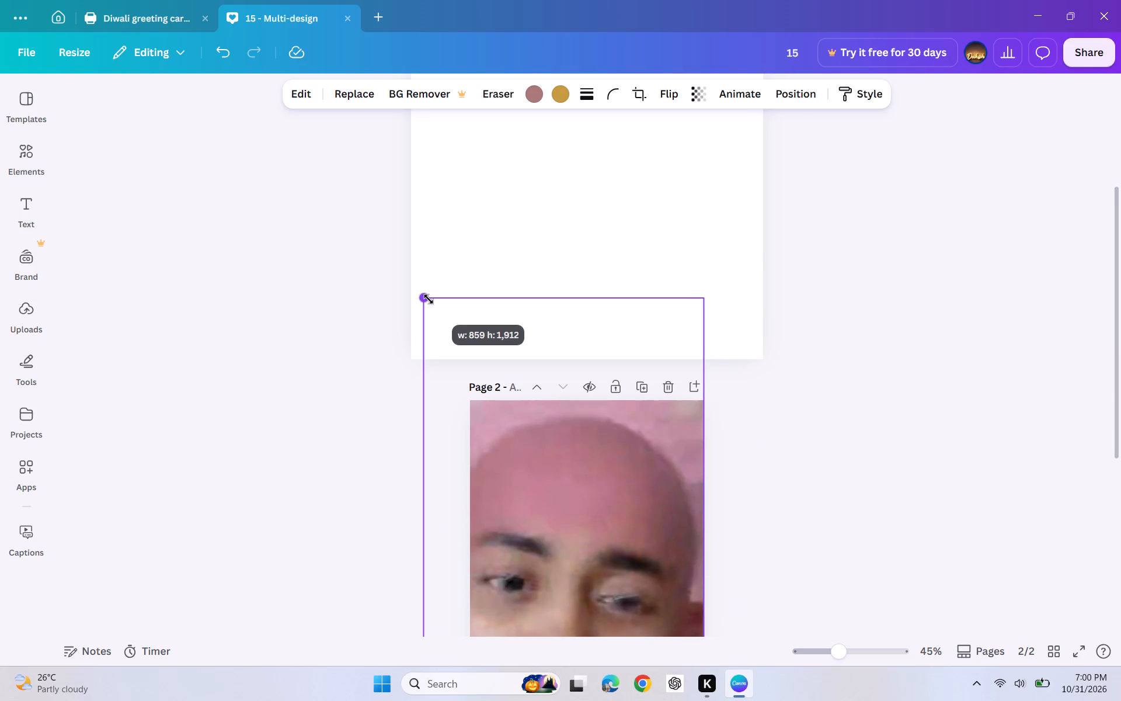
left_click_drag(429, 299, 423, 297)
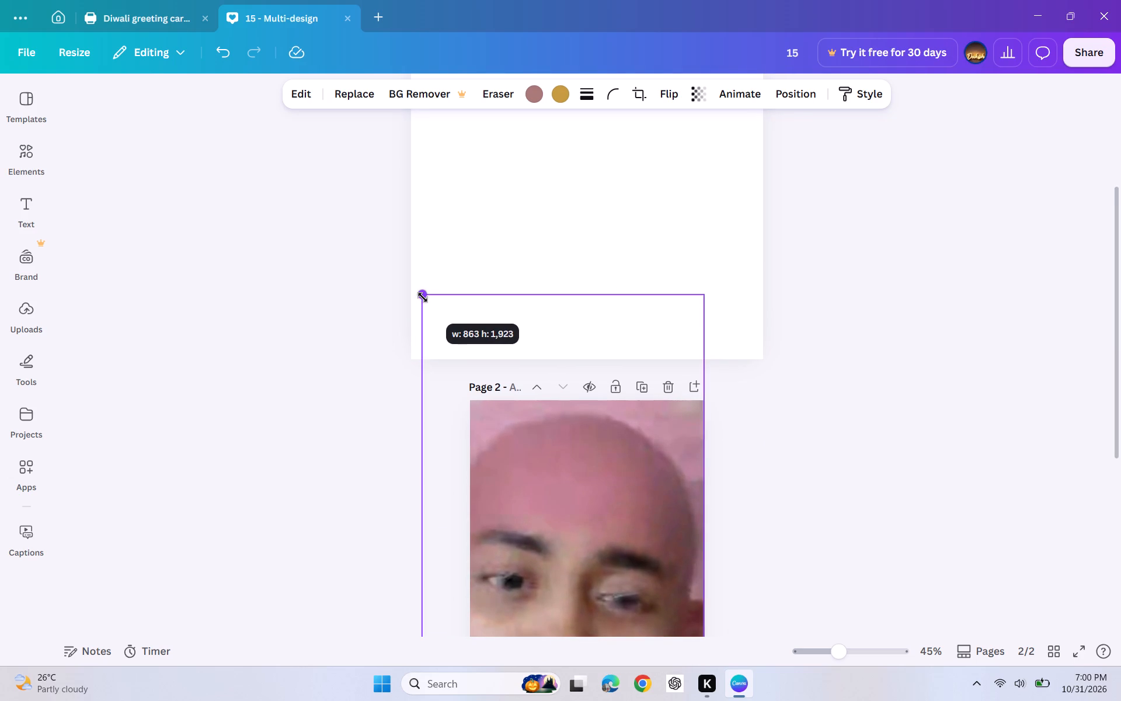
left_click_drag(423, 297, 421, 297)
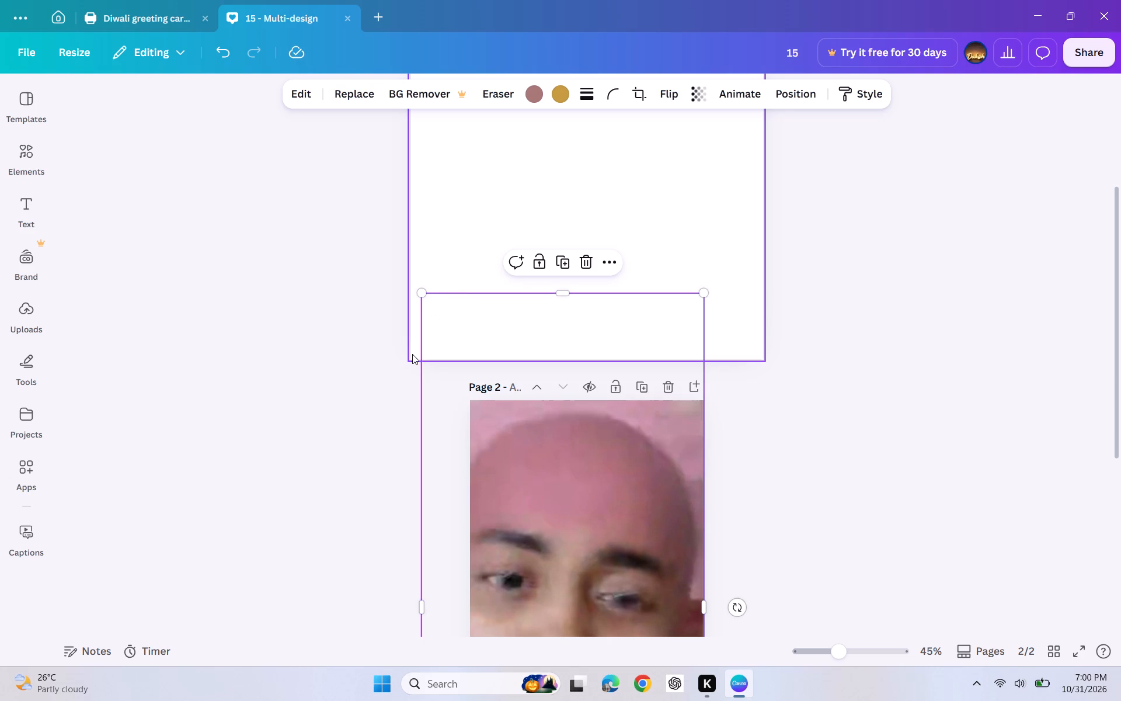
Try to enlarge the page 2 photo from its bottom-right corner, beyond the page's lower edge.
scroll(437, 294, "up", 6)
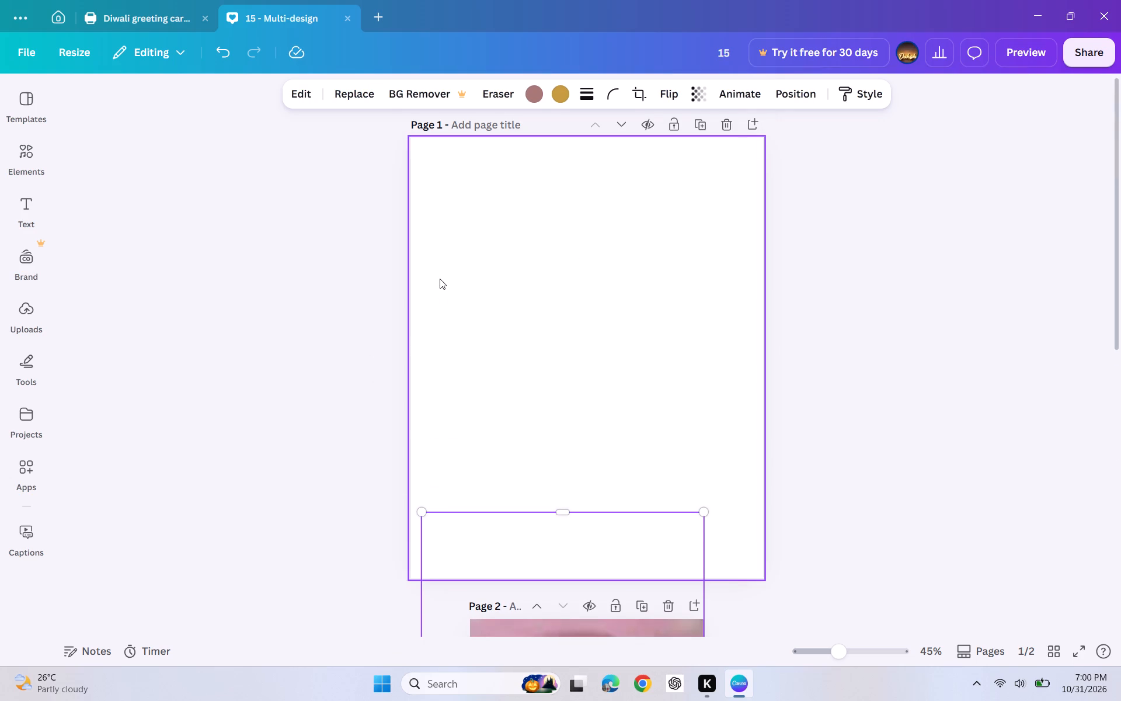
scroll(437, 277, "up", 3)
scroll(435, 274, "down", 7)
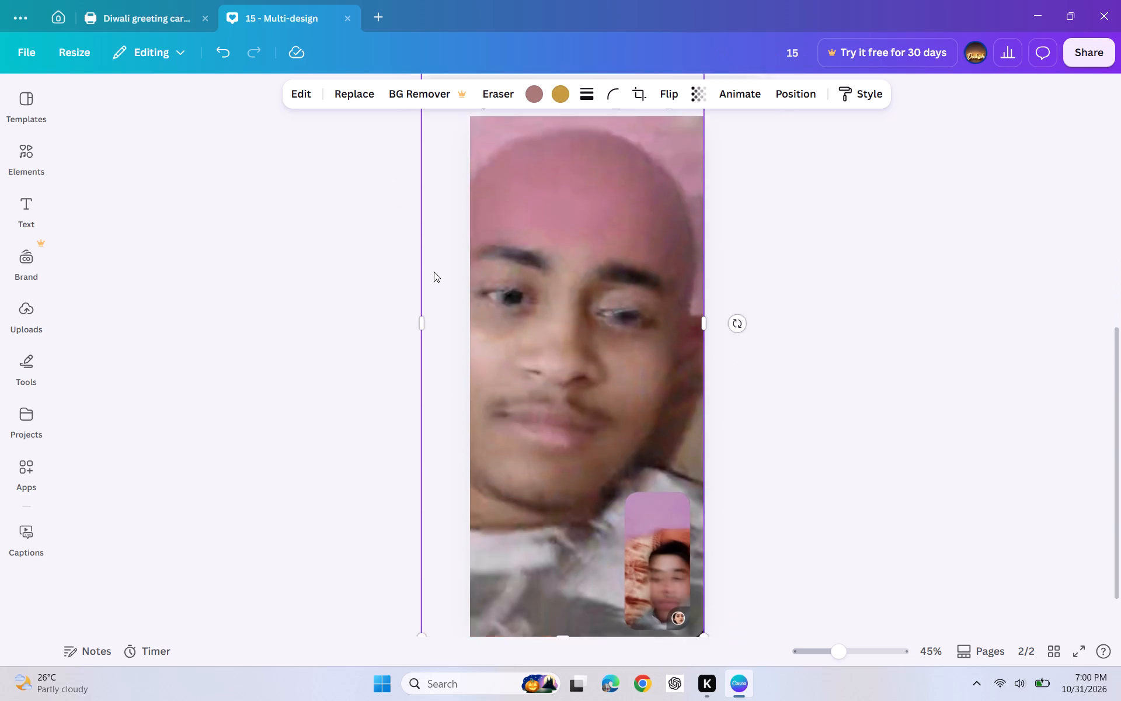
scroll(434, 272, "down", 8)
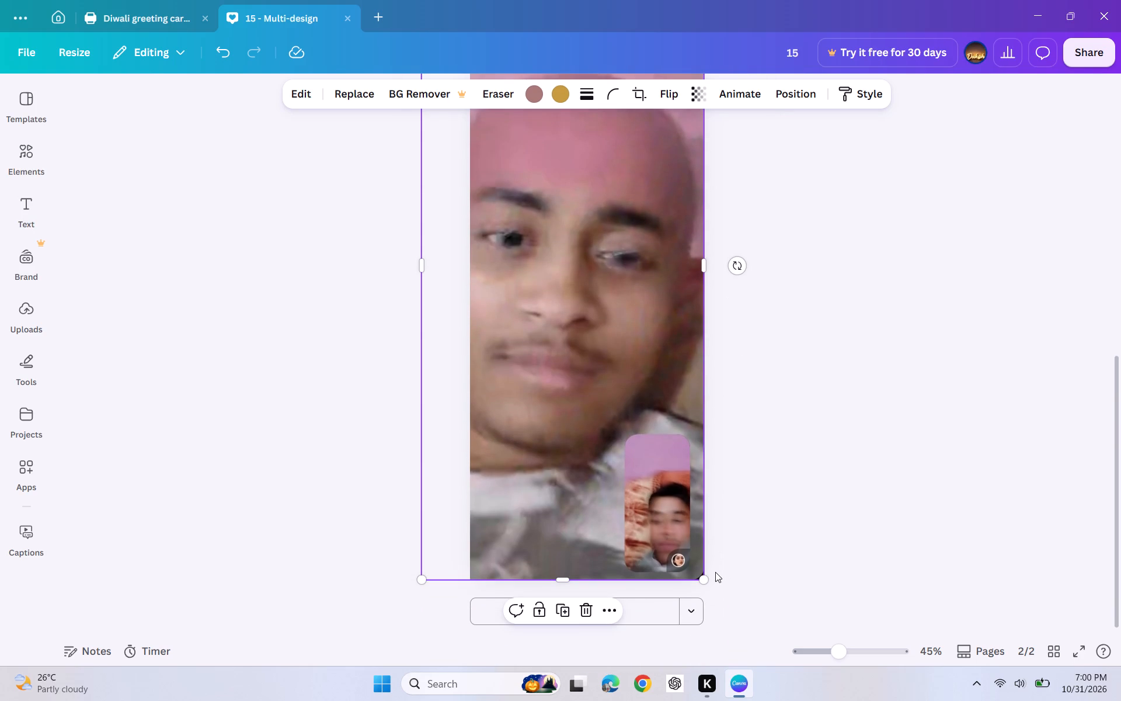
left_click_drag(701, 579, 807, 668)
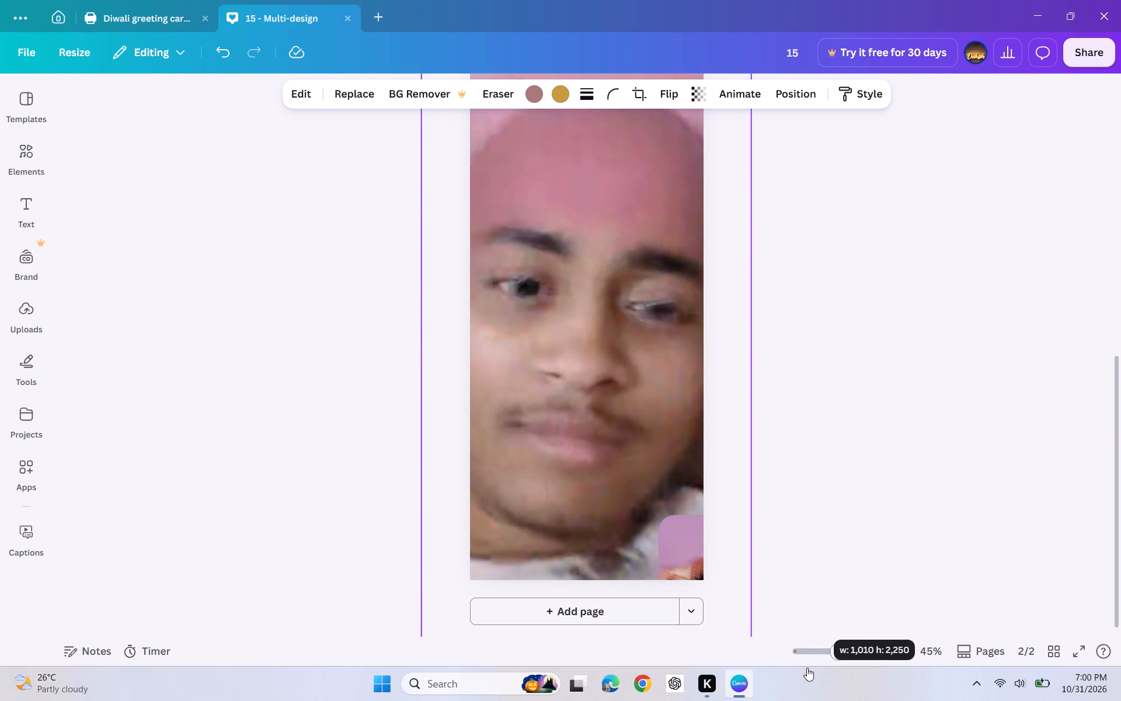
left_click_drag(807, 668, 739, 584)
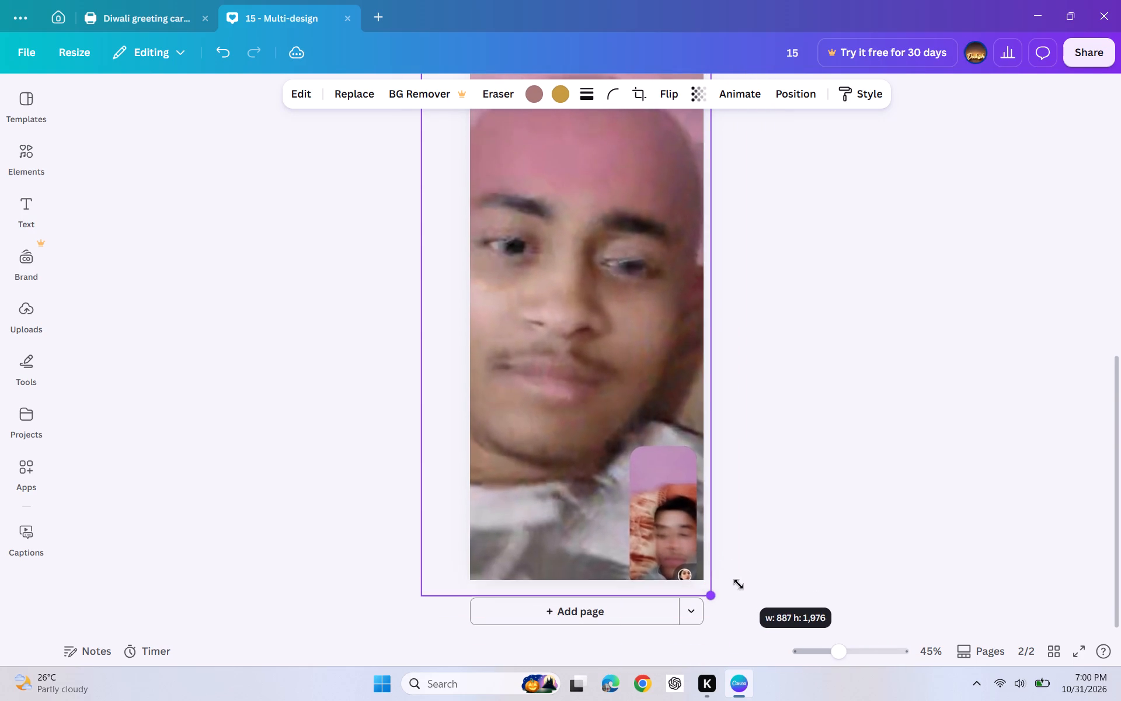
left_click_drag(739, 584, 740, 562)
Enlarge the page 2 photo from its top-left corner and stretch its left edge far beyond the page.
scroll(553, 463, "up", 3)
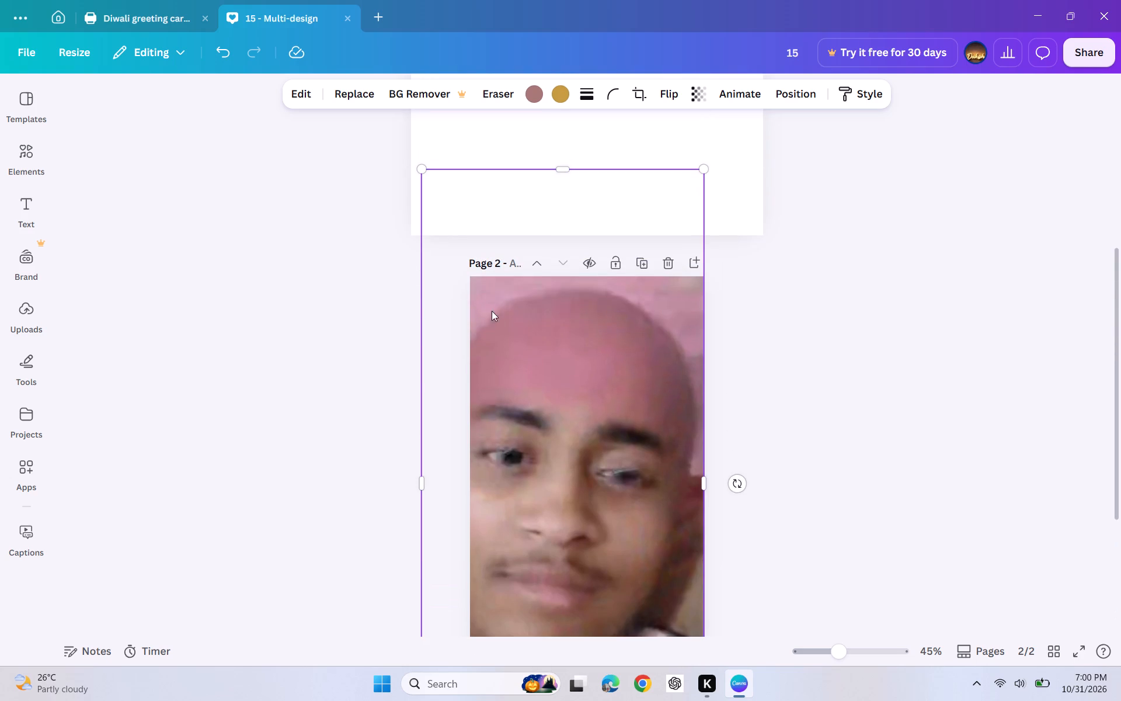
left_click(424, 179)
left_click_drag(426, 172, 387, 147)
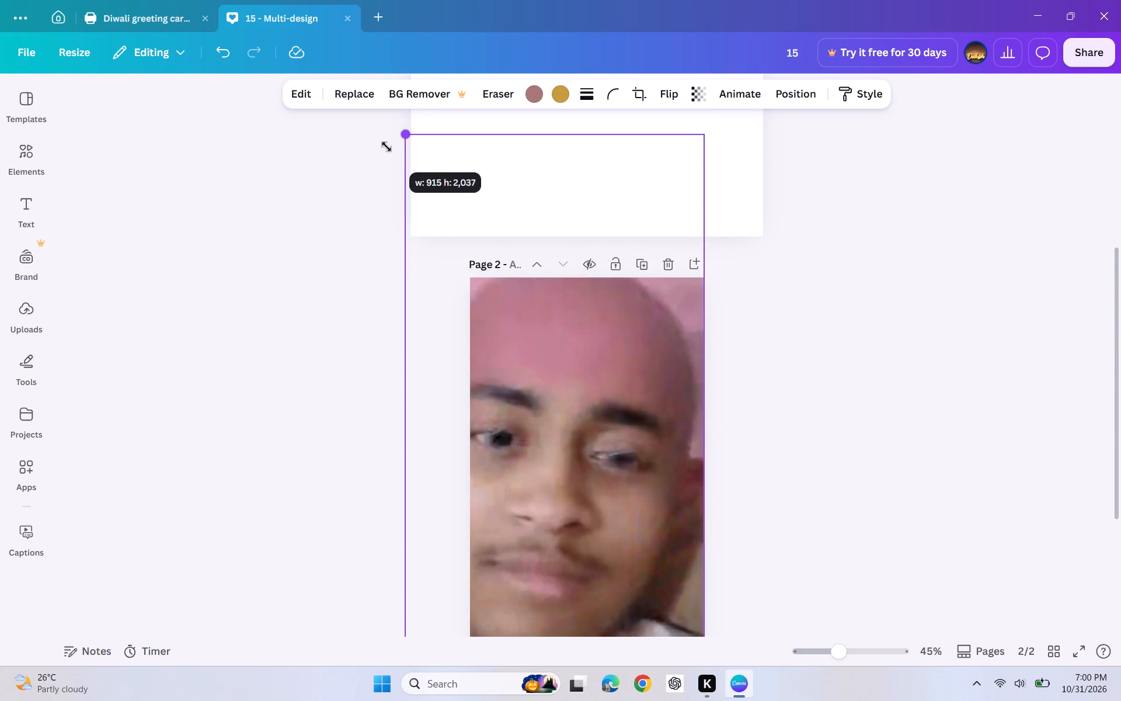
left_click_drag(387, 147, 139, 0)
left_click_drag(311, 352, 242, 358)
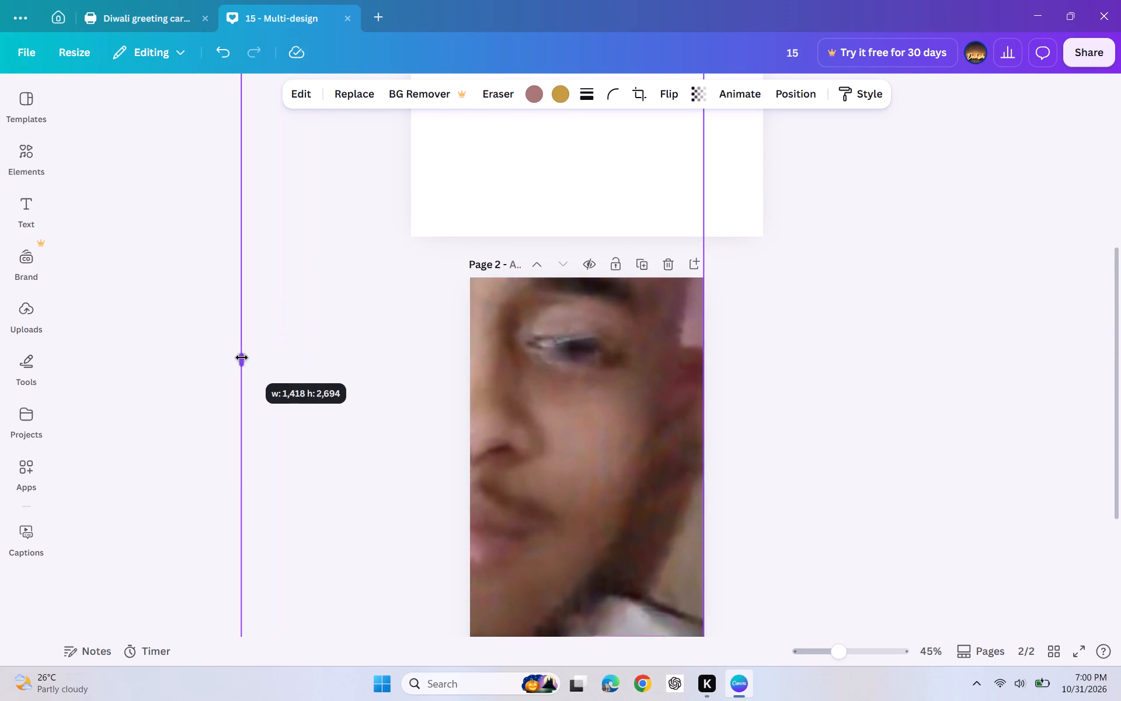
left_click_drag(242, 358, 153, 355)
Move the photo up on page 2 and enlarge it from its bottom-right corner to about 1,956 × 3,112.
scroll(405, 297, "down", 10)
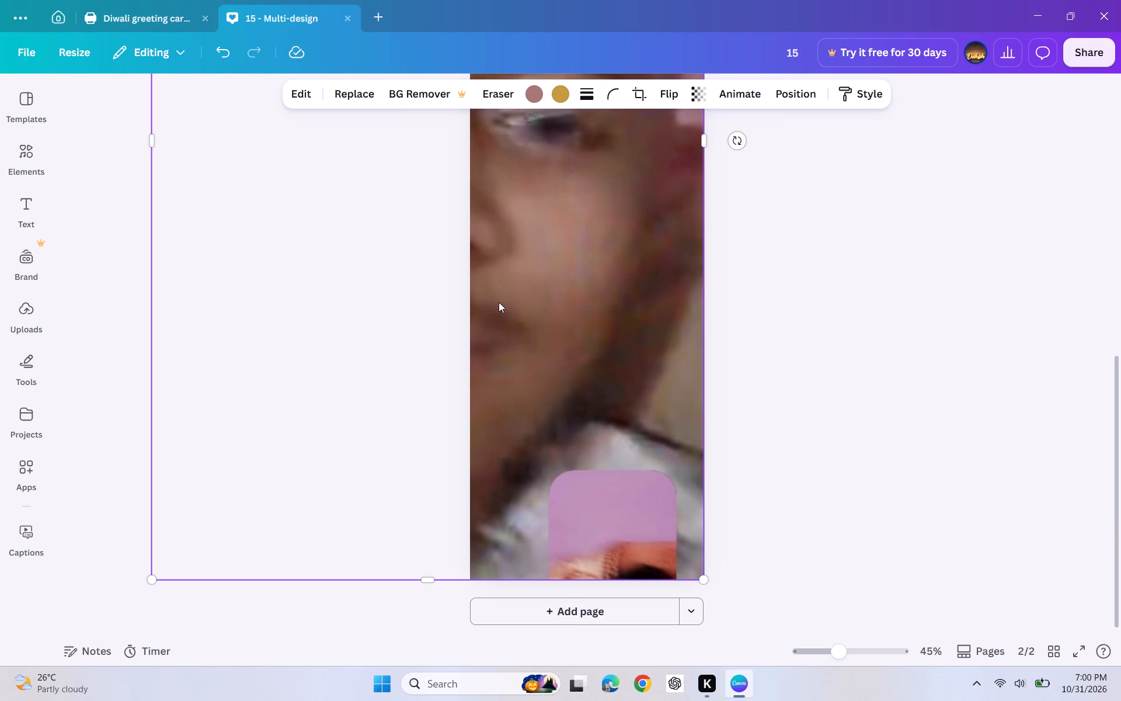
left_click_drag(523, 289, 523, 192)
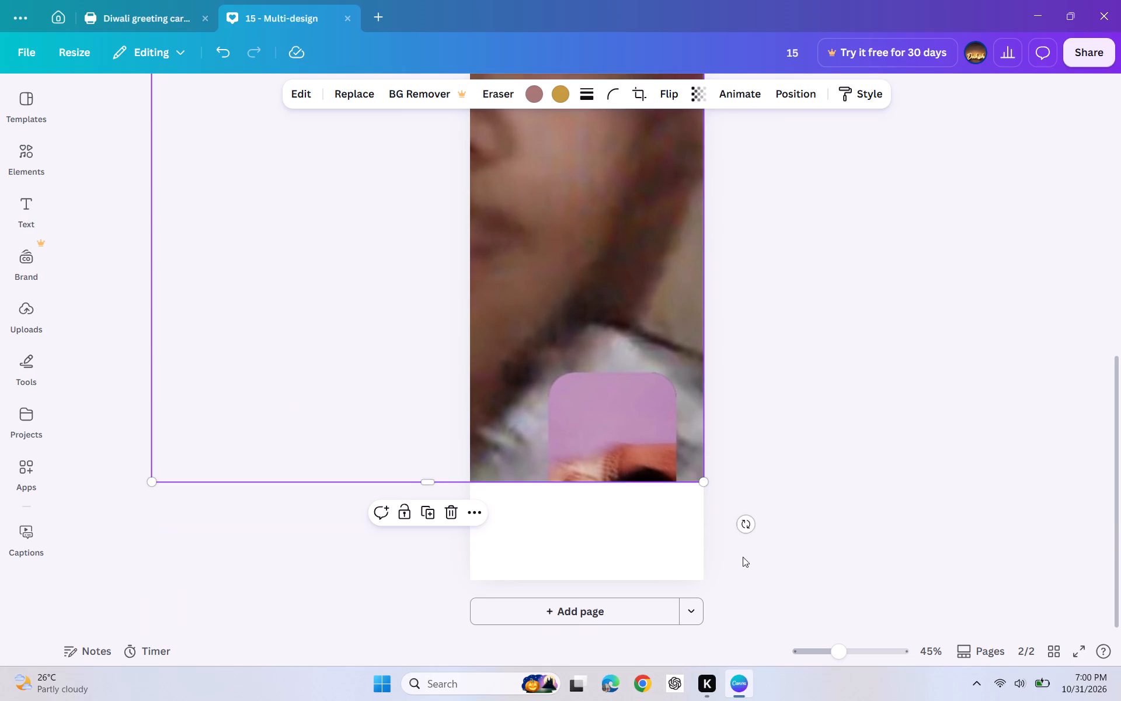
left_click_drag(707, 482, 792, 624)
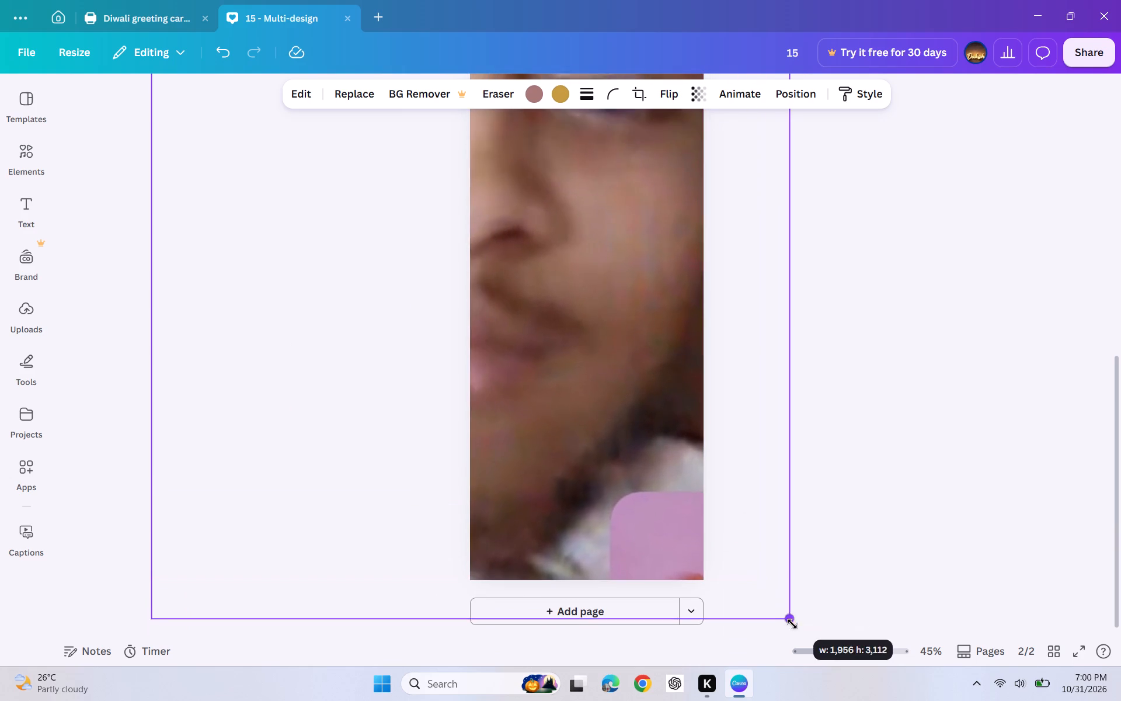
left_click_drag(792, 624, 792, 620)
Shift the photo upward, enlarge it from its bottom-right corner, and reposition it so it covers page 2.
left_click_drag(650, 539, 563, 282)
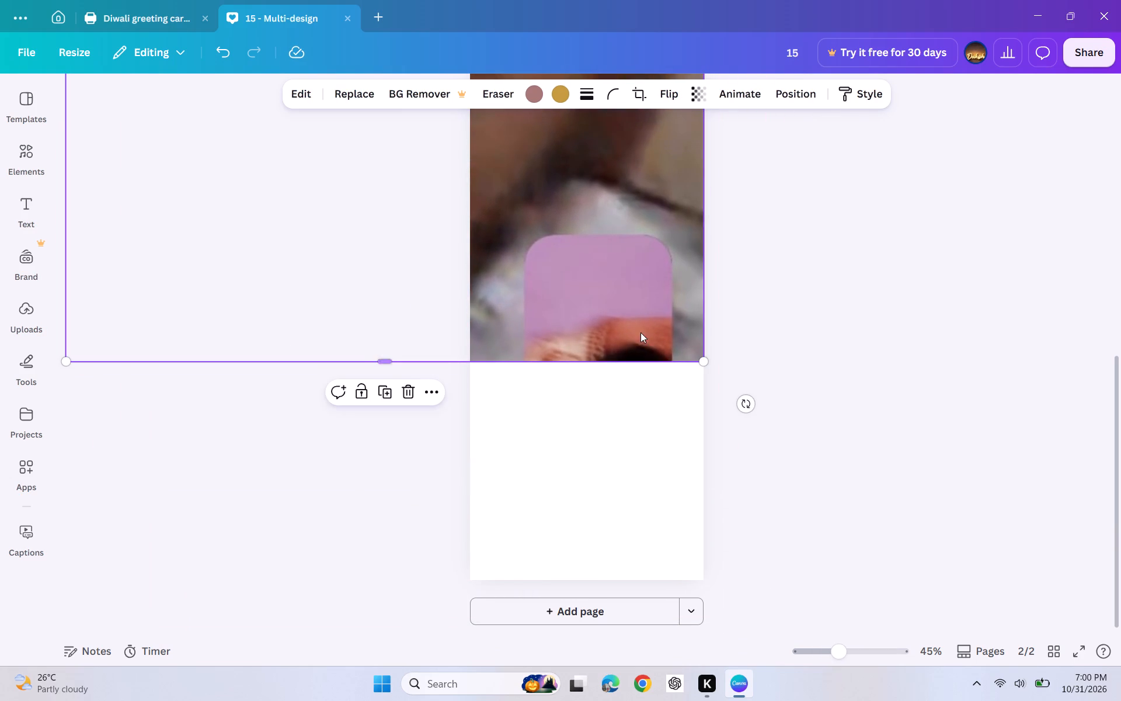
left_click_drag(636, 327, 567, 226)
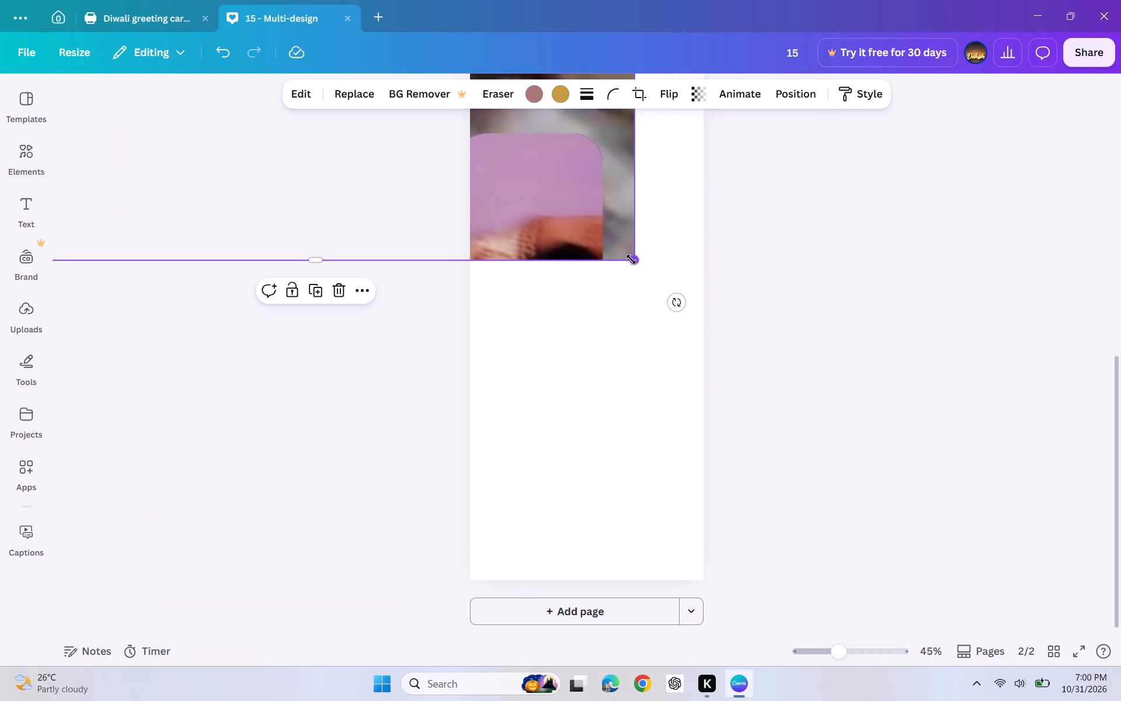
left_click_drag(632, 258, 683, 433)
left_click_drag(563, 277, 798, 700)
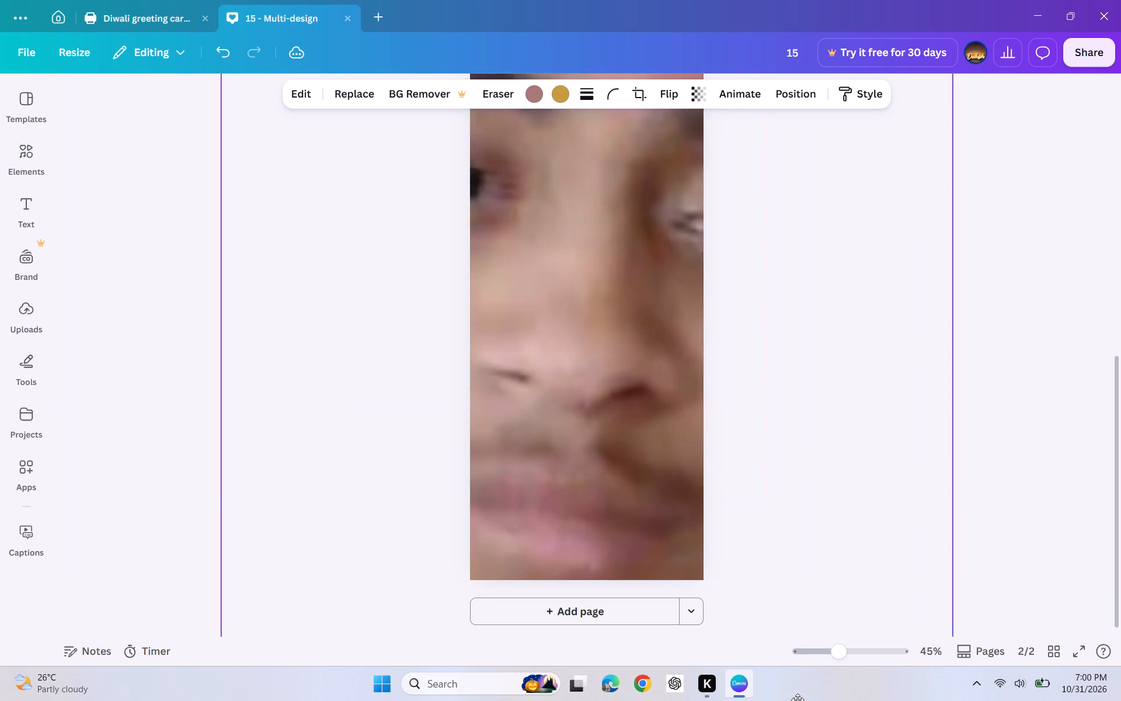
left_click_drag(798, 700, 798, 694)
Delete the oversized photo from page 2.
right_click(635, 482)
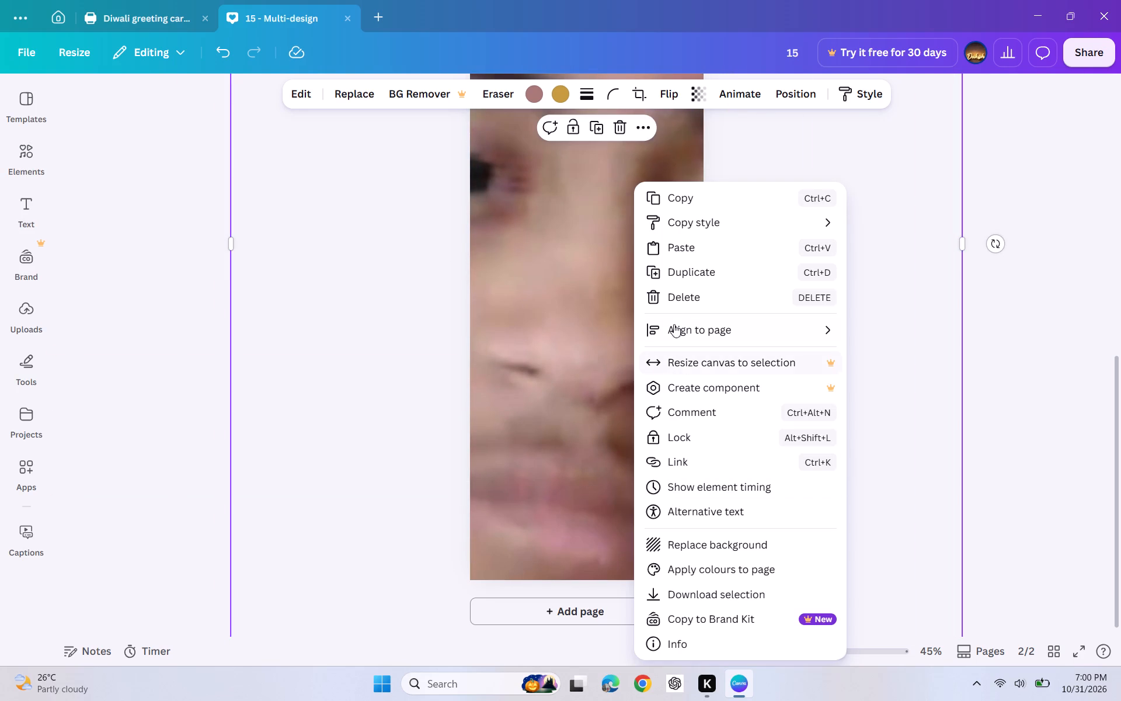
left_click(678, 294)
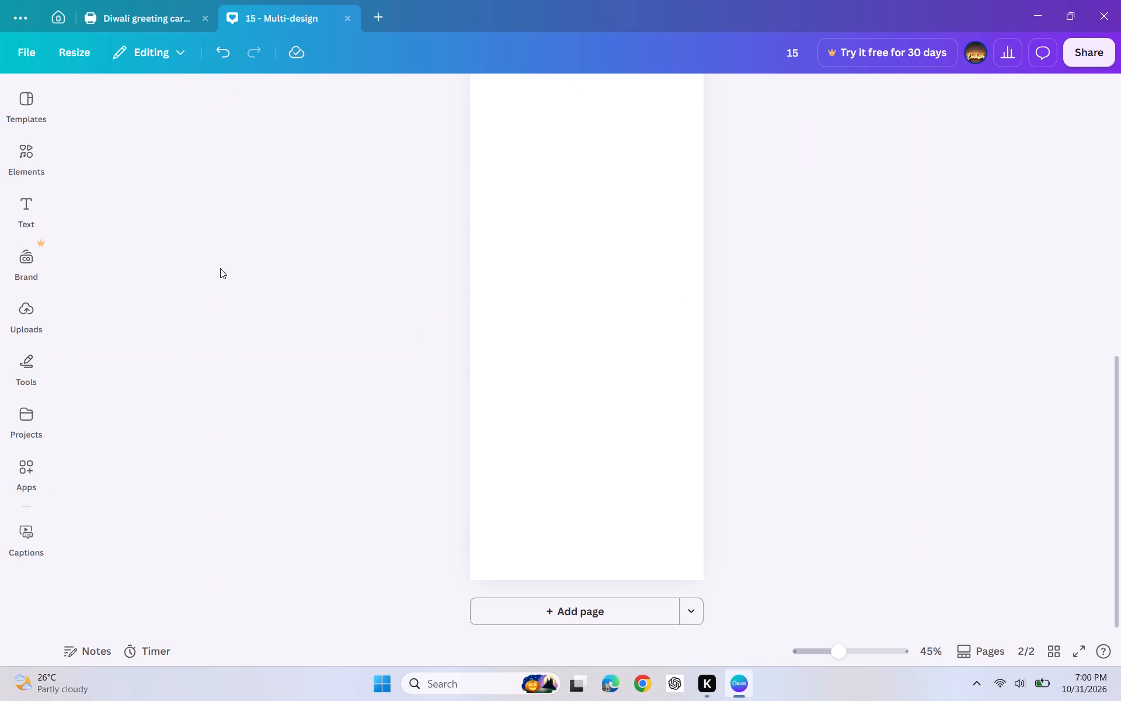
Place the recently used carnival swing ride photo on page 1 as its full-page background.
left_click(20, 155)
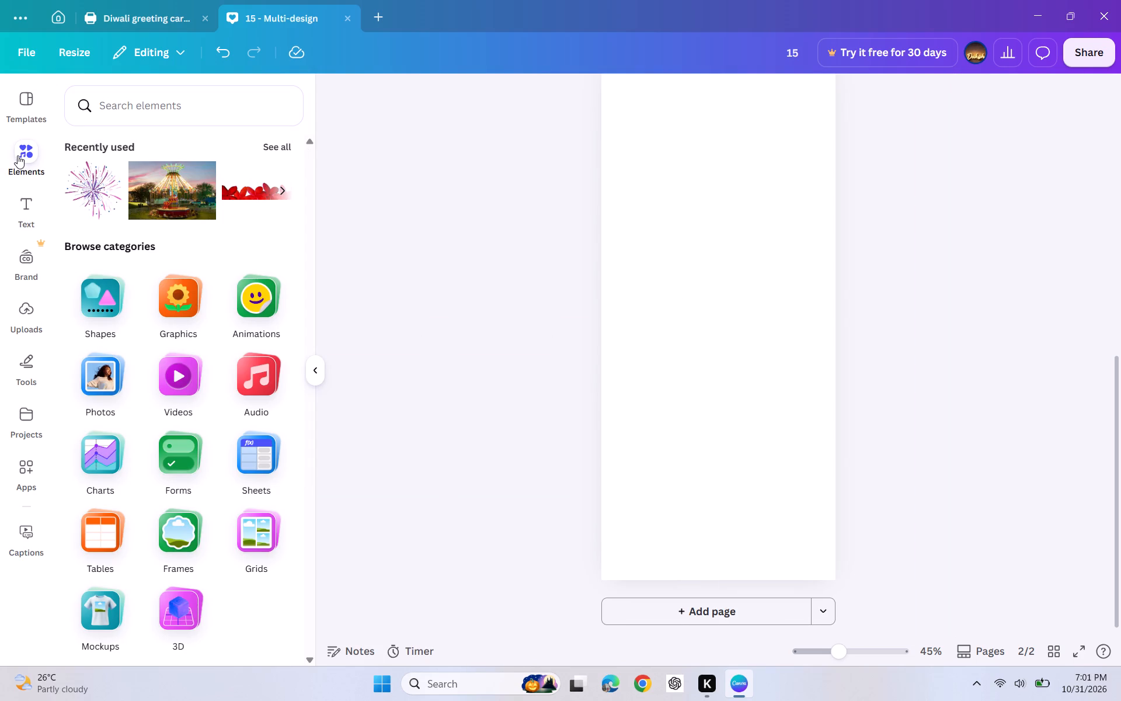
scroll(502, 164, "up", 6)
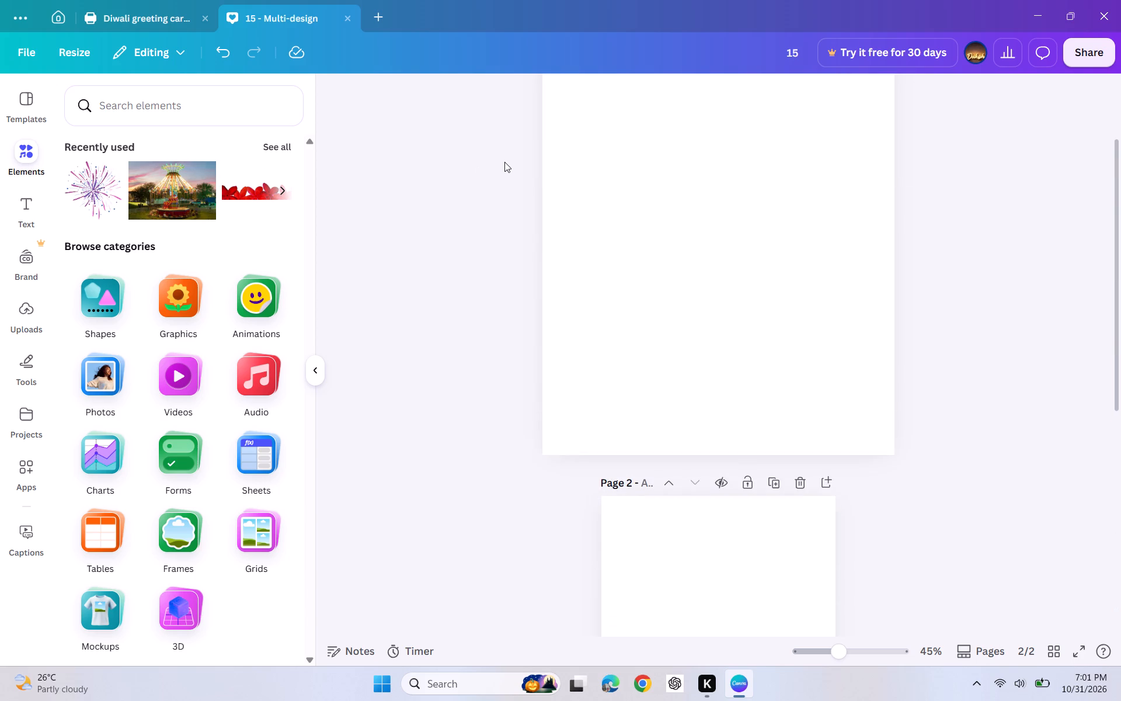
left_click(673, 139)
scroll(455, 220, "up", 9)
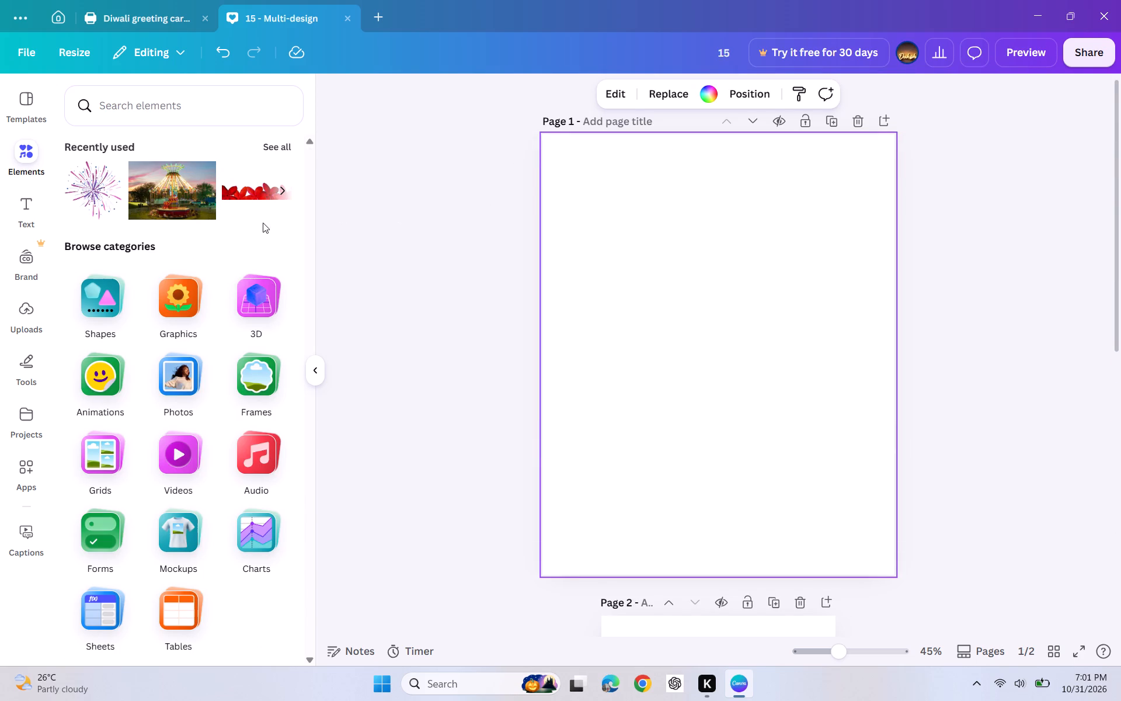
left_click_drag(186, 195, 628, 176)
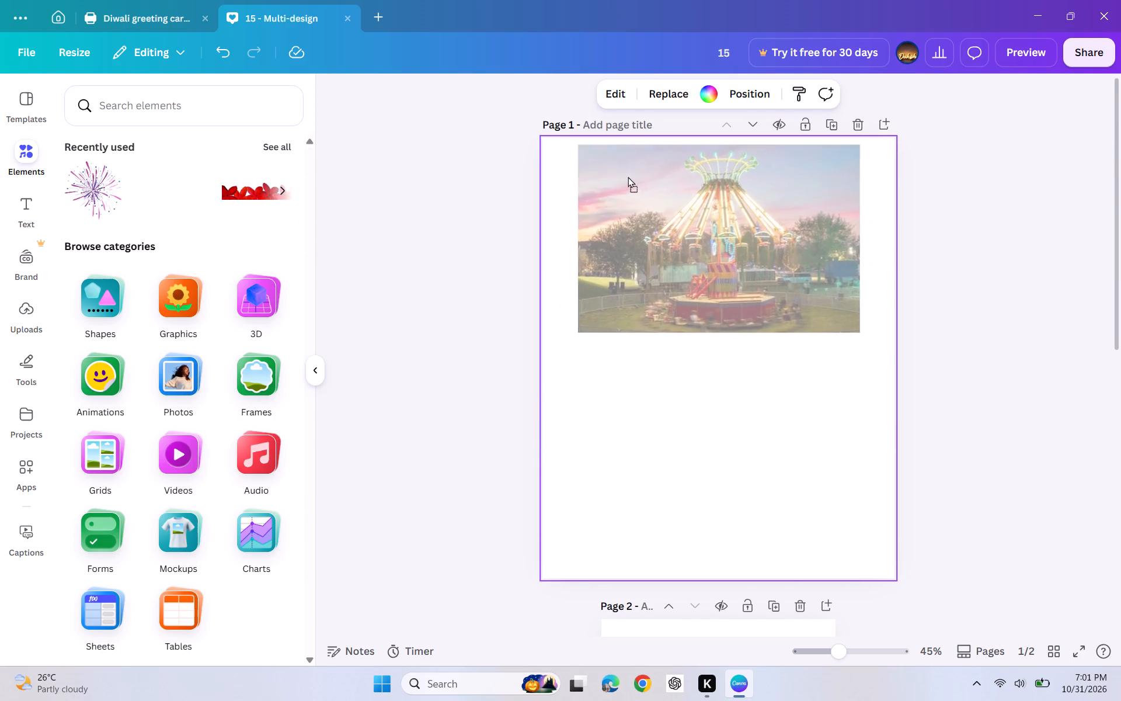
left_click_drag(628, 176, 601, 165)
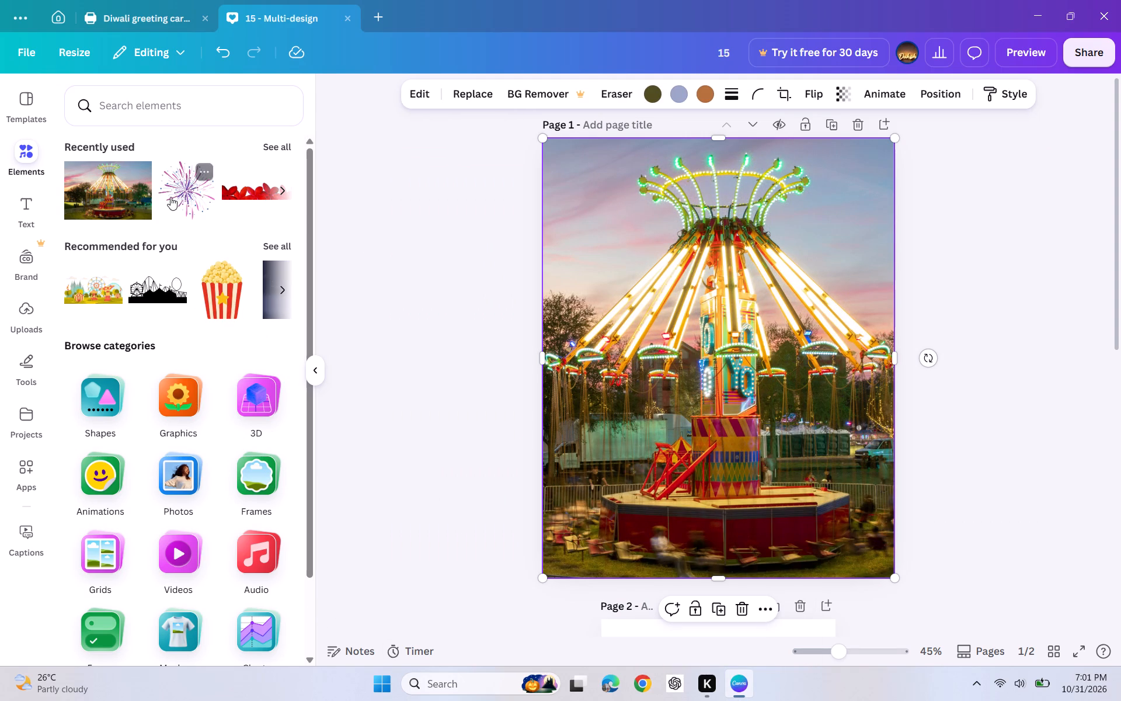
Add the recently used purple and pink fireworks graphic over the ride photo on page 1, slightly right of centre.
left_click_drag(170, 197, 660, 159)
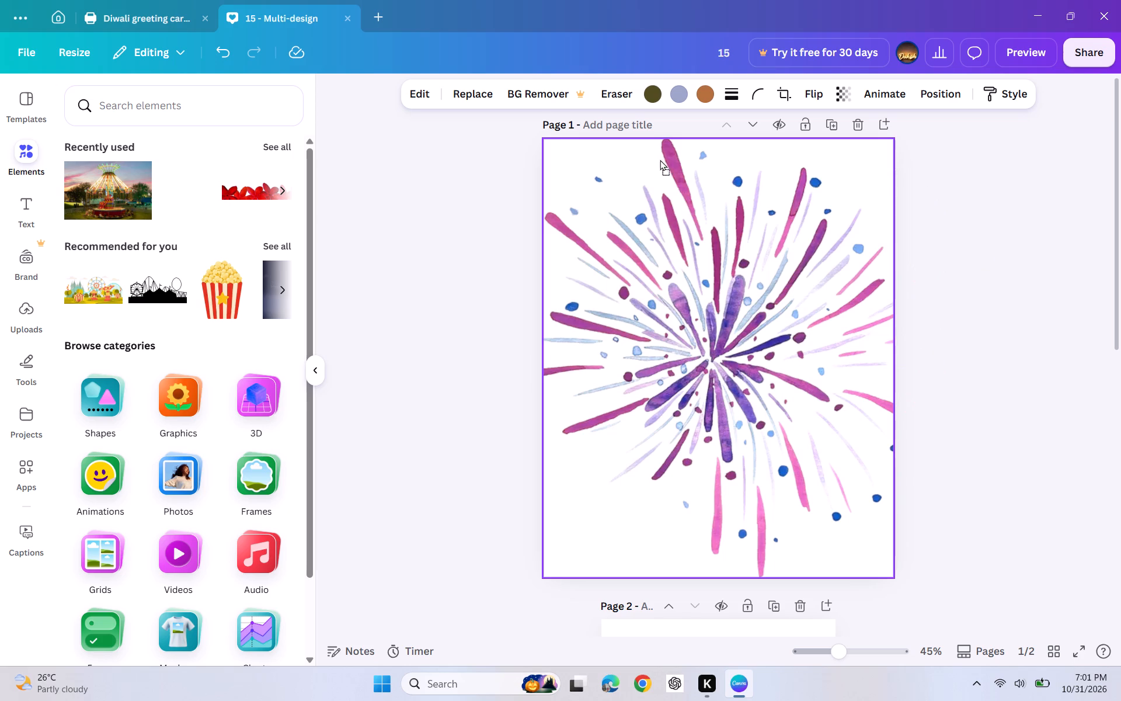
left_click_drag(660, 159, 634, 258)
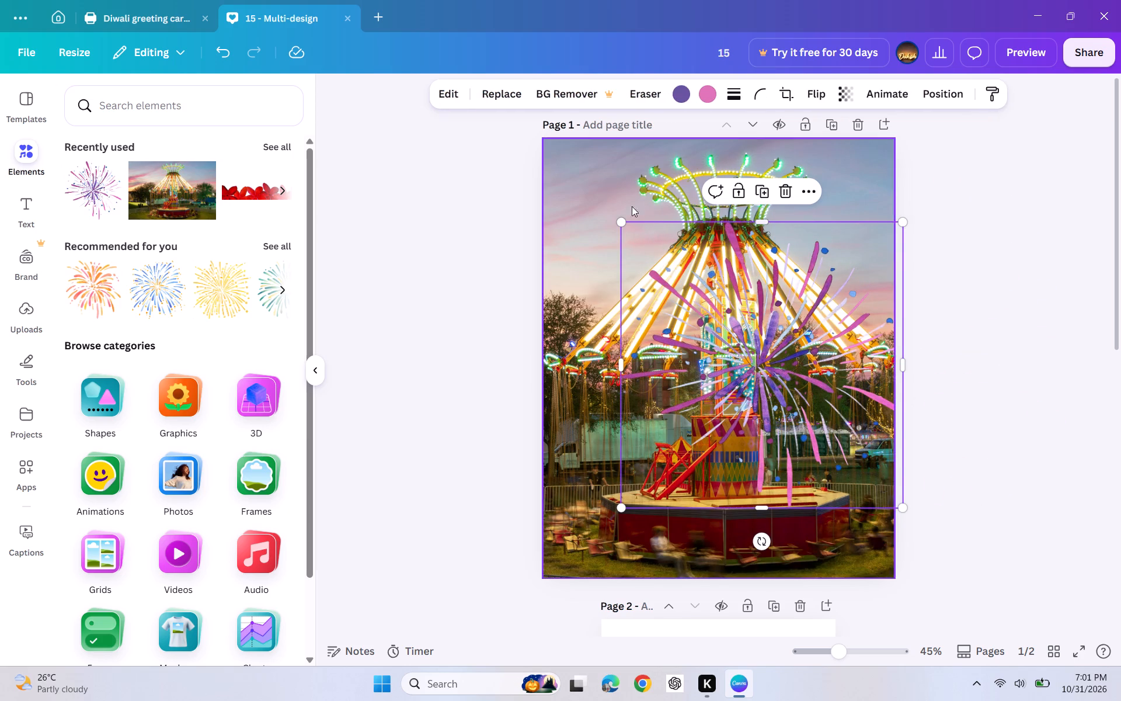
View the design's version history and return to the editor.
right_click(627, 203)
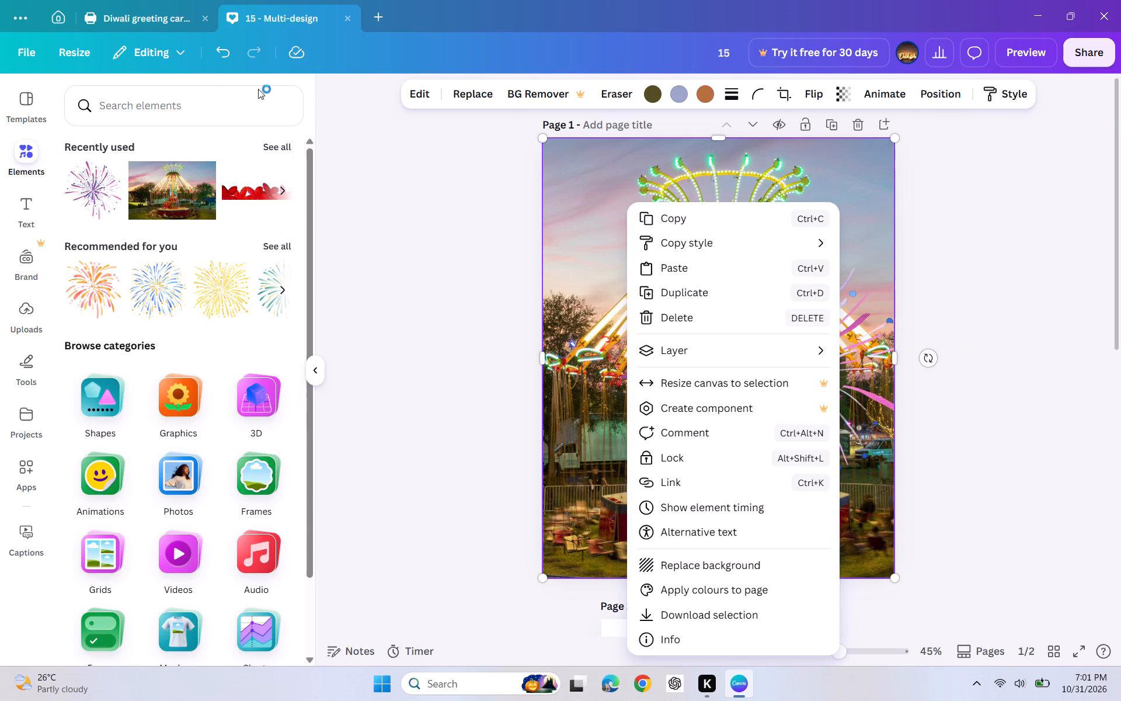
left_click(26, 49)
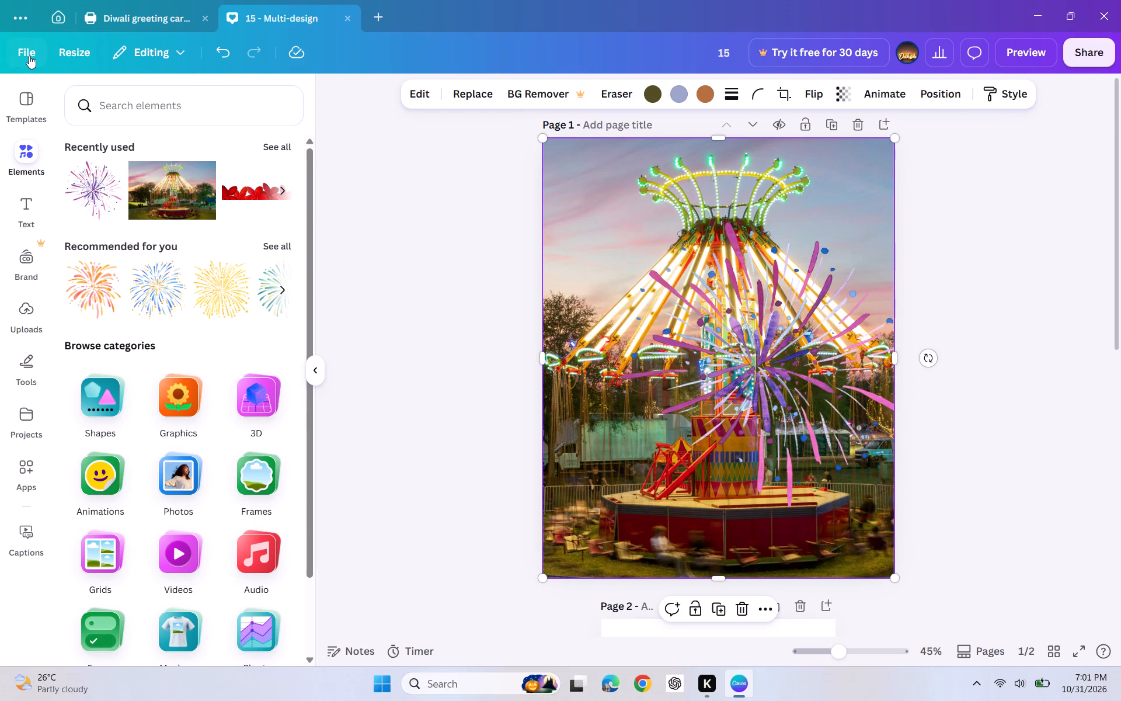
left_click(30, 55)
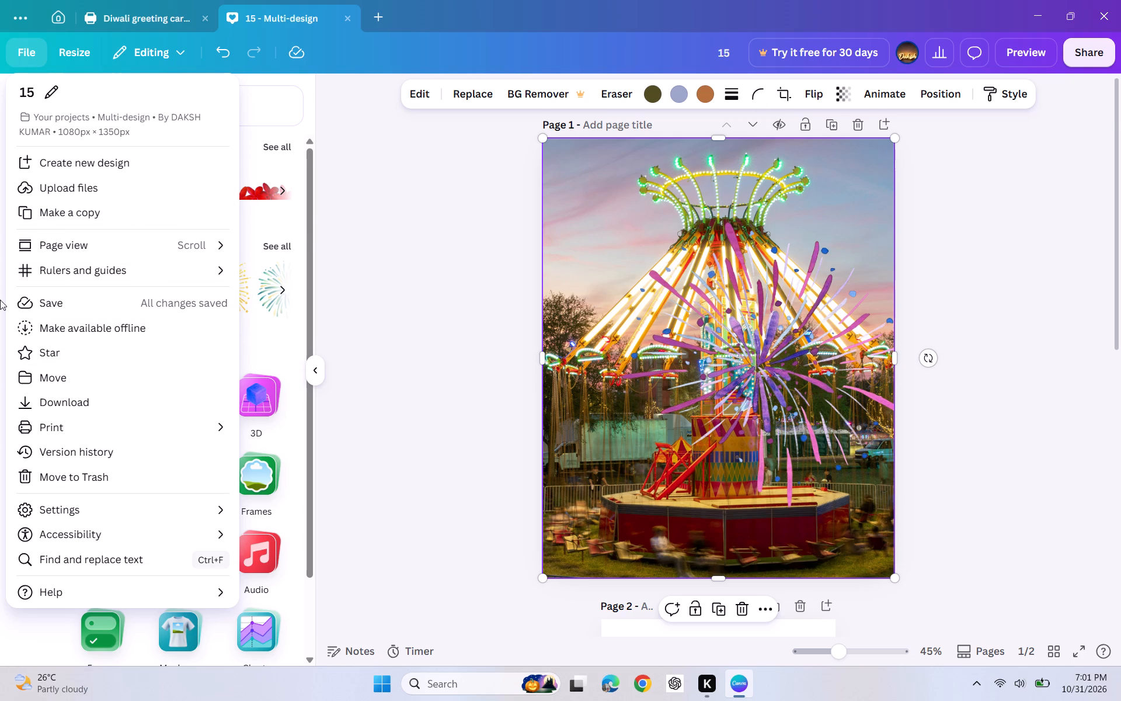
left_click(122, 454)
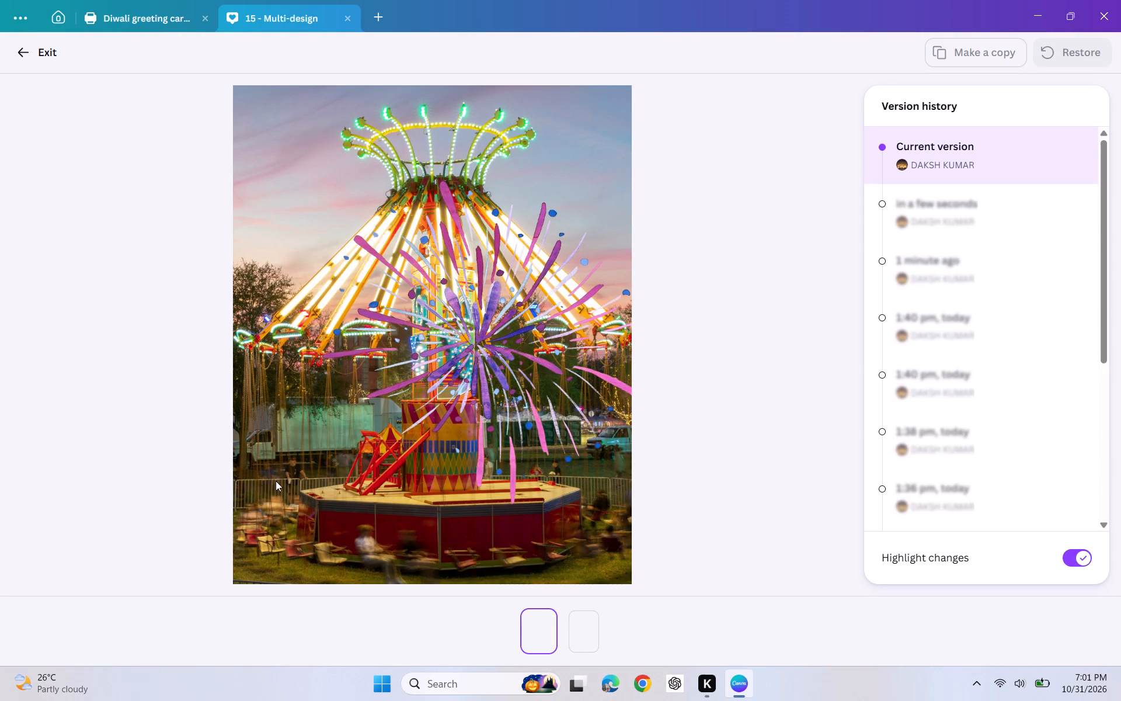
left_click(689, 330)
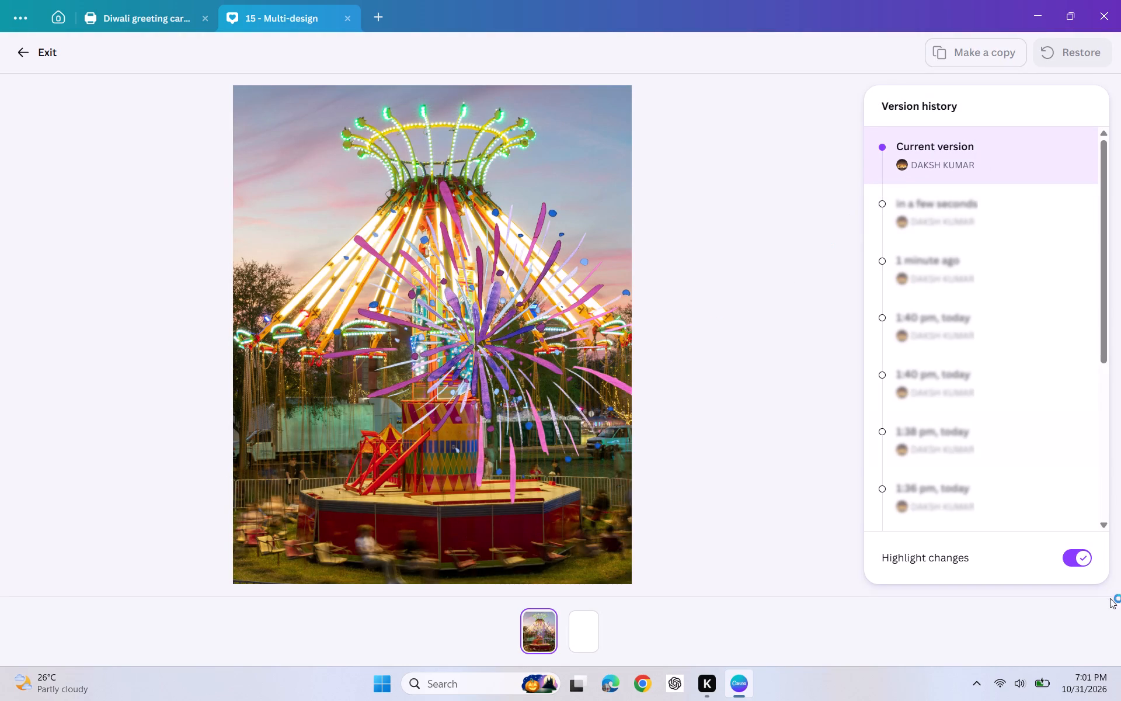
left_click(727, 252)
left_click(13, 61)
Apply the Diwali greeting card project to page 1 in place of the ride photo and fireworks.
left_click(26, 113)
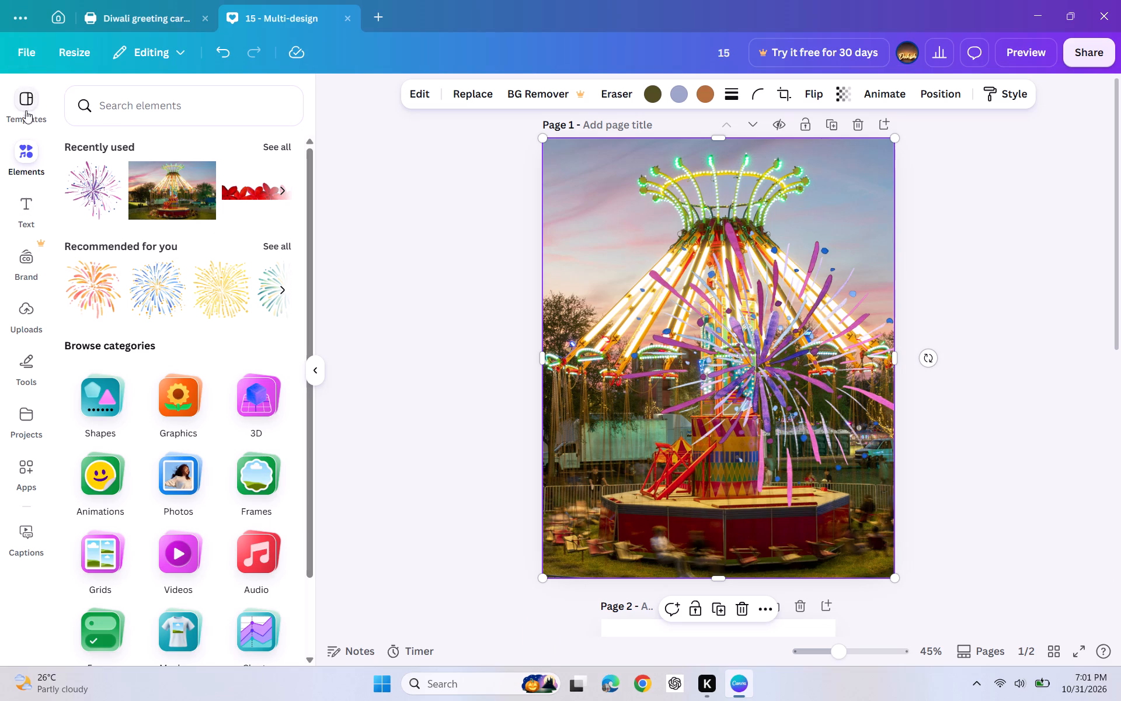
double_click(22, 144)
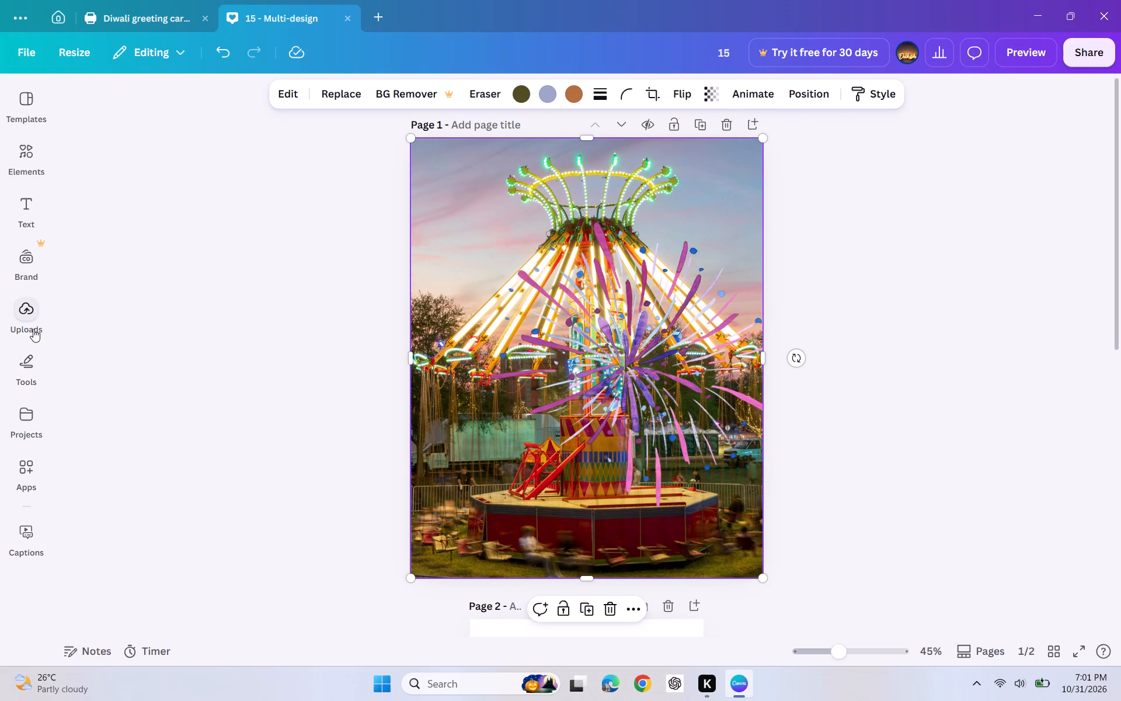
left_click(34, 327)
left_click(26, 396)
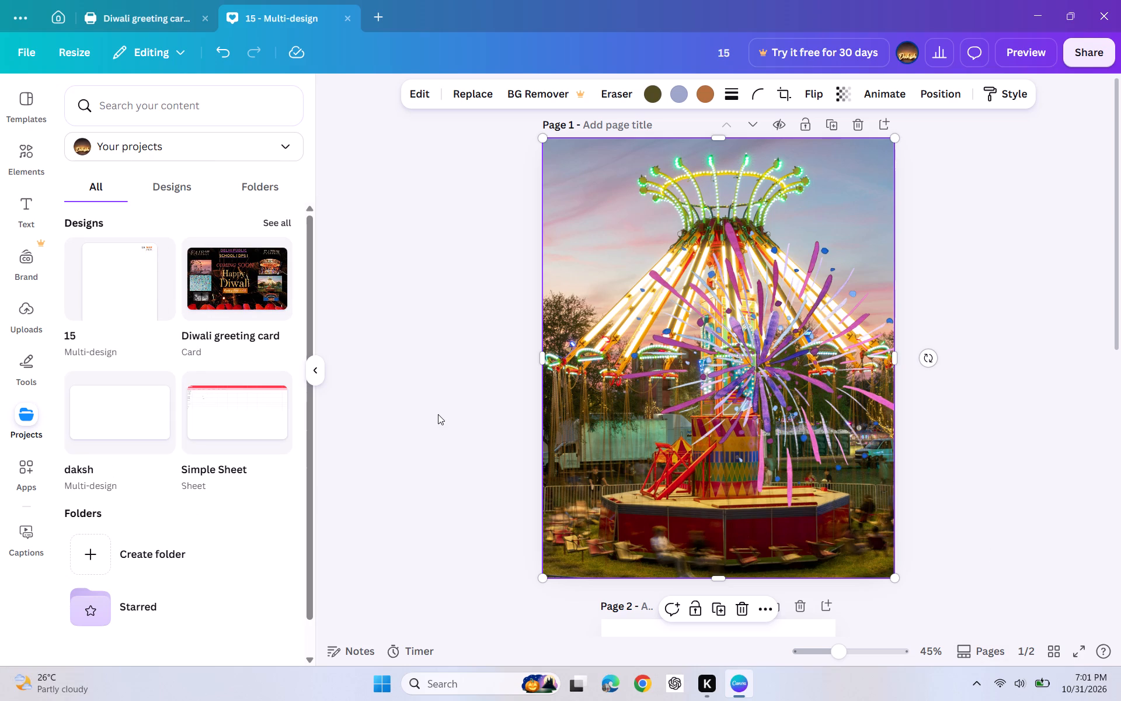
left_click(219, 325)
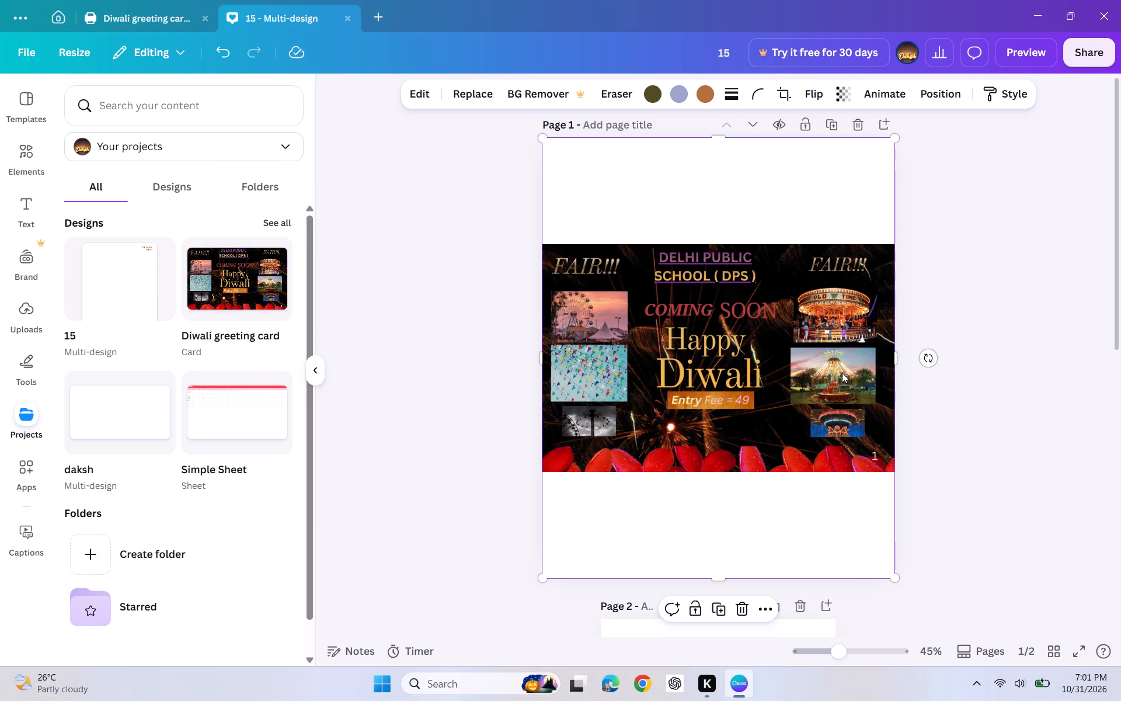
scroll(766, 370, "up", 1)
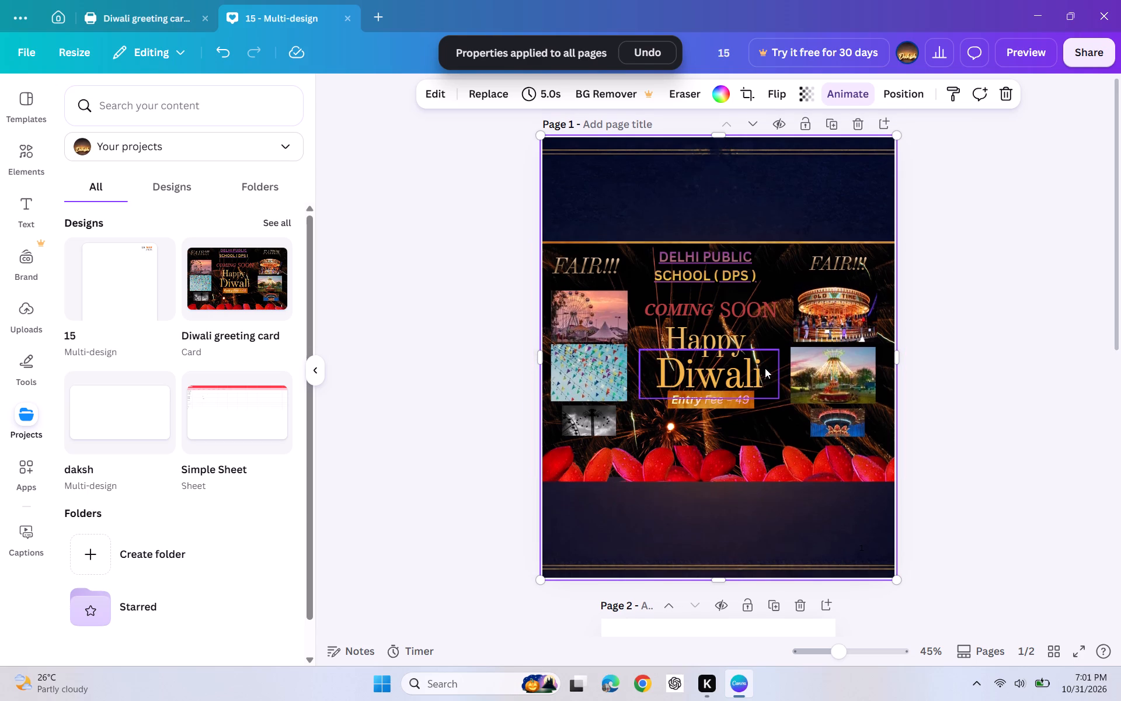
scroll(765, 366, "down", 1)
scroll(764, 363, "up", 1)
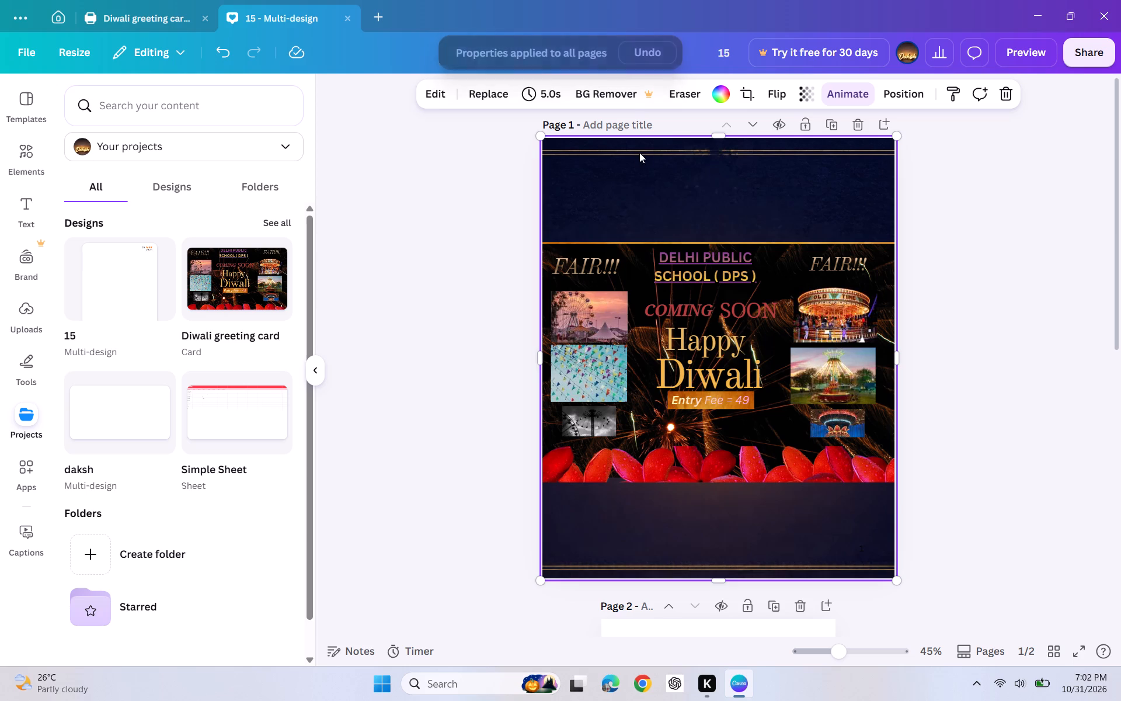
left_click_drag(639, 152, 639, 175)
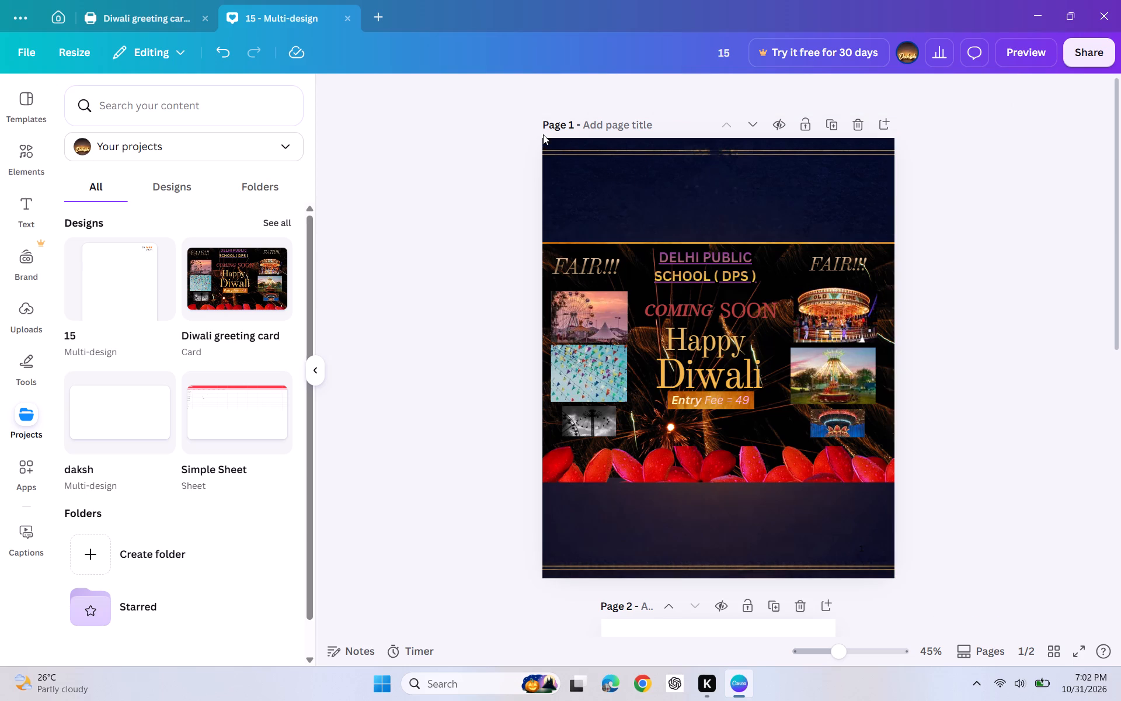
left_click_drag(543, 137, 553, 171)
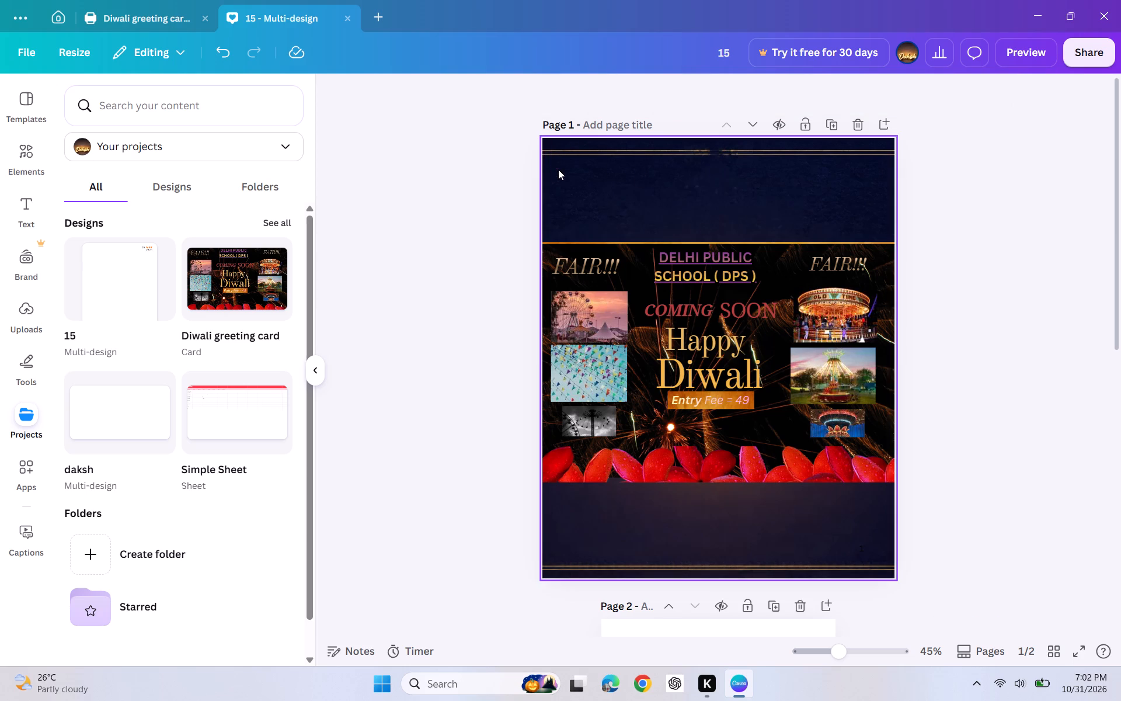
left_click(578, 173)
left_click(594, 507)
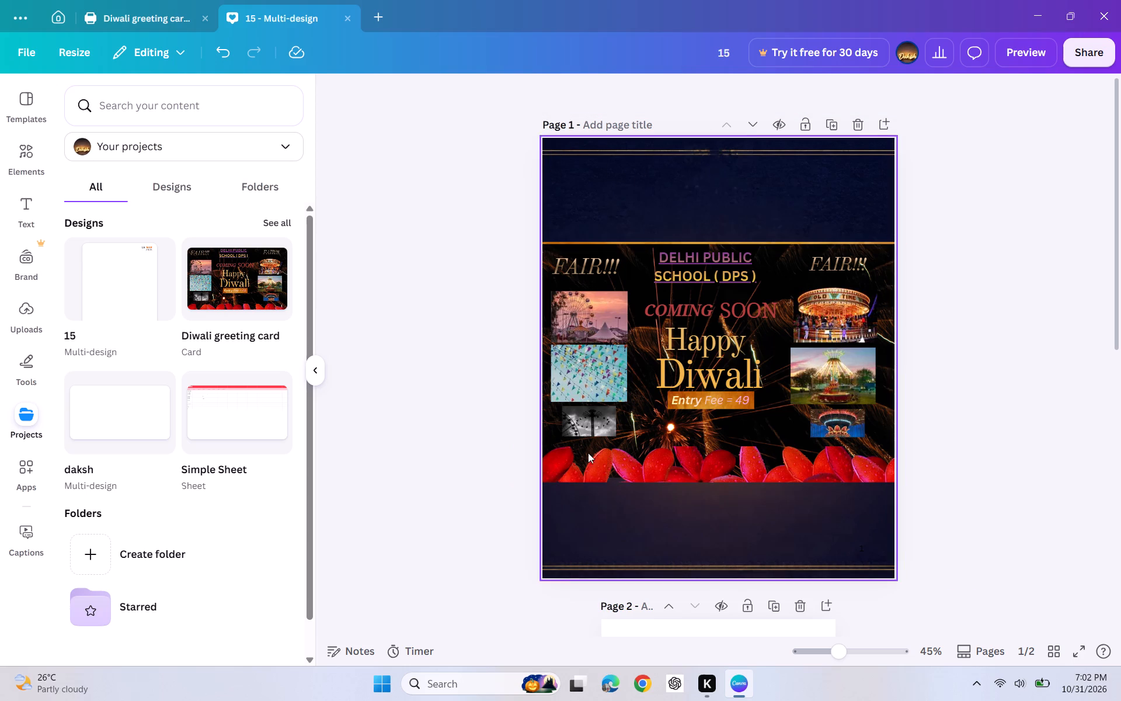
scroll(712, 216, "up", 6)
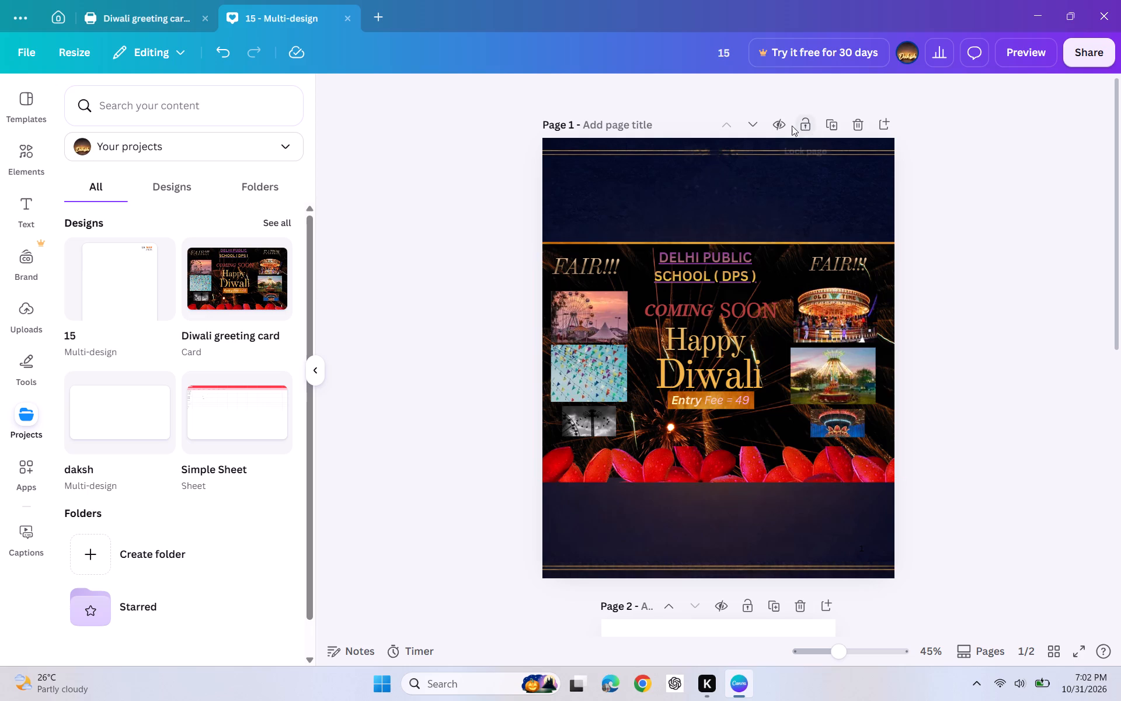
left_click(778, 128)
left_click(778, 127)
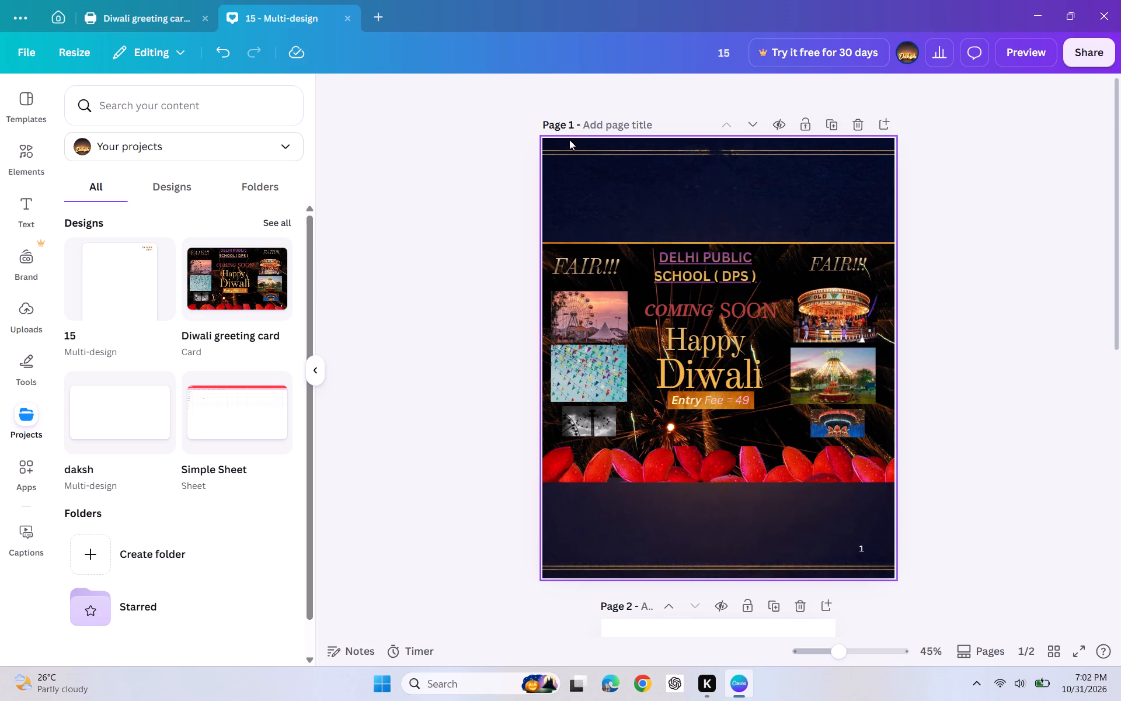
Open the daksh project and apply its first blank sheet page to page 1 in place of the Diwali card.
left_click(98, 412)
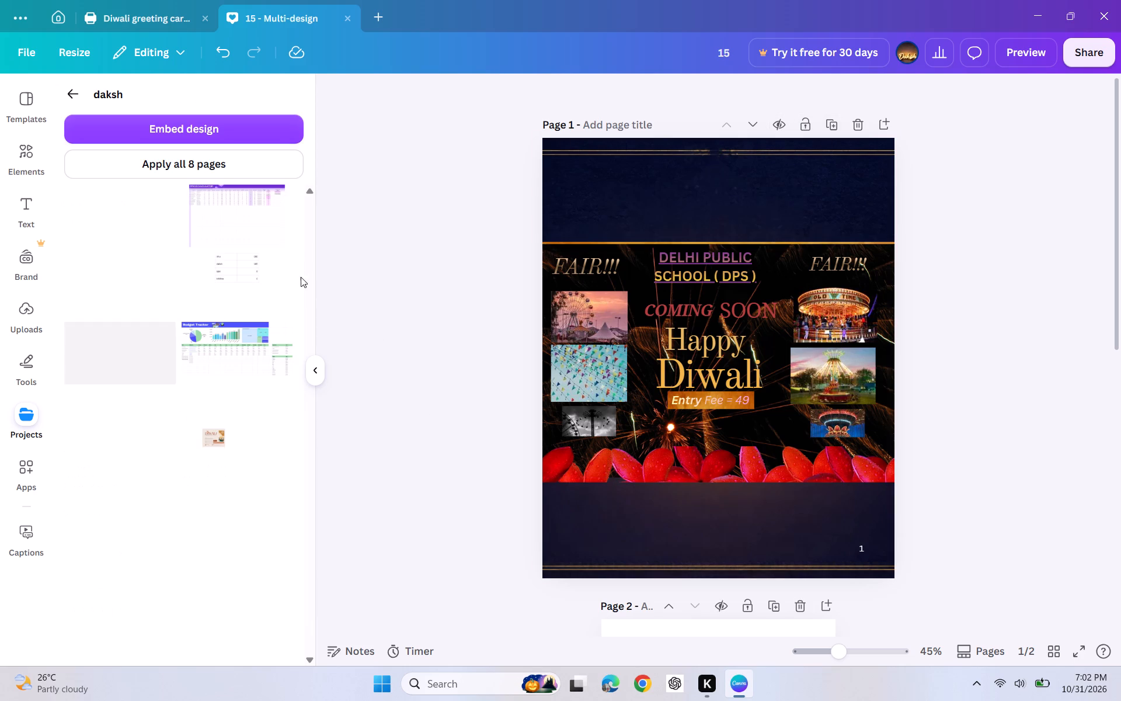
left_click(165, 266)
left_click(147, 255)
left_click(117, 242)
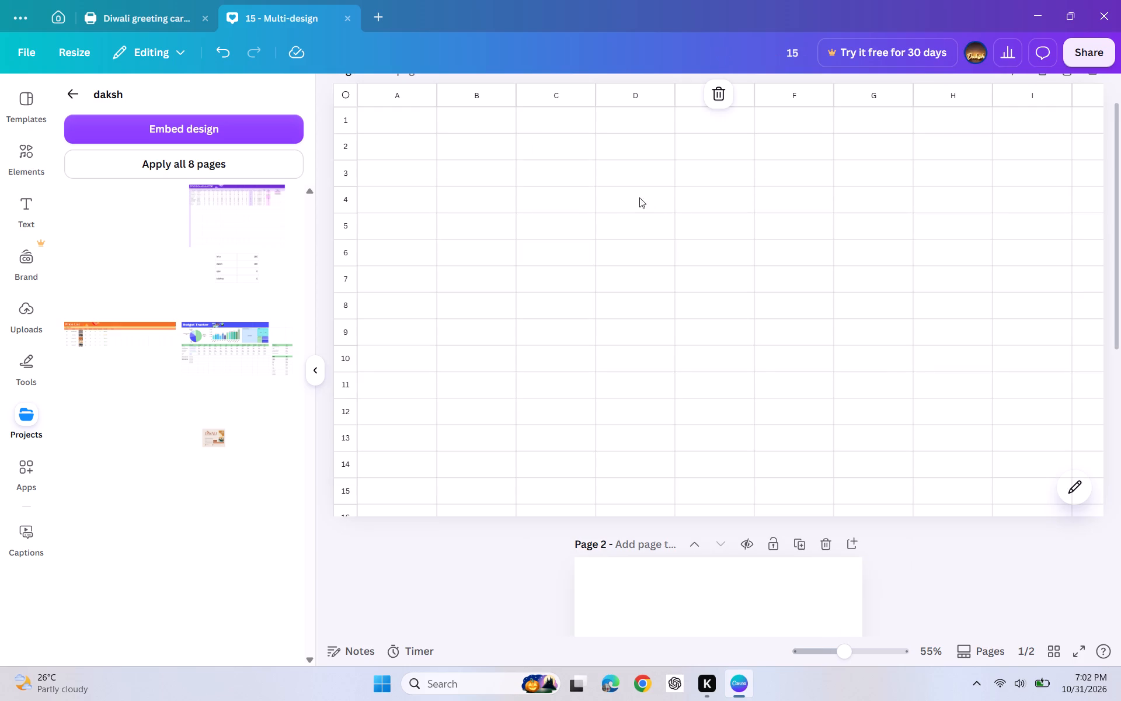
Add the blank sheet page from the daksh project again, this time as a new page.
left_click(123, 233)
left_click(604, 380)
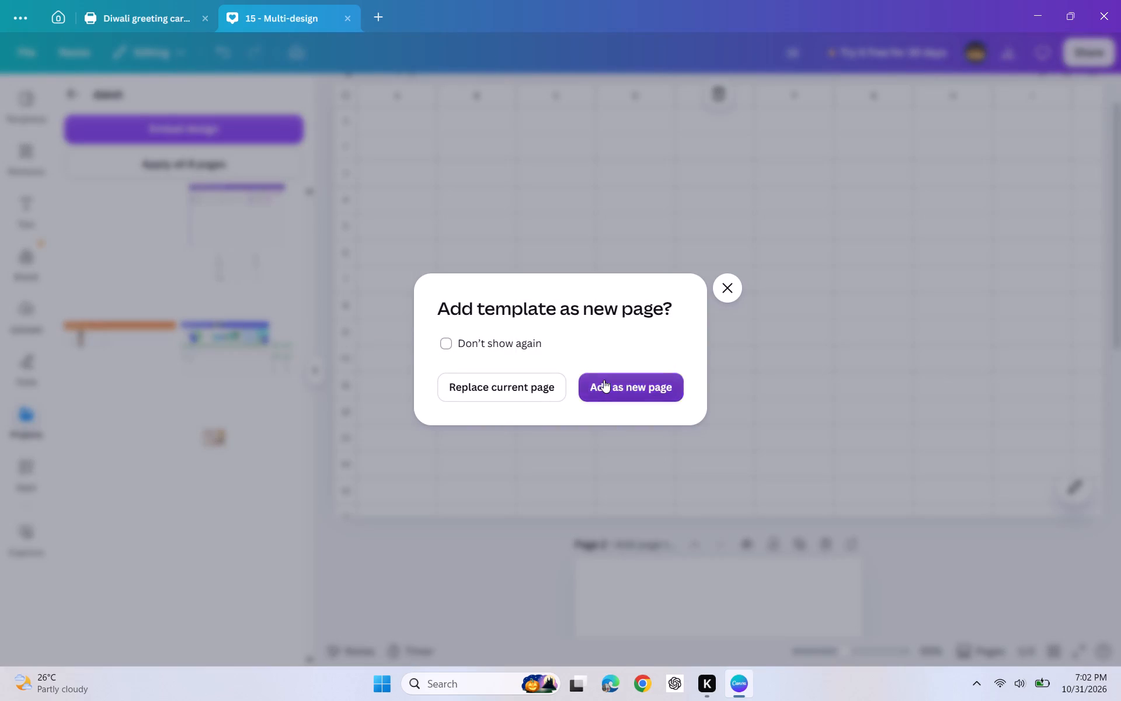
Delete both blank sheet pages, keeping only the tall blank page.
scroll(580, 373, "down", 5)
scroll(579, 372, "up", 8)
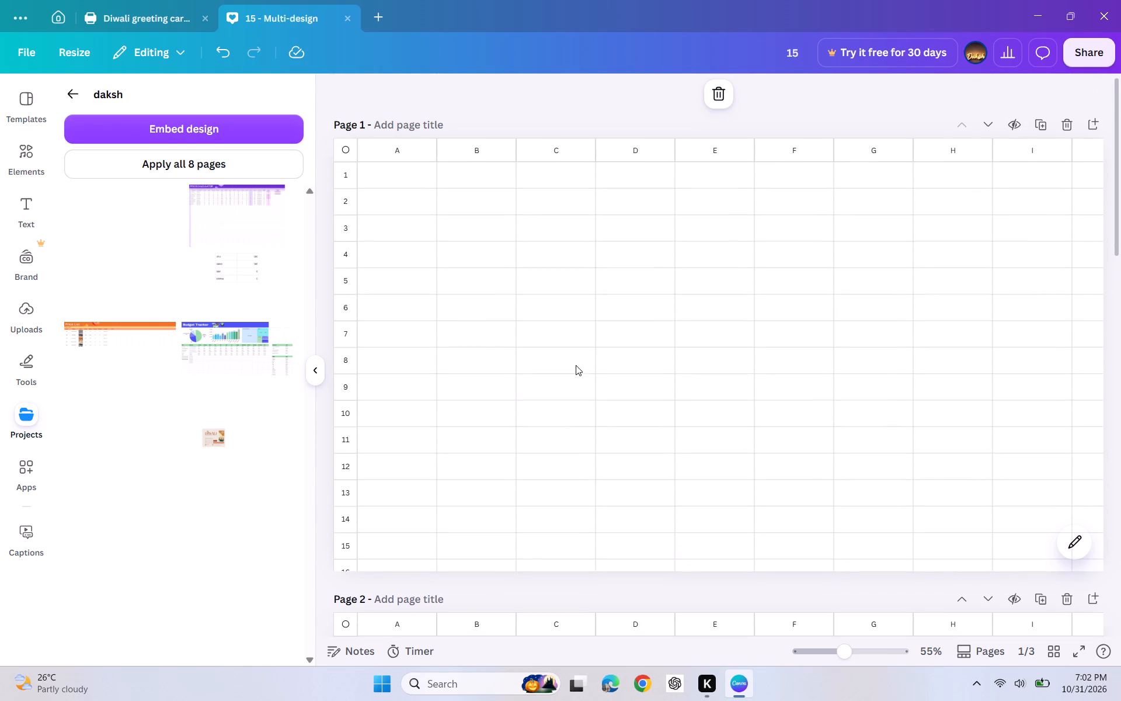
scroll(576, 365, "up", 1)
left_click(1063, 119)
left_click(1063, 119)
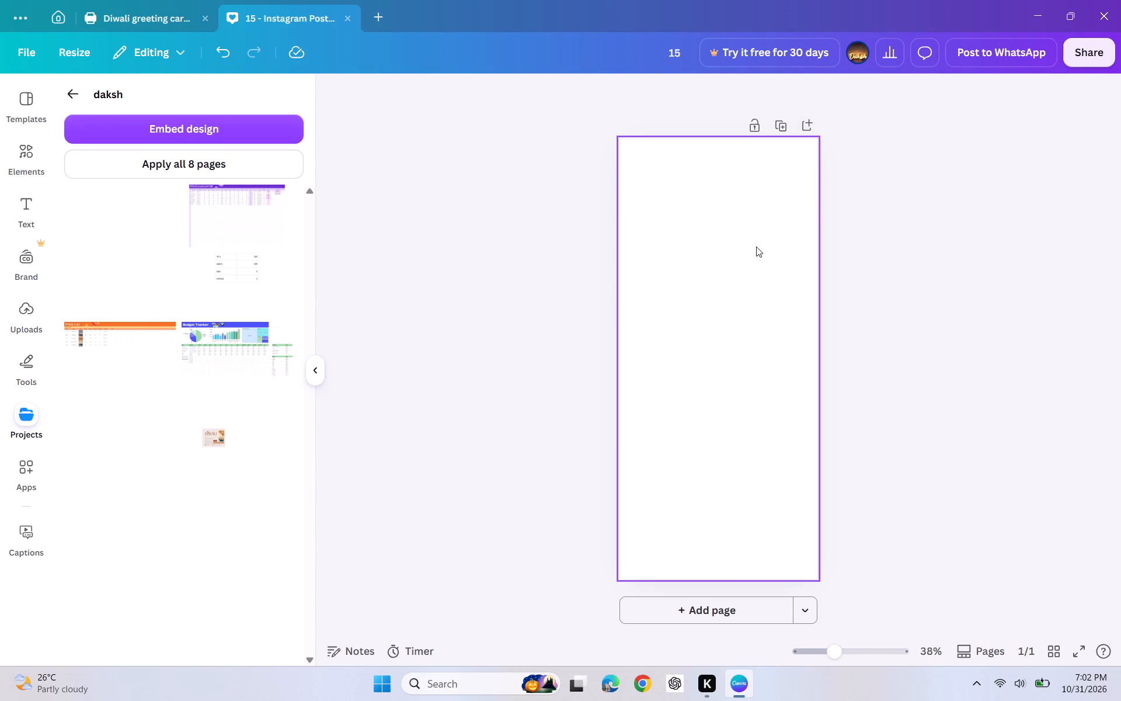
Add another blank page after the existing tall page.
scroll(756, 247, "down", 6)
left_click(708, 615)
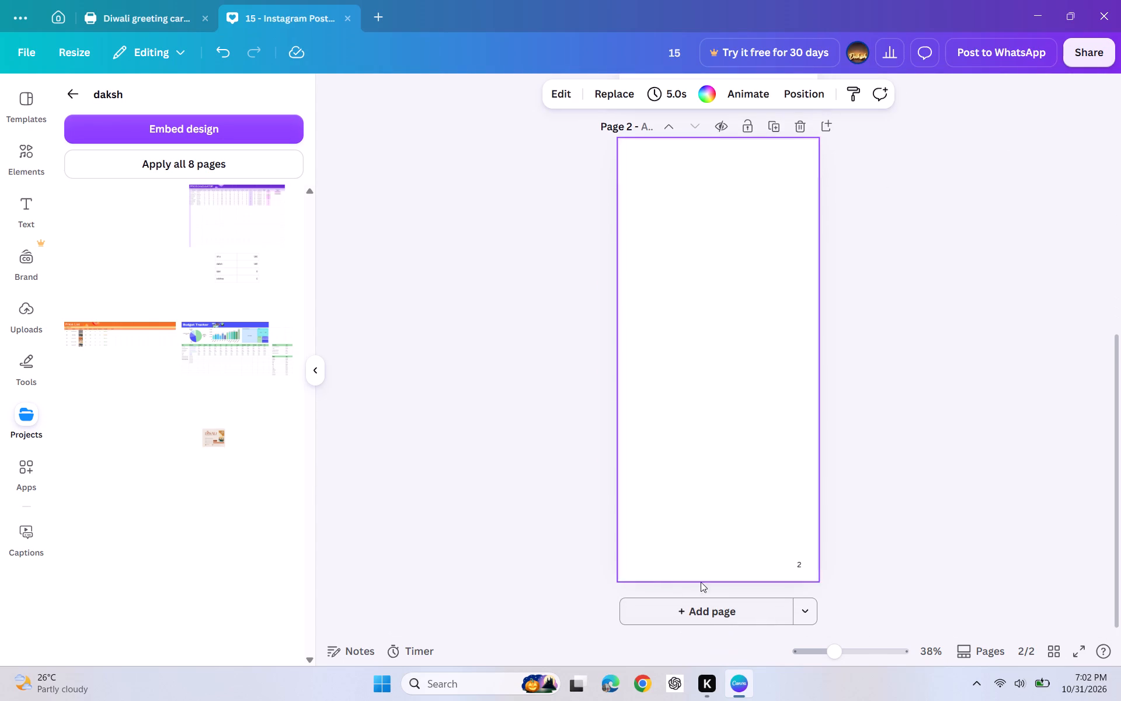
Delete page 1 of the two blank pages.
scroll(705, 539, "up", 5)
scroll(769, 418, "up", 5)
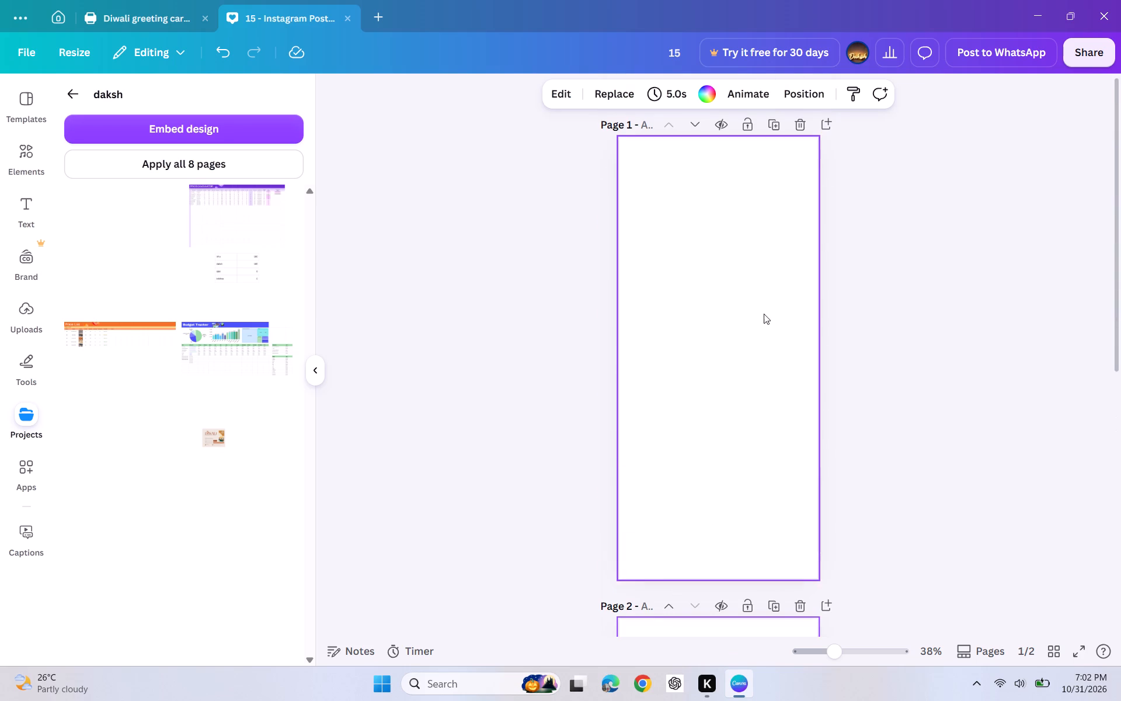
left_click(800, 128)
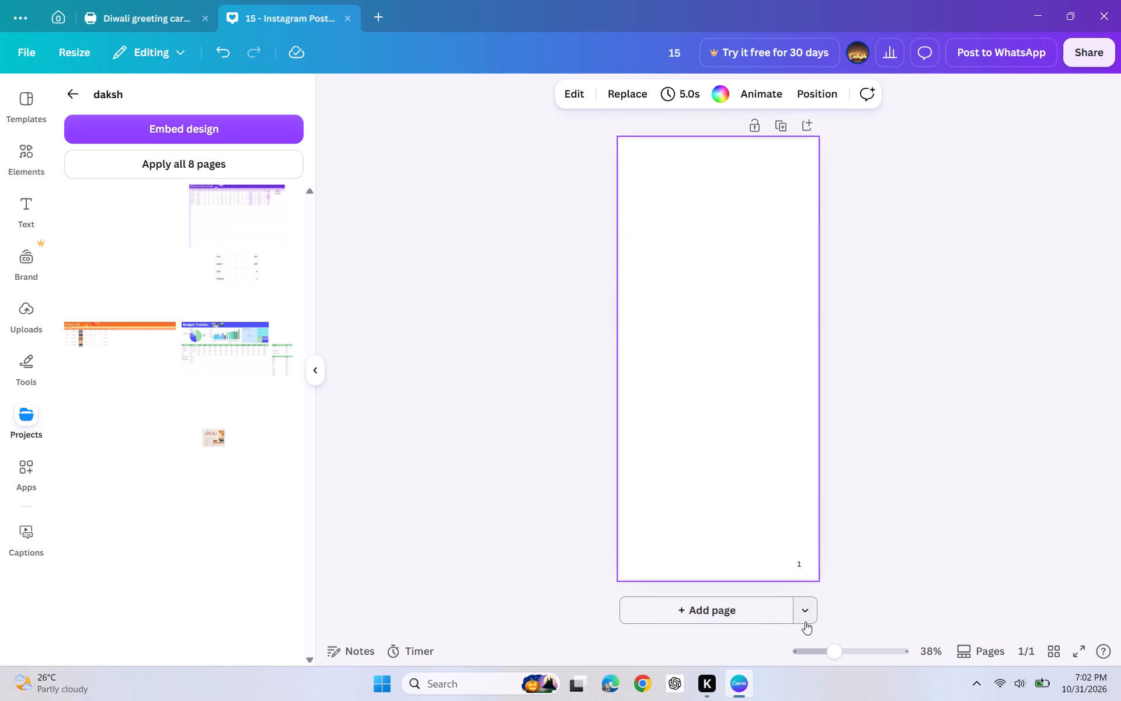
Replace the remaining tall blank page with a blank sheet page from the daksh project.
left_click(809, 613)
left_click(624, 496)
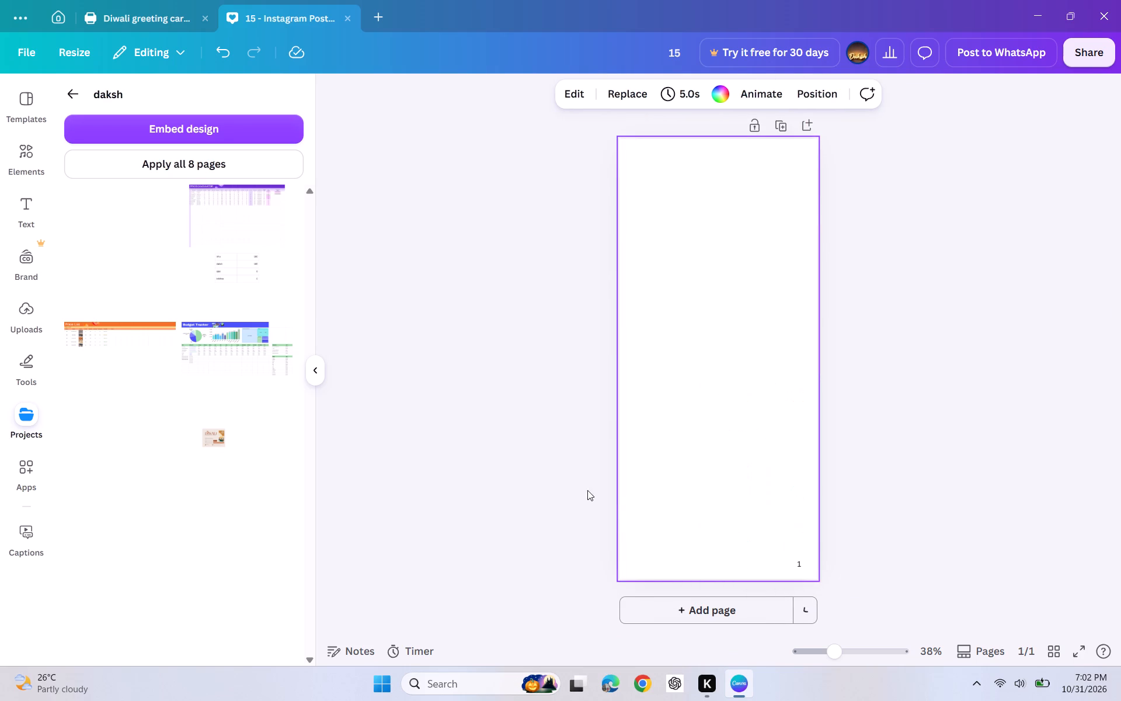
left_click(102, 401)
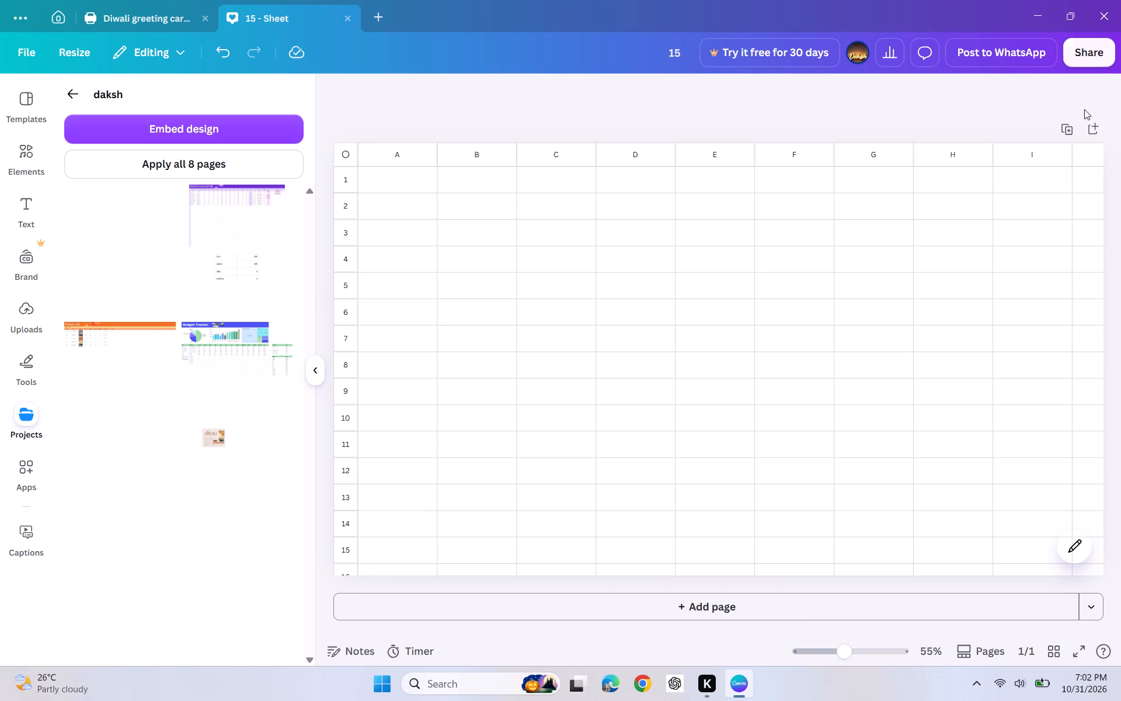
Start applying all 8 pages of the daksh project to the design.
left_click(114, 164)
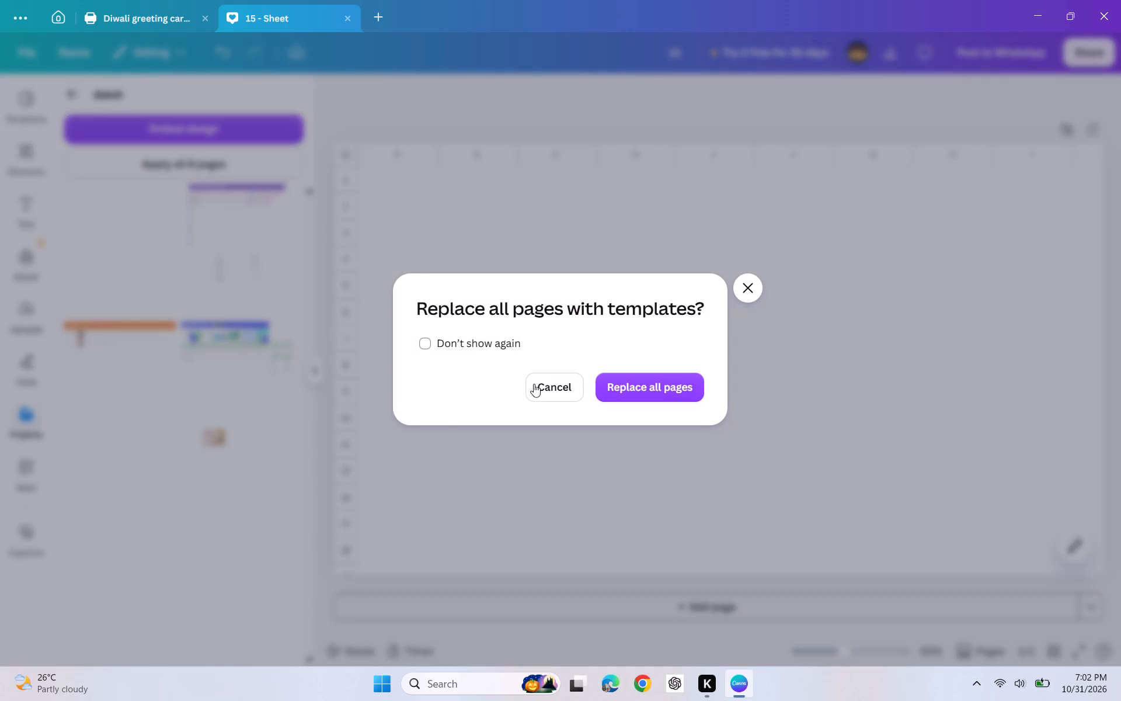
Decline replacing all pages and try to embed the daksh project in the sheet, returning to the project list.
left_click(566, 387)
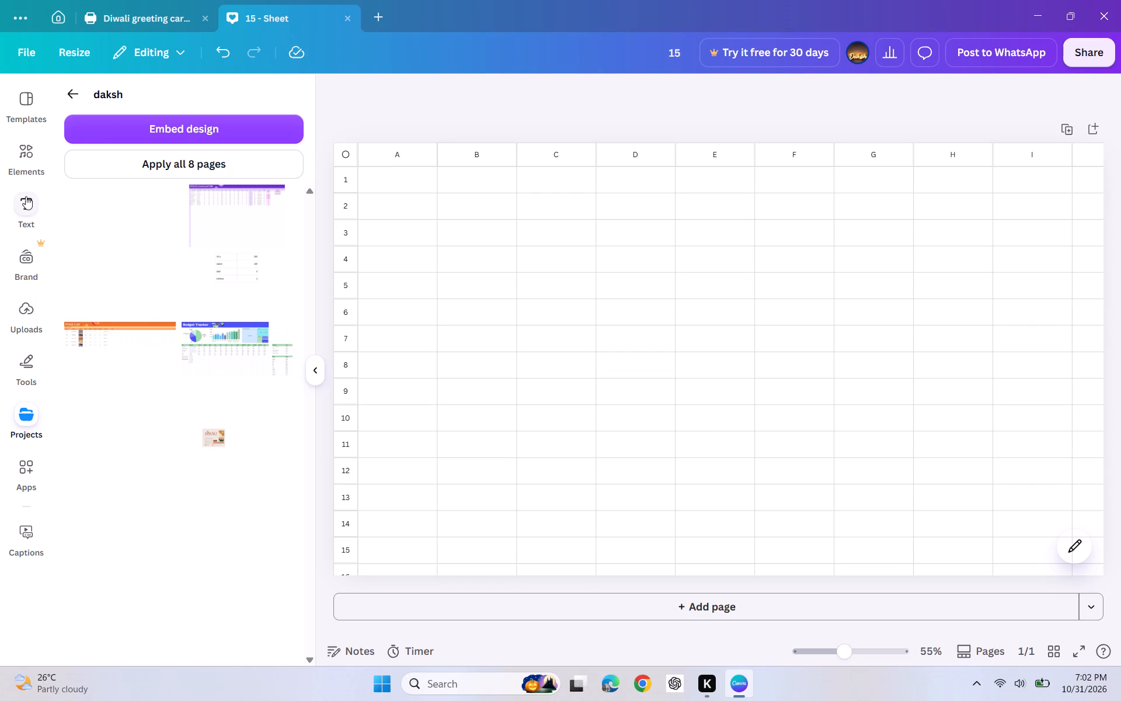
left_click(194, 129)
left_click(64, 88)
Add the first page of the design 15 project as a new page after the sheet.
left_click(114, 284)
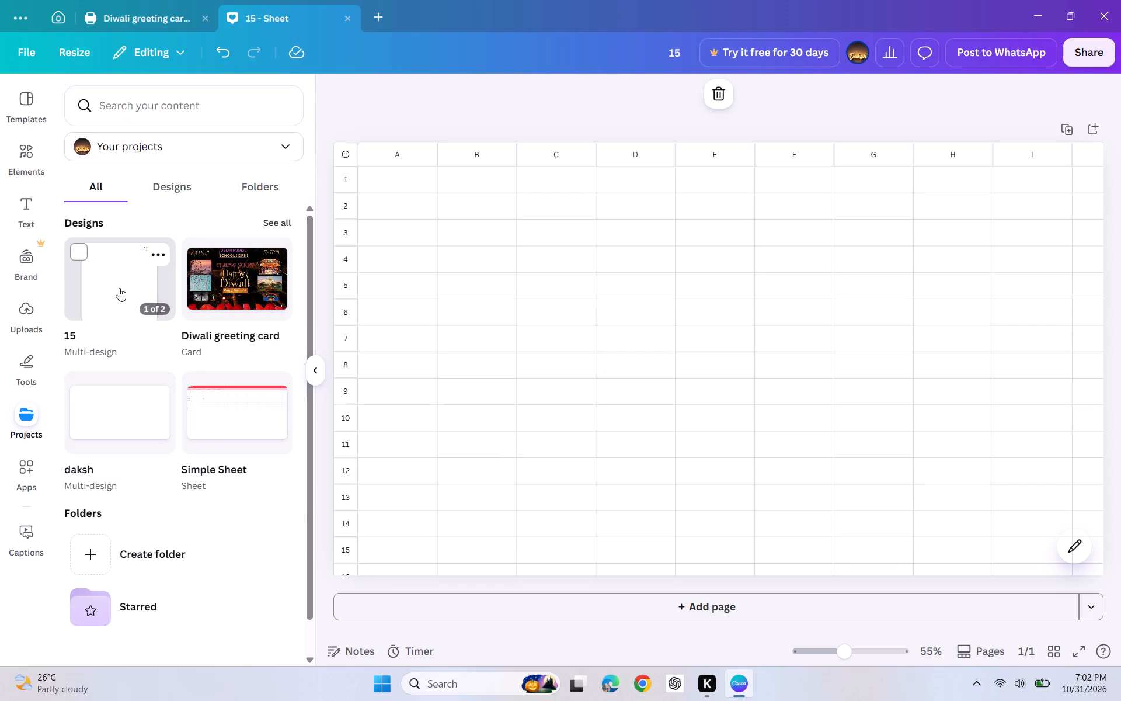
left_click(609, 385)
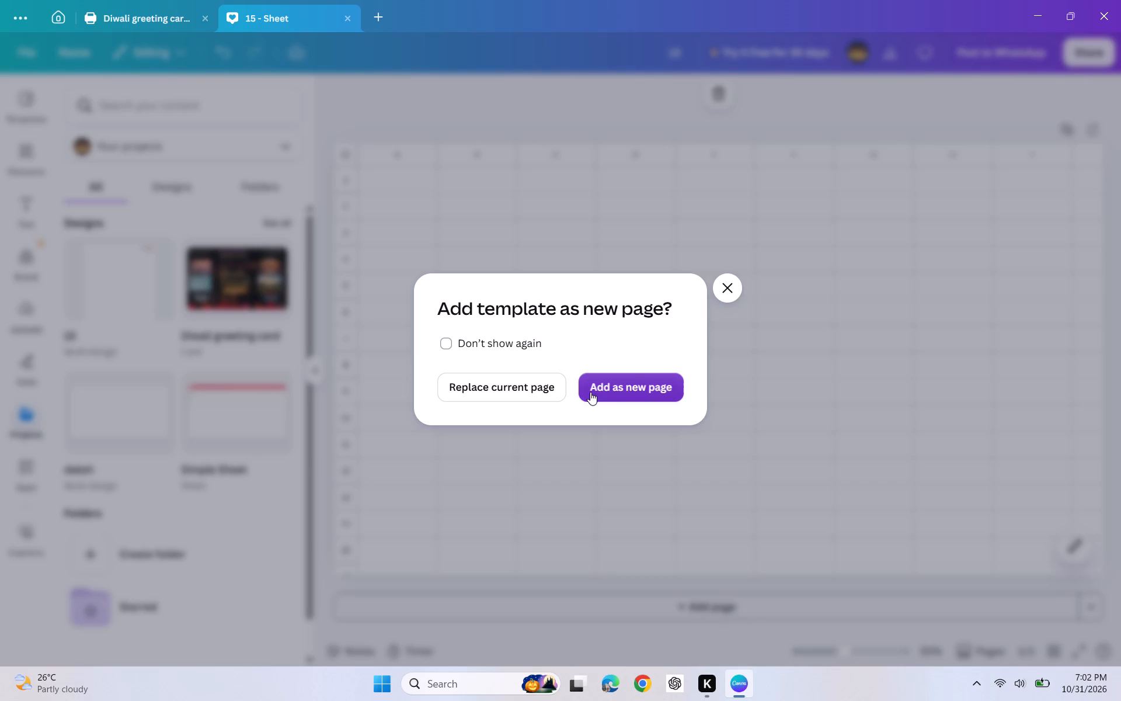
Add a blank page after the carnival ride page.
scroll(614, 376, "down", 2)
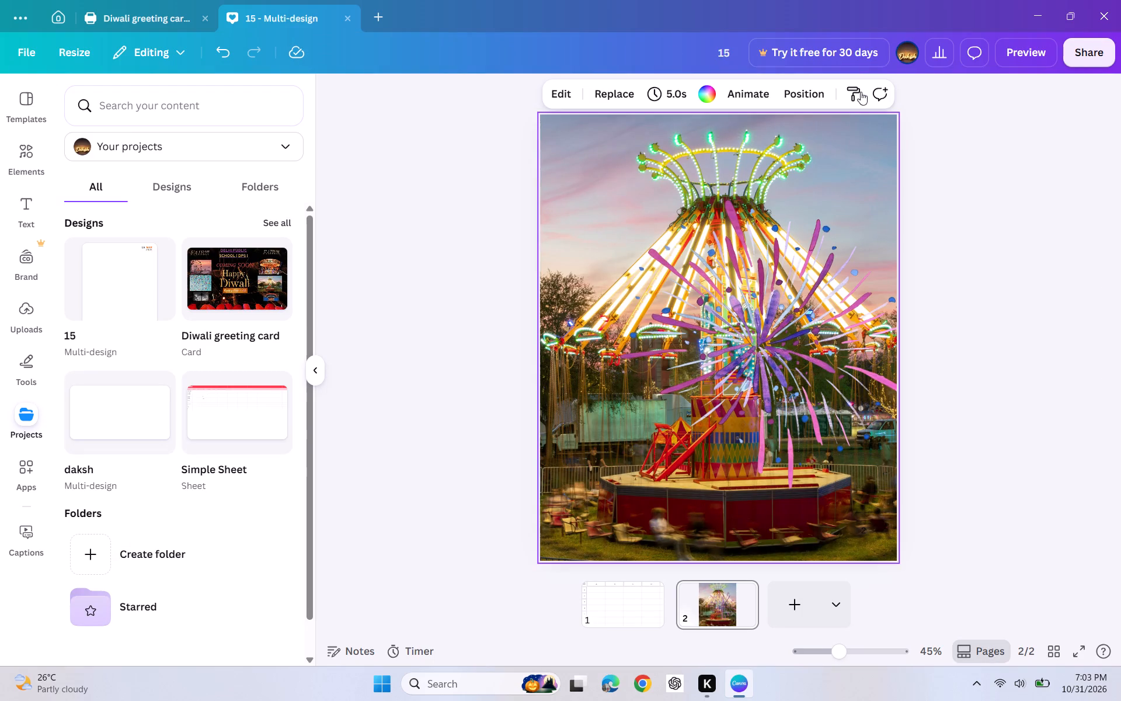
left_click(789, 617)
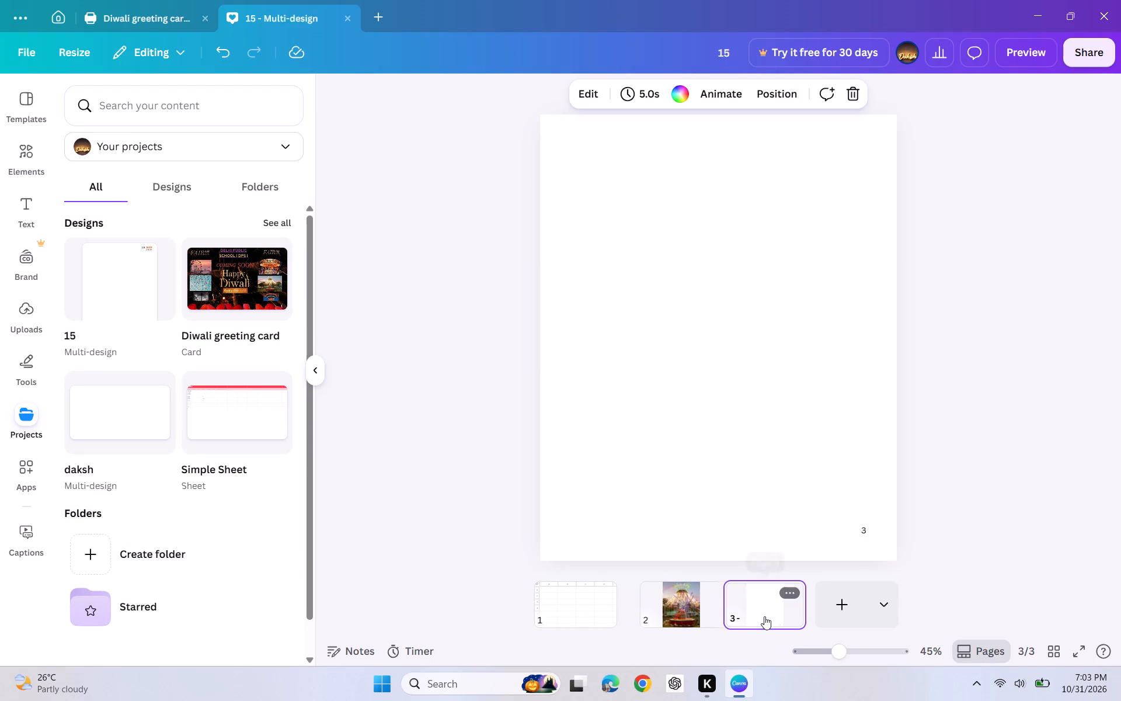
Delete the carnival ride page and the sheet page, keeping only the blank page.
left_click(686, 608)
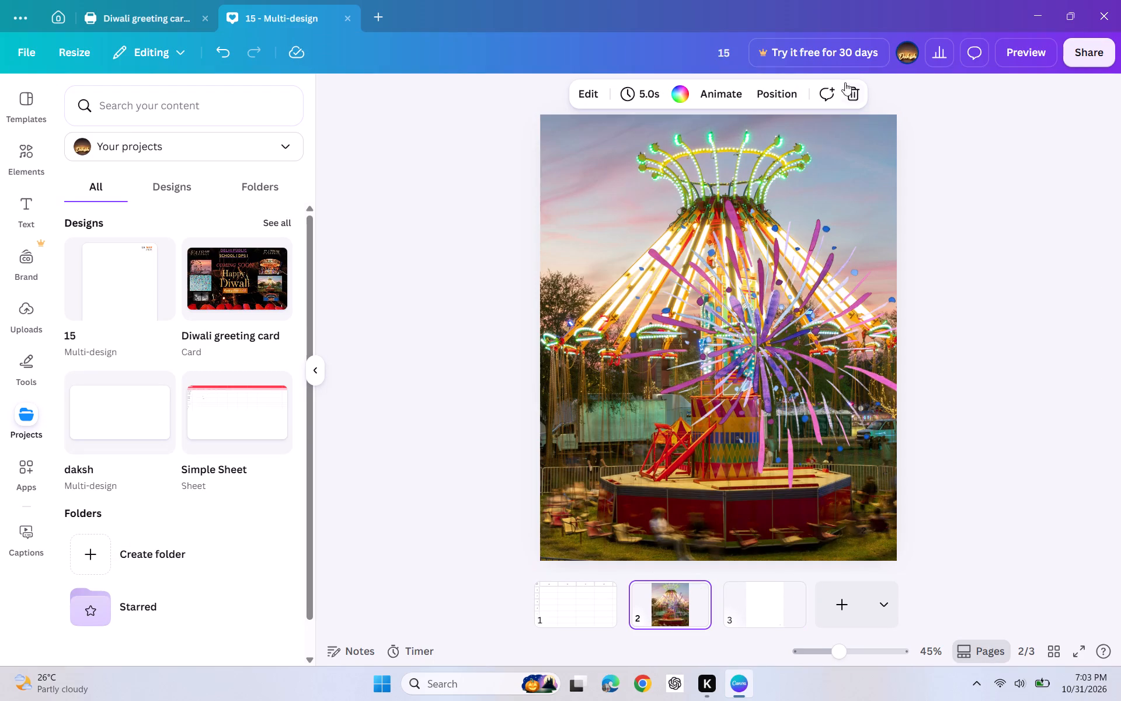
left_click(849, 85)
left_click(614, 595)
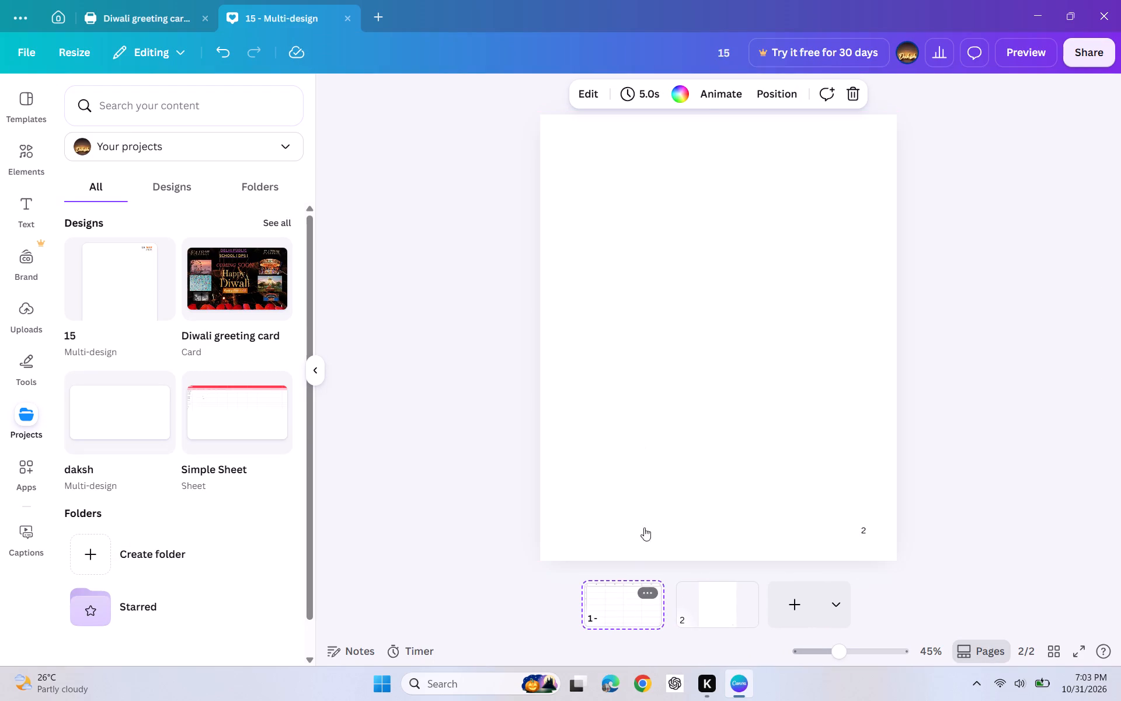
left_click(724, 95)
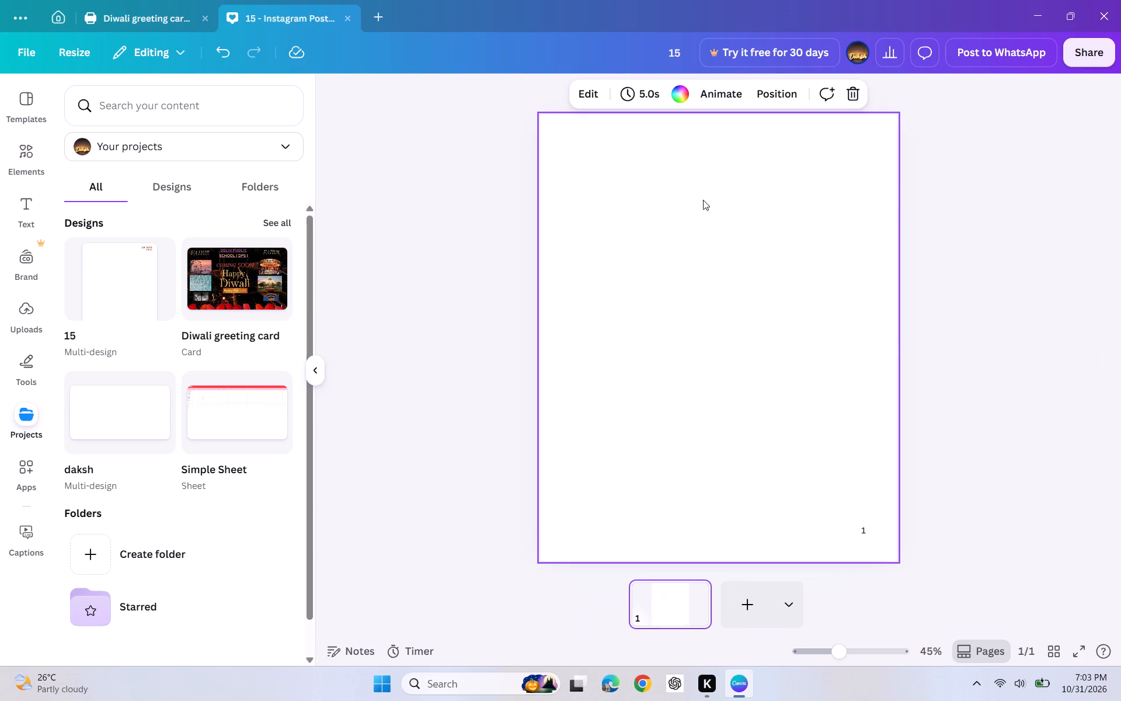
Browse the project library by owner, designs and folders for content to reuse.
scroll(688, 240, "down", 2)
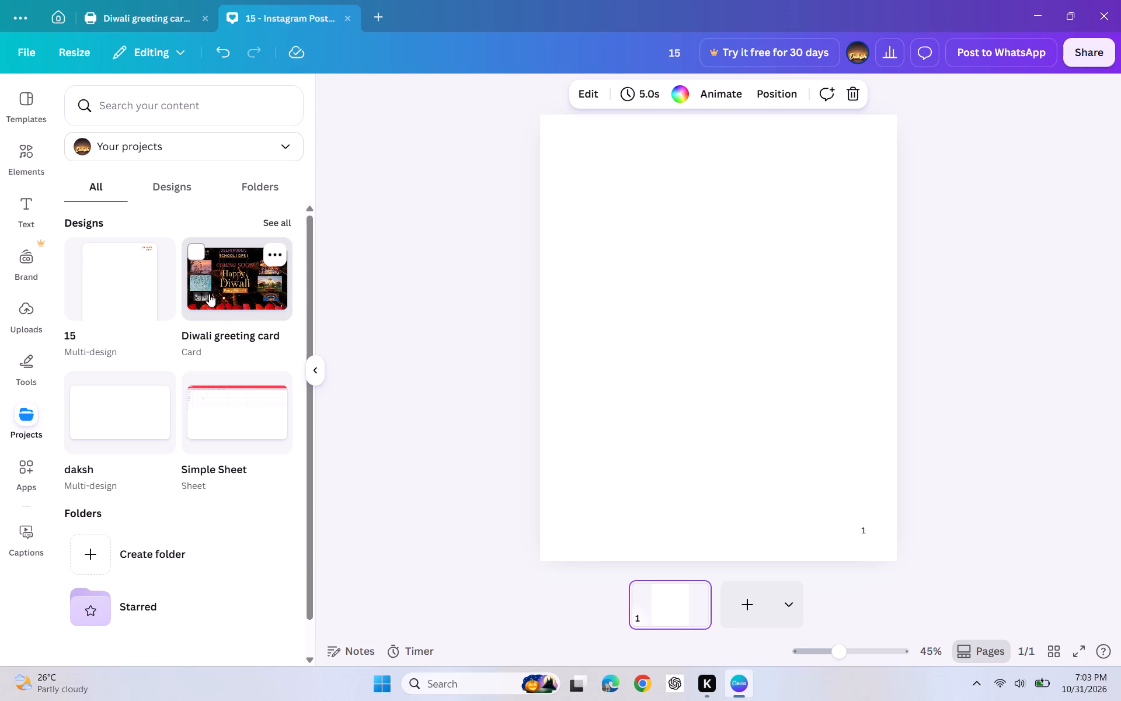
left_click(179, 145)
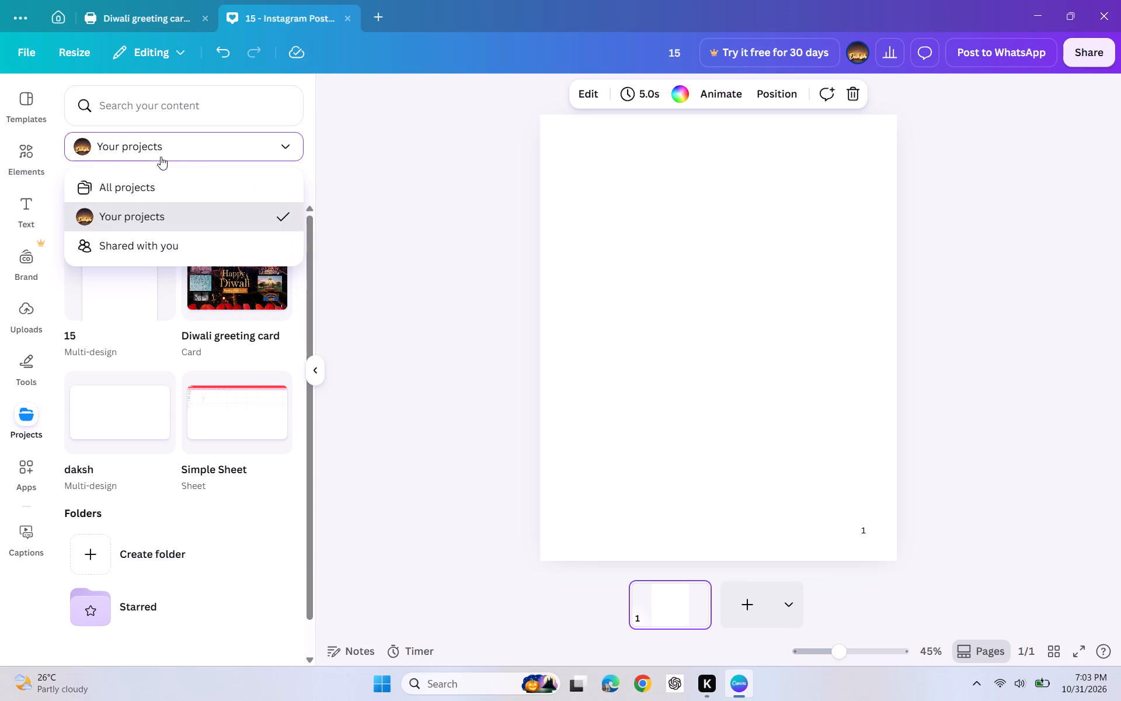
left_click(143, 189)
left_click(161, 148)
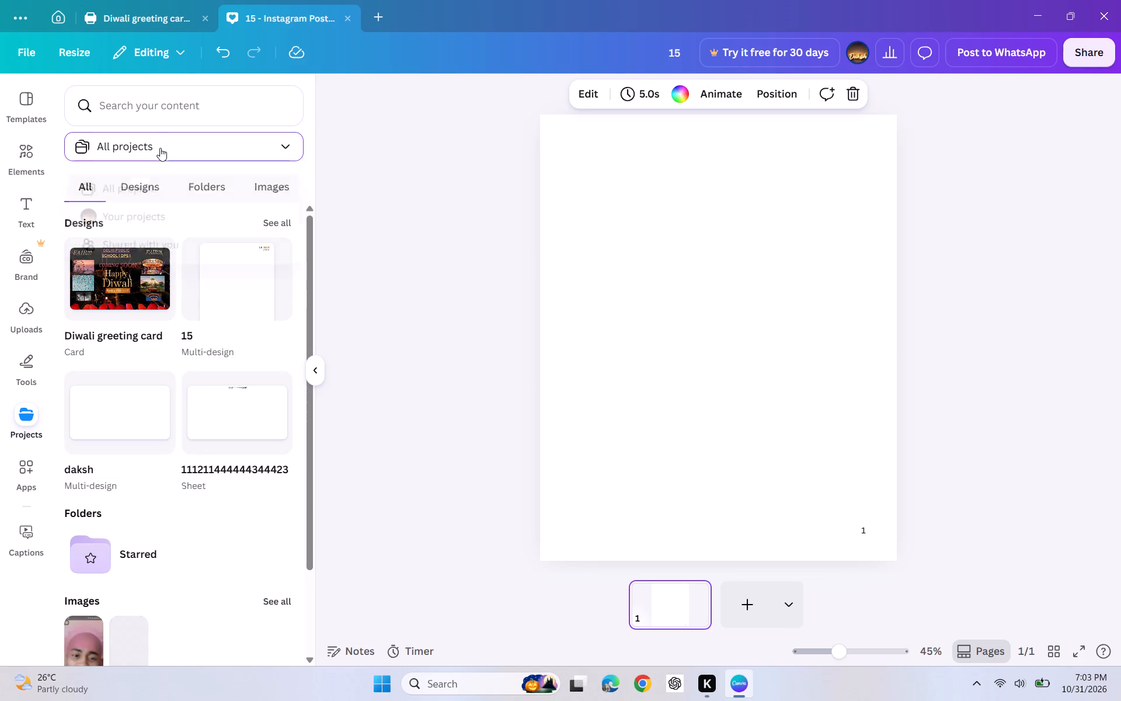
left_click(138, 223)
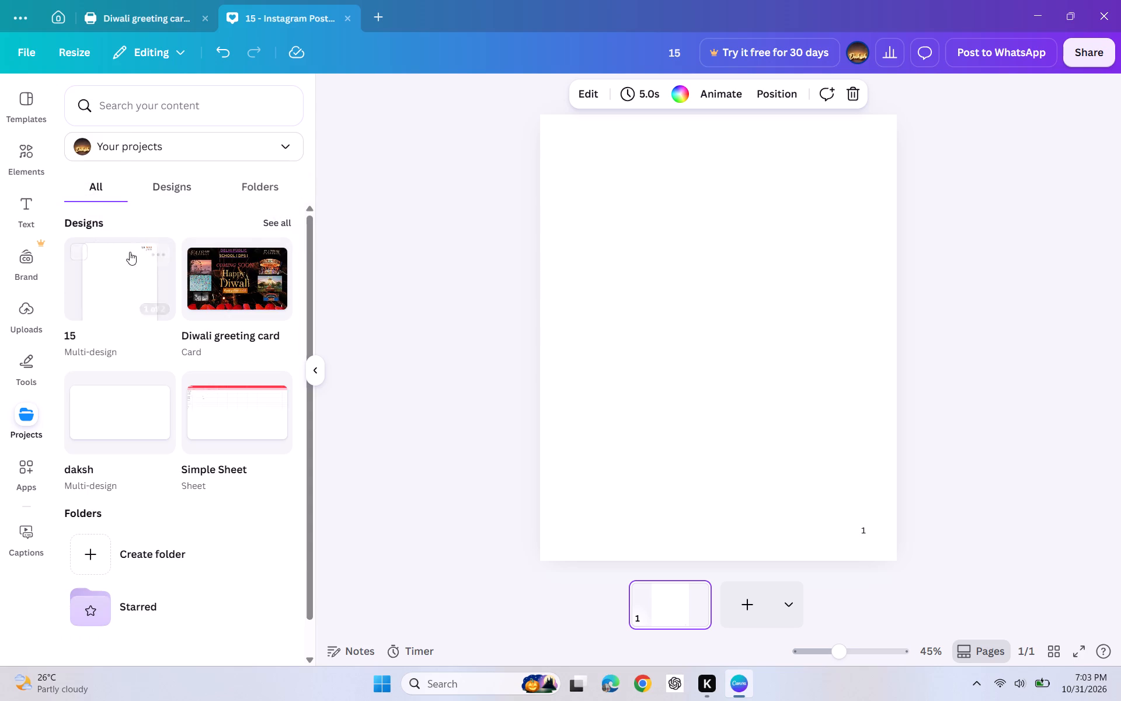
left_click(179, 195)
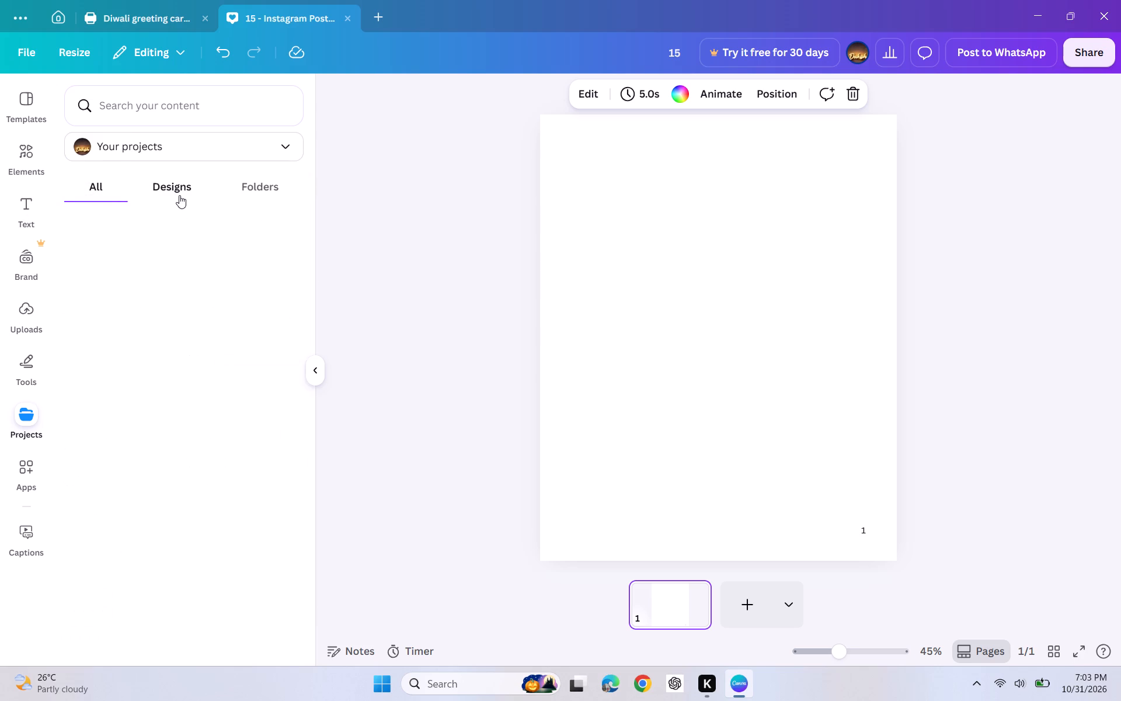
left_click(223, 181)
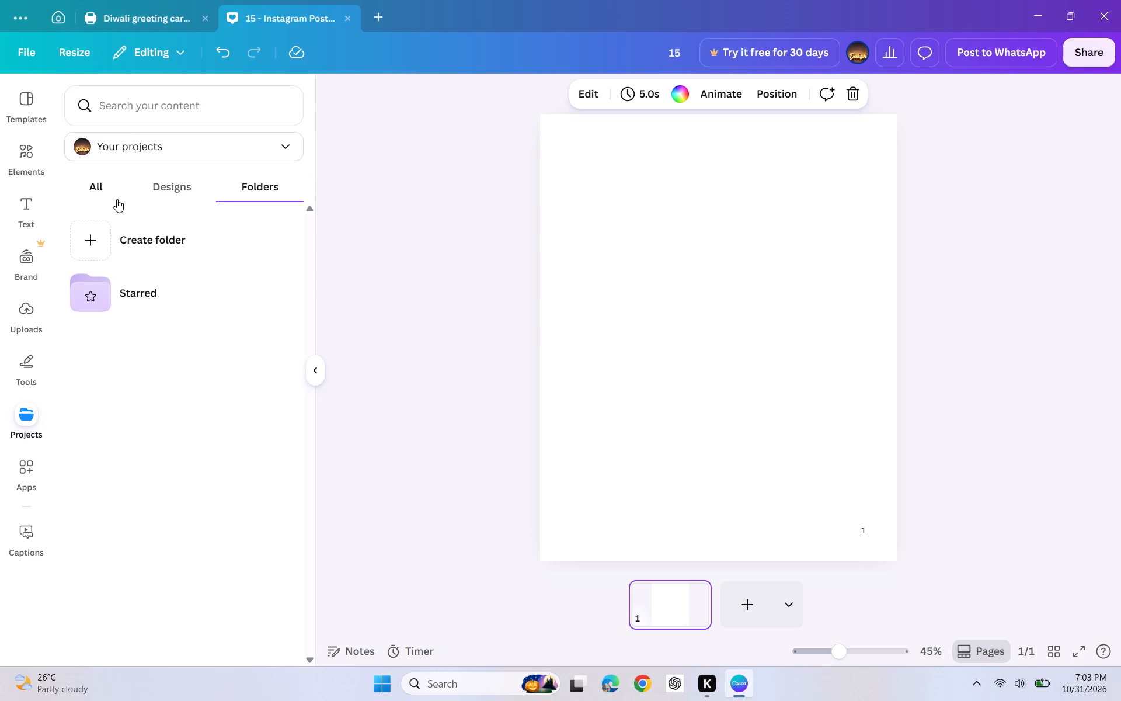
left_click(113, 198)
Place the white sparkle animation from the magic recommendations in the upper part of the blank page.
left_click(25, 168)
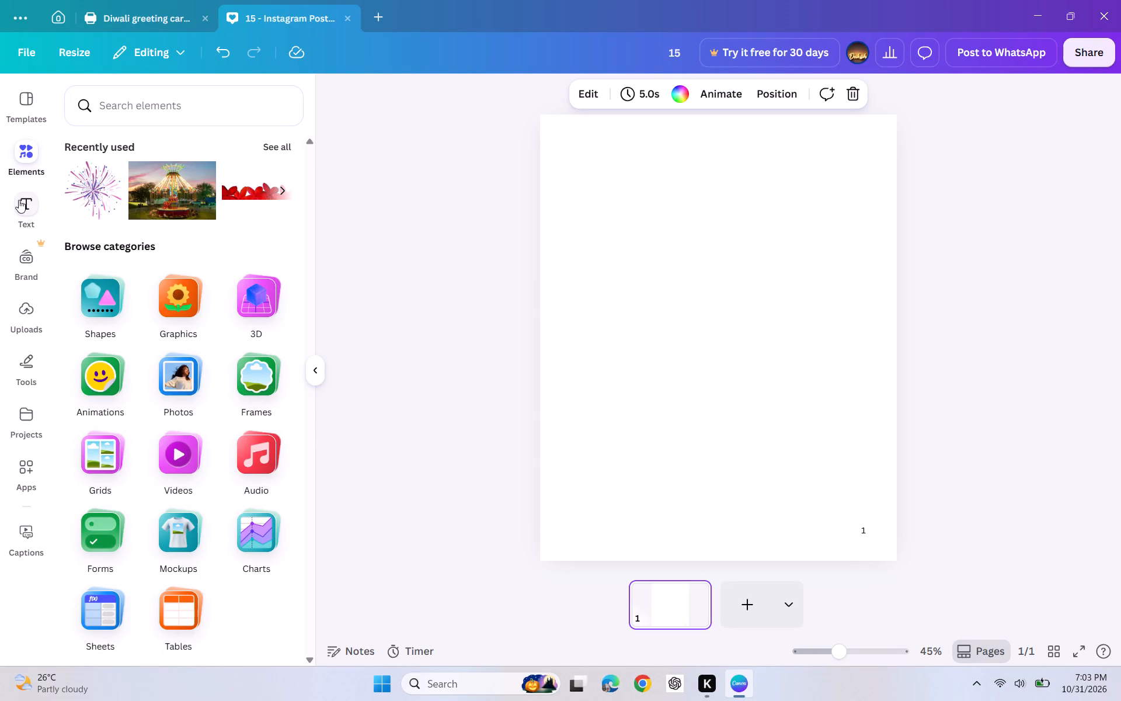
left_click(19, 200)
left_click(18, 249)
left_click(34, 172)
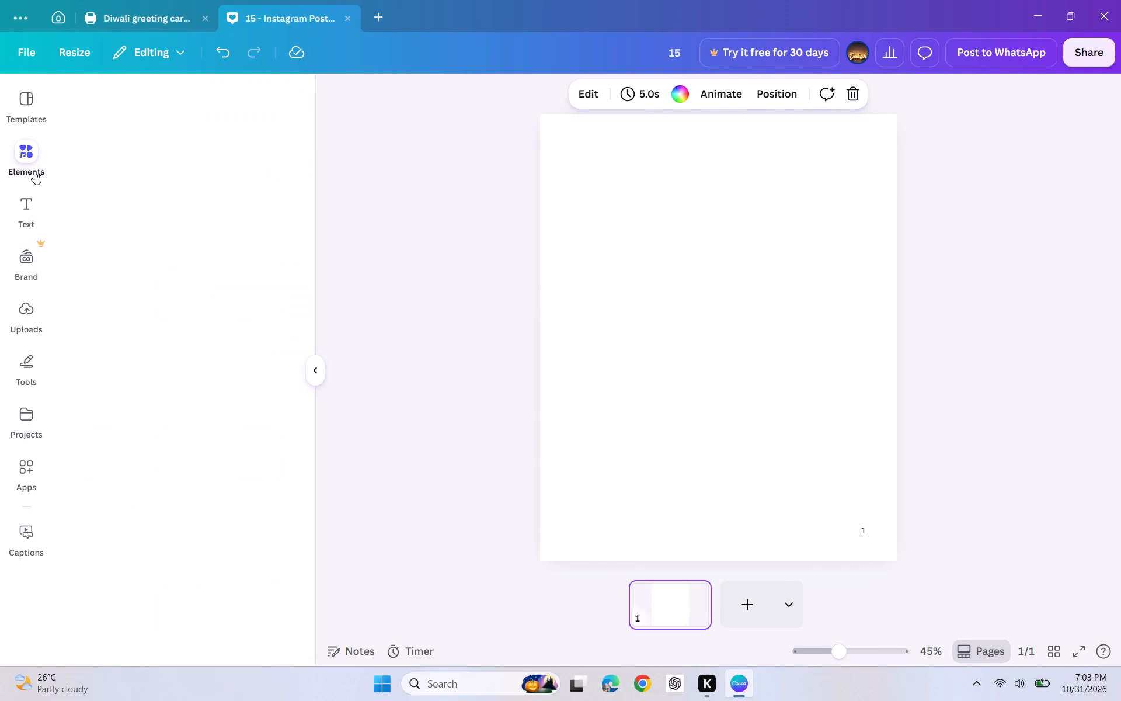
scroll(182, 176, "up", 1)
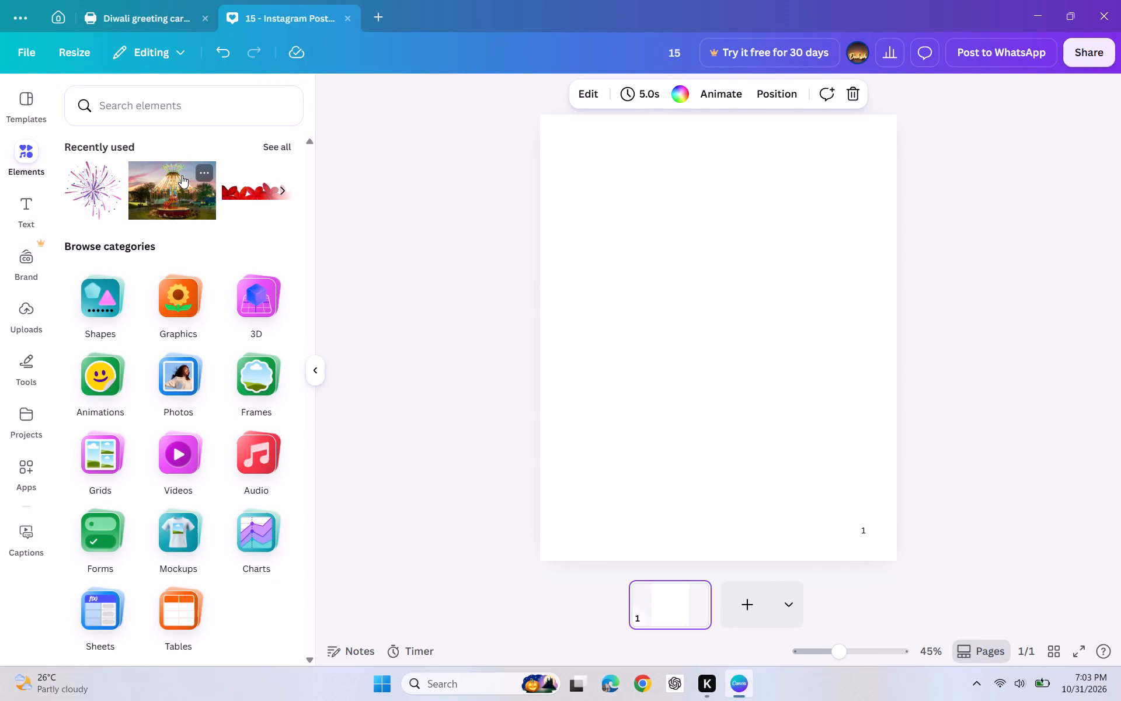
scroll(182, 175, "up", 1)
scroll(182, 175, "down", 3)
left_click(89, 354)
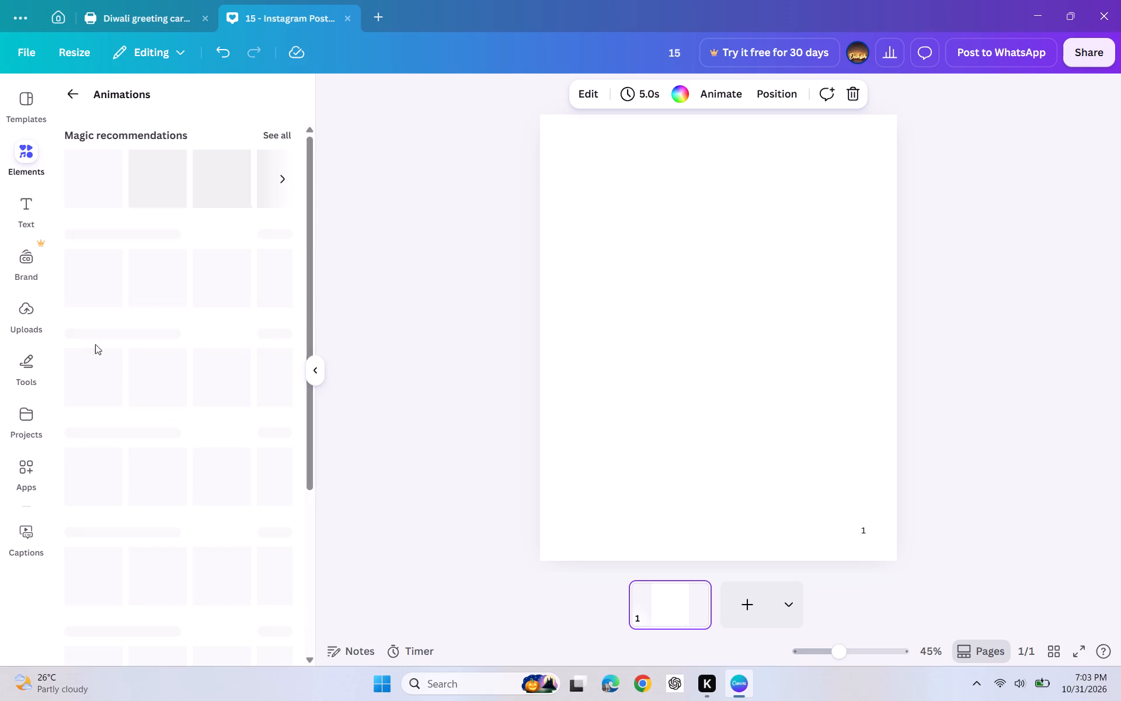
scroll(134, 260, "down", 1)
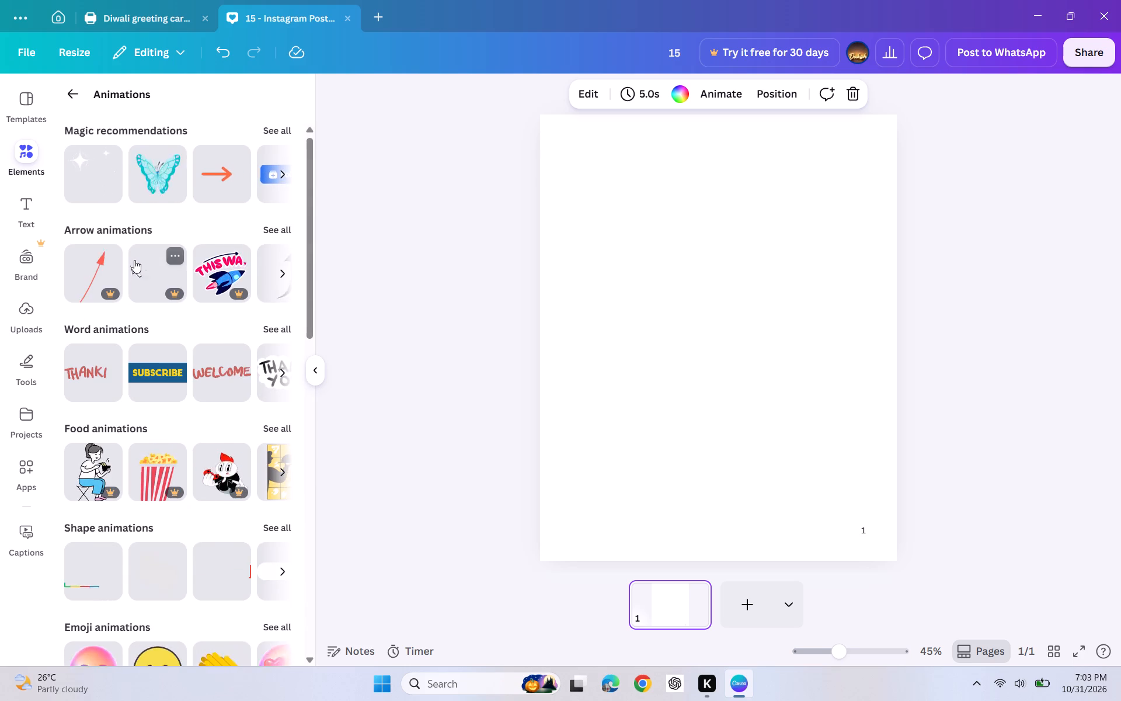
scroll(134, 260, "down", 1)
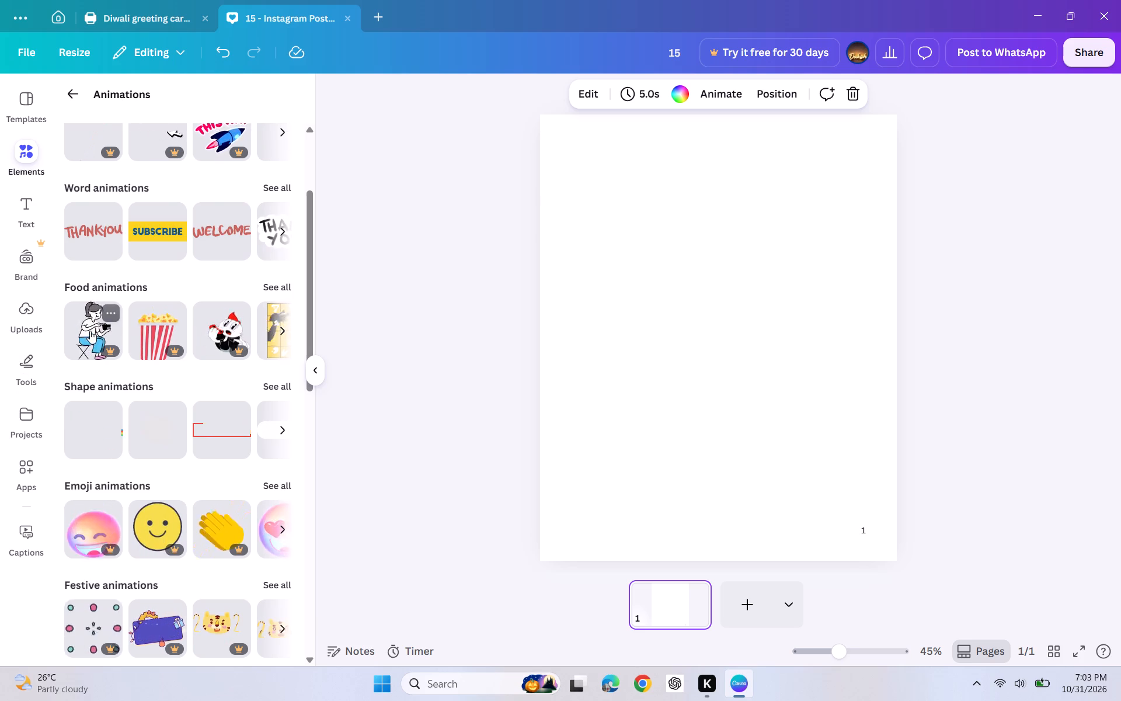
scroll(93, 287, "up", 4)
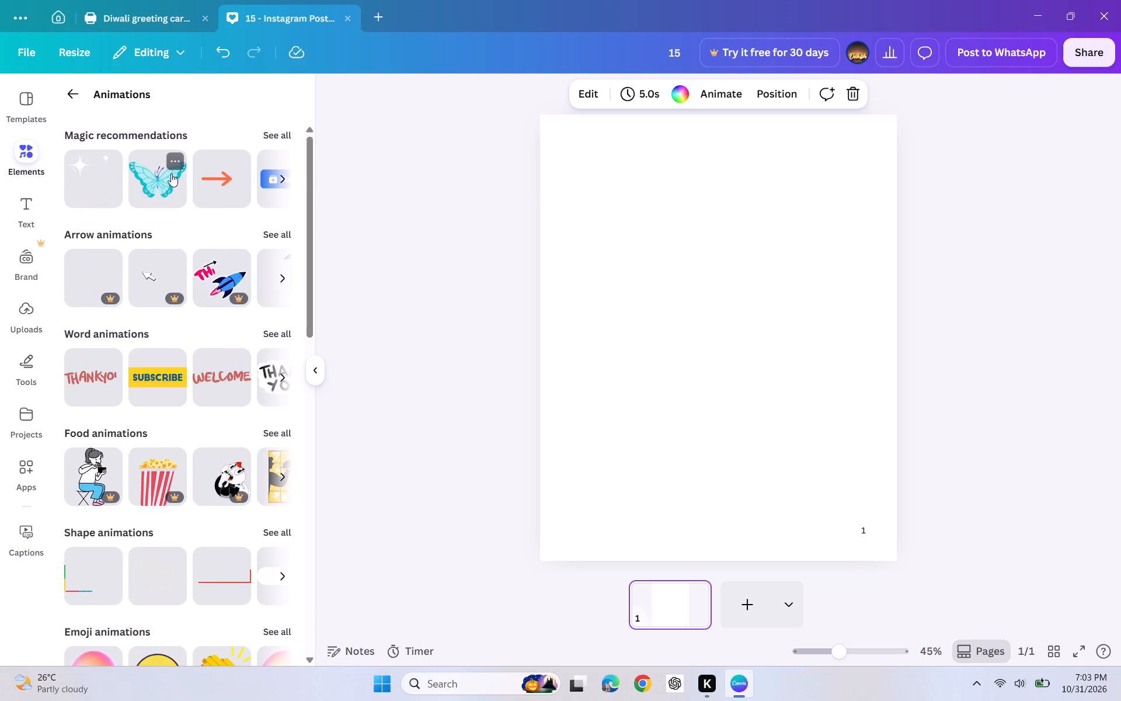
left_click_drag(99, 179, 584, 148)
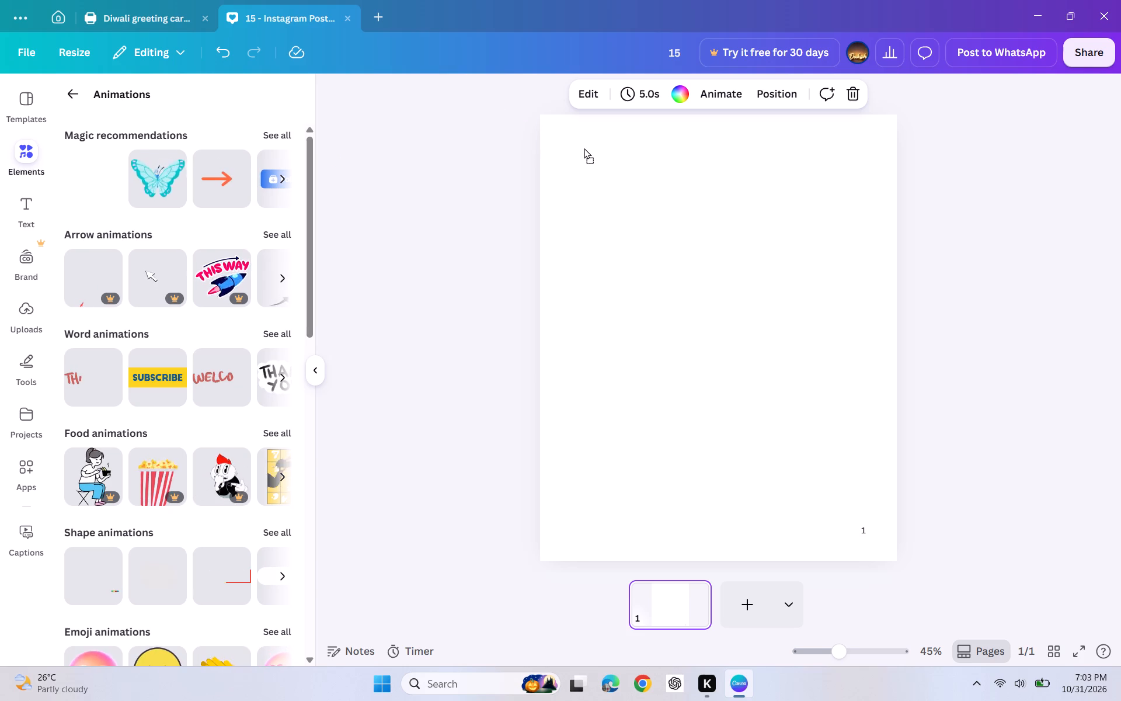
left_click_drag(584, 148, 592, 150)
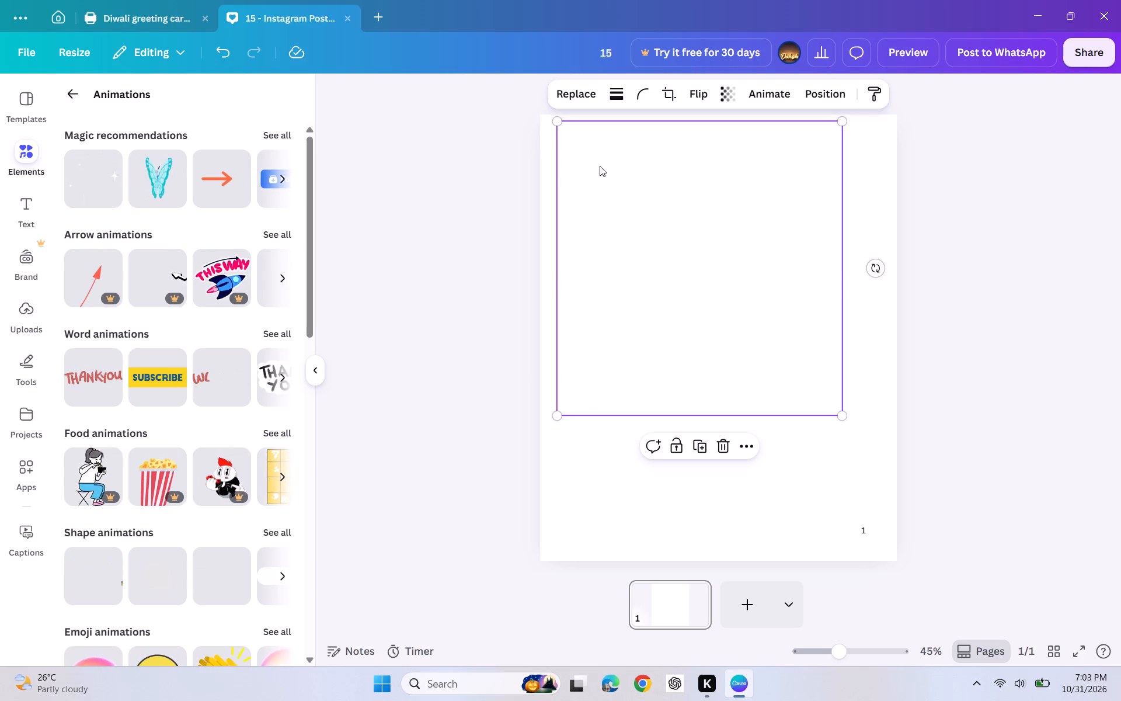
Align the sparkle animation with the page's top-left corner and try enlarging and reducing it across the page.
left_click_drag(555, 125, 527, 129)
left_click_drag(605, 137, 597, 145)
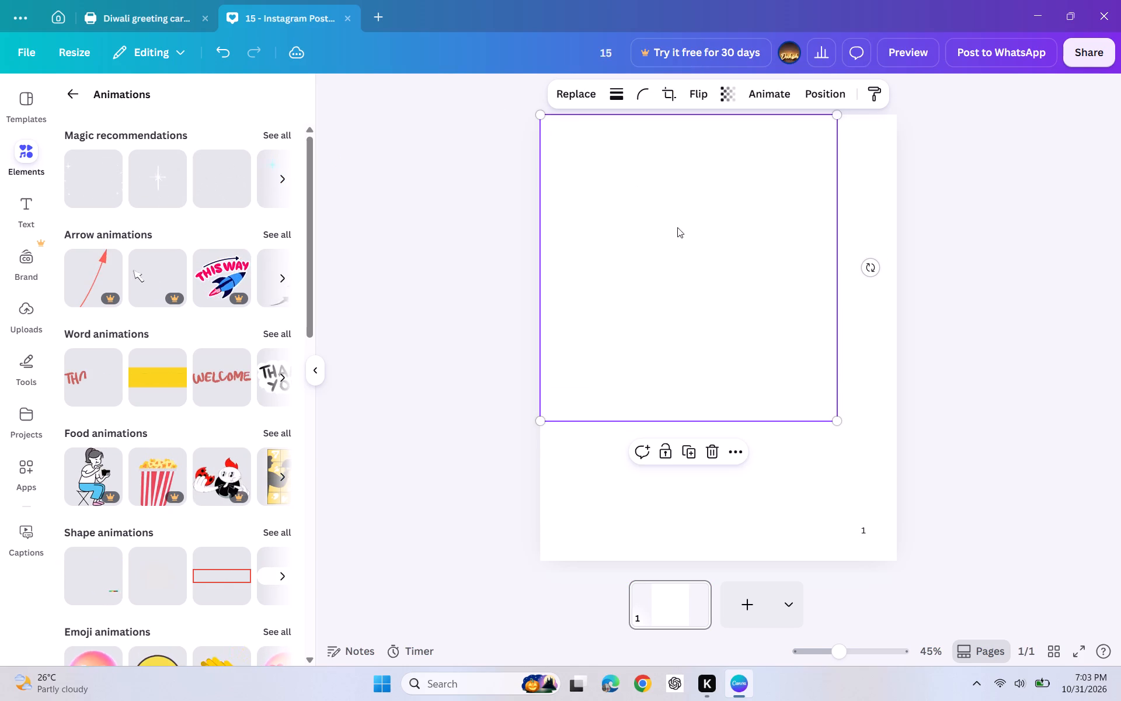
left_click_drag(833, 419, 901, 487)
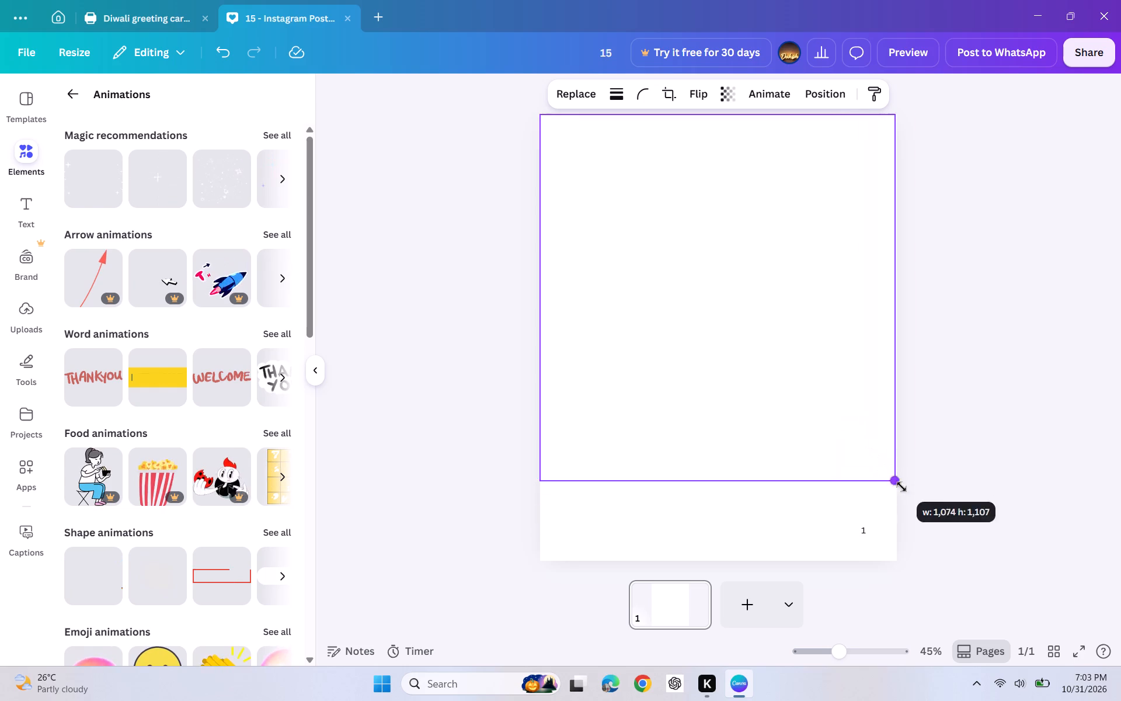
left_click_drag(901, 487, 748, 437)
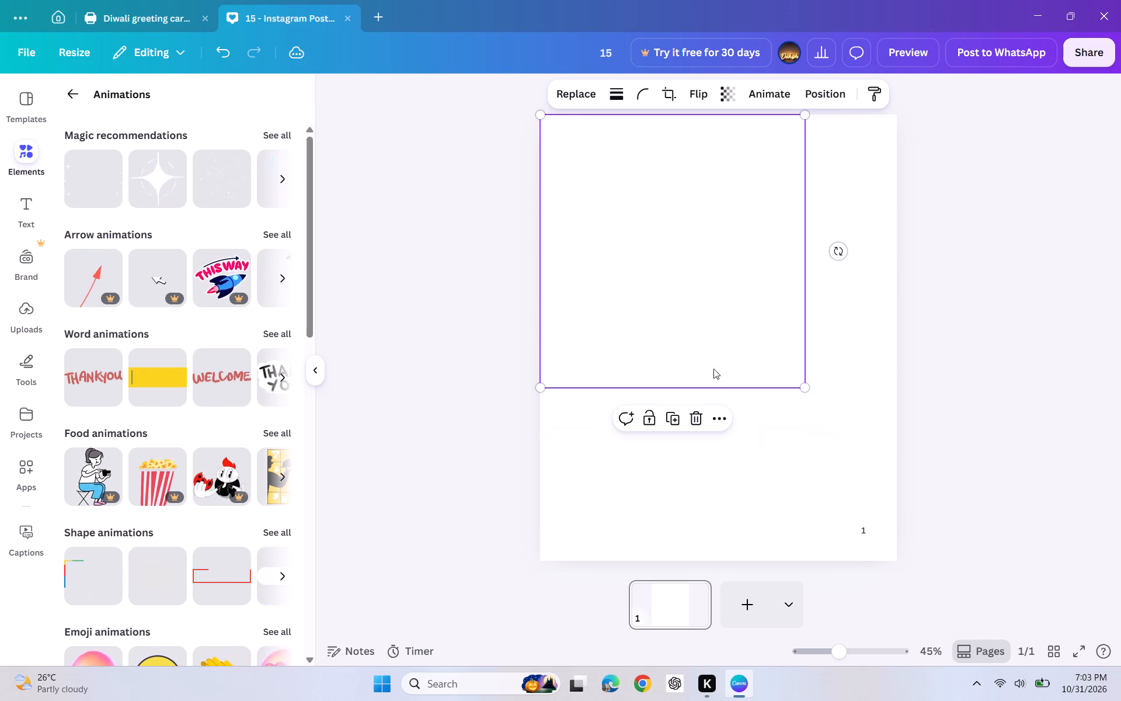
Delete the white sparkle animation from the page.
right_click(681, 307)
left_click(702, 415)
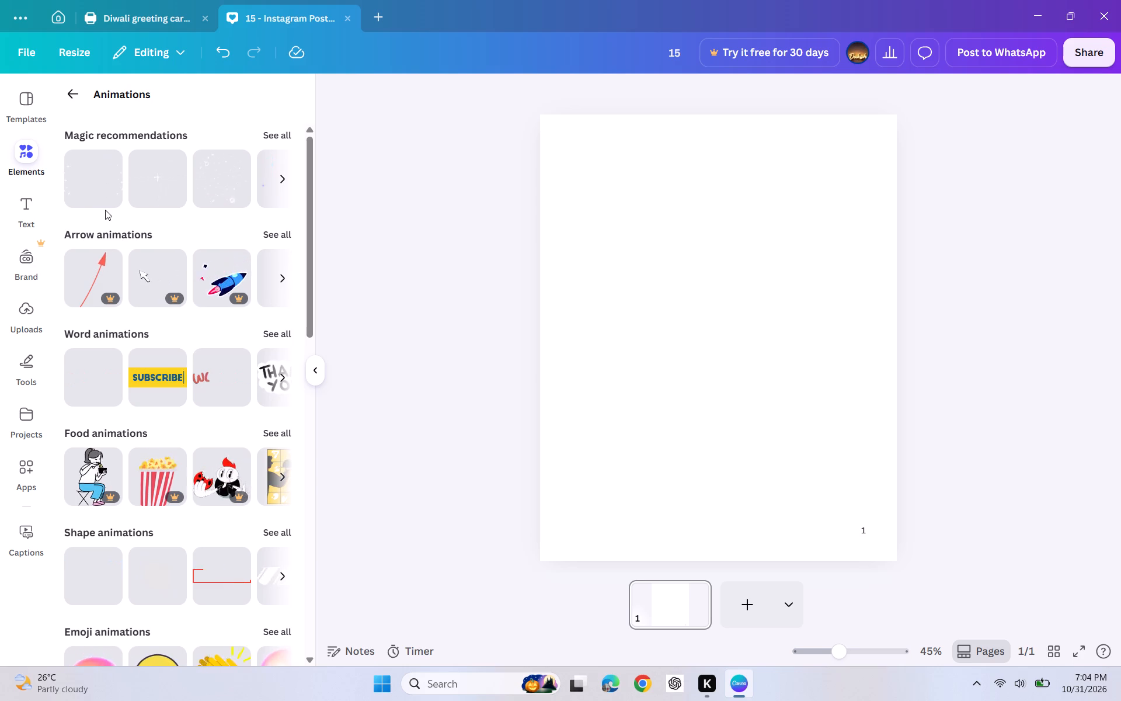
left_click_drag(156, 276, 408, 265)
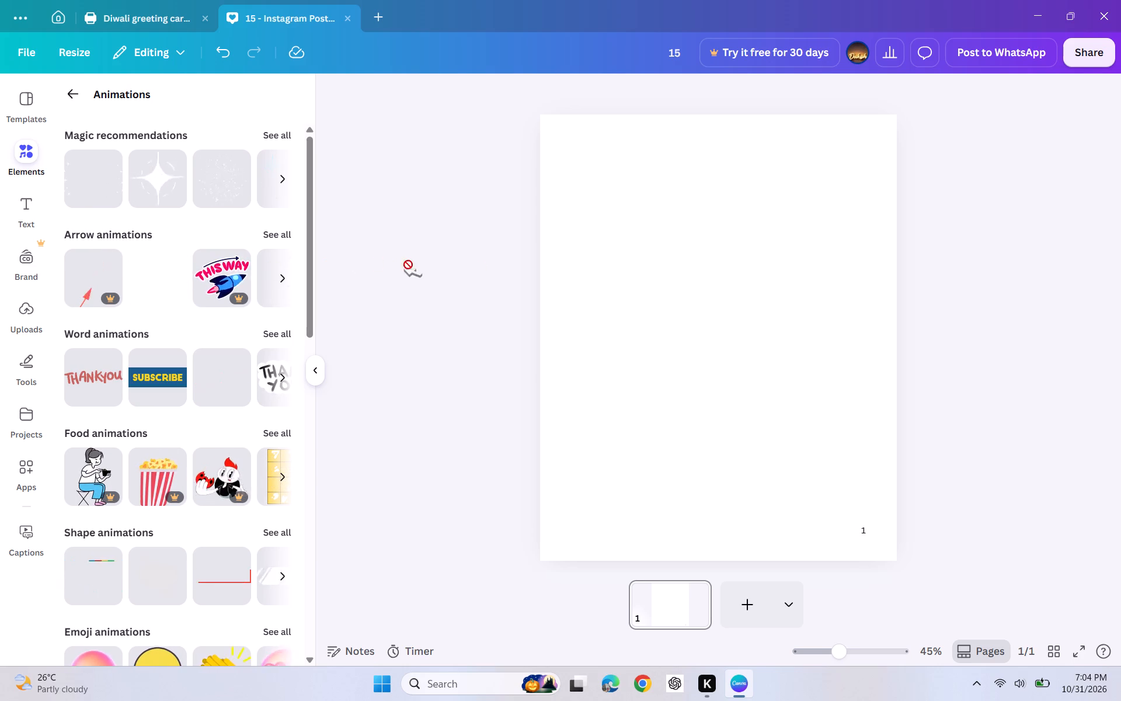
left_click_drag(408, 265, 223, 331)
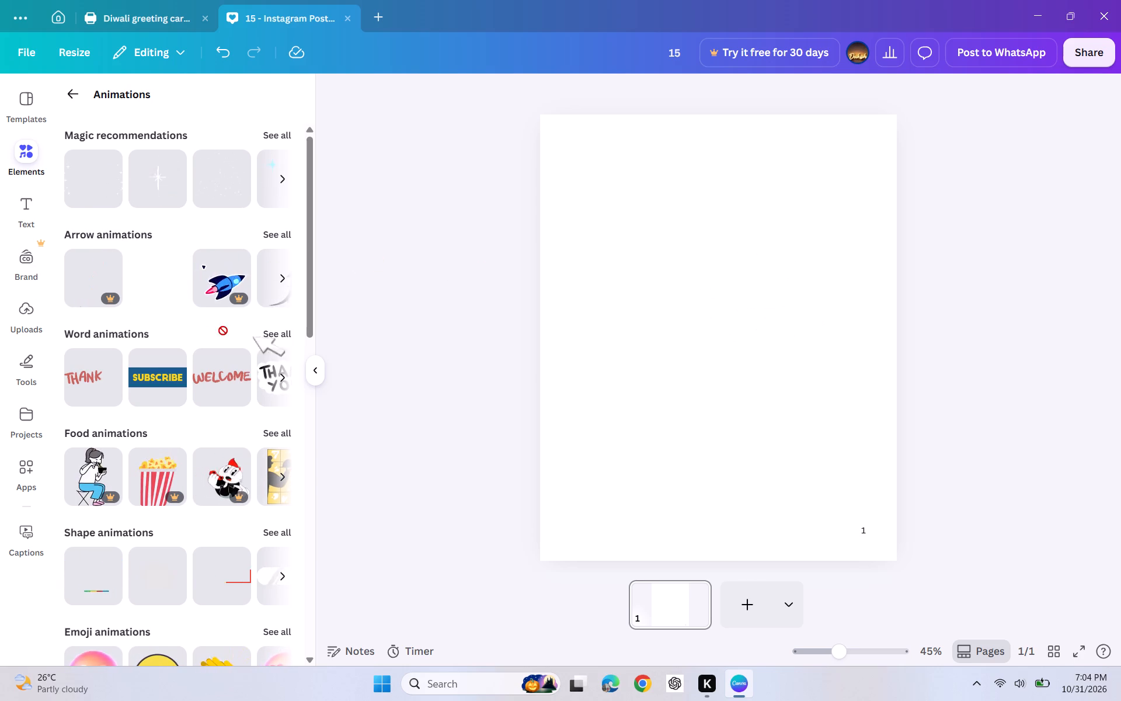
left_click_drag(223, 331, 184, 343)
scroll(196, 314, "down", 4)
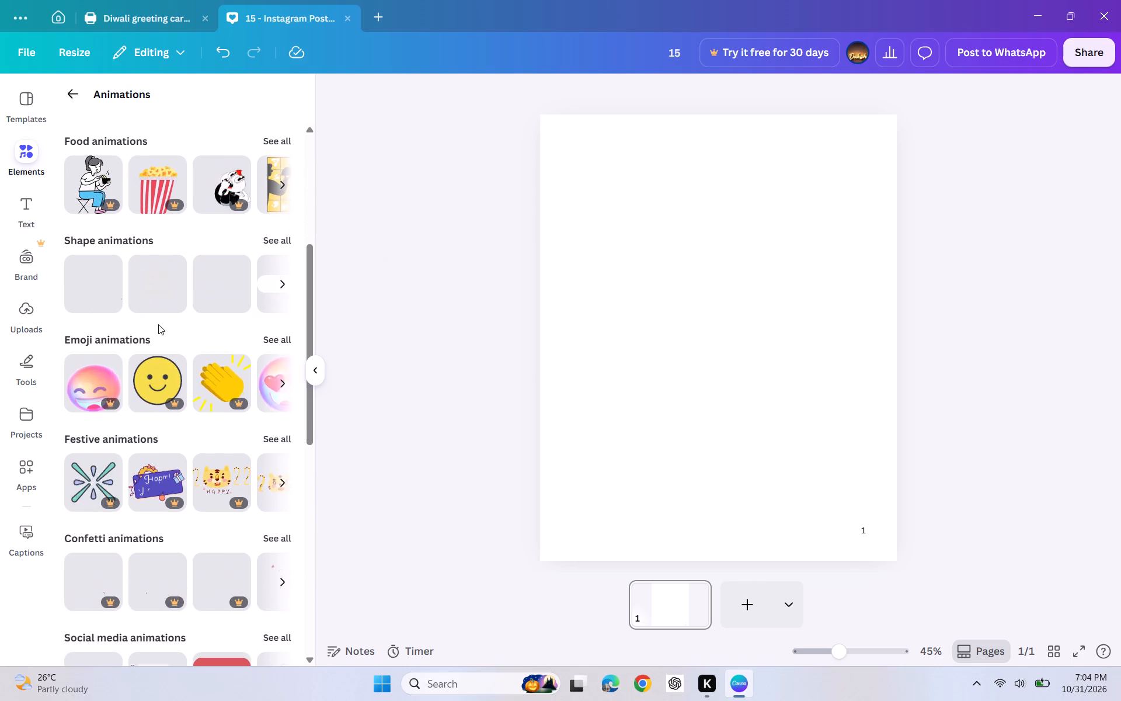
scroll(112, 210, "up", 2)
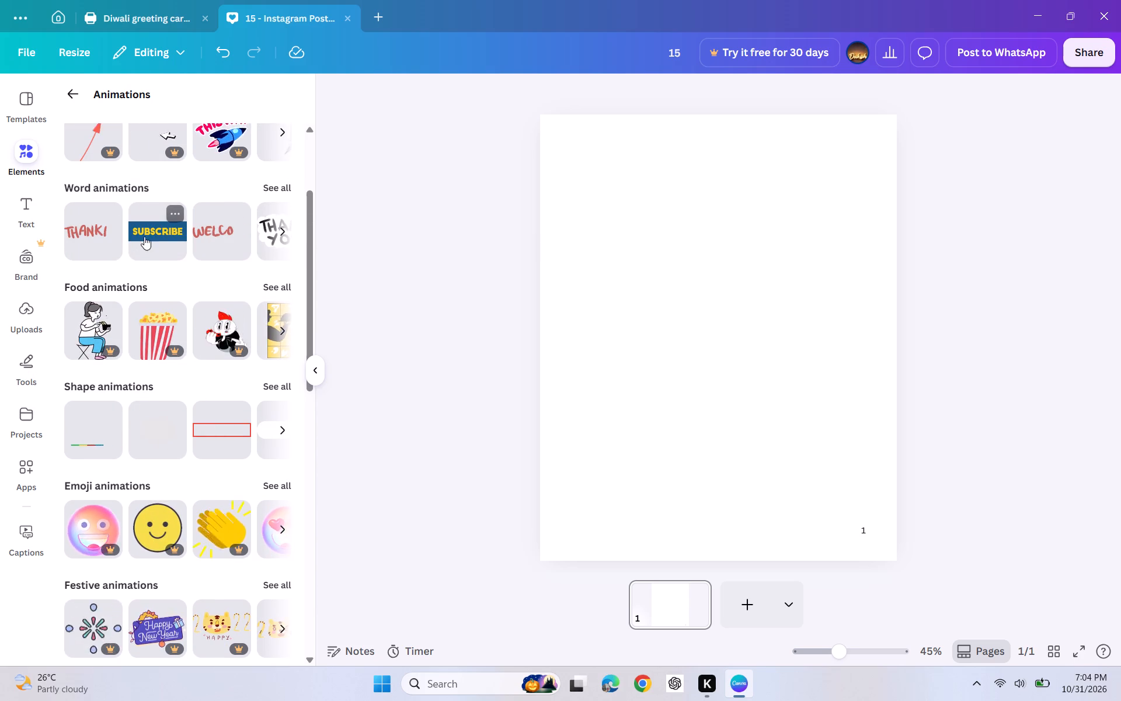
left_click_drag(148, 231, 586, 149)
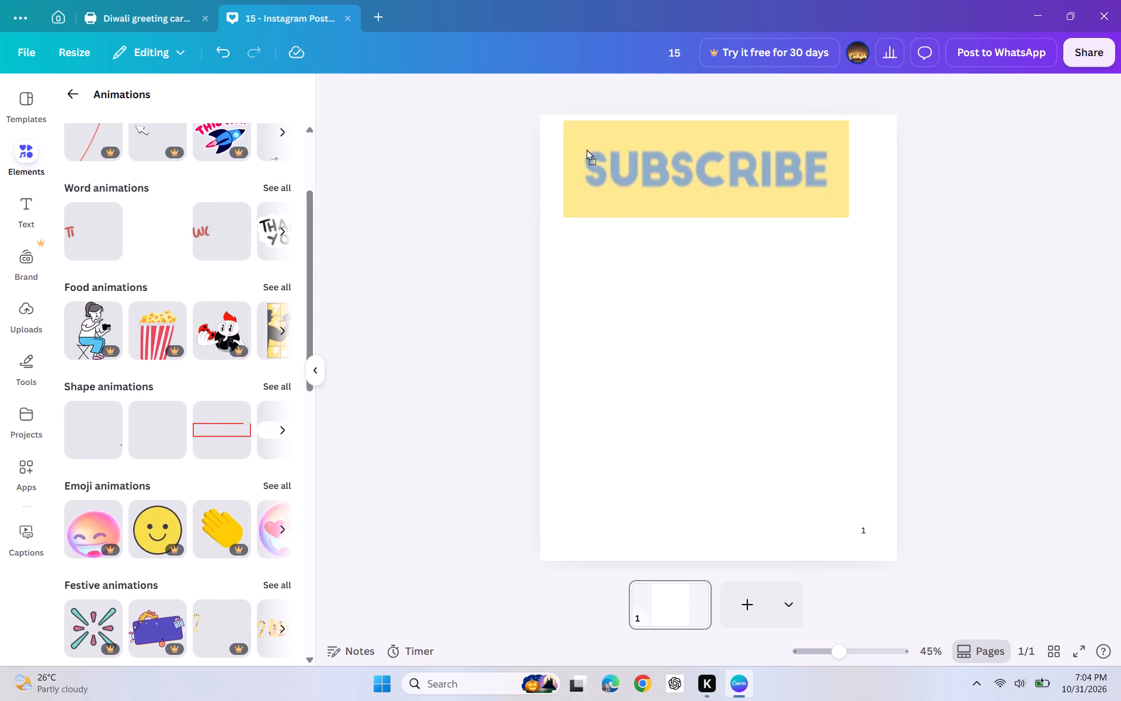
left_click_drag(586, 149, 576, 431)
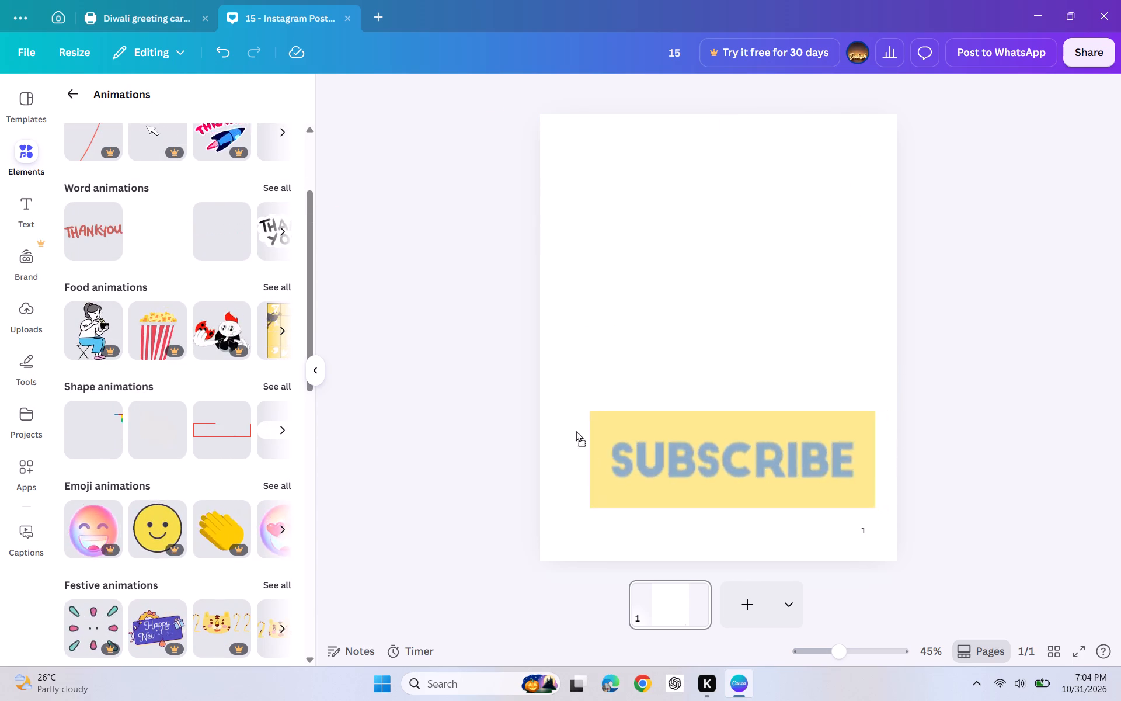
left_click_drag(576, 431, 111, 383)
Place the floating hearts animation from the social media animations along the left side of the blank page.
scroll(111, 379, "down", 5)
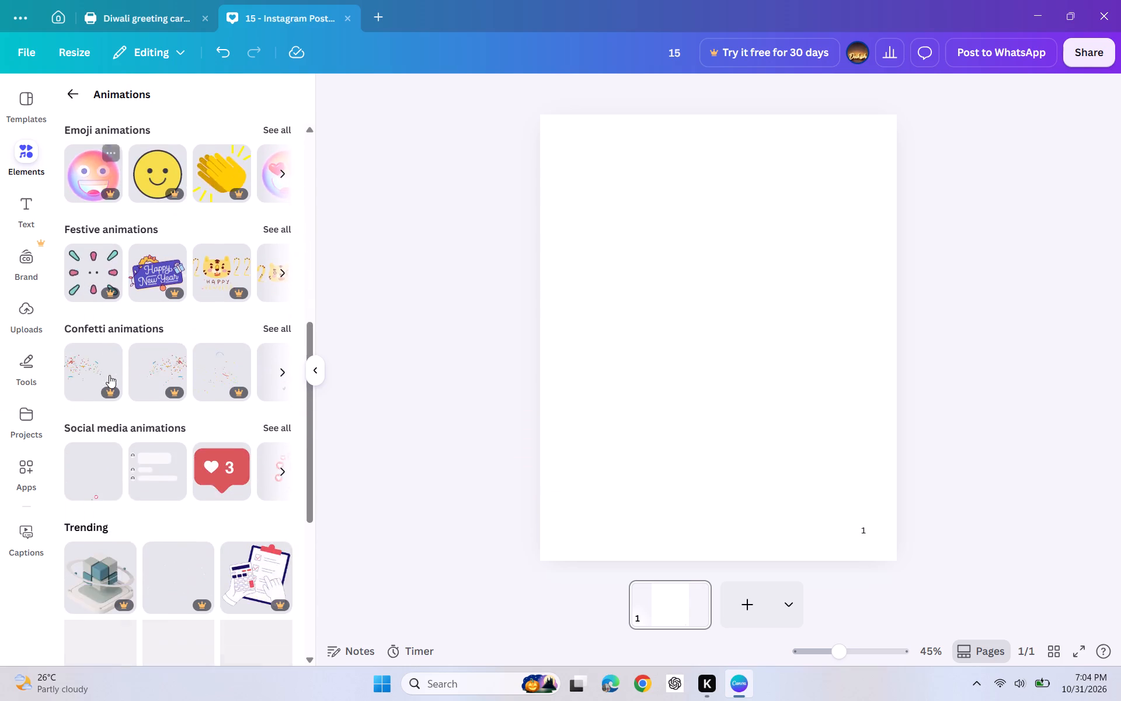
scroll(109, 370, "down", 7)
scroll(107, 362, "up", 1)
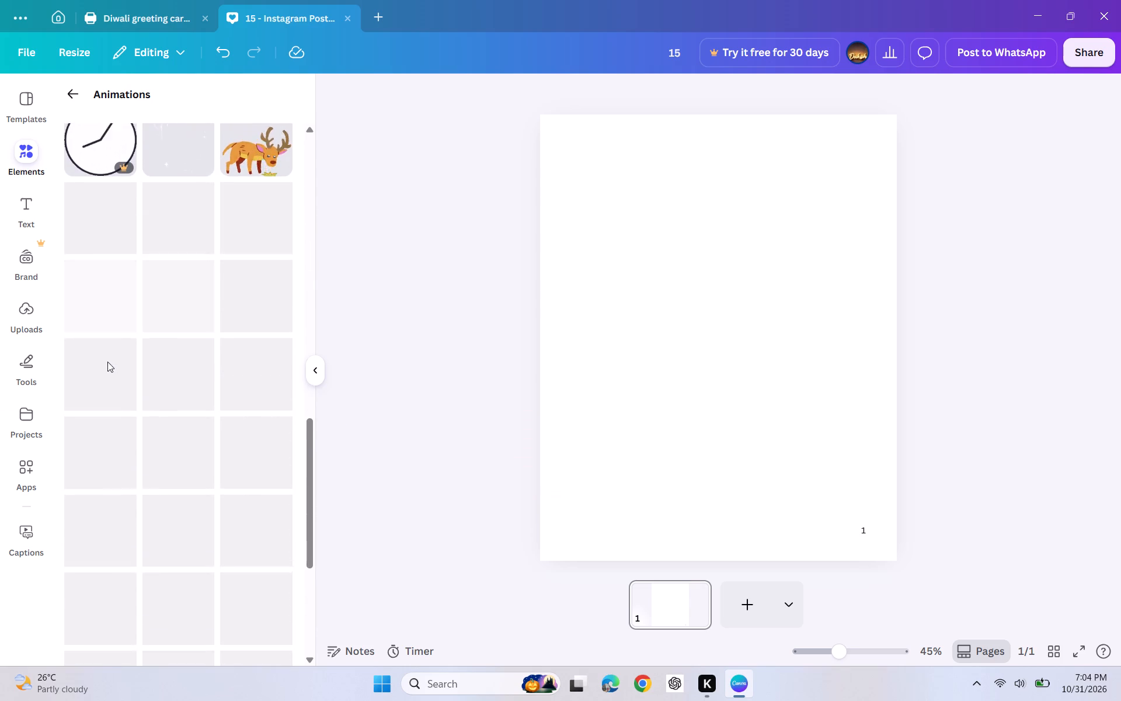
scroll(107, 362, "up", 4)
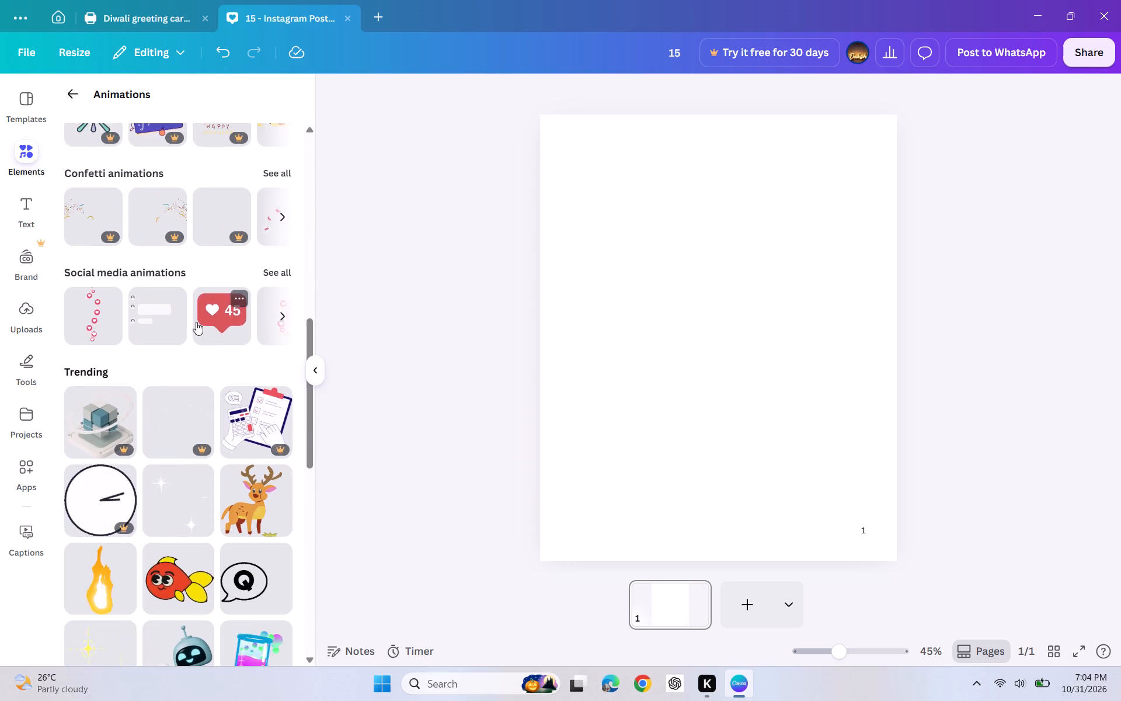
scroll(140, 330, "down", 4)
scroll(140, 326, "up", 2)
scroll(140, 325, "down", 2)
scroll(135, 320, "up", 4)
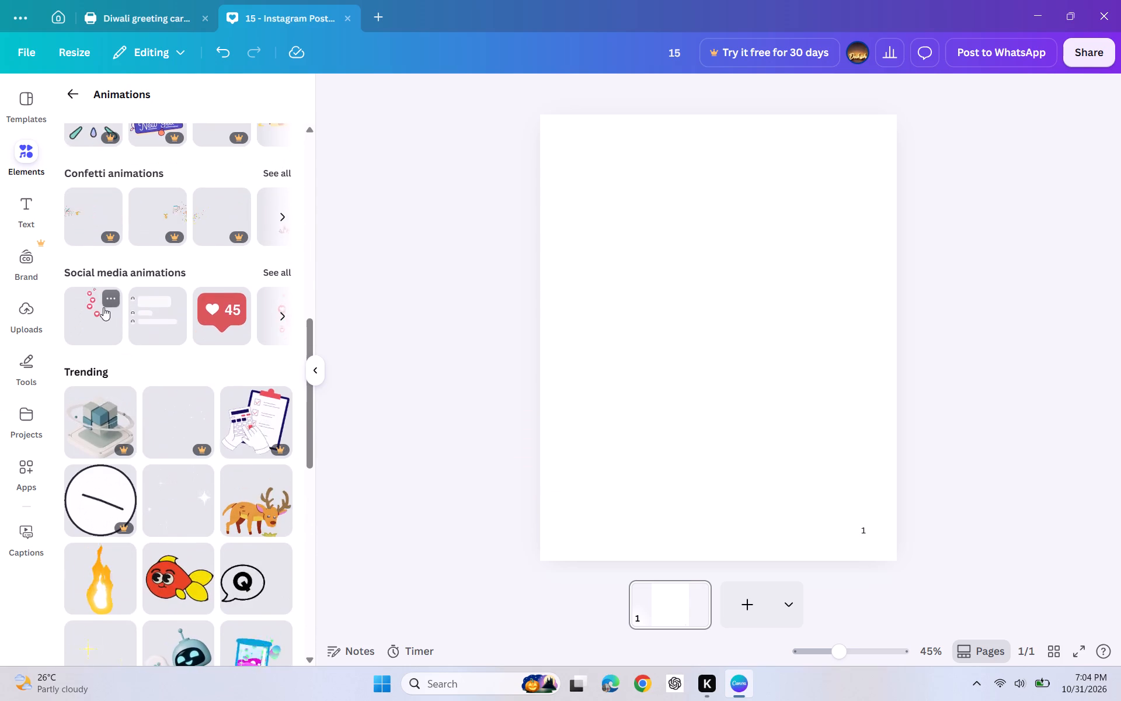
left_click_drag(89, 315, 594, 474)
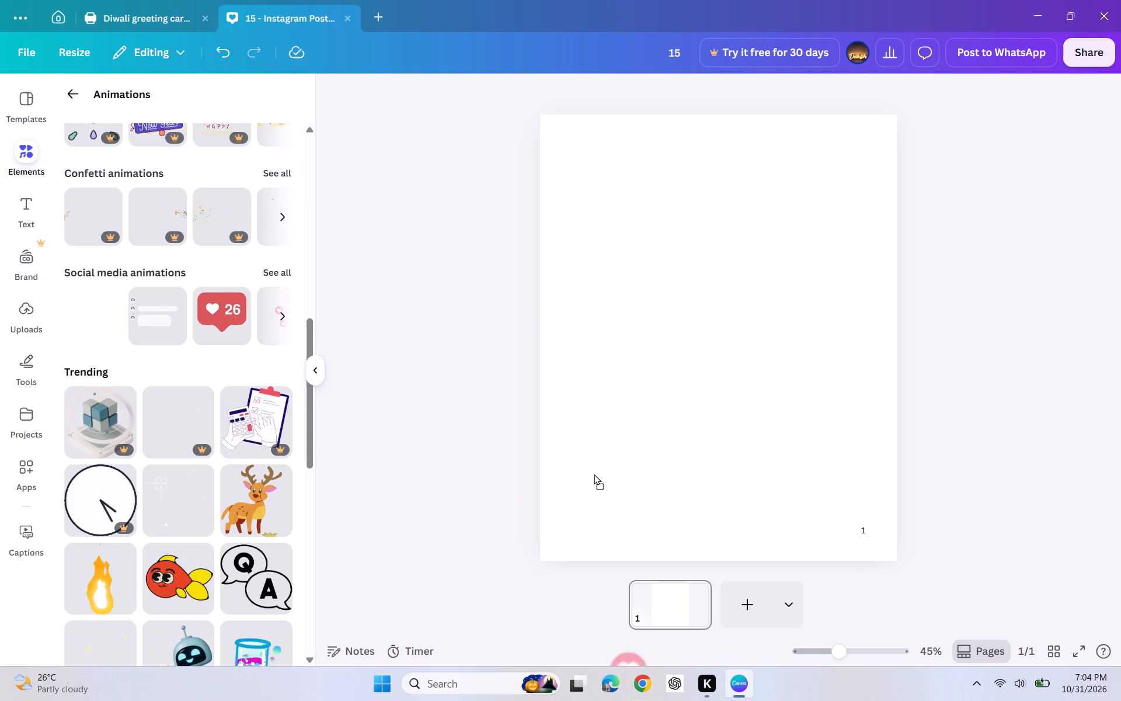
left_click_drag(594, 474, 585, 197)
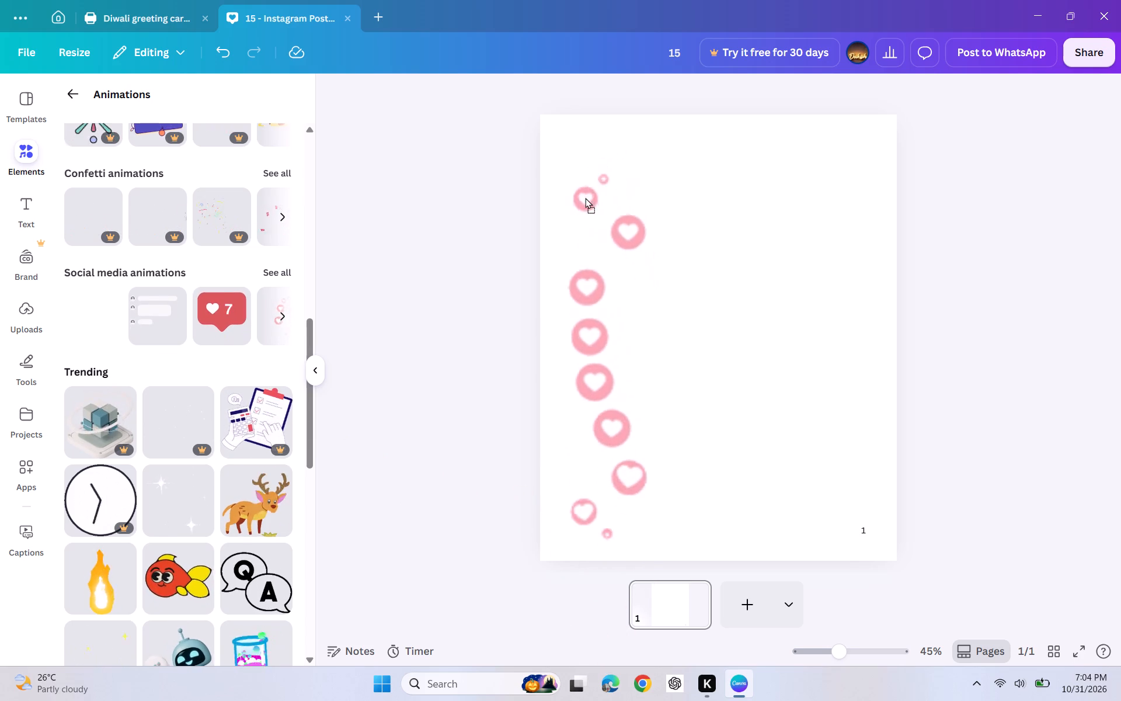
left_click_drag(585, 197, 576, 204)
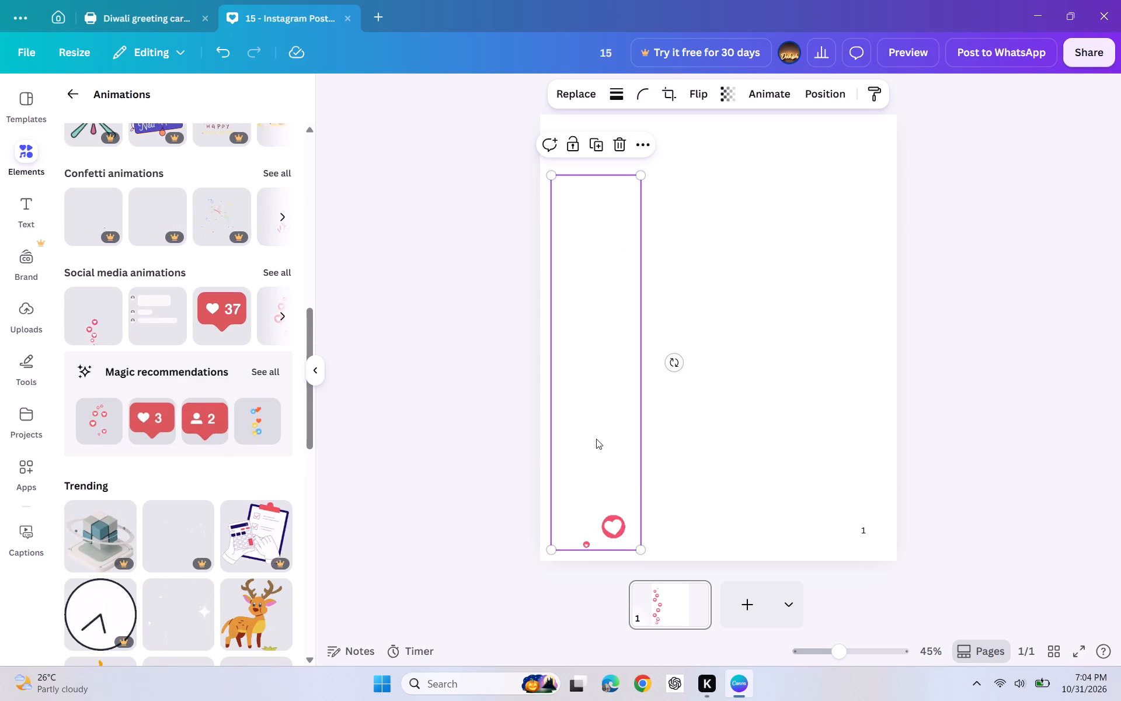
Move the hearts animation into the page's bottom-left corner and shrink it to about 200 px wide.
left_click_drag(595, 438, 592, 448)
left_click_drag(570, 225, 560, 227)
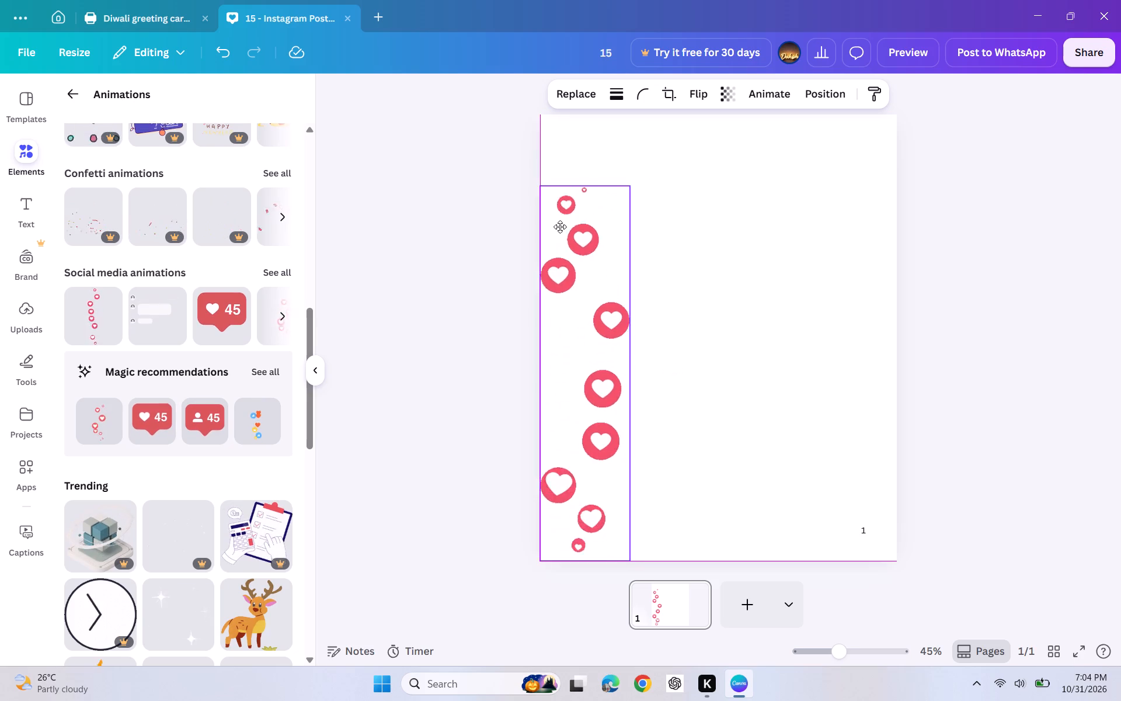
left_click_drag(560, 227, 559, 227)
left_click_drag(628, 185, 625, 291)
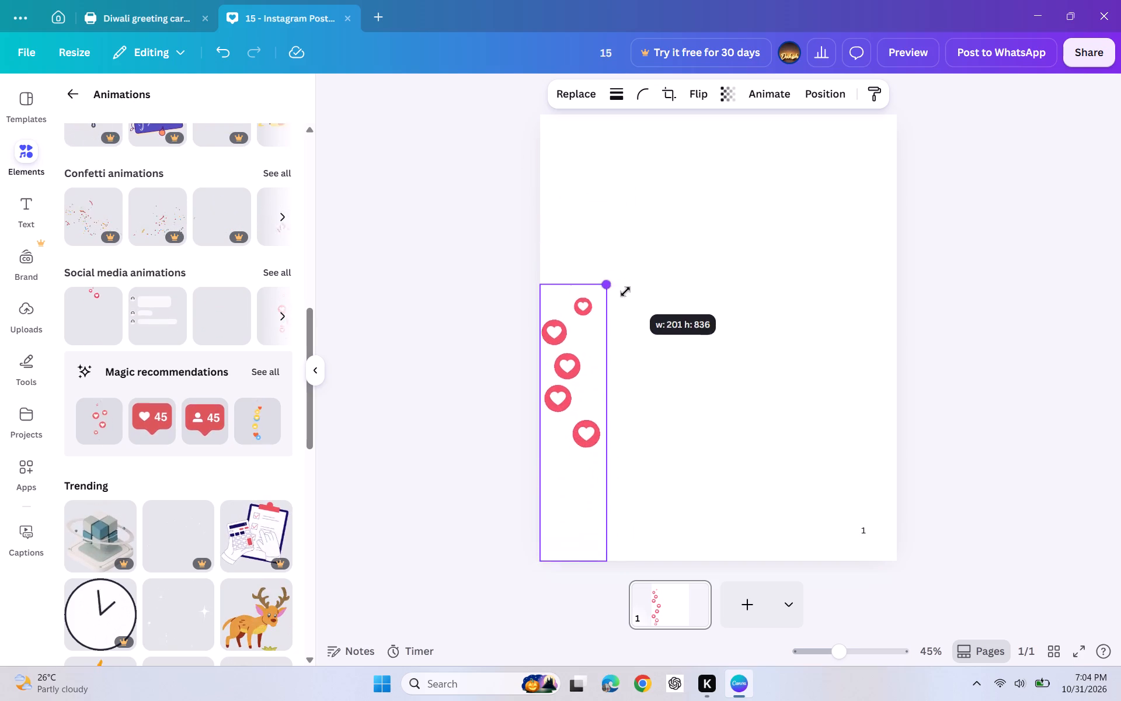
left_click_drag(625, 291, 625, 292)
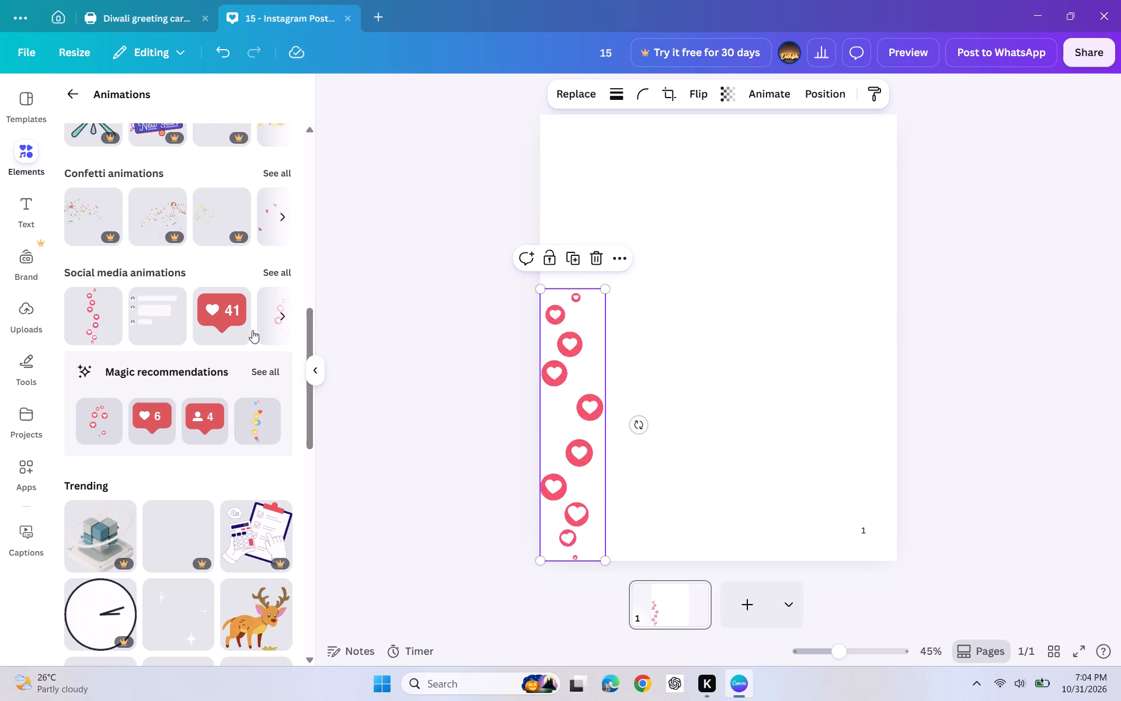
left_click(397, 248)
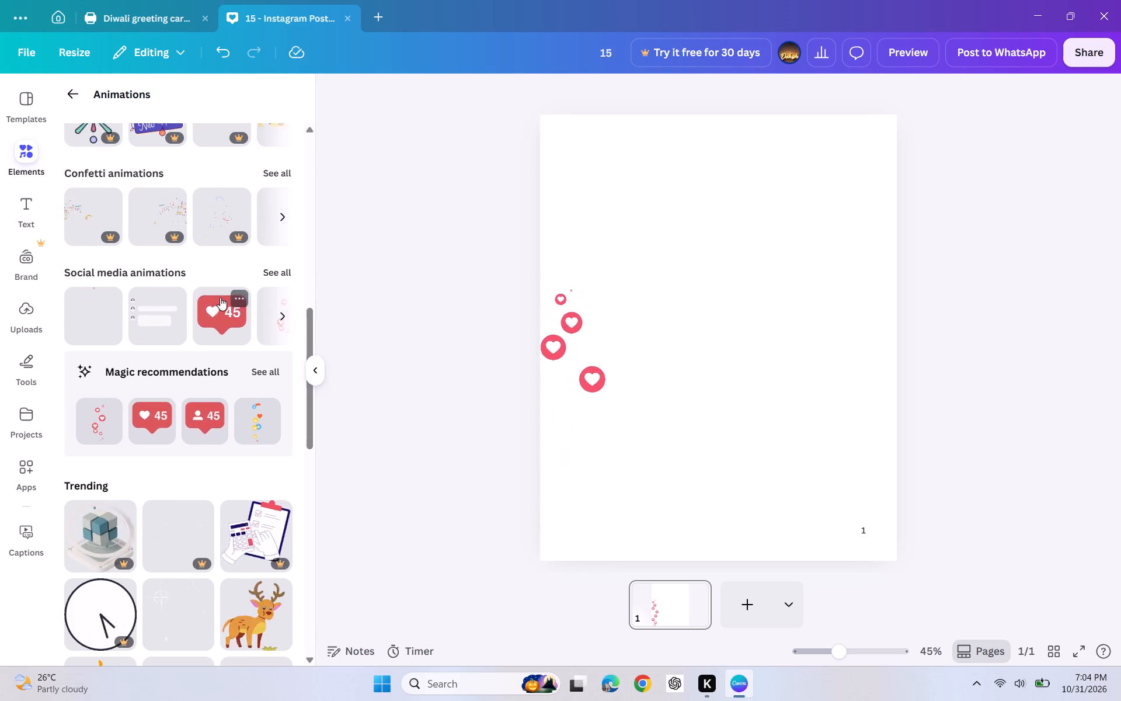
Browse the animation categories and trending animations for another element to add to the page.
scroll(220, 297, "up", 13)
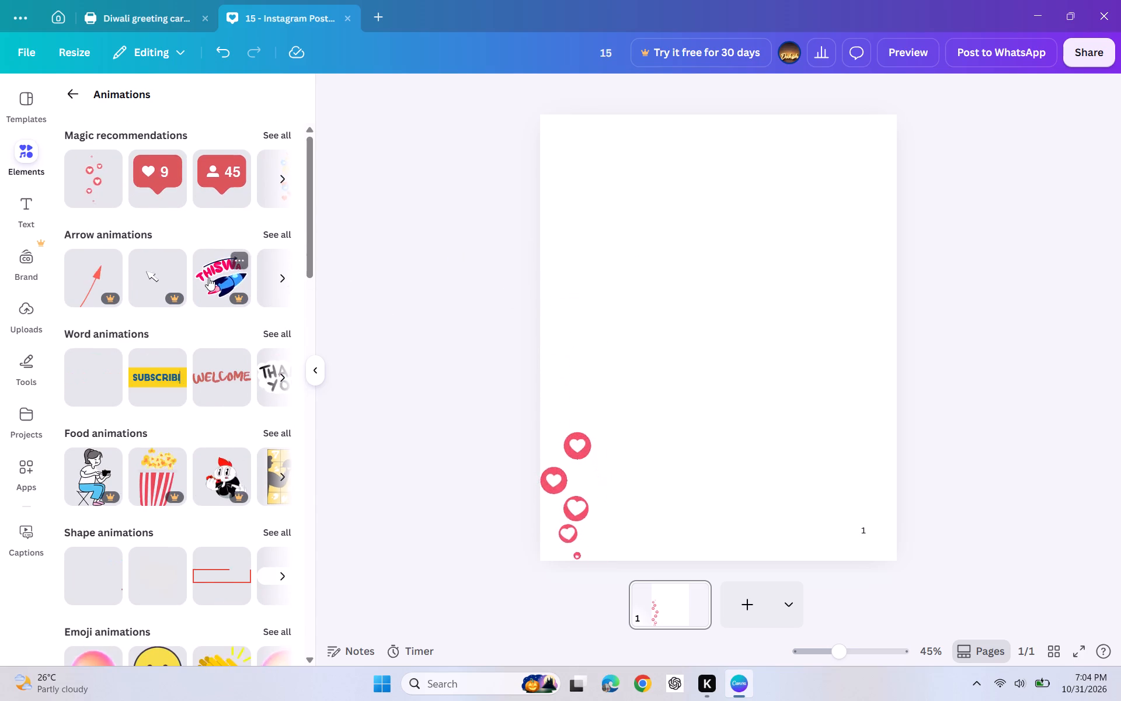
scroll(208, 277, "up", 9)
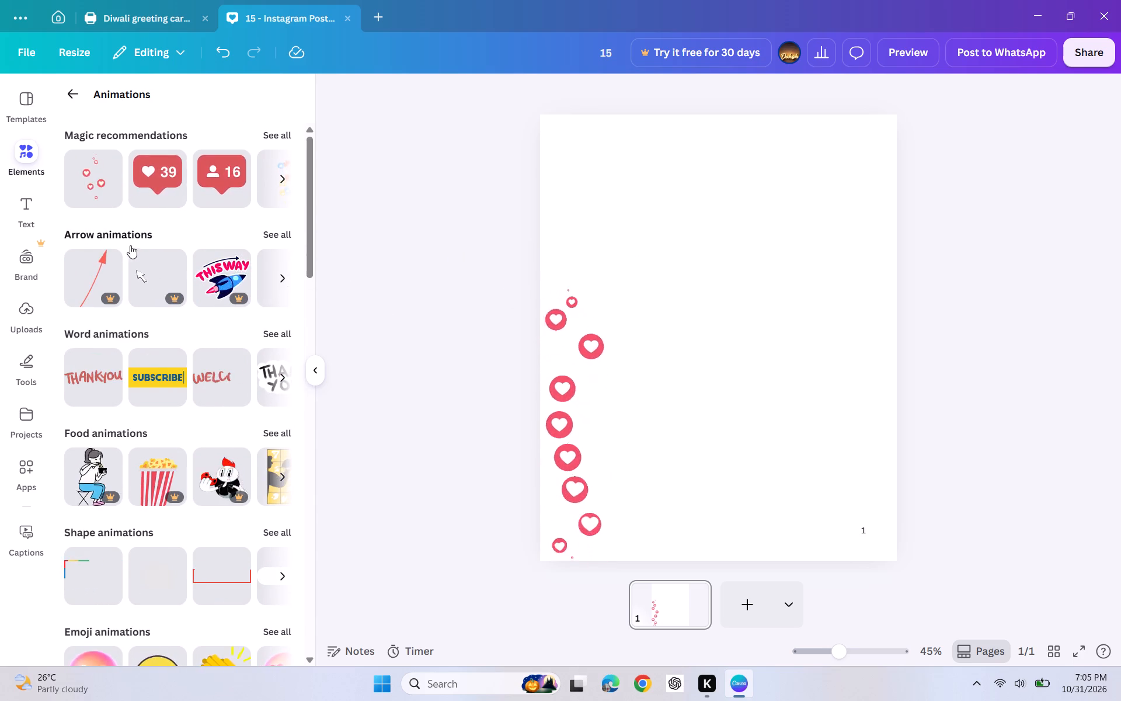
scroll(131, 247, "down", 15)
scroll(131, 249, "up", 7)
scroll(131, 248, "down", 5)
scroll(131, 249, "up", 2)
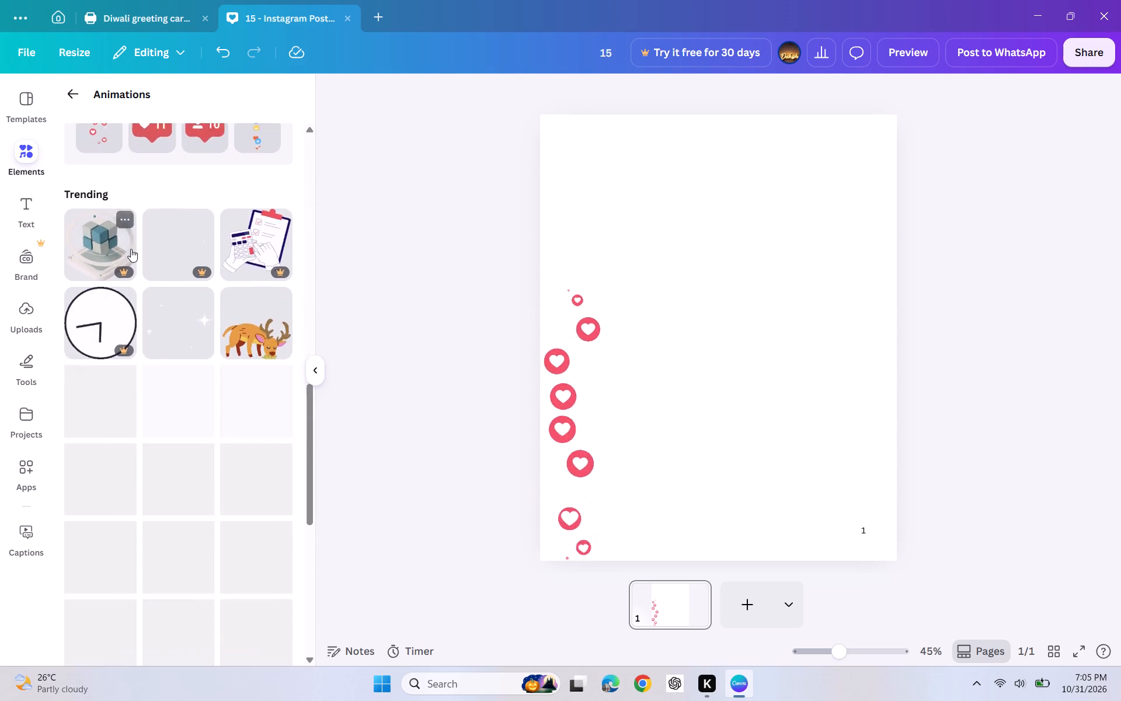
scroll(131, 249, "up", 16)
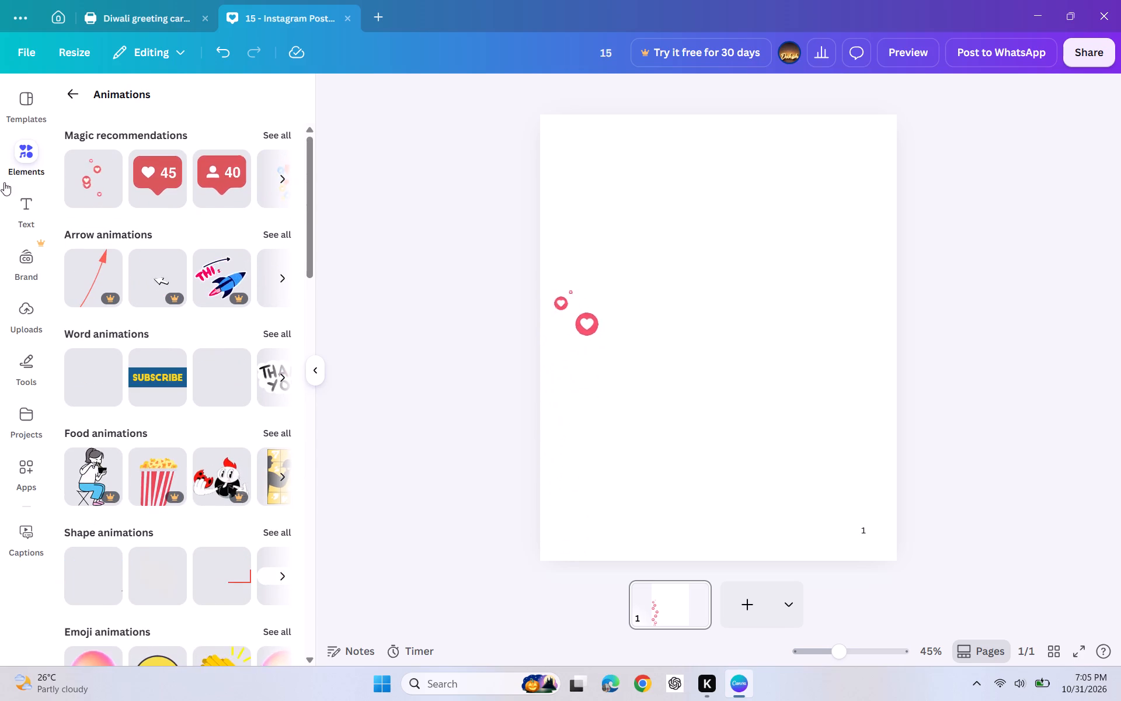
Search the elements library for "dance animation".
left_click(23, 164)
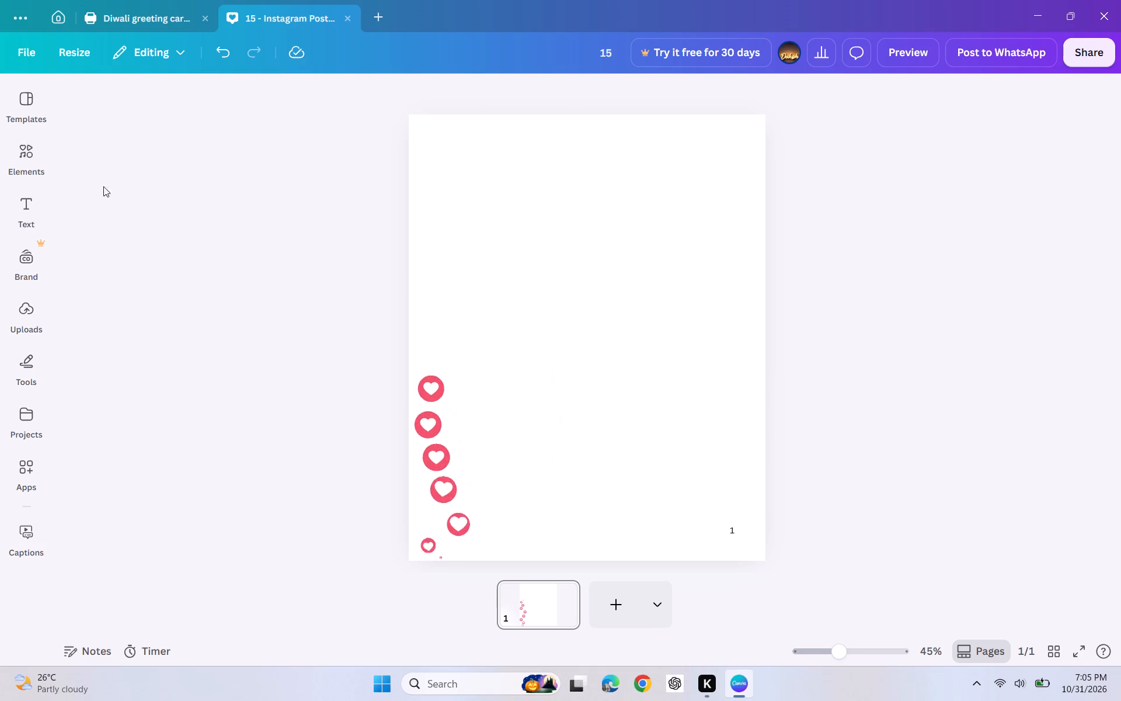
left_click(32, 162)
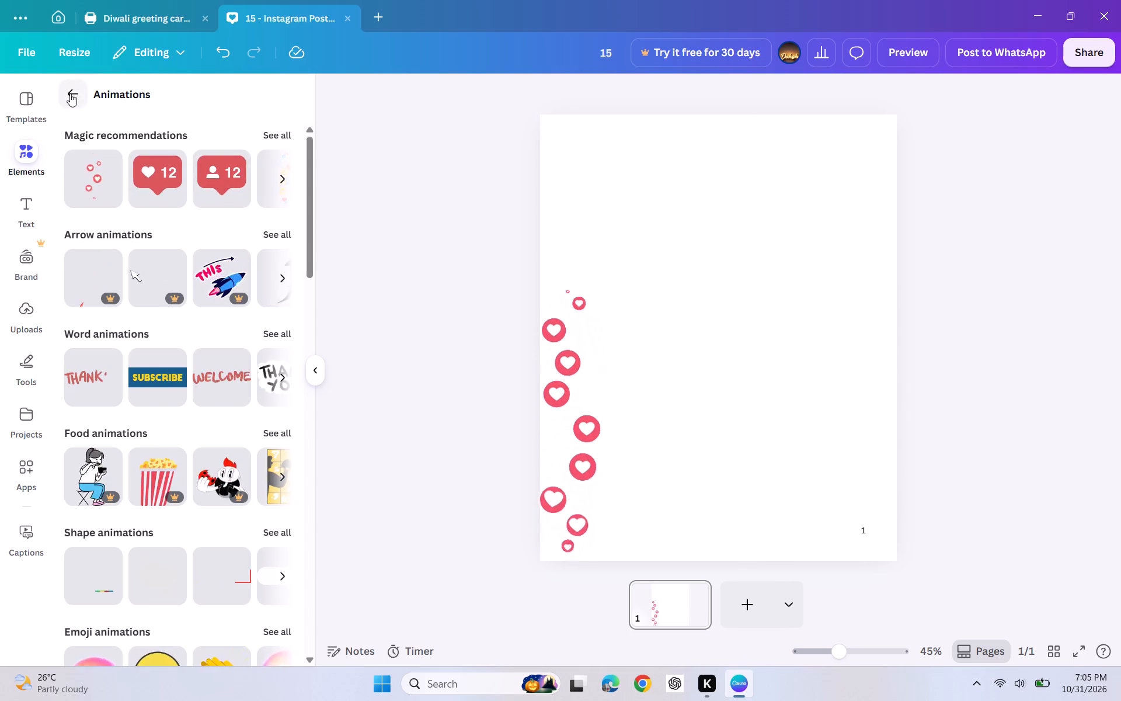
left_click(70, 93)
left_click(135, 104)
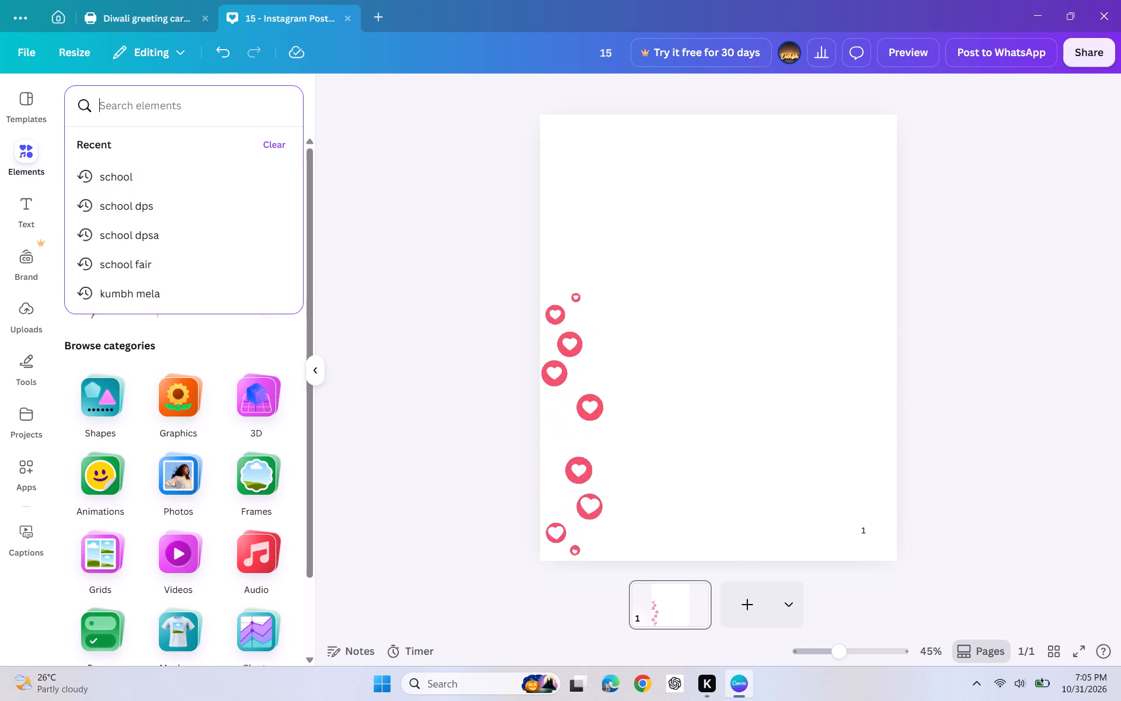
type("dancee")
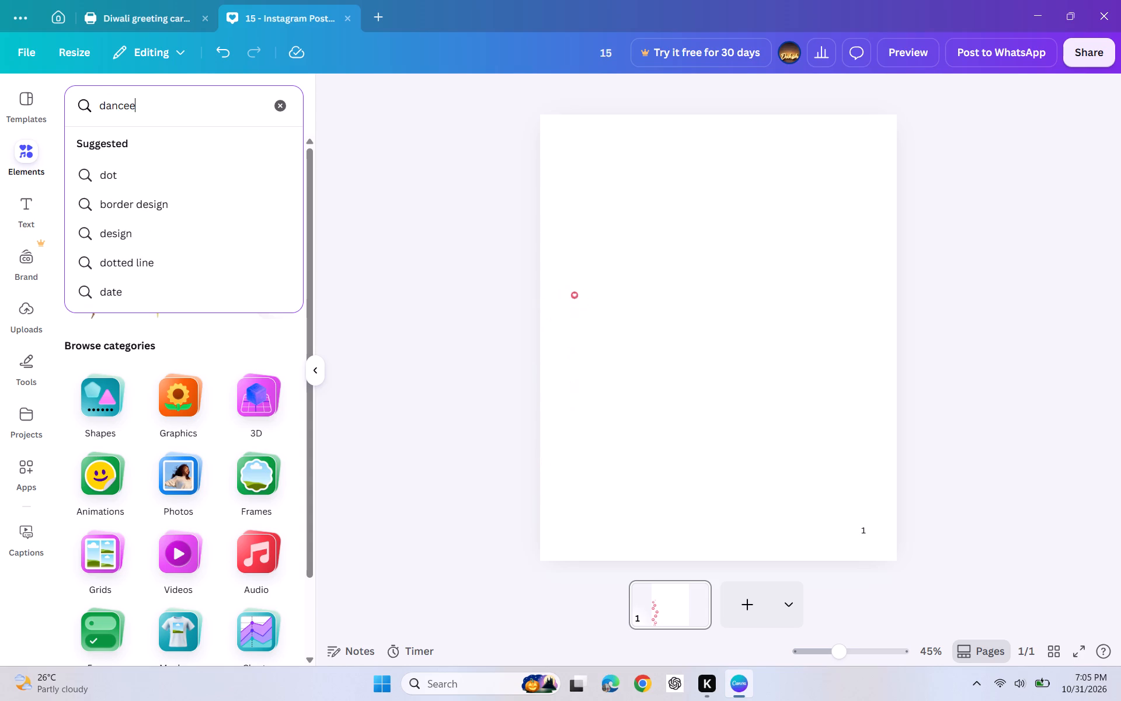
key("BackSpace")
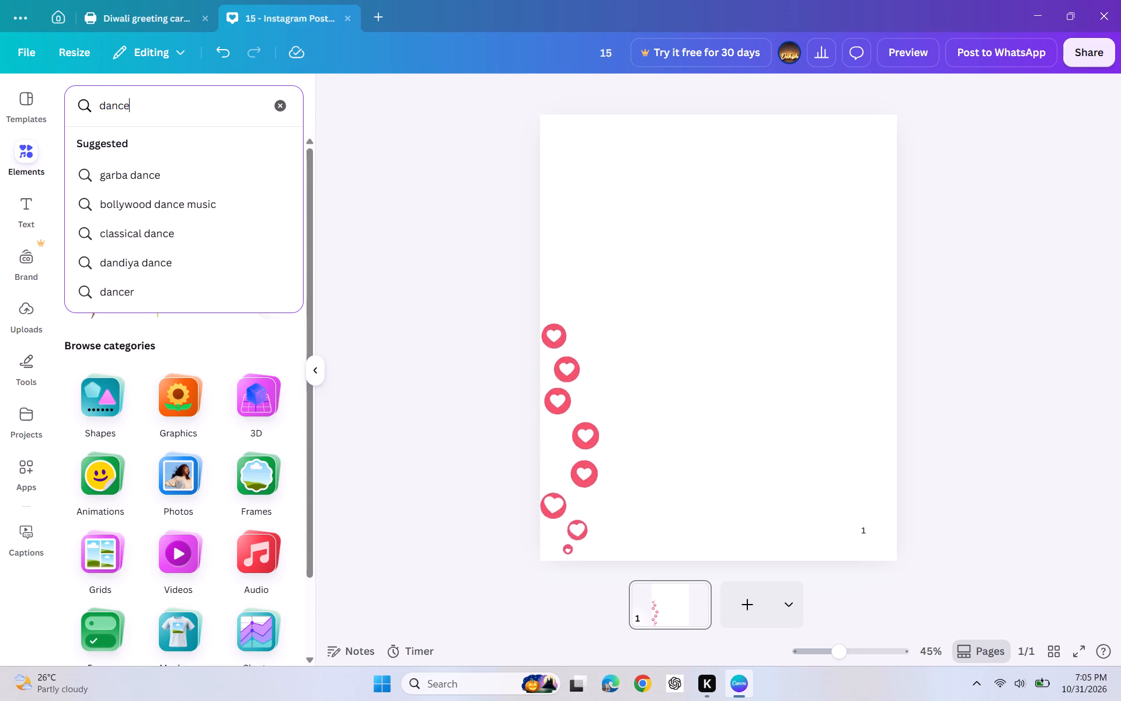
key("space")
type("ani")
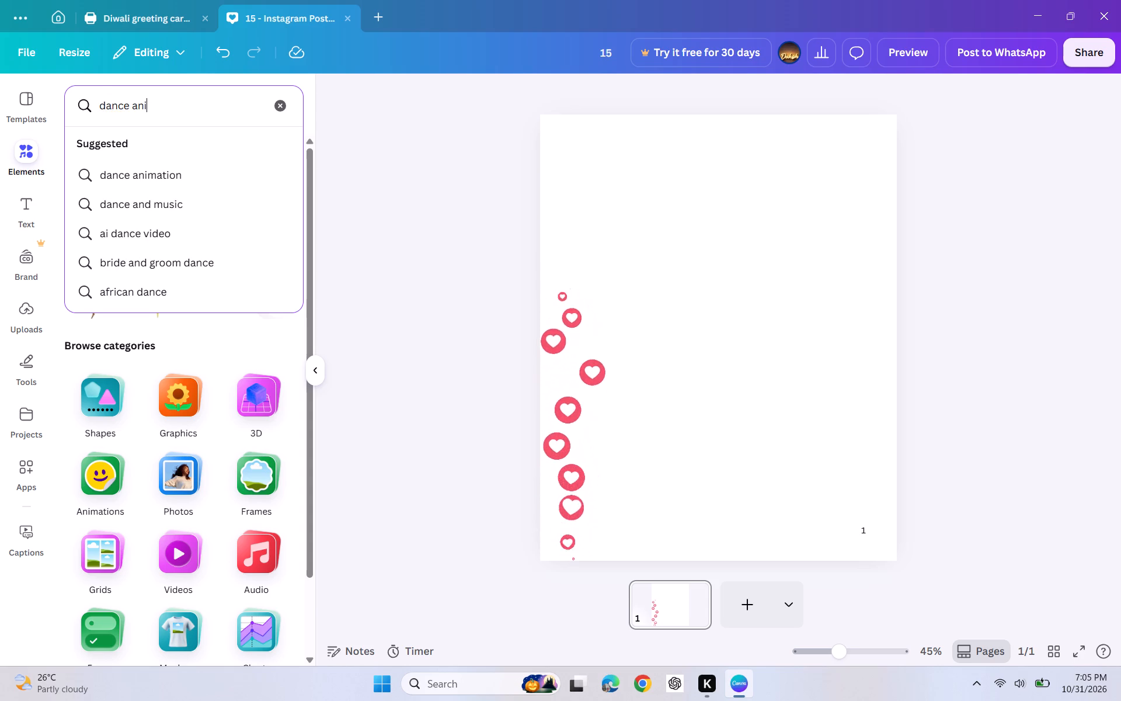
left_click(90, 165)
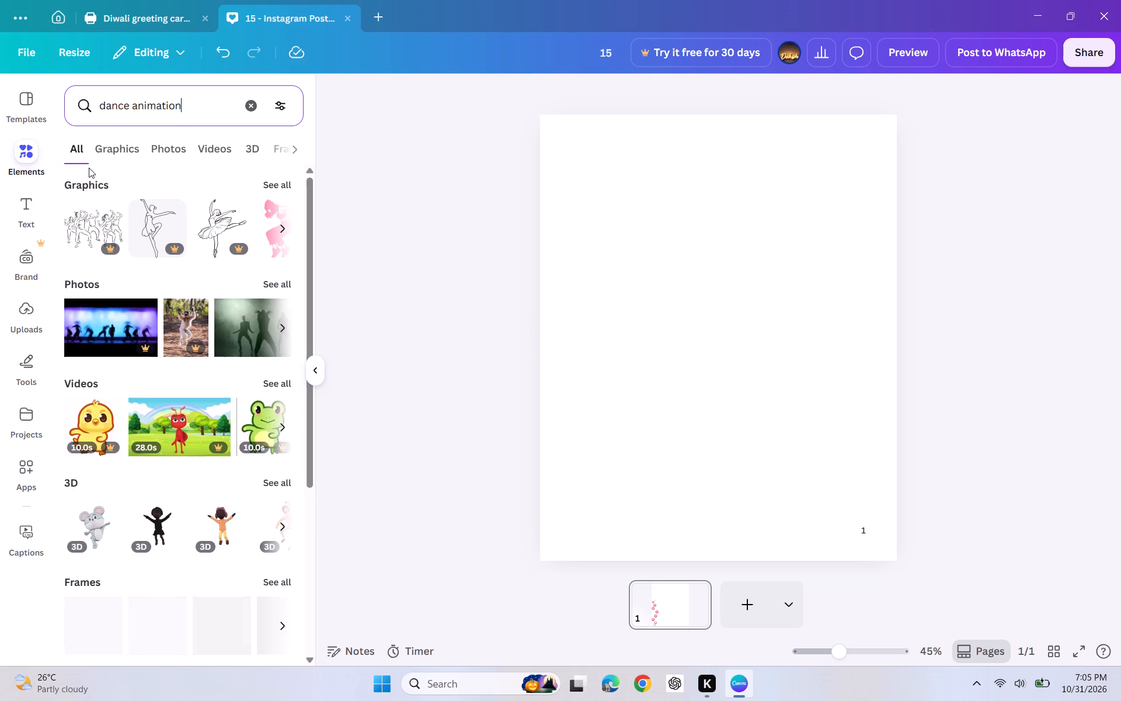
Browse the "dance animation" results across all categories and narrow them to graphics to find a dancer for the page.
scroll(121, 320, "down", 5)
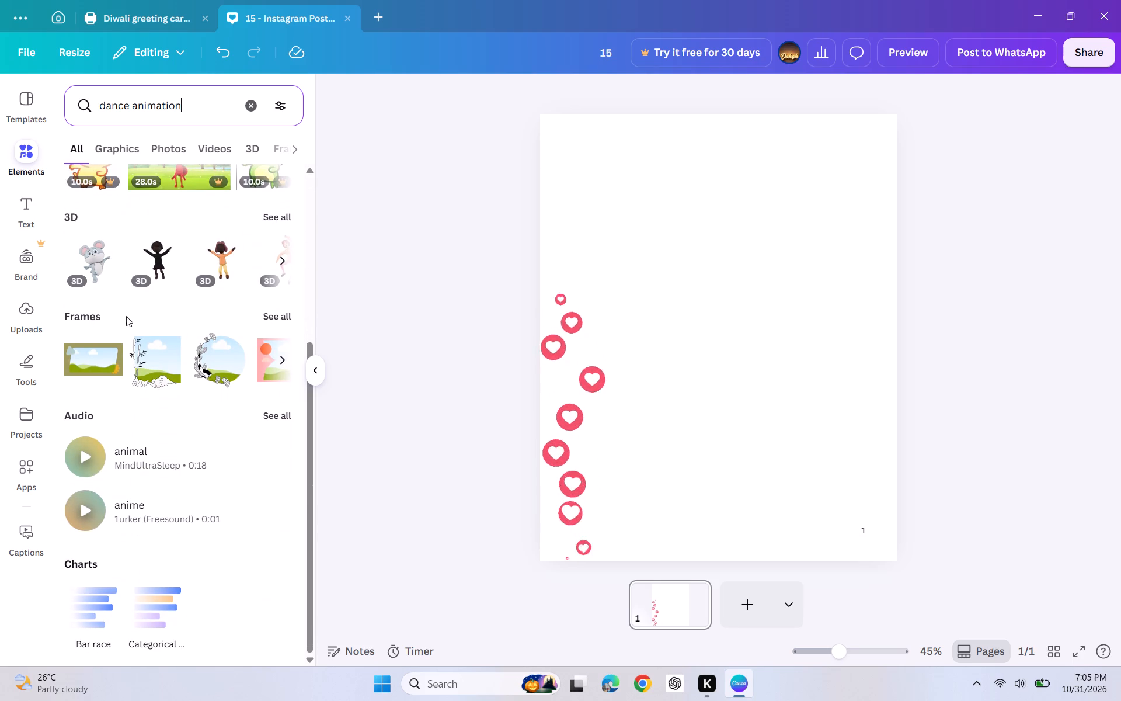
scroll(126, 316, "down", 1)
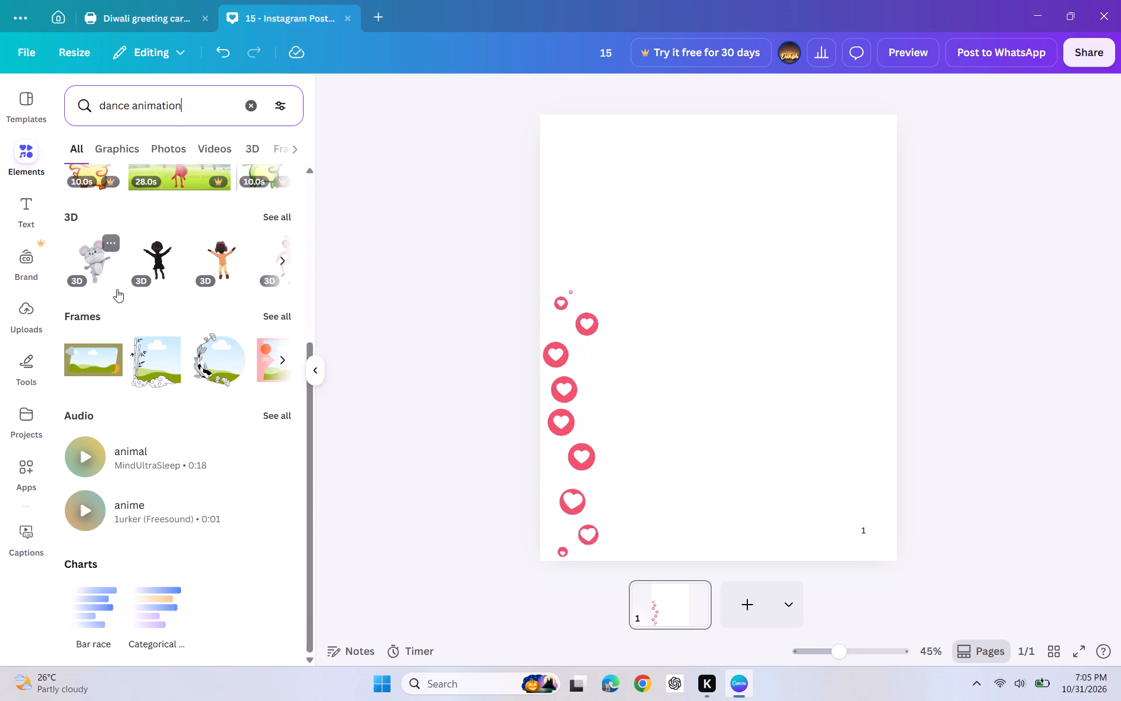
scroll(117, 291, "down", 3)
scroll(186, 314, "up", 7)
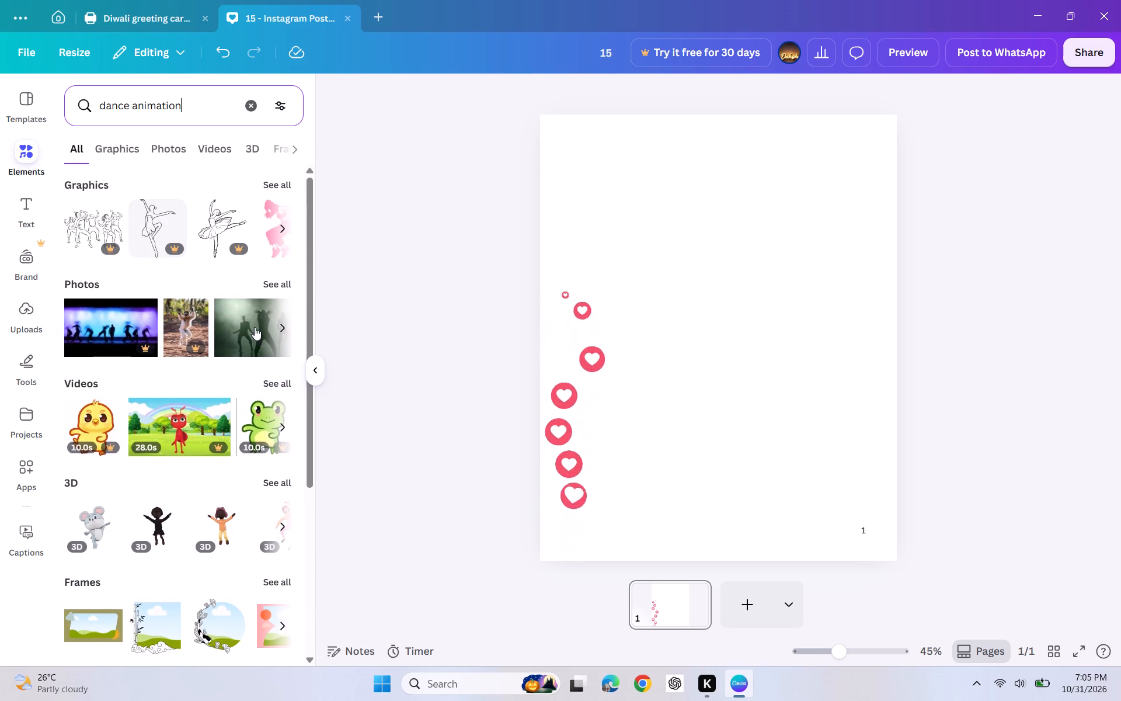
scroll(246, 348, "down", 4)
scroll(243, 353, "up", 3)
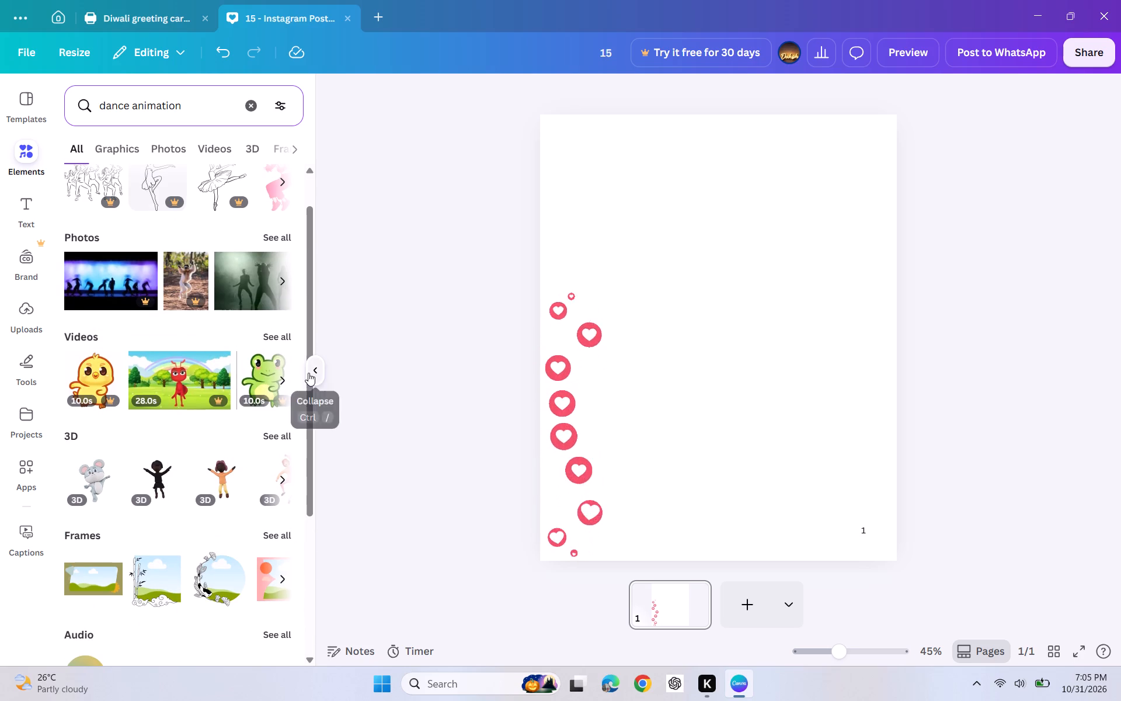
left_click_drag(311, 371, 309, 411)
left_click_drag(310, 420, 312, 356)
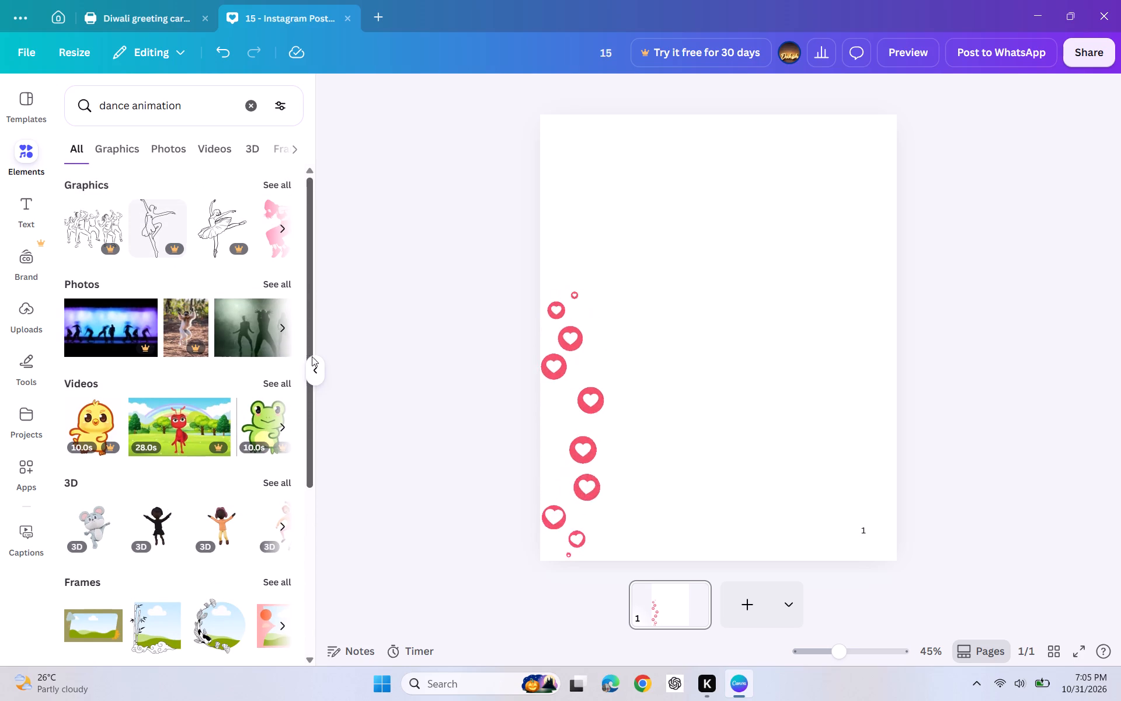
left_click_drag(312, 356, 280, 453)
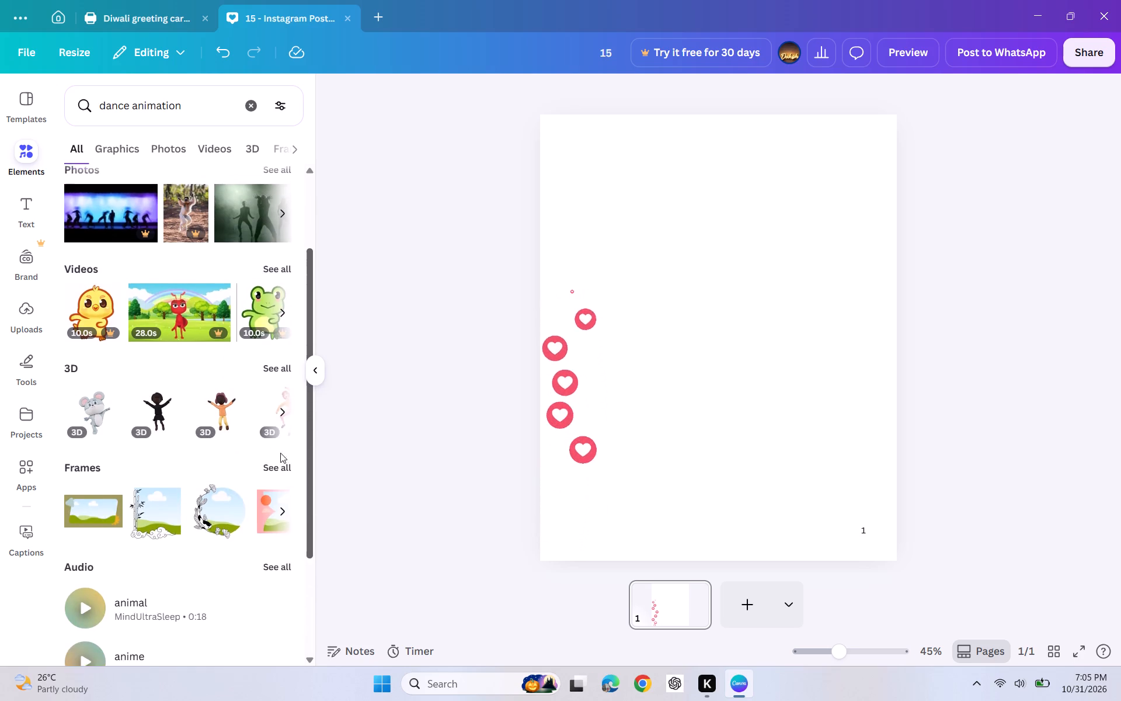
left_click_drag(280, 453, 270, 398)
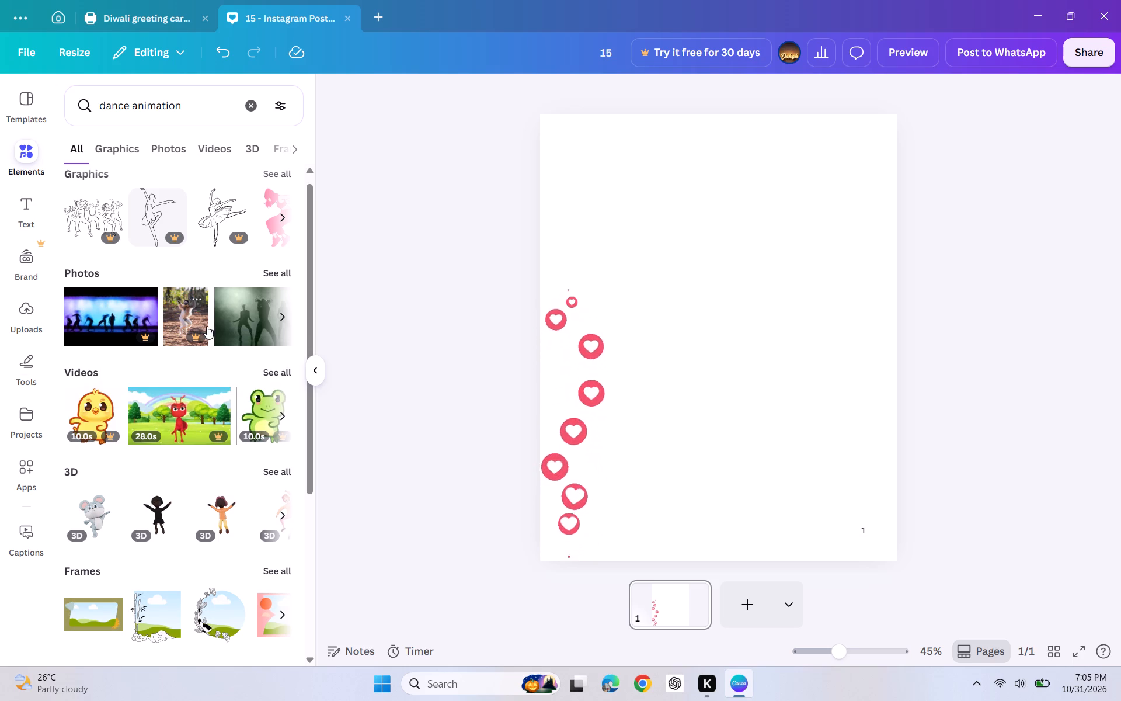
left_click(118, 153)
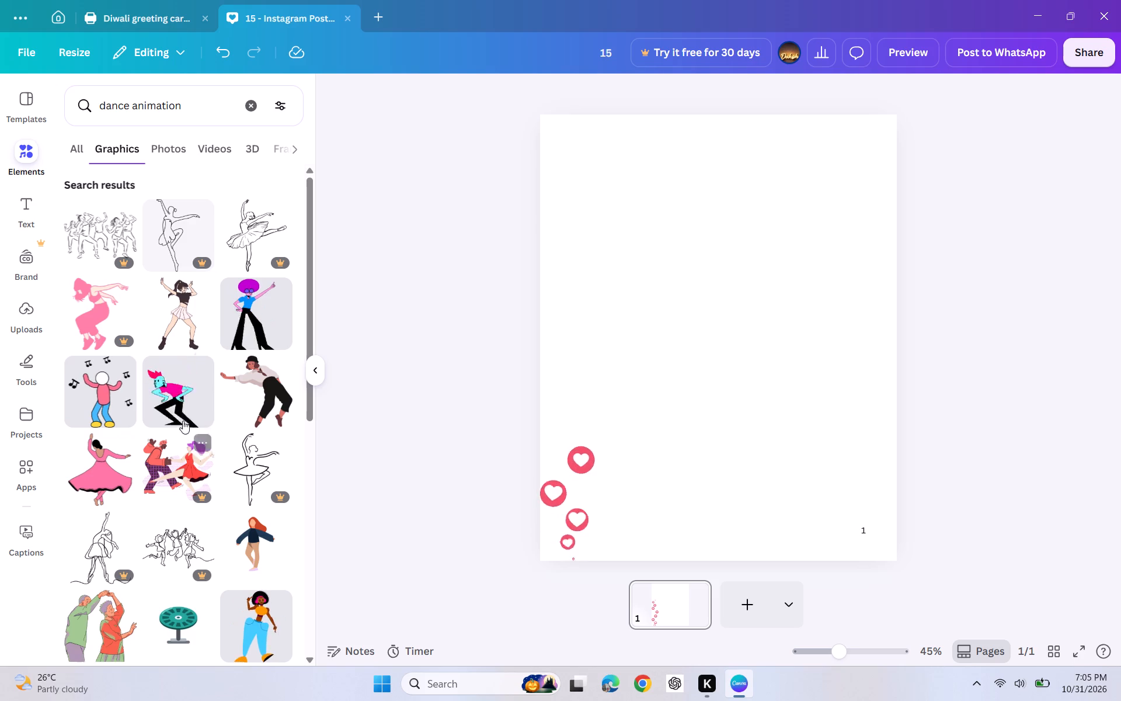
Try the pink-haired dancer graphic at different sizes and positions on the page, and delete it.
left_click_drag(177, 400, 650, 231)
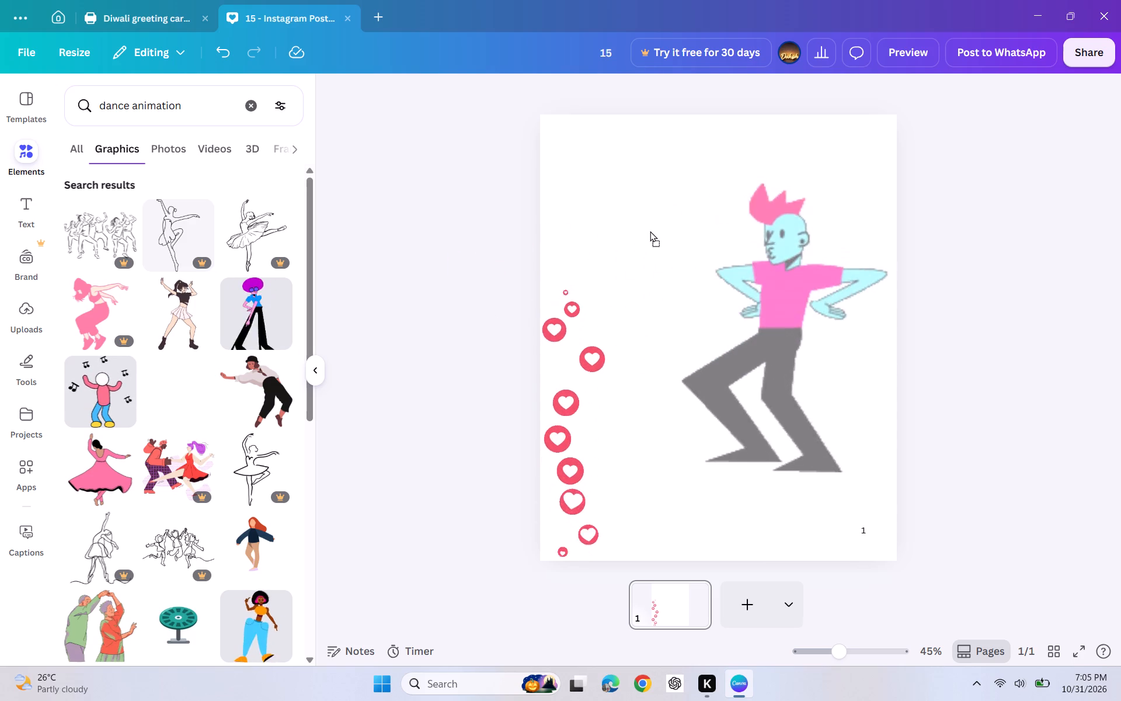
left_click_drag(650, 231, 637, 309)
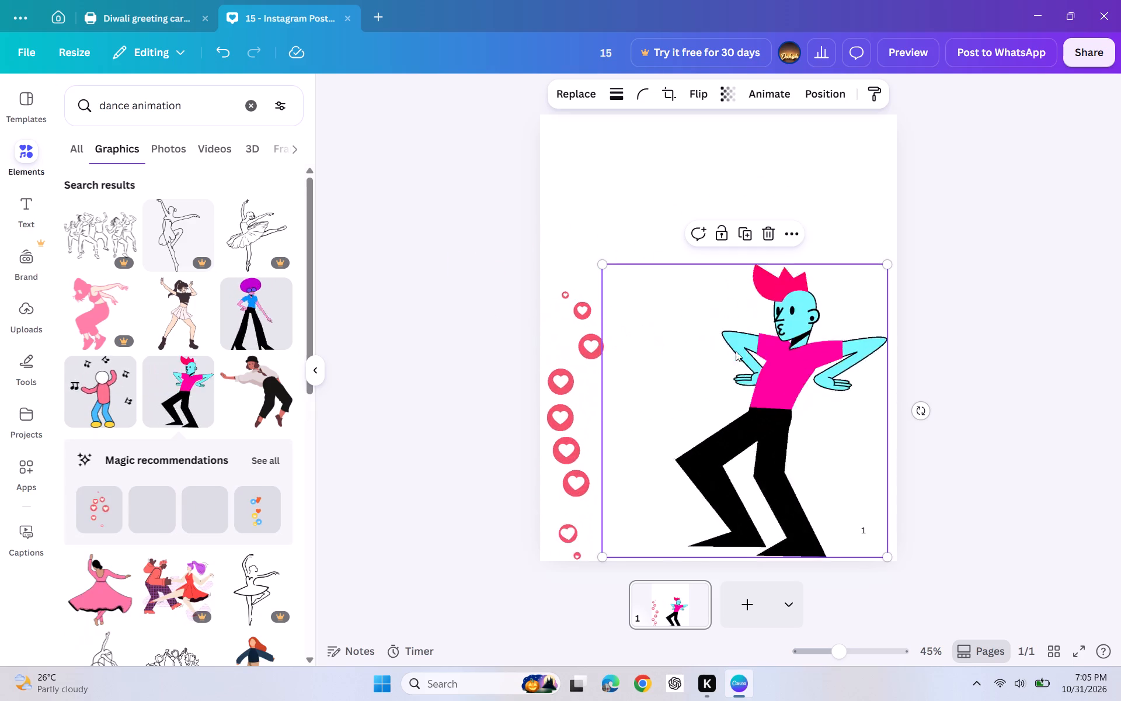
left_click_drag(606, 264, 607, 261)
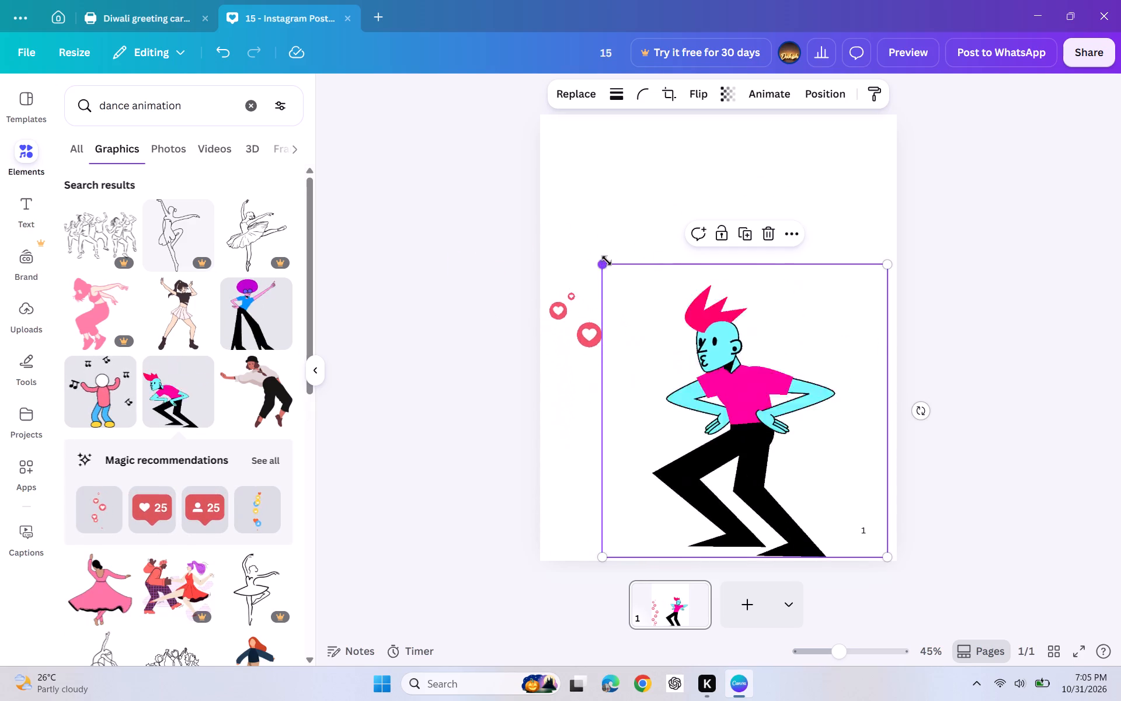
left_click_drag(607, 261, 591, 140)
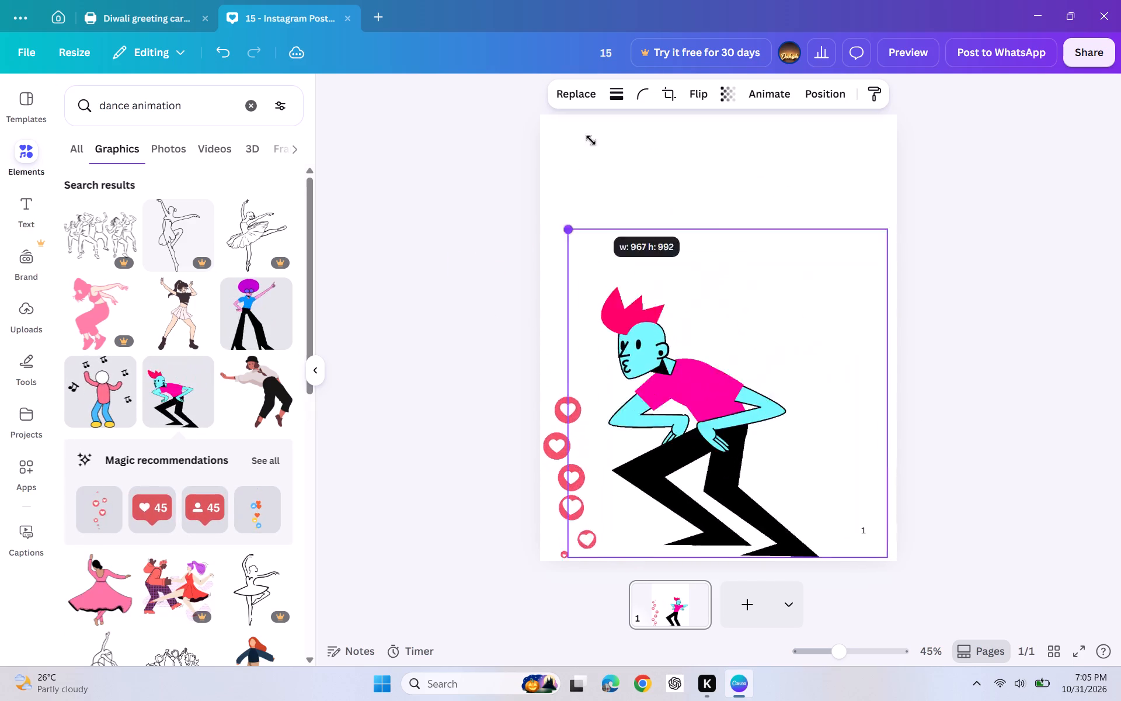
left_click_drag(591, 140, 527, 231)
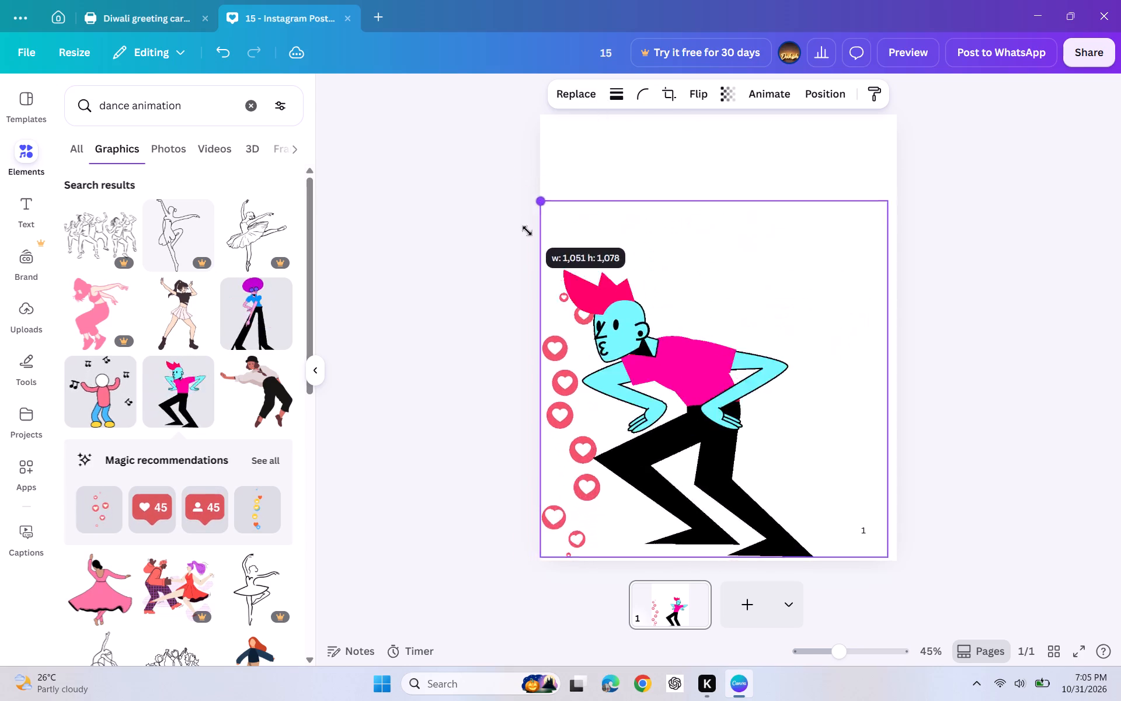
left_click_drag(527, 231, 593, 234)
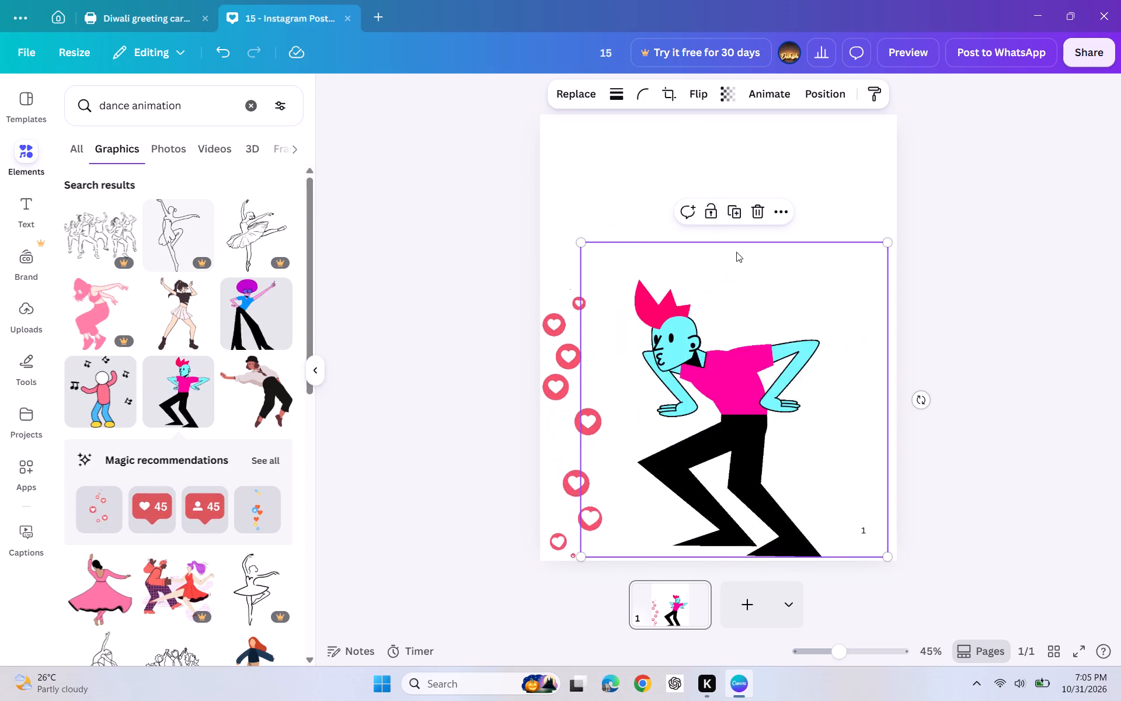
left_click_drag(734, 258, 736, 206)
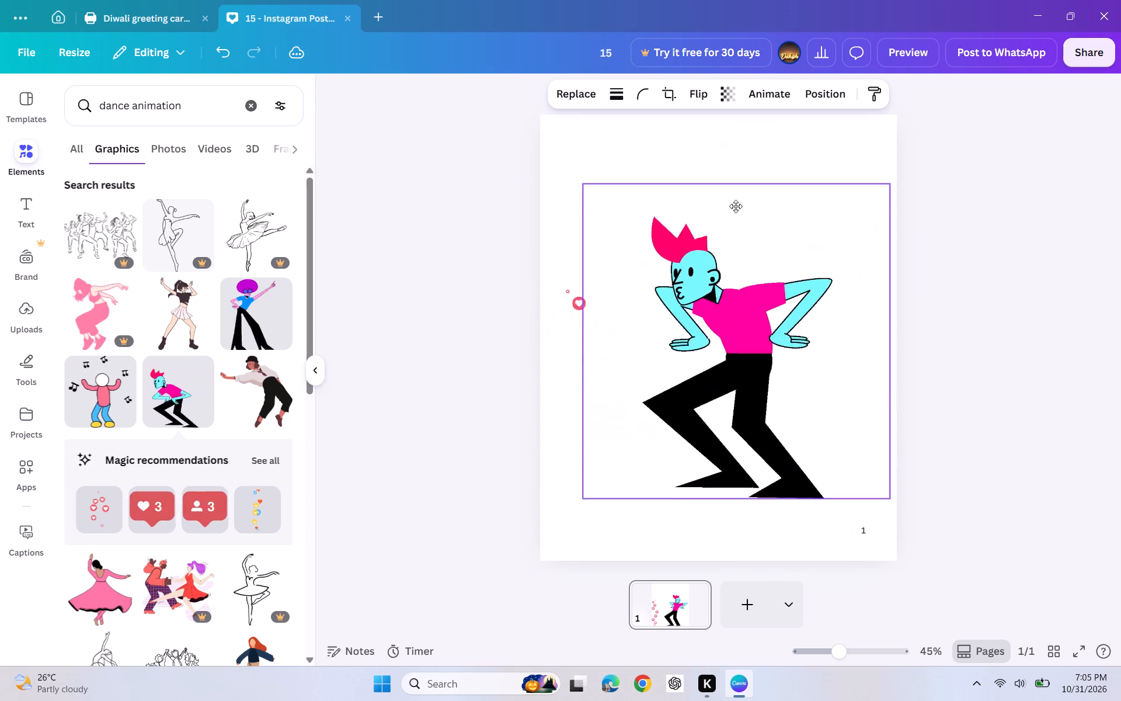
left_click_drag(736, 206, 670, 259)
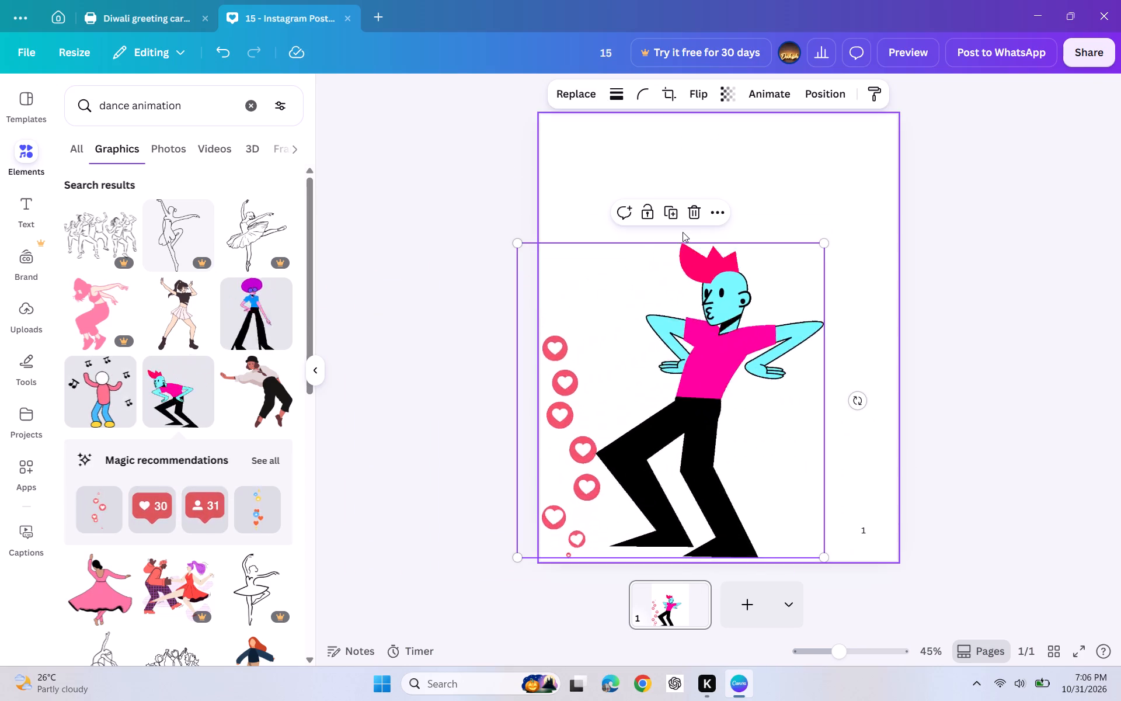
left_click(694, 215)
Place the purple-haired dancer in blue top and black trousers beside the hearts and enlarge it to nearly the page's full height.
left_click_drag(243, 314, 633, 325)
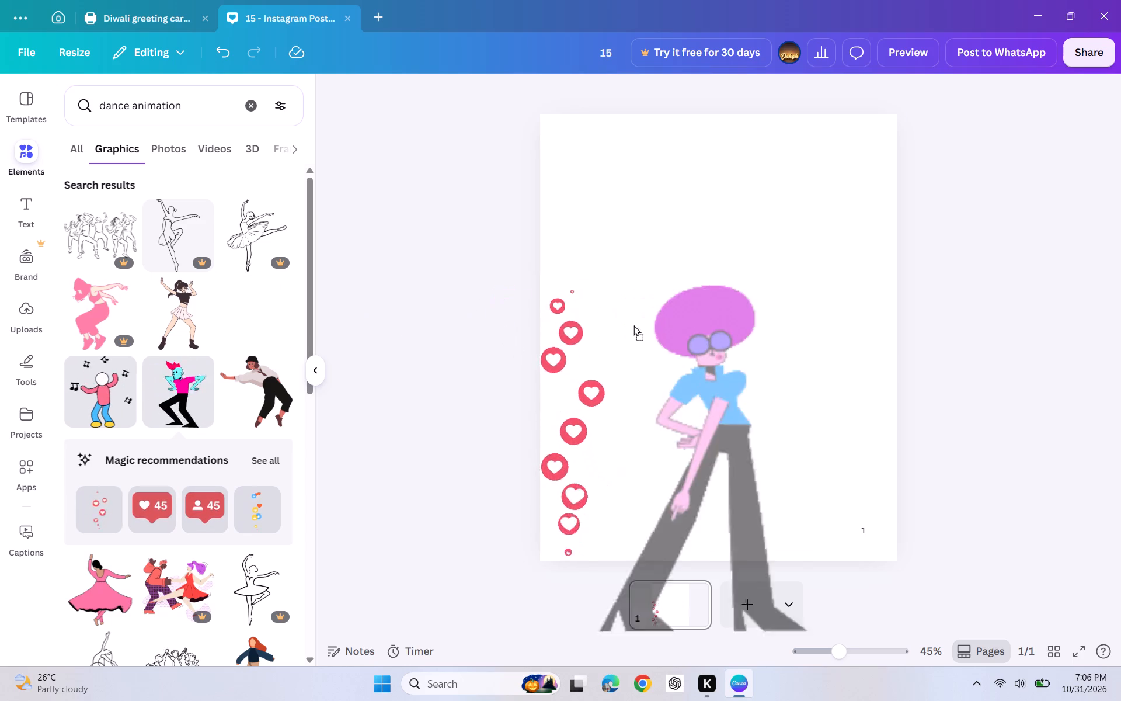
left_click_drag(633, 325, 654, 221)
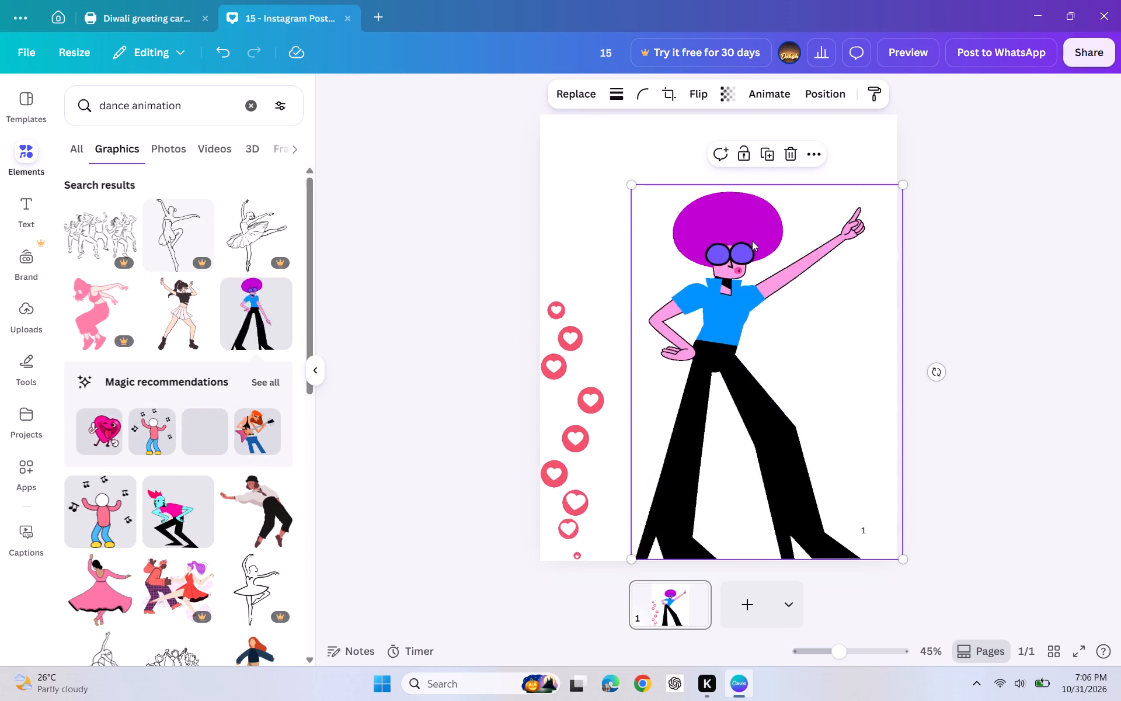
left_click_drag(632, 183, 601, 188)
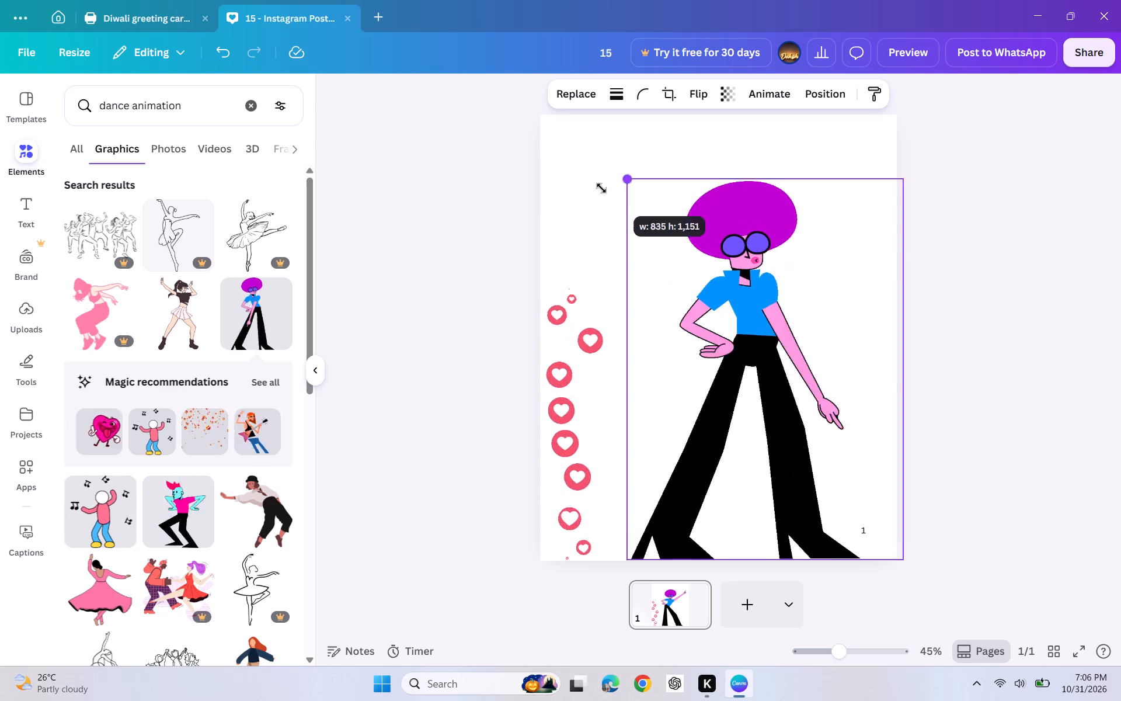
left_click_drag(601, 188, 590, 163)
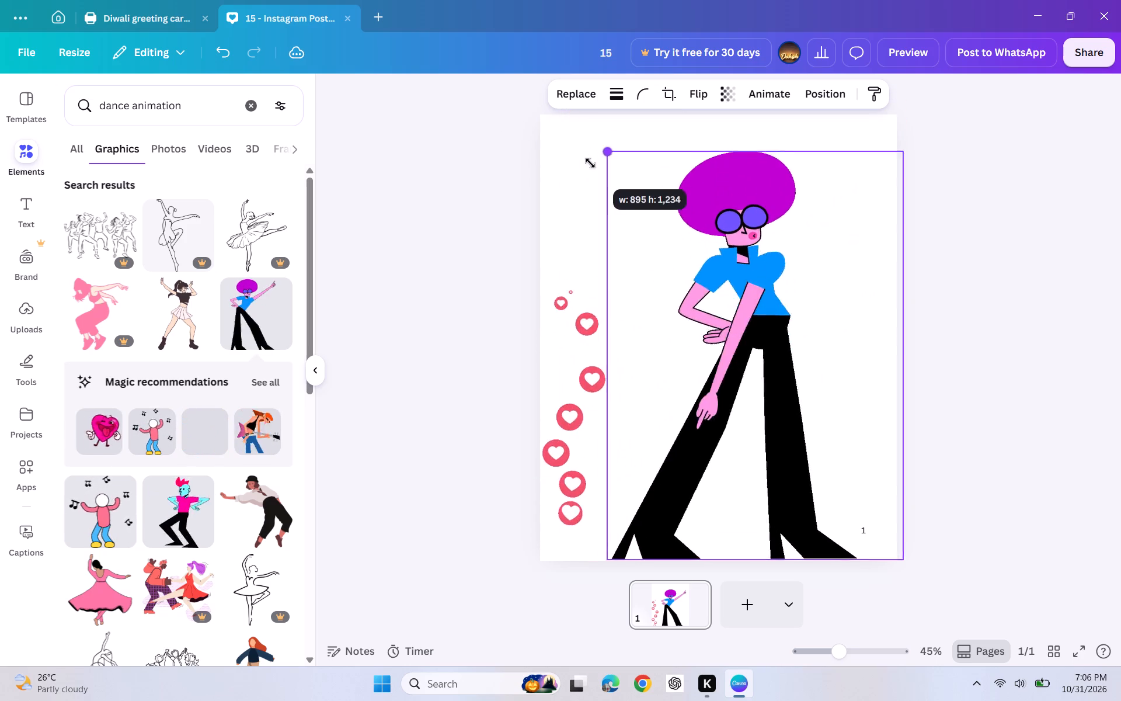
left_click_drag(590, 163, 572, 155)
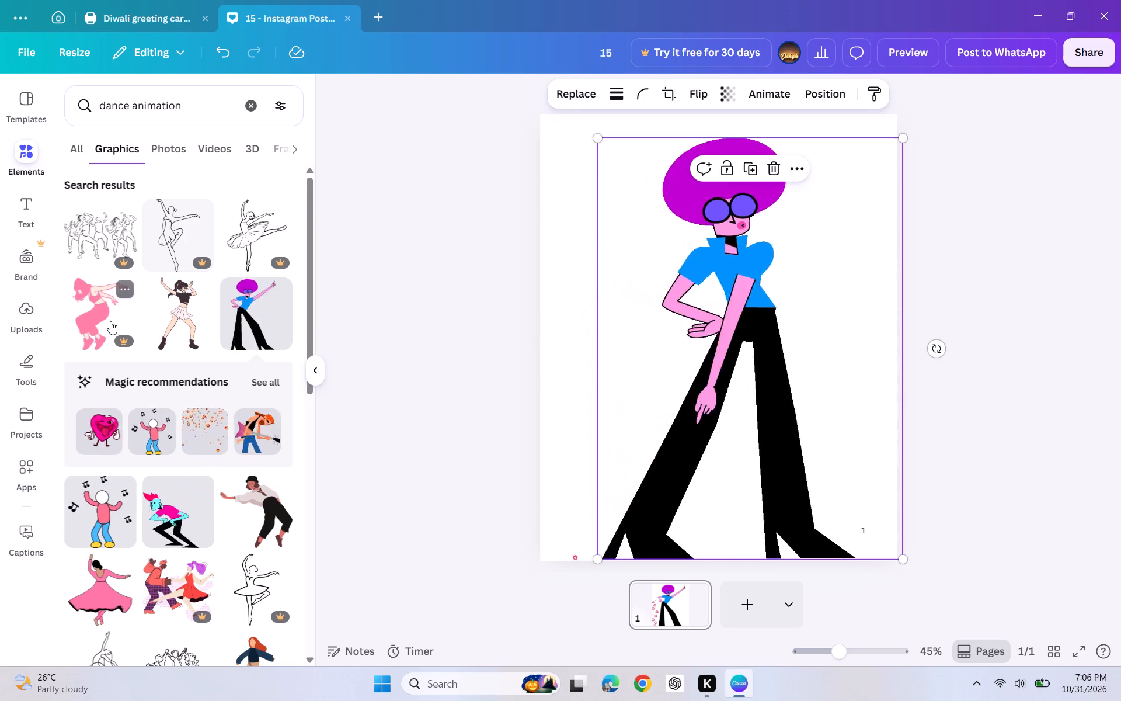
Add the orange flames animation from the graphics results and enlarge it to span the page width along the bottom, over the dancer's feet.
scroll(110, 321, "down", 2)
scroll(100, 455, "down", 4)
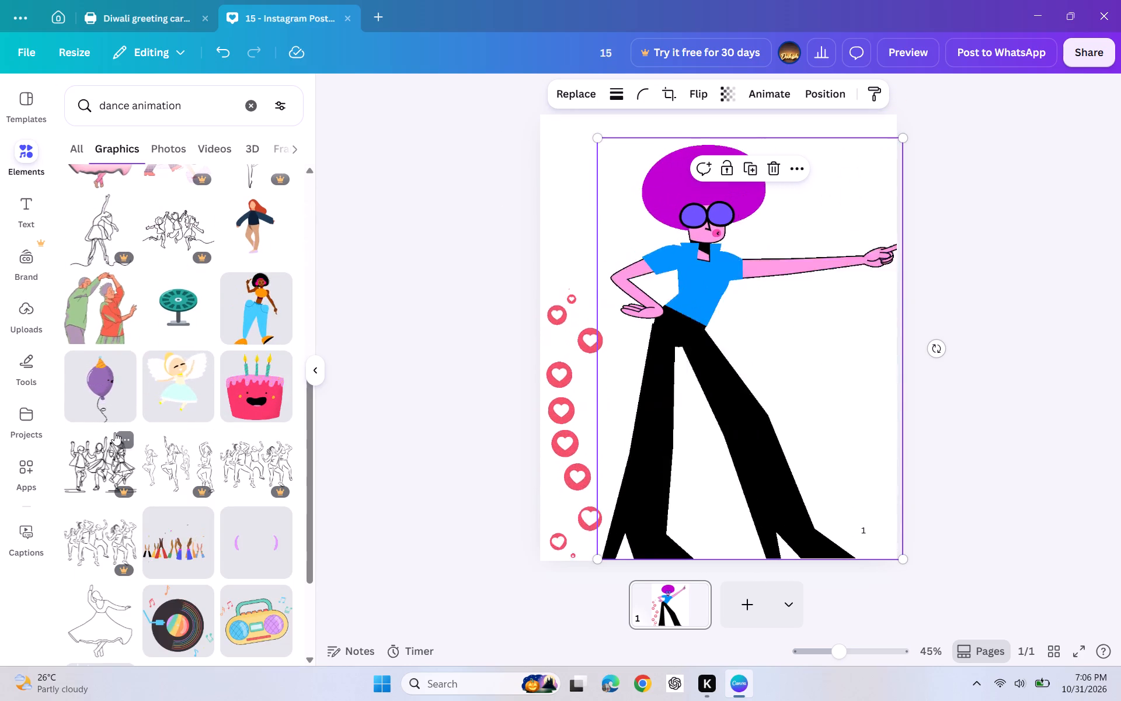
scroll(152, 395, "down", 2)
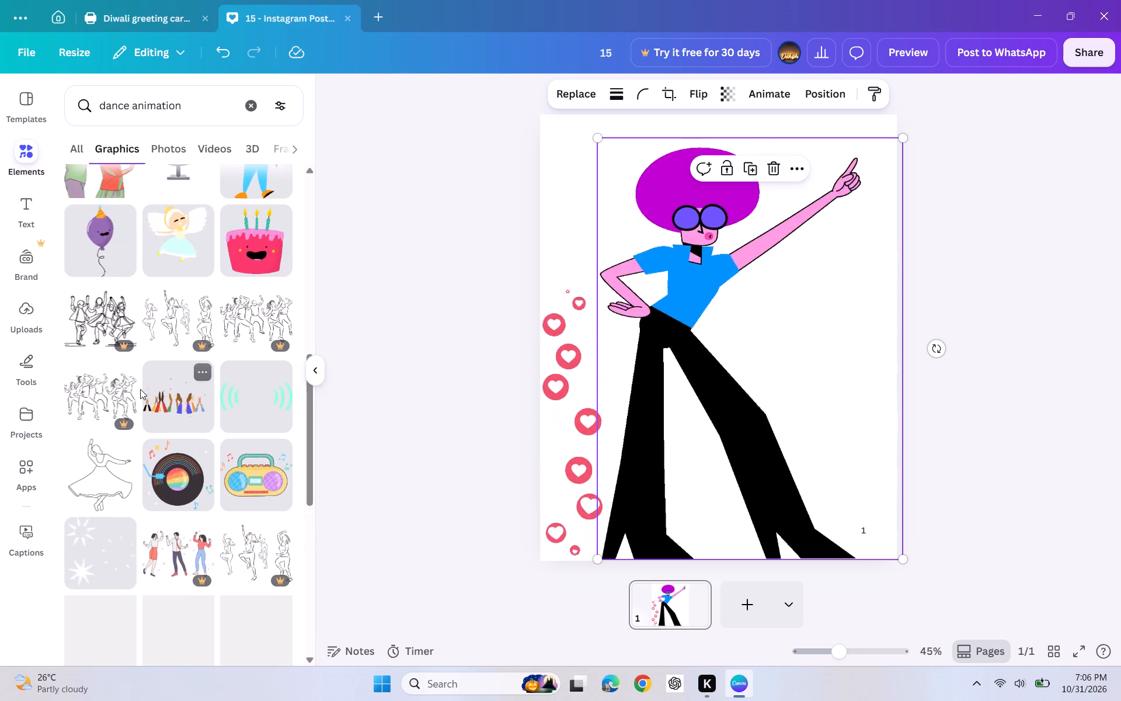
scroll(140, 390, "down", 3)
scroll(89, 353, "down", 2)
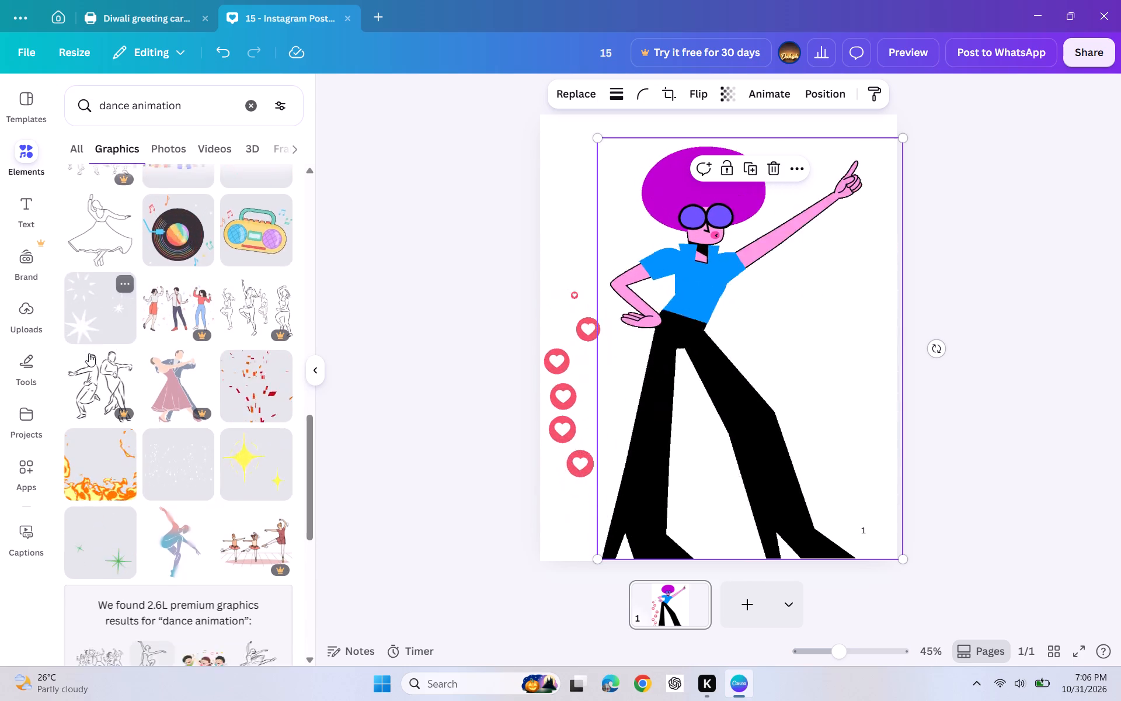
left_click_drag(98, 365, 628, 341)
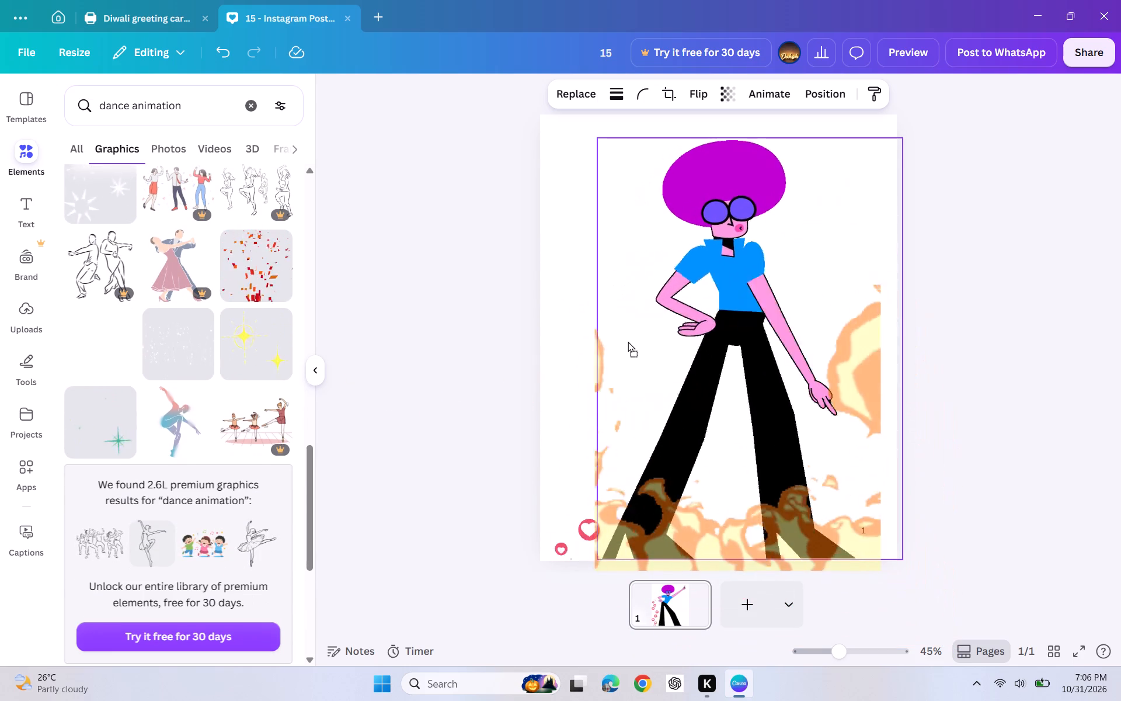
left_click_drag(628, 341, 647, 330)
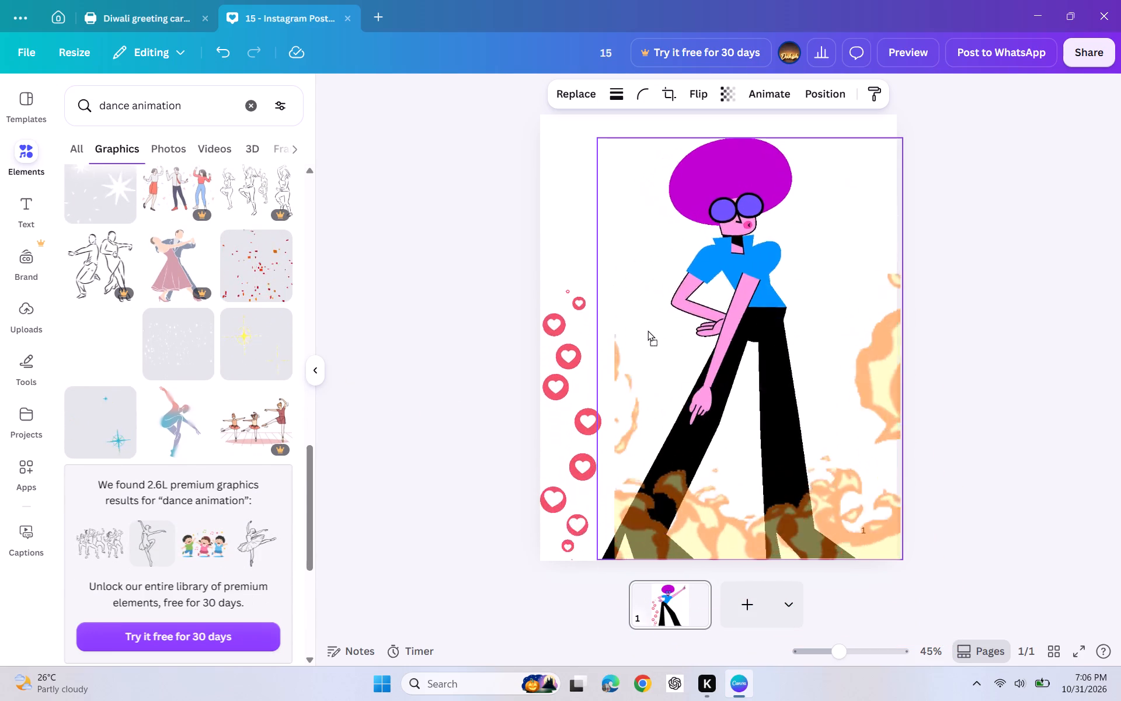
left_click_drag(647, 330, 649, 330)
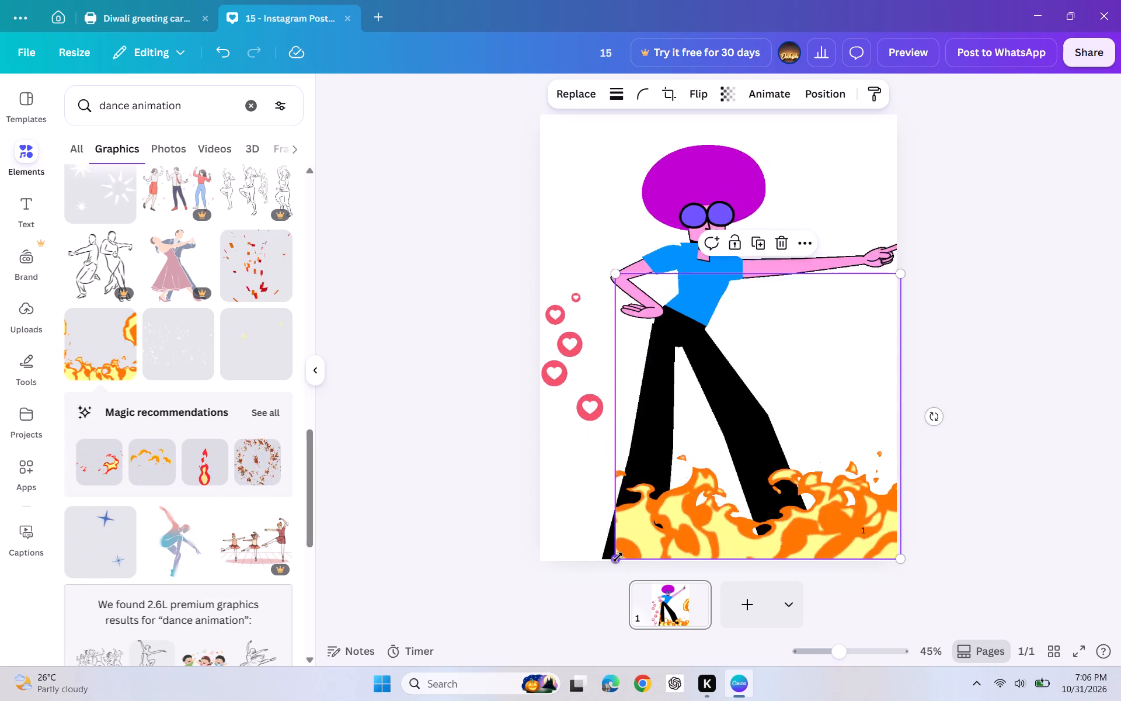
left_click_drag(618, 557, 493, 569)
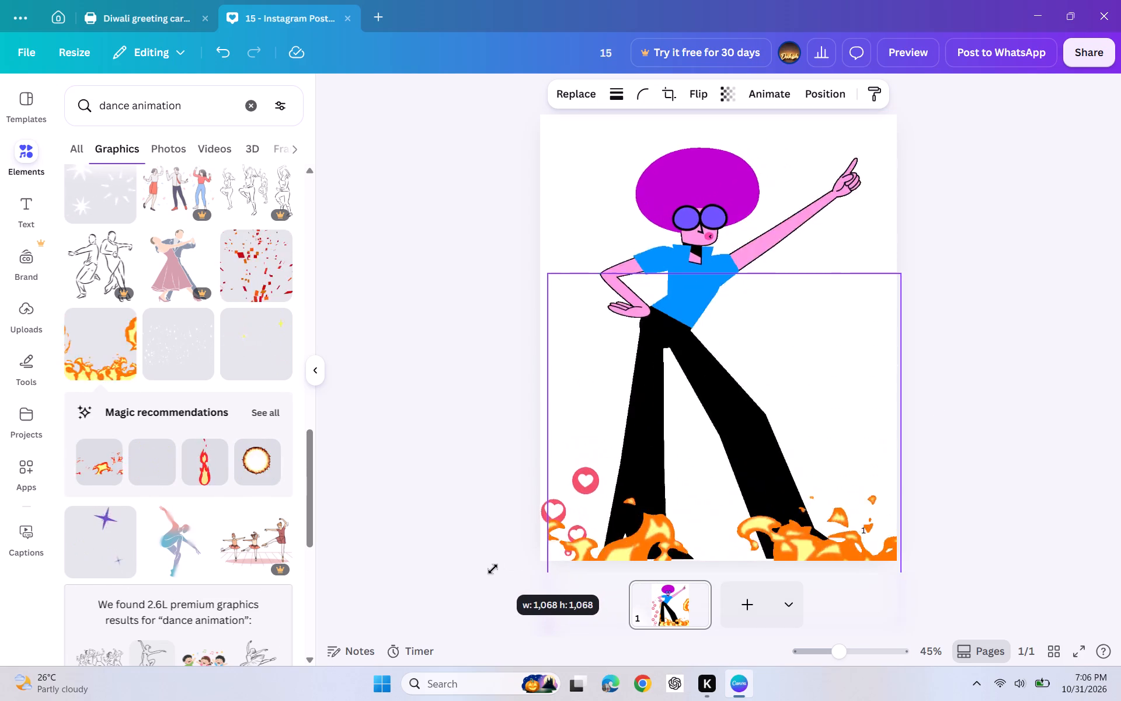
left_click_drag(493, 569, 459, 574)
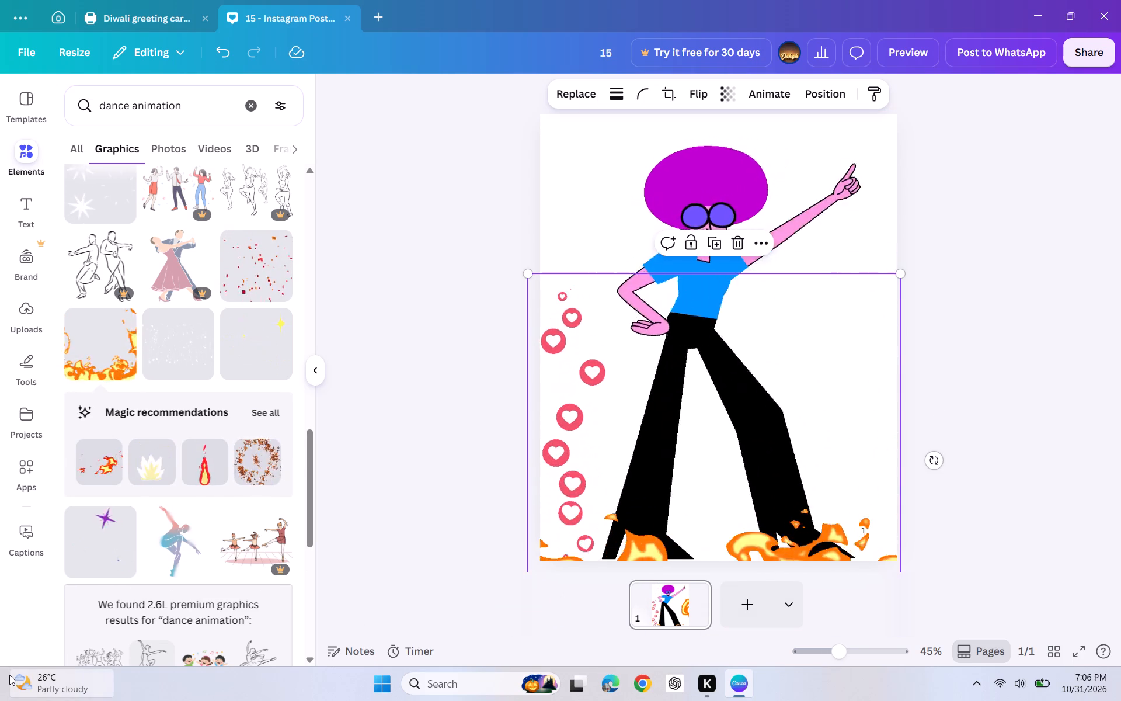
left_click_drag(876, 429, 859, 411)
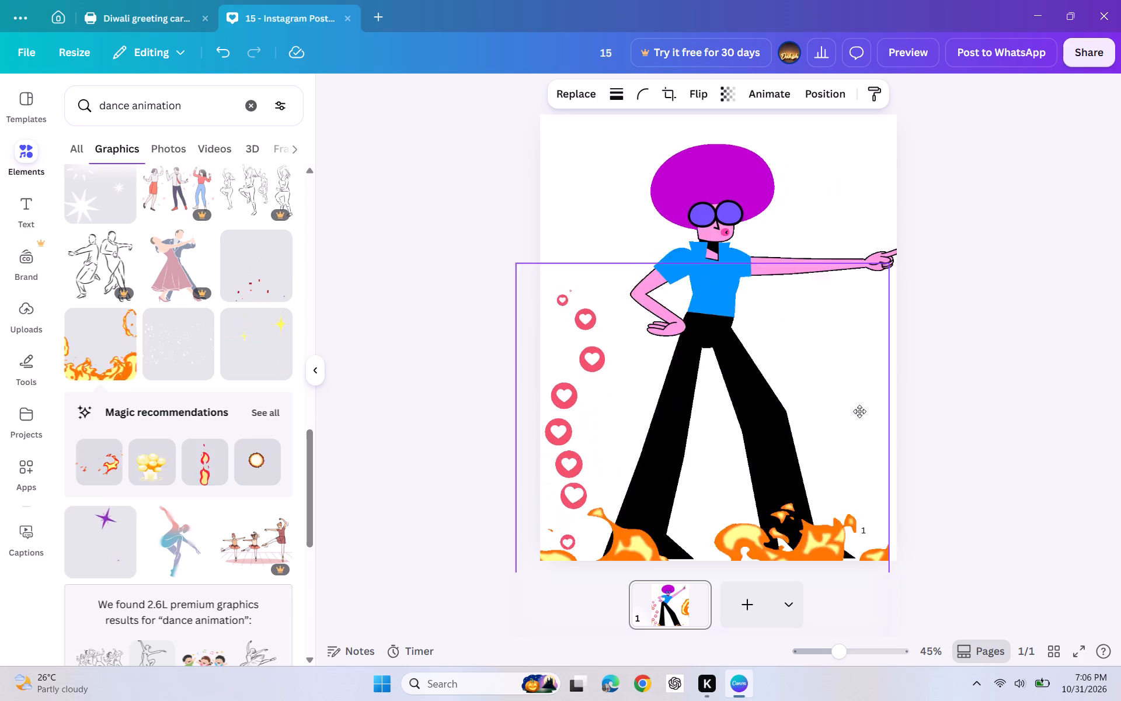
left_click_drag(859, 411, 880, 377)
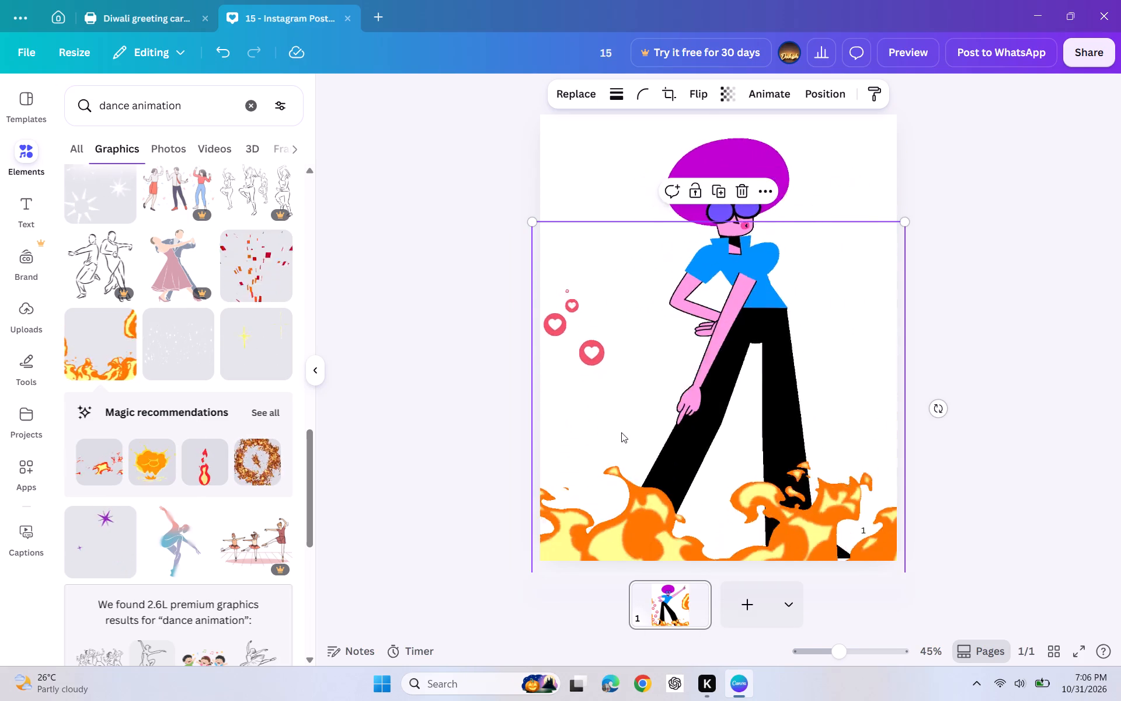
left_click(579, 402)
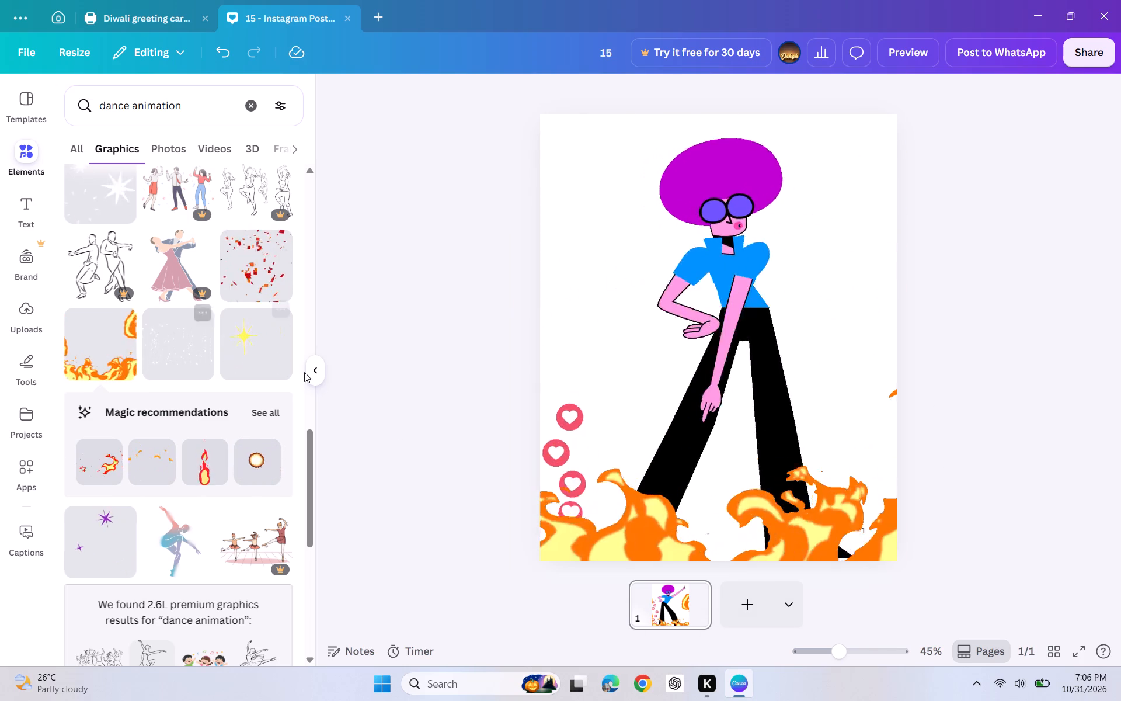
left_click(423, 311)
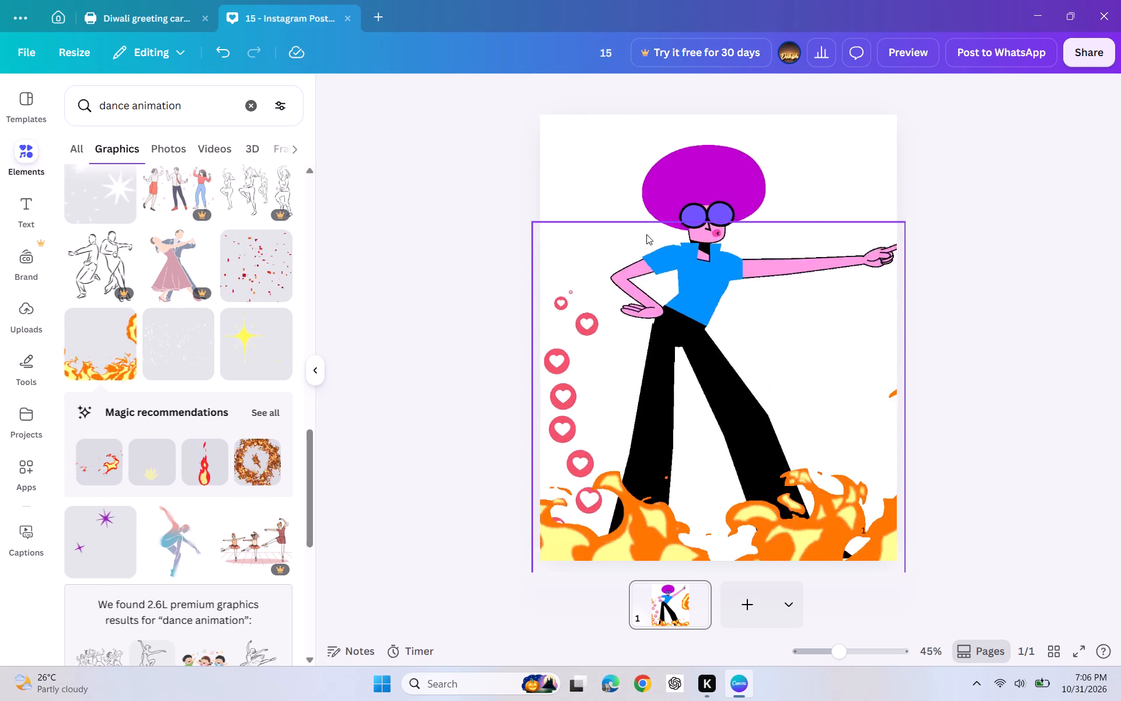
Shift the flames animation toward the page's right side, clear of the hearts.
left_click_drag(586, 338, 695, 336)
Delete the floating hearts animation beside the dancer.
left_click_drag(589, 333, 589, 332)
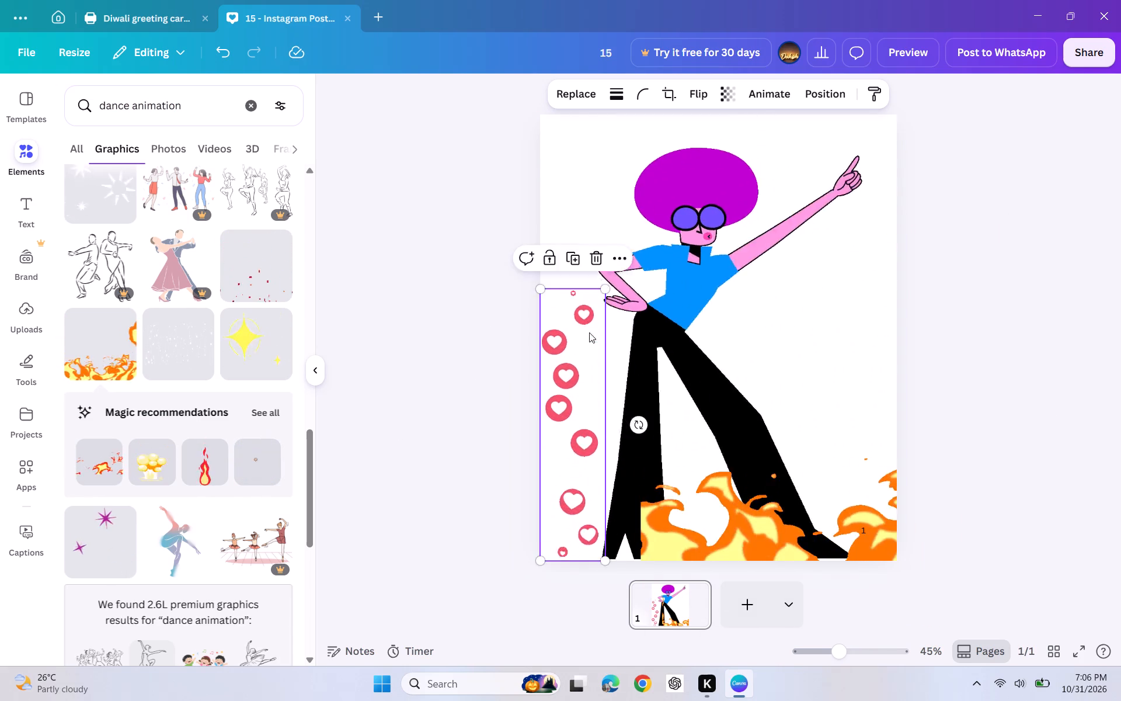
left_click_drag(589, 332, 587, 327)
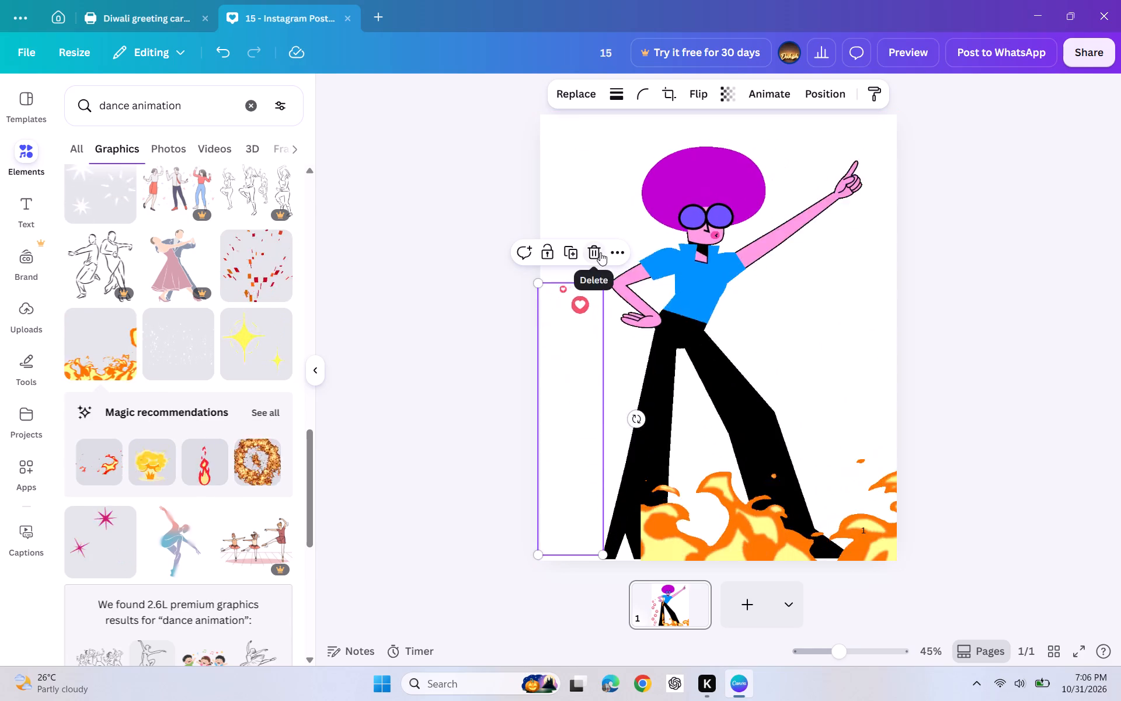
left_click(600, 253)
Move the flames animation back toward the page's left edge and slightly up so it spans the full width over the dancer's feet.
left_click_drag(730, 296, 620, 273)
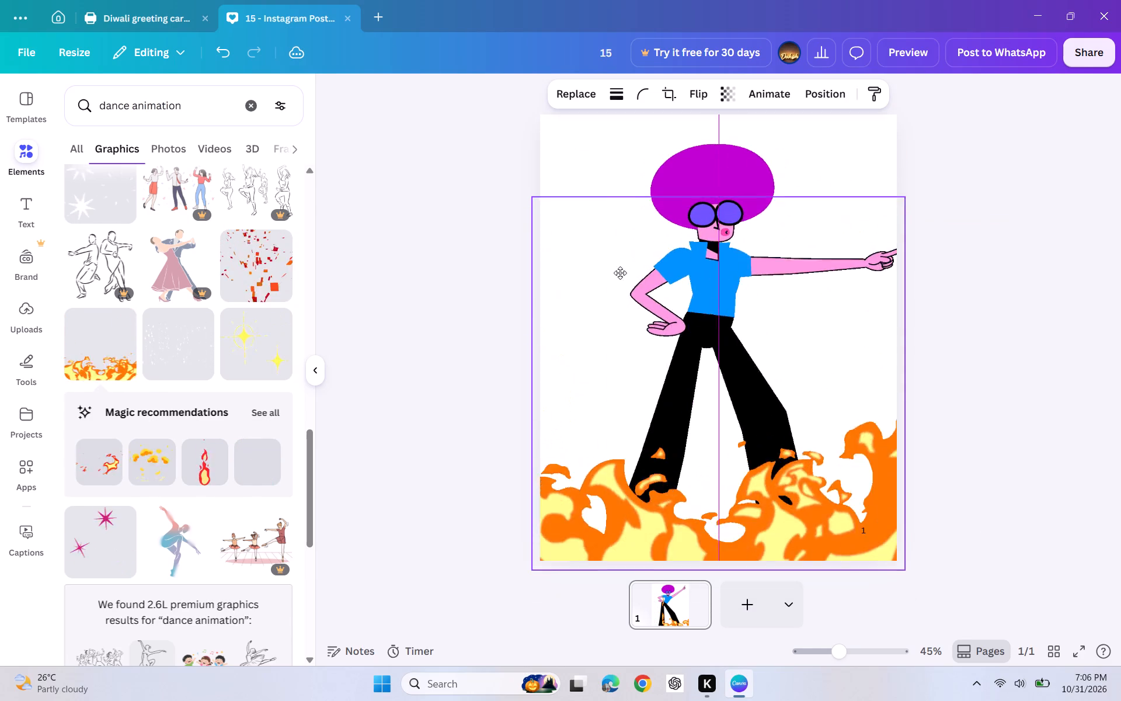
left_click_drag(620, 273, 614, 272)
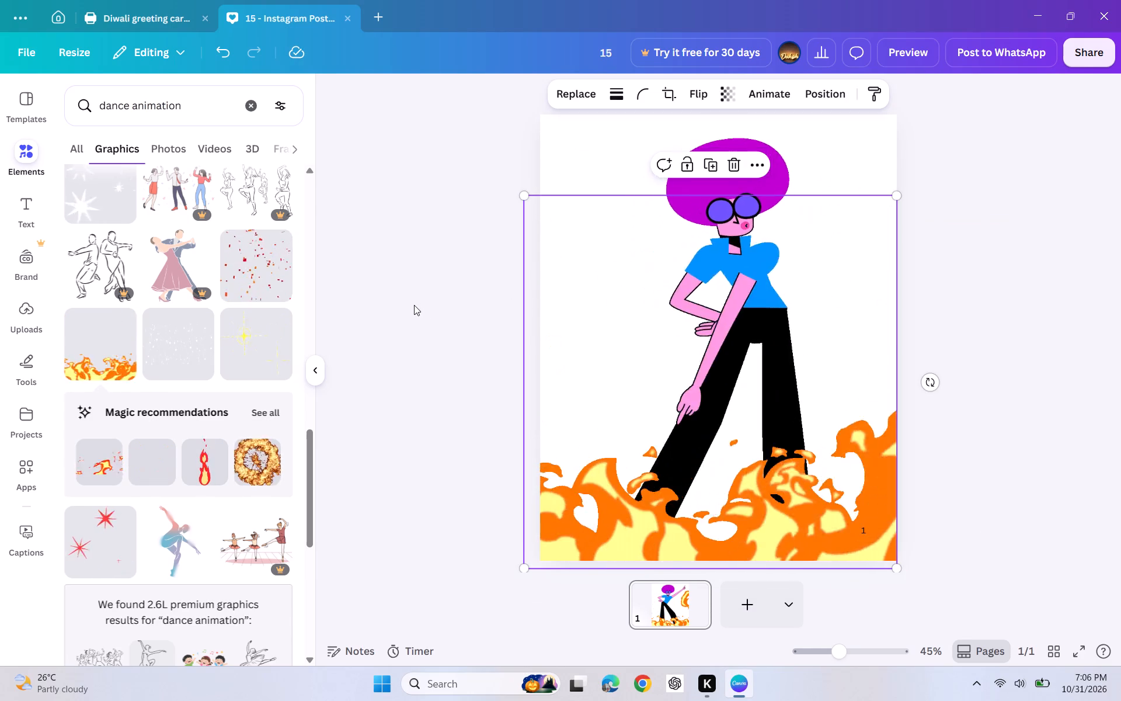
left_click(415, 305)
Look through the "dance animation" graphics results and the recommended fire and explosion animations for another element.
scroll(214, 418, "down", 4)
scroll(165, 451, "down", 3)
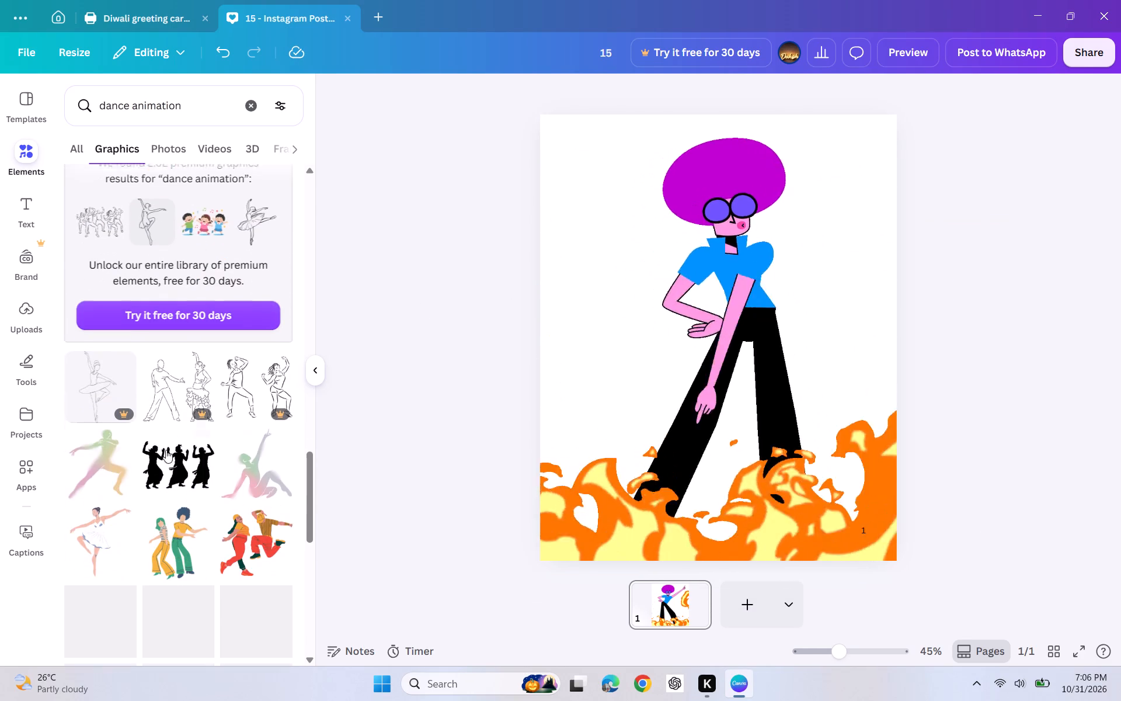
scroll(152, 440, "down", 6)
scroll(141, 436, "up", 1)
scroll(140, 436, "down", 1)
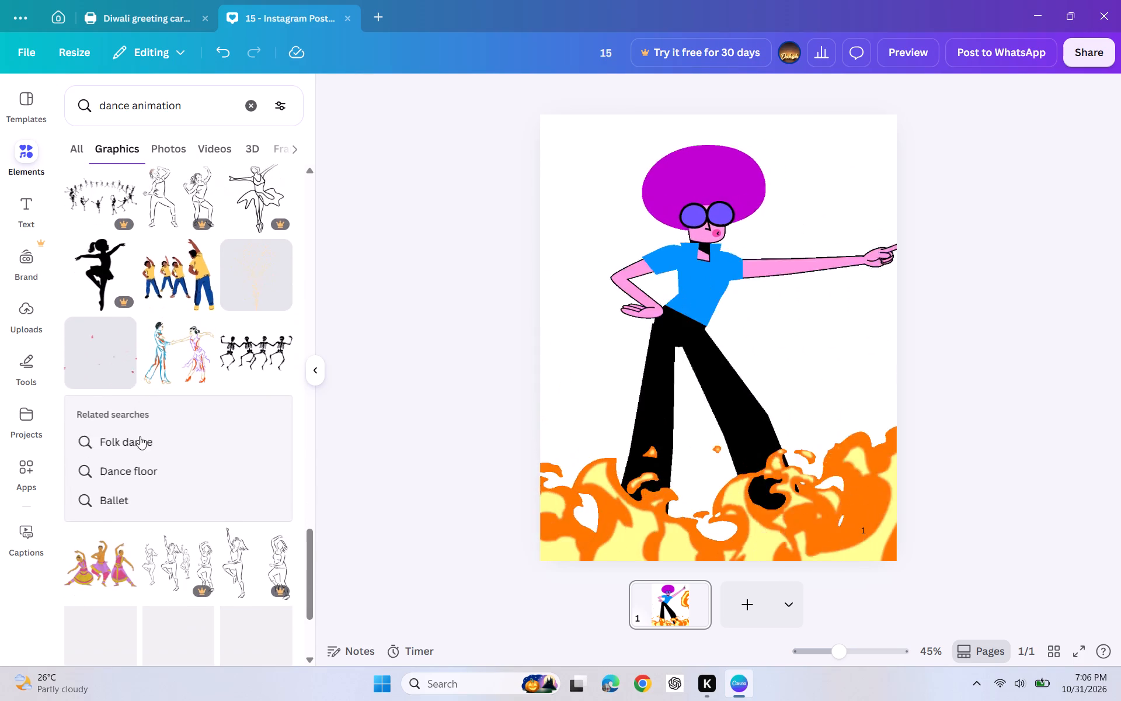
scroll(140, 436, "up", 9)
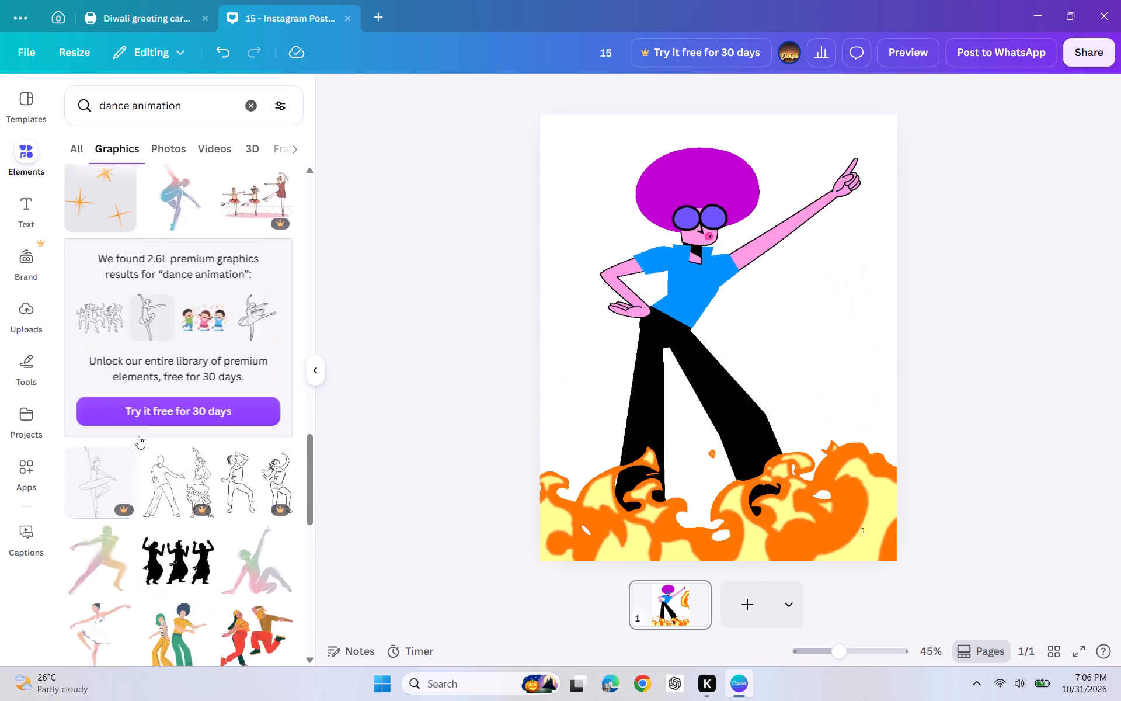
scroll(138, 435, "up", 2)
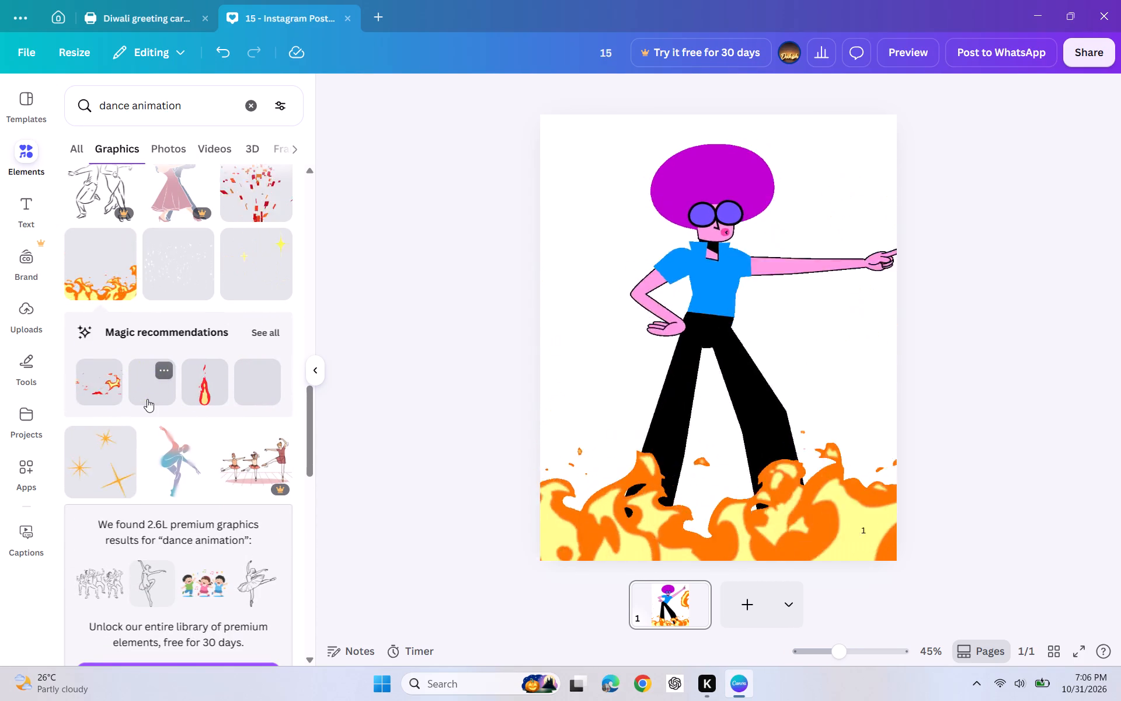
left_click_drag(250, 392, 251, 391)
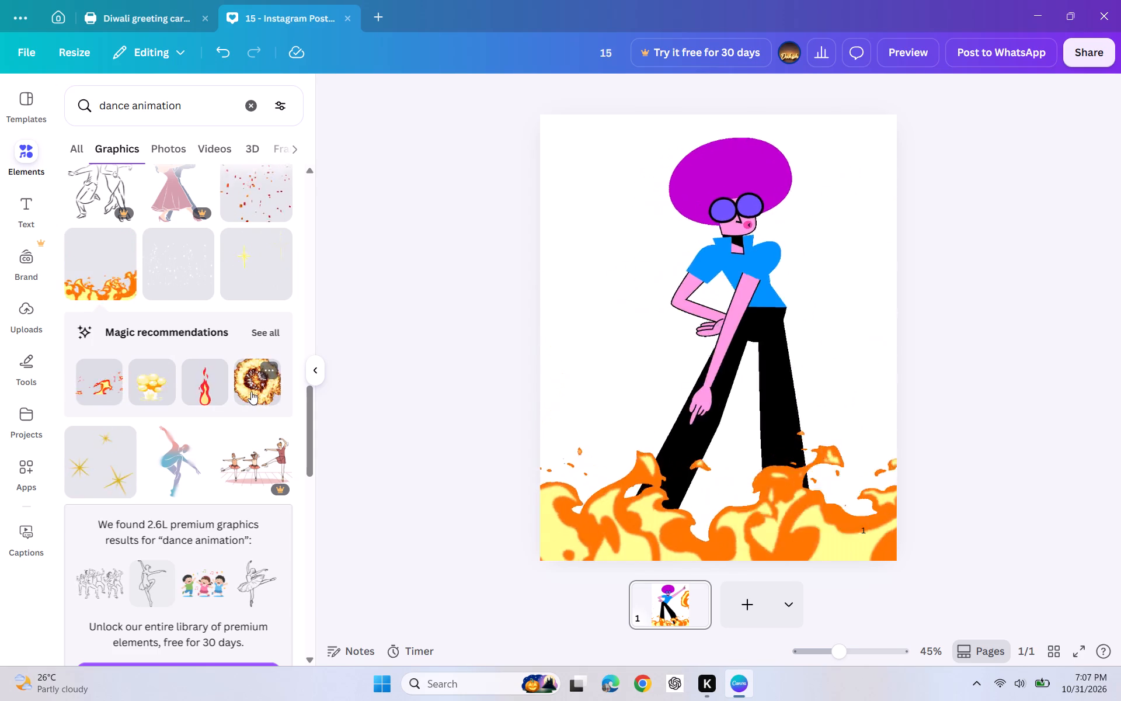
left_click_drag(251, 391, 261, 391)
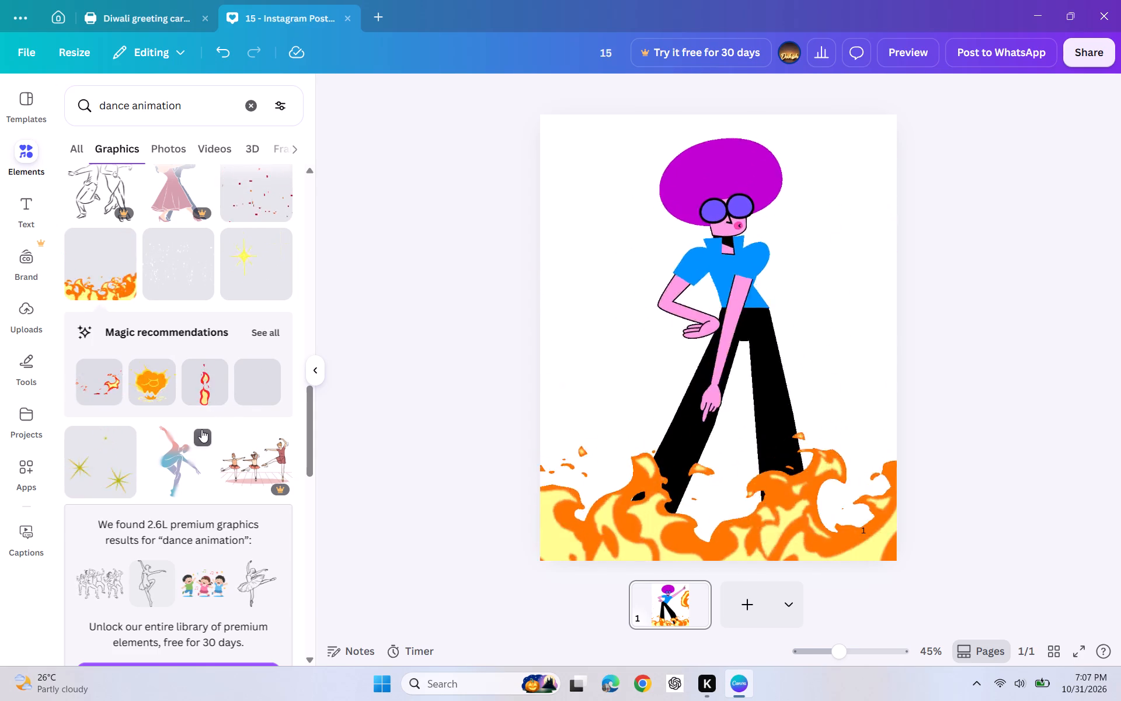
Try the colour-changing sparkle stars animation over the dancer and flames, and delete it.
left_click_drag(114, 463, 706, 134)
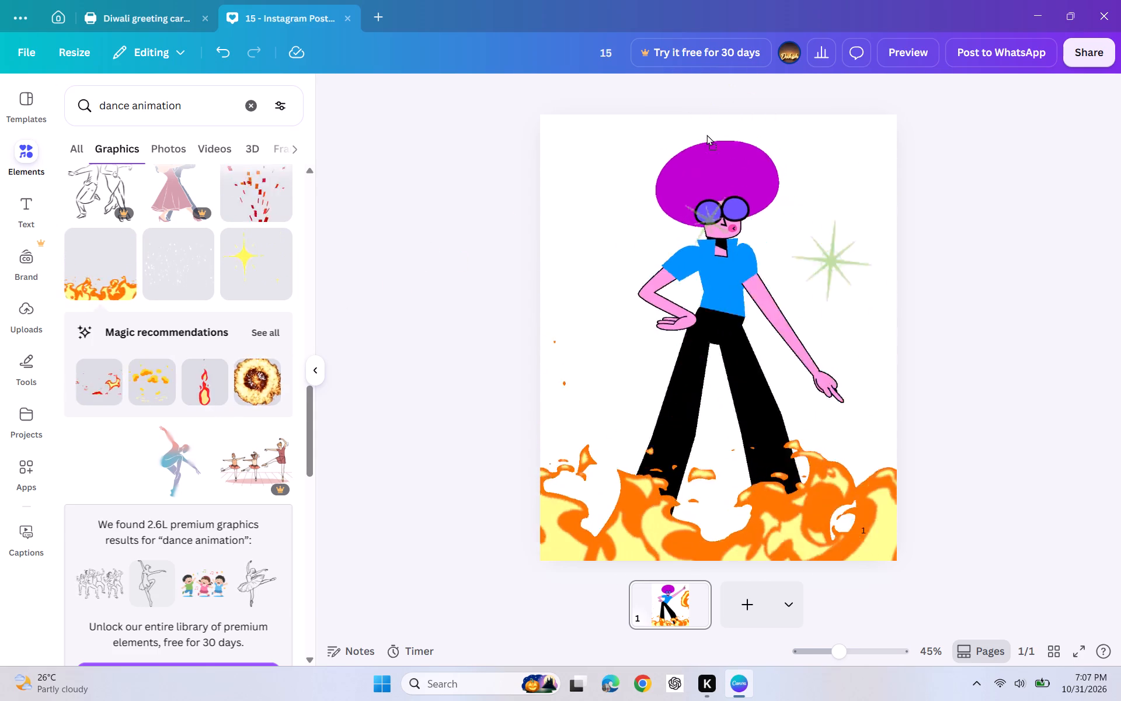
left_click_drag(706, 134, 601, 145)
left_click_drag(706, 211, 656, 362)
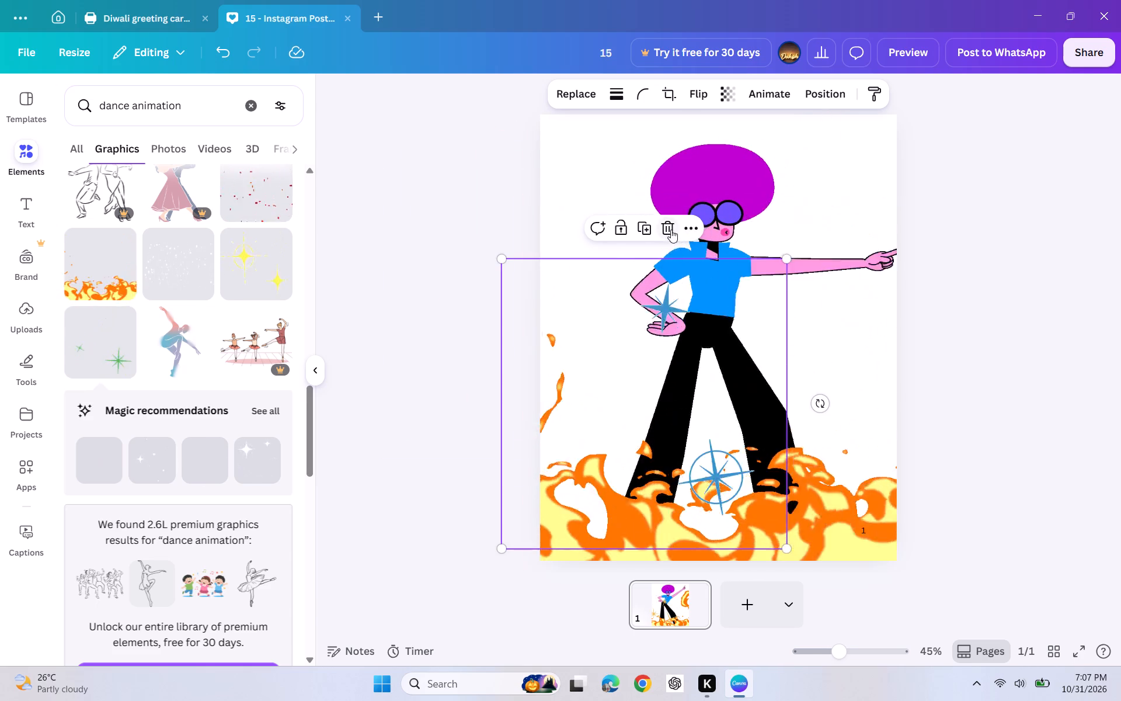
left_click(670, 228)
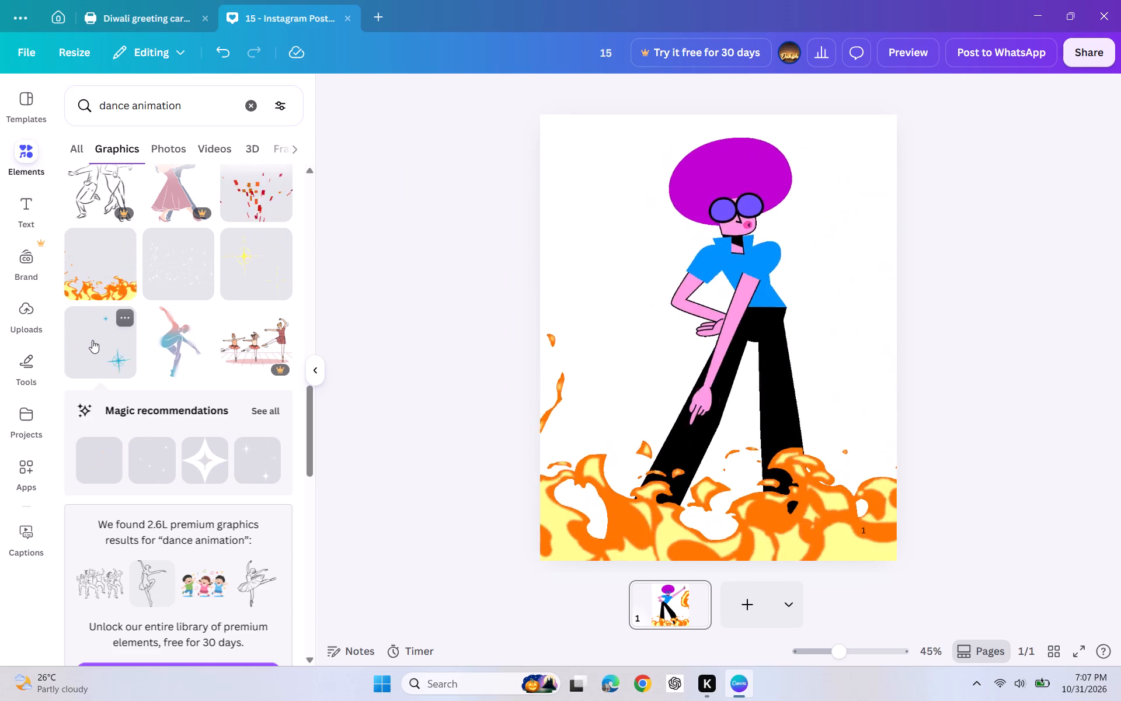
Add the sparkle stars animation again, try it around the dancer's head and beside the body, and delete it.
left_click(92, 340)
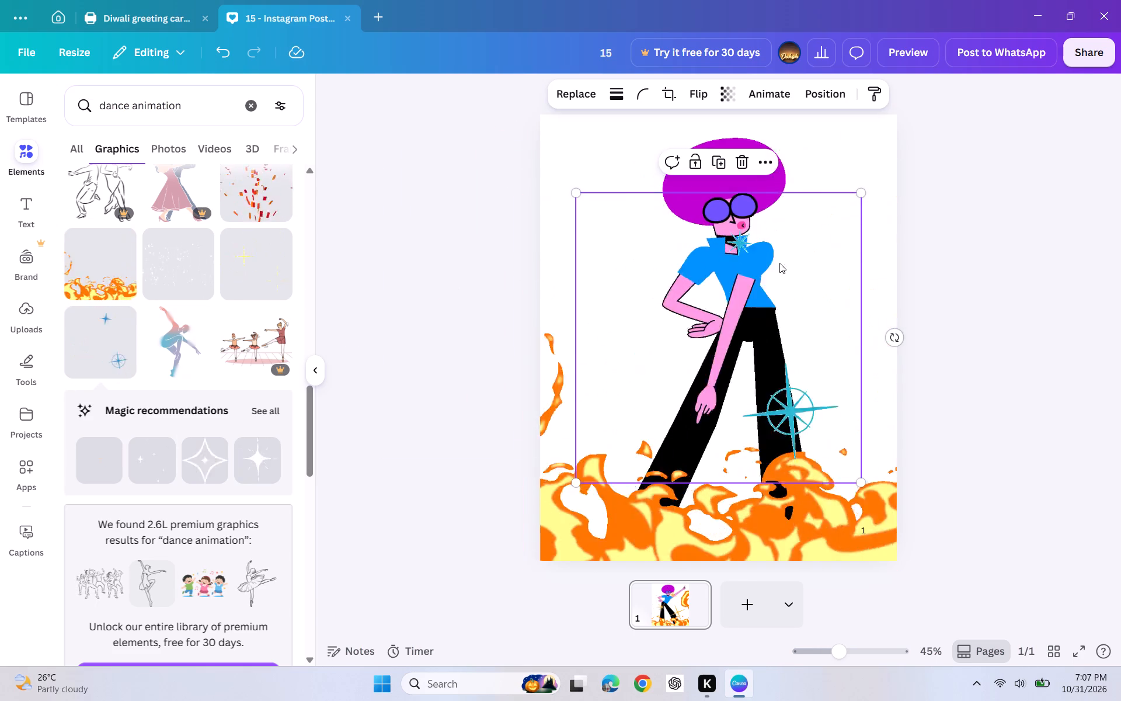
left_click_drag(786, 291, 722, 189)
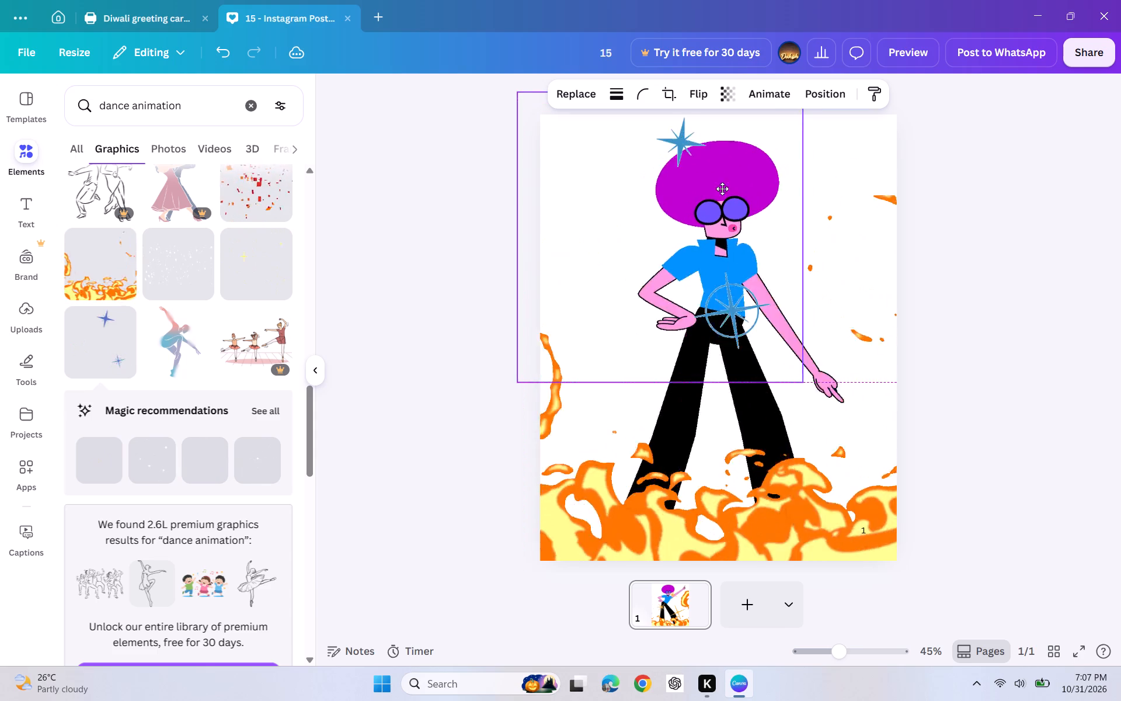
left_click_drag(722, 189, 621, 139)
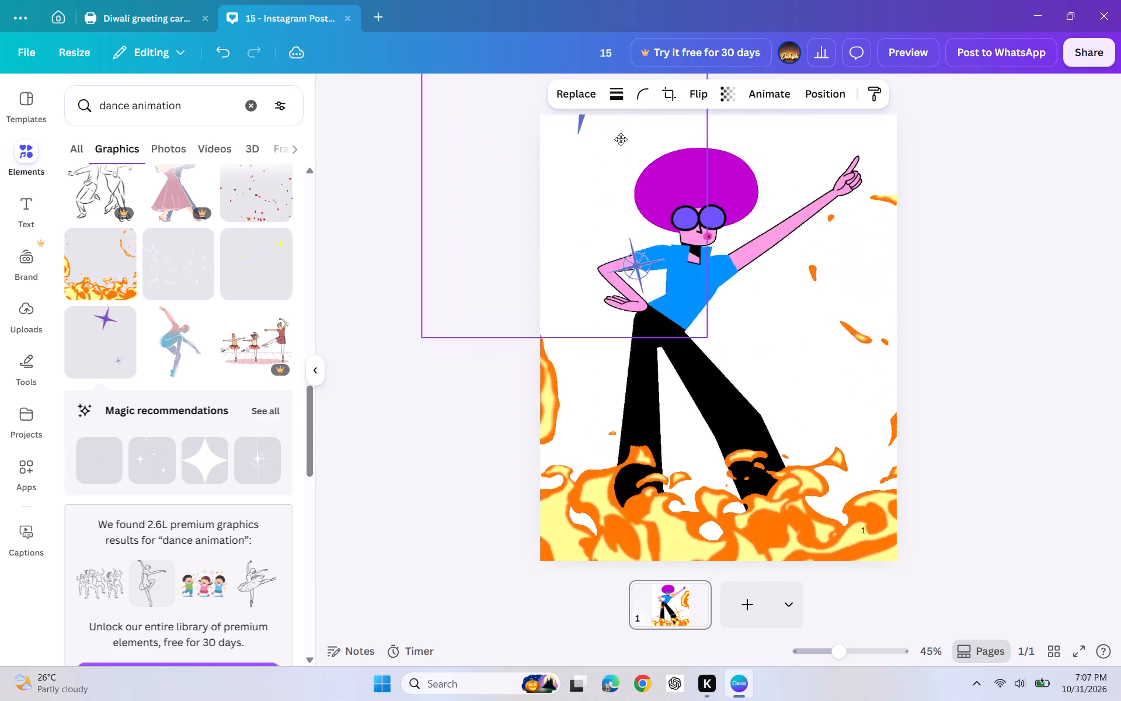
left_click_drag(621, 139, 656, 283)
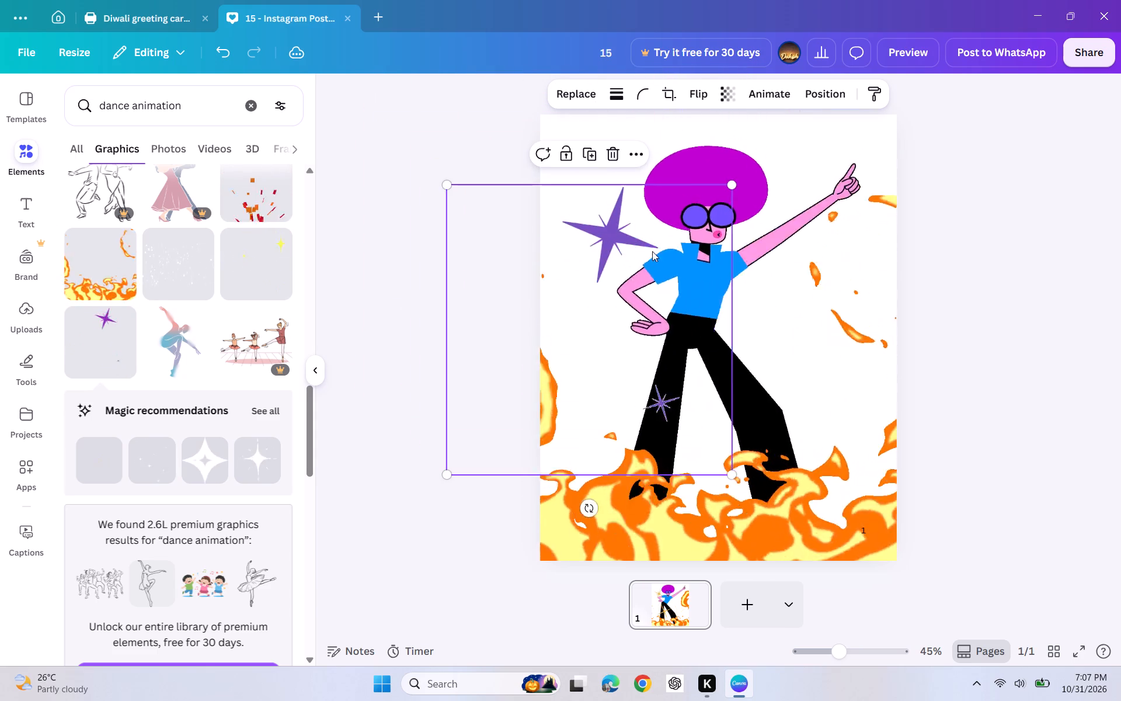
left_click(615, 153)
Browse the photo, video, 3D and frame results for "dance animation", and look through the available frames.
scroll(214, 296, "up", 5)
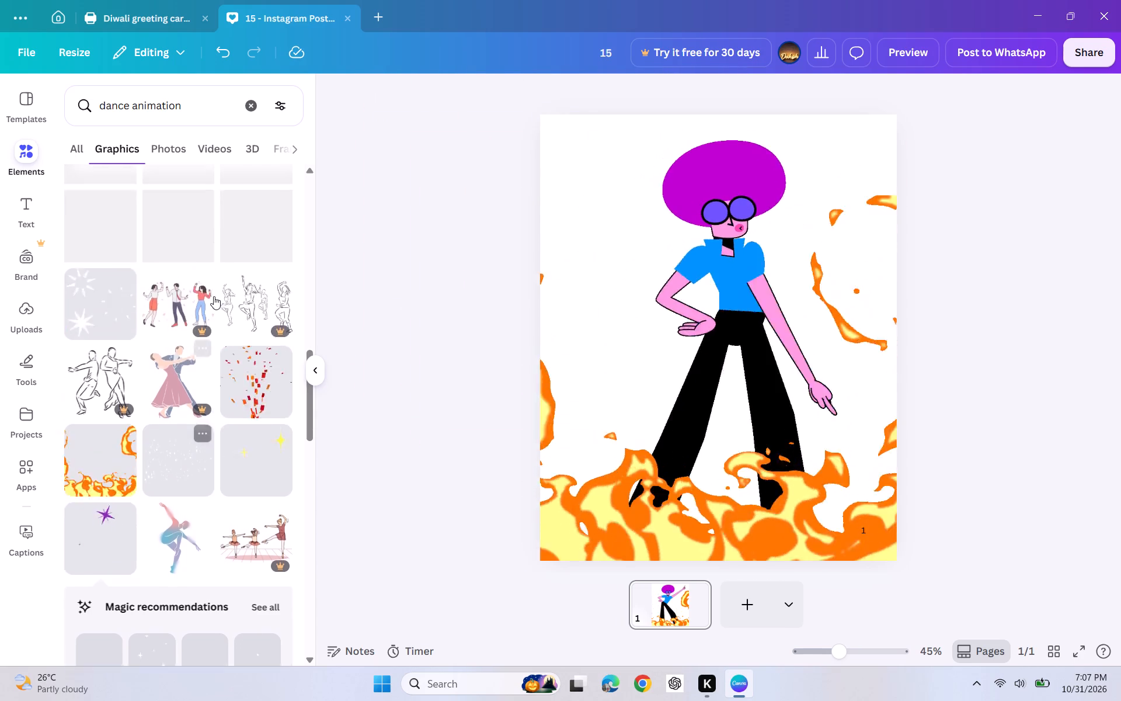
scroll(214, 296, "up", 15)
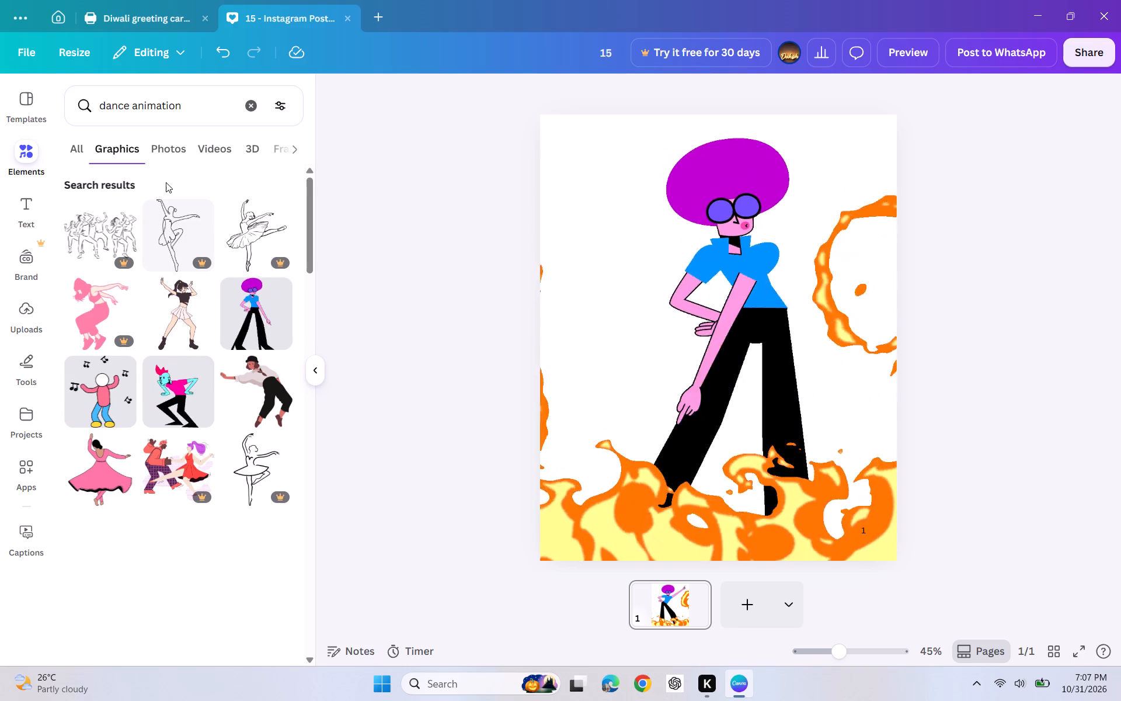
left_click(172, 171)
left_click(170, 152)
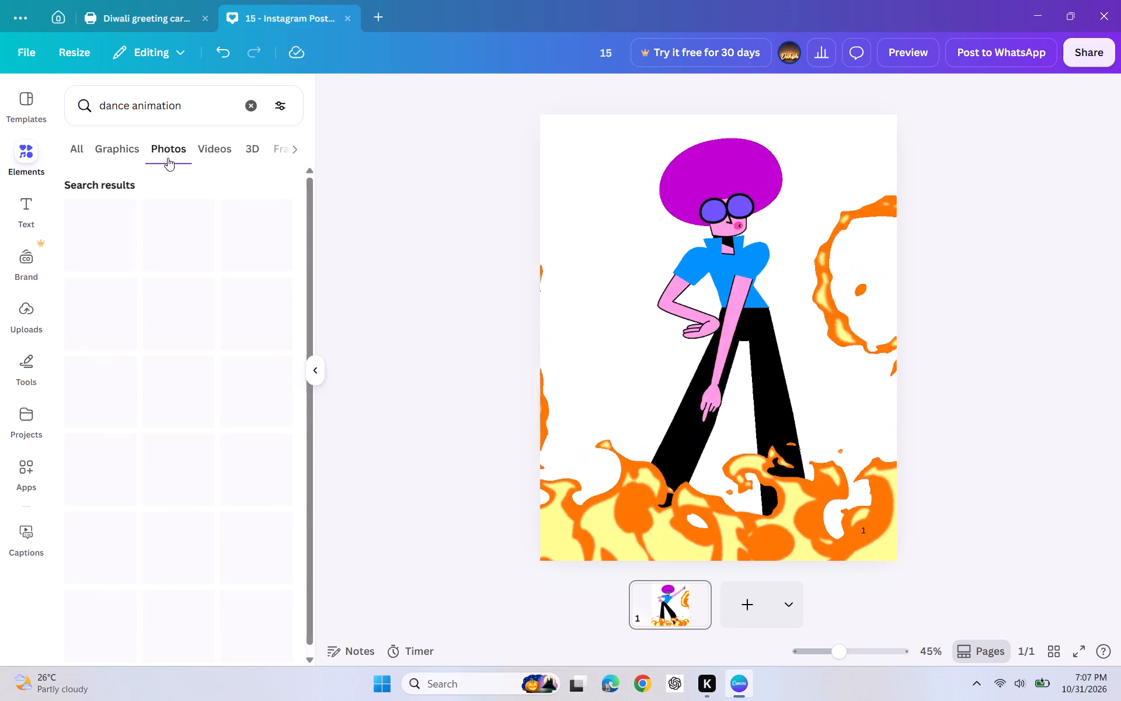
left_click(206, 145)
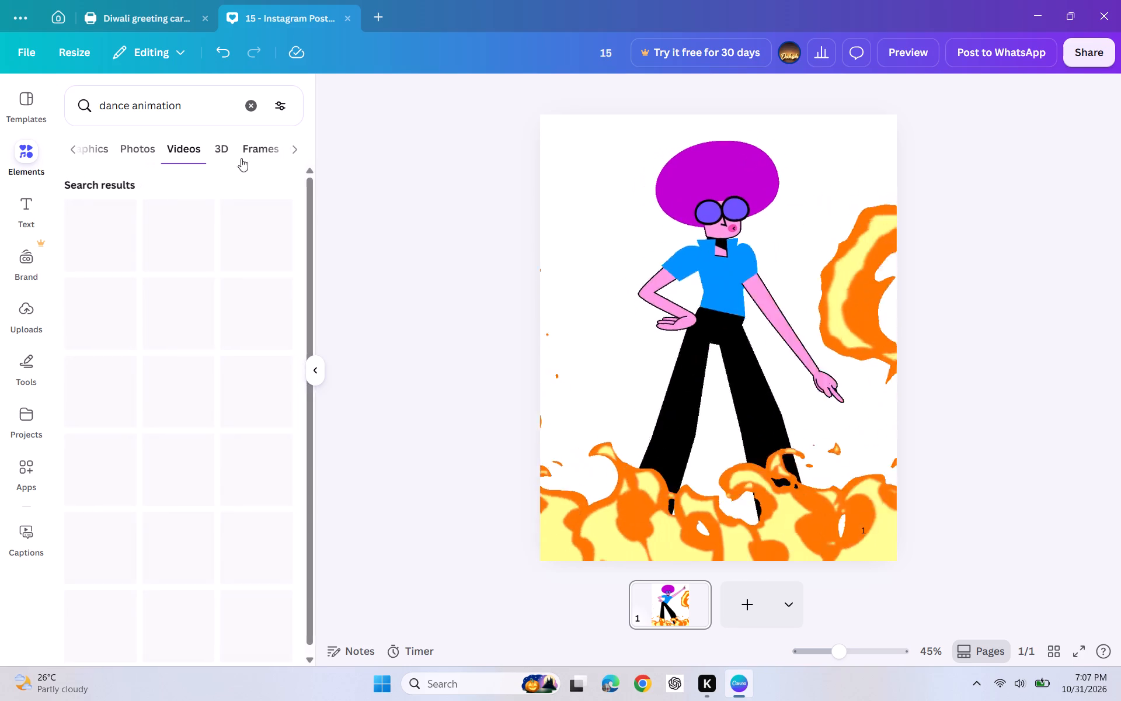
left_click(224, 150)
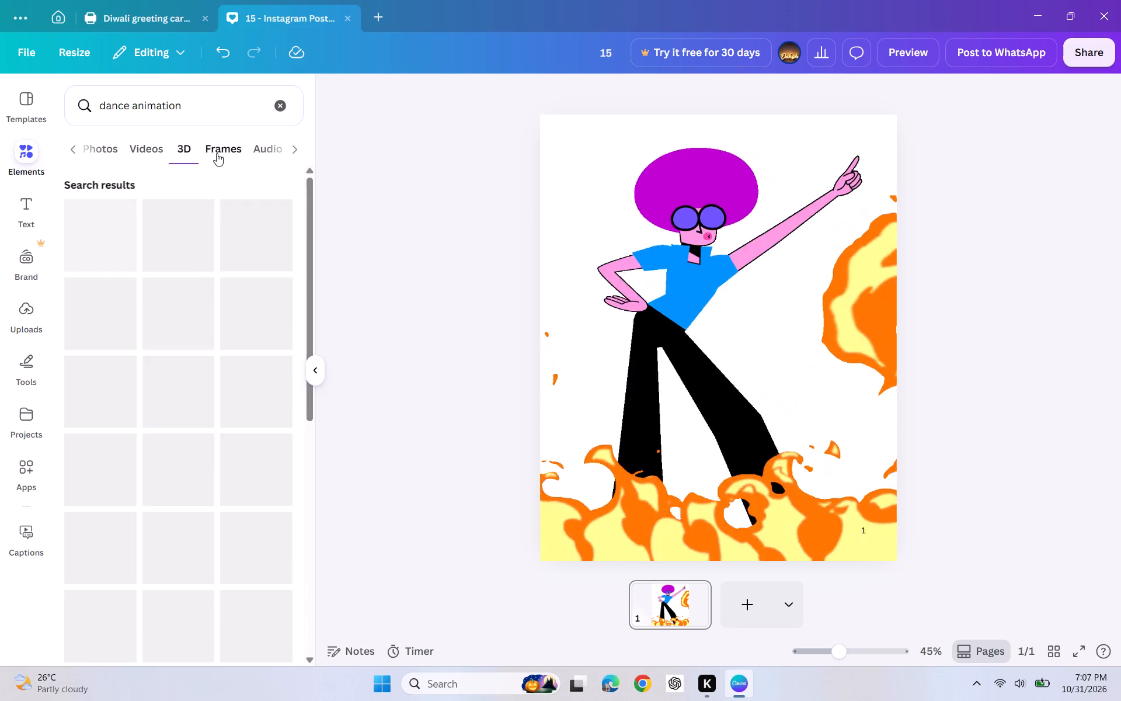
left_click(217, 153)
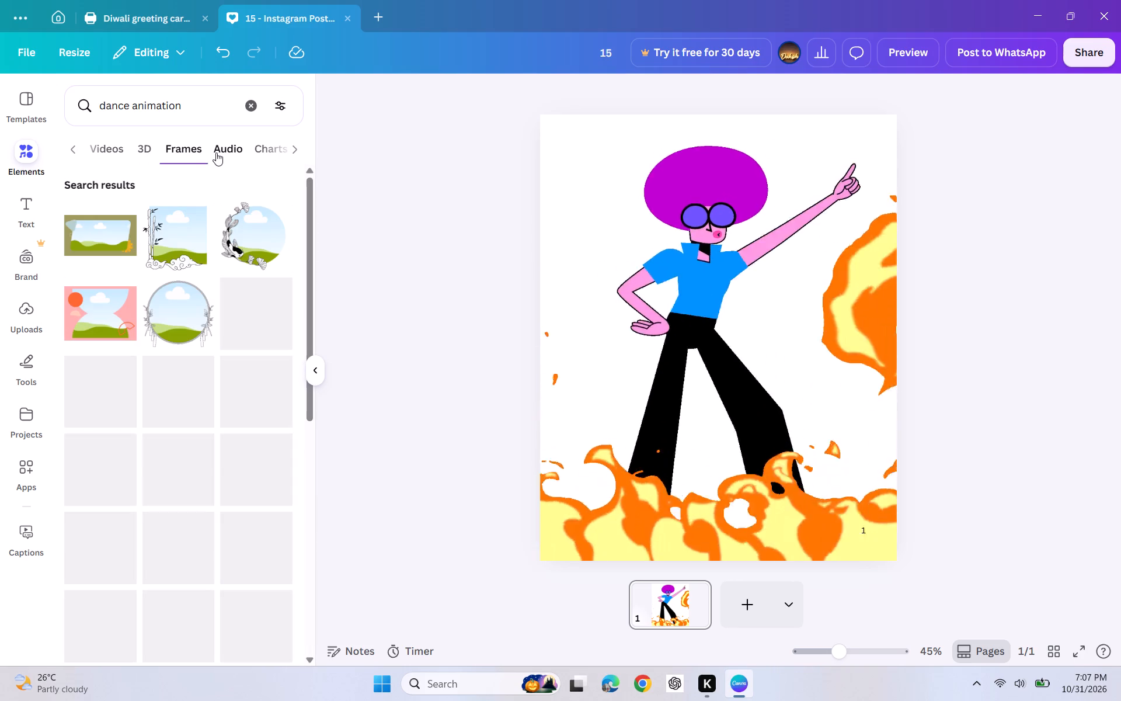
left_click(218, 149)
left_click(148, 155)
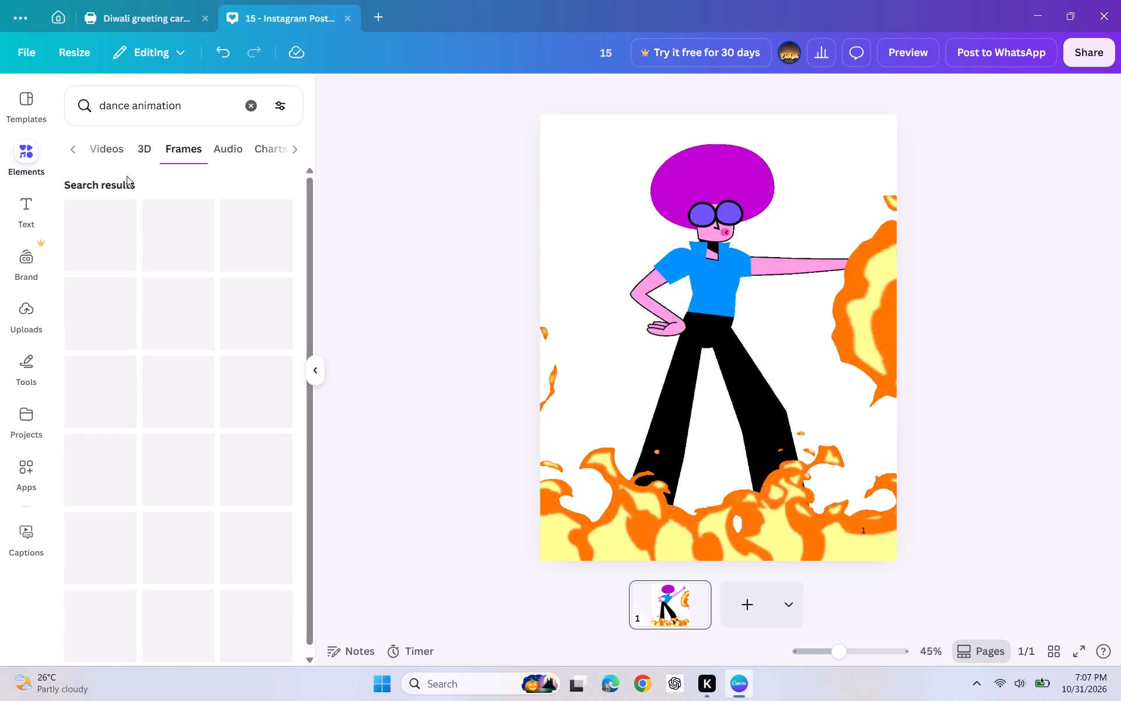
scroll(147, 300, "down", 12)
scroll(117, 293, "up", 5)
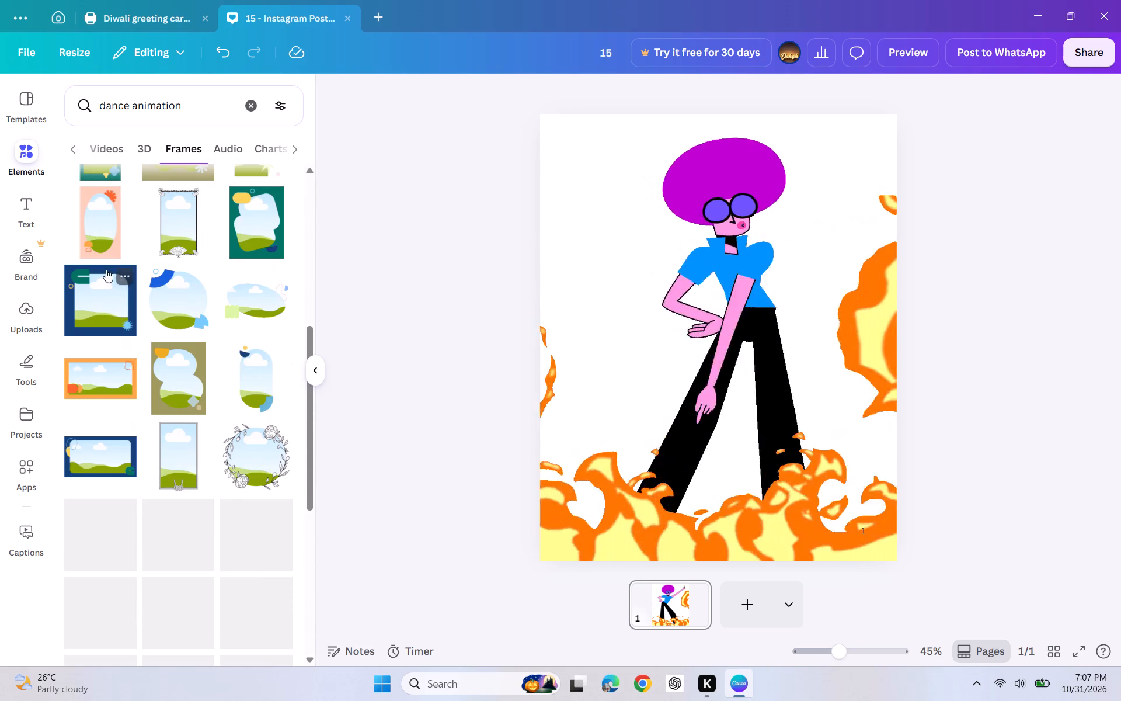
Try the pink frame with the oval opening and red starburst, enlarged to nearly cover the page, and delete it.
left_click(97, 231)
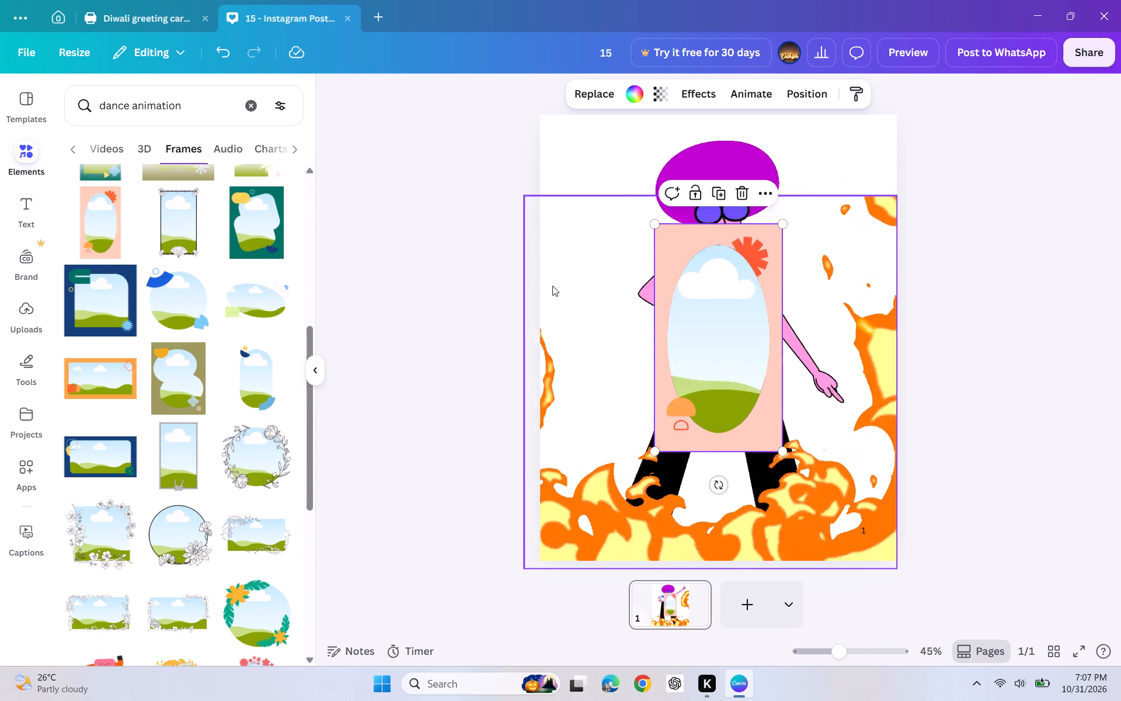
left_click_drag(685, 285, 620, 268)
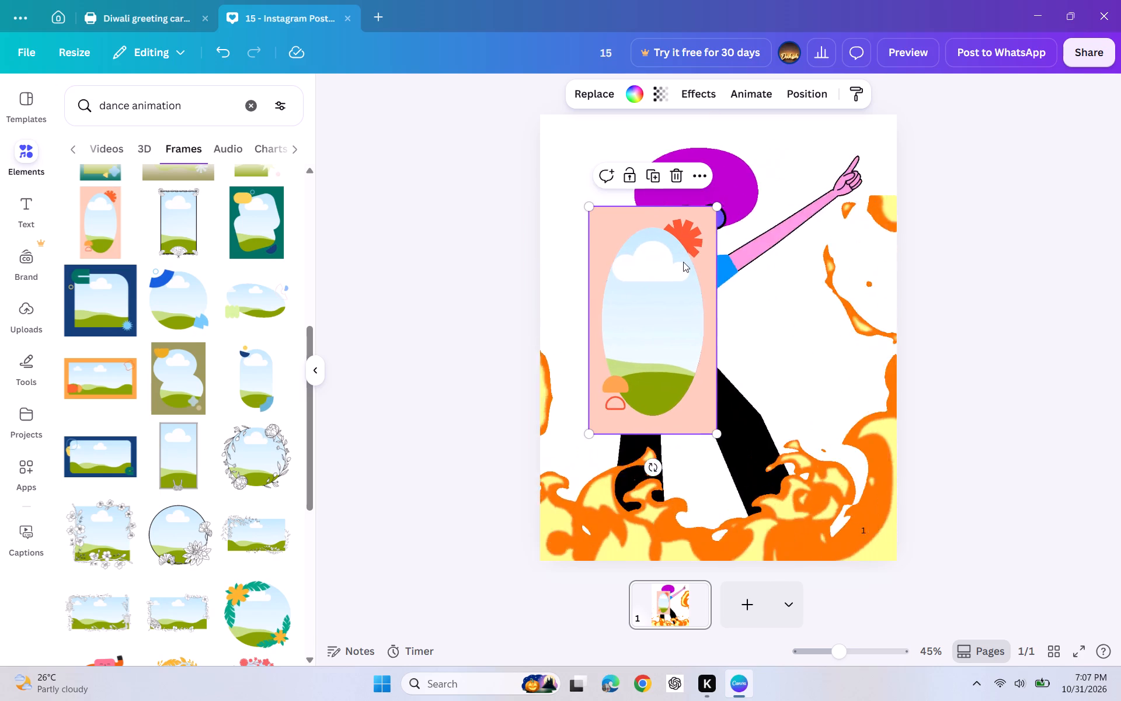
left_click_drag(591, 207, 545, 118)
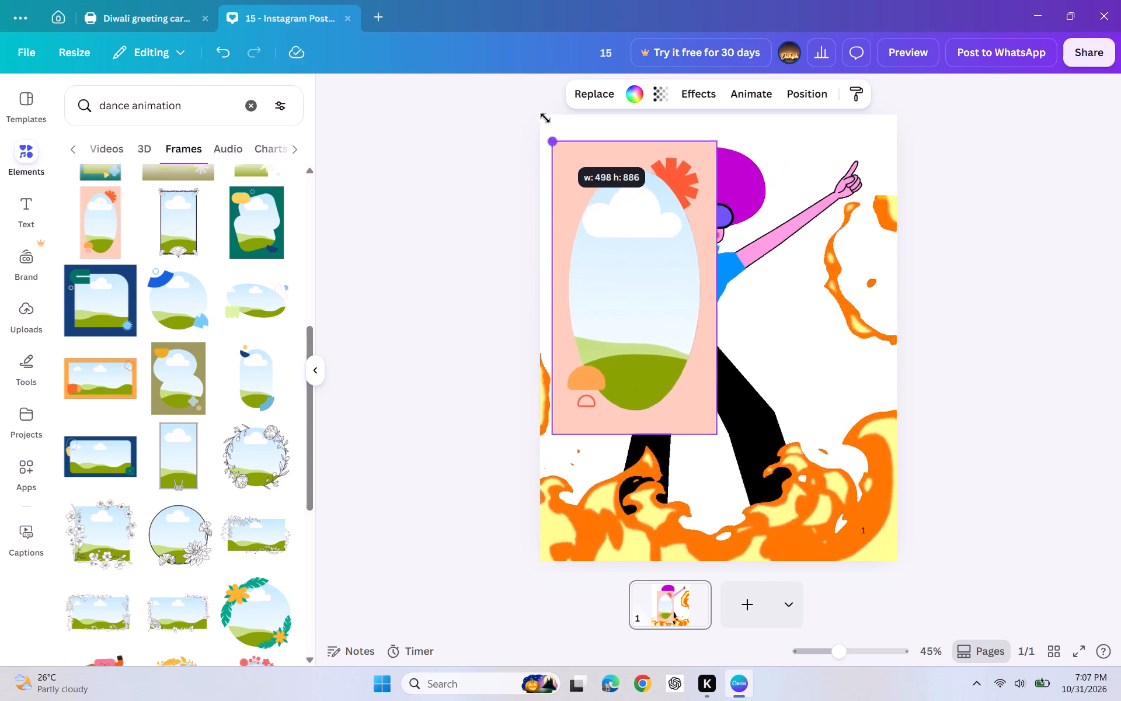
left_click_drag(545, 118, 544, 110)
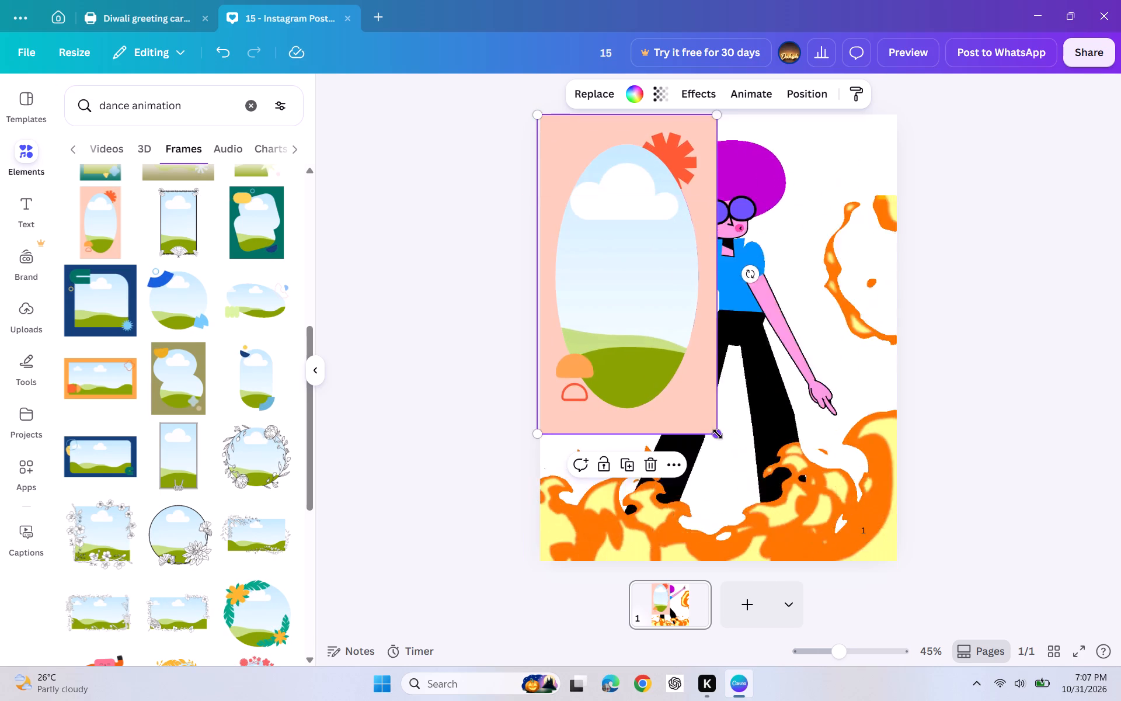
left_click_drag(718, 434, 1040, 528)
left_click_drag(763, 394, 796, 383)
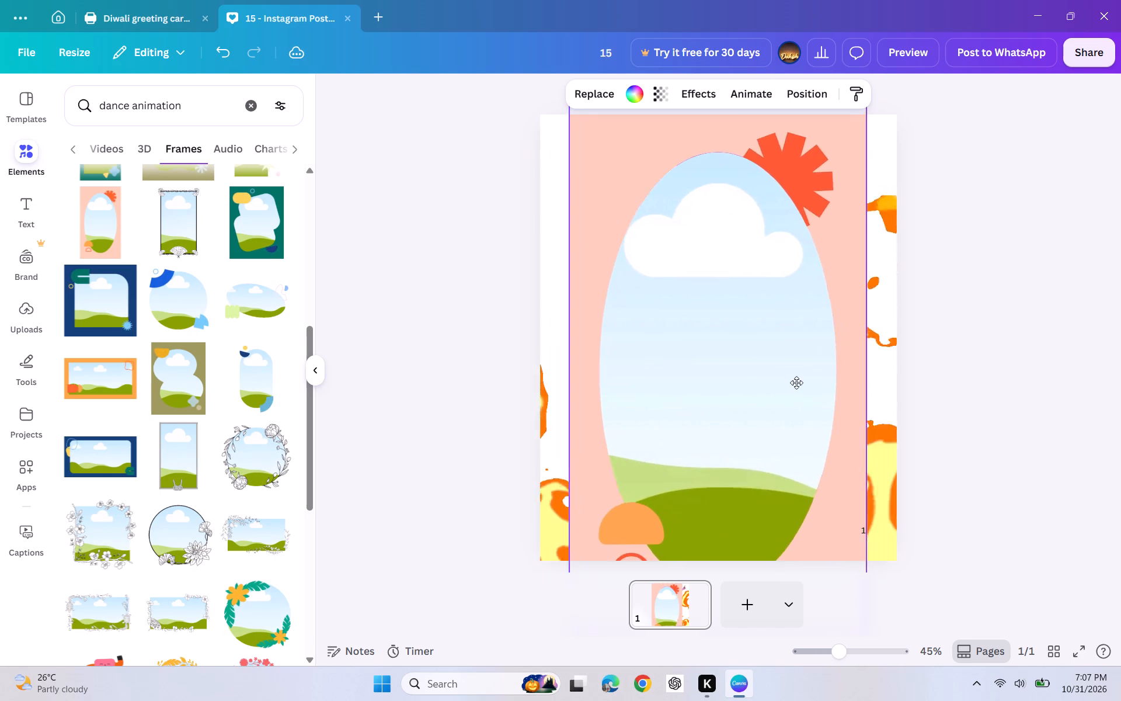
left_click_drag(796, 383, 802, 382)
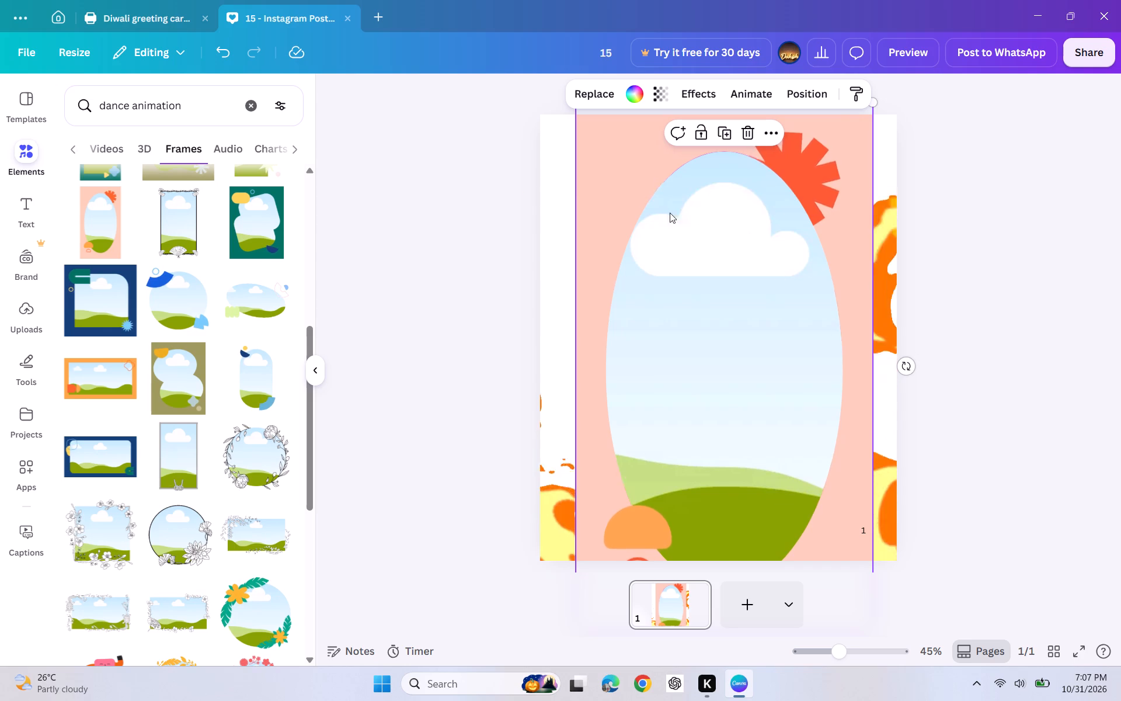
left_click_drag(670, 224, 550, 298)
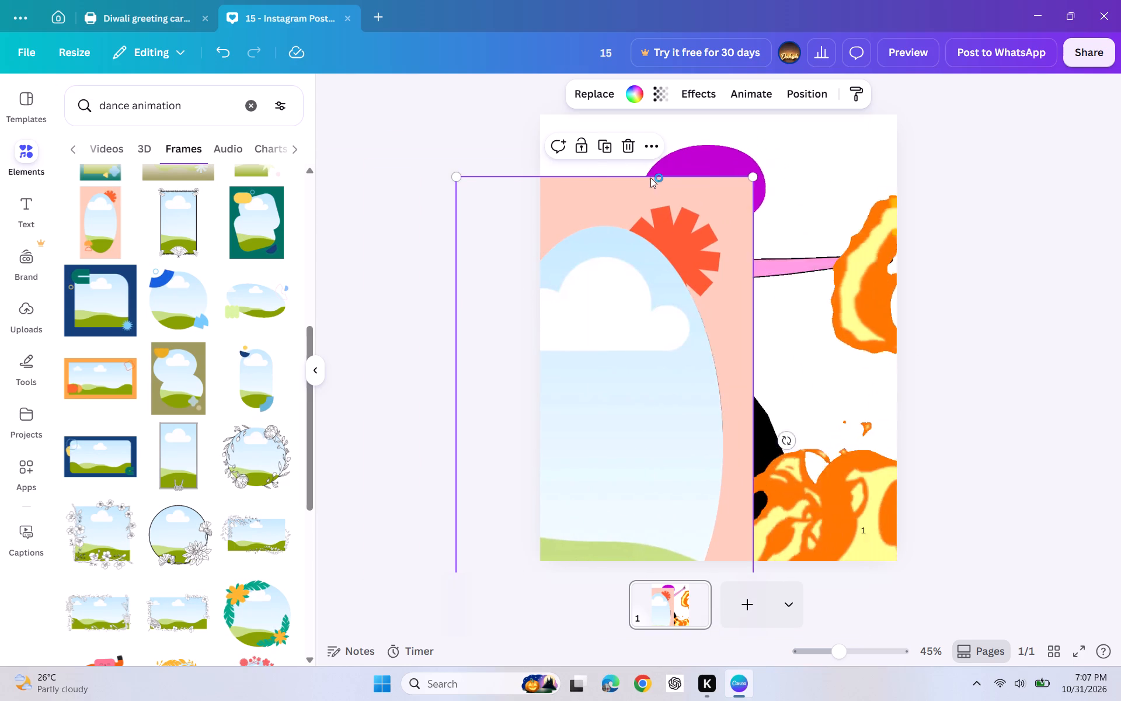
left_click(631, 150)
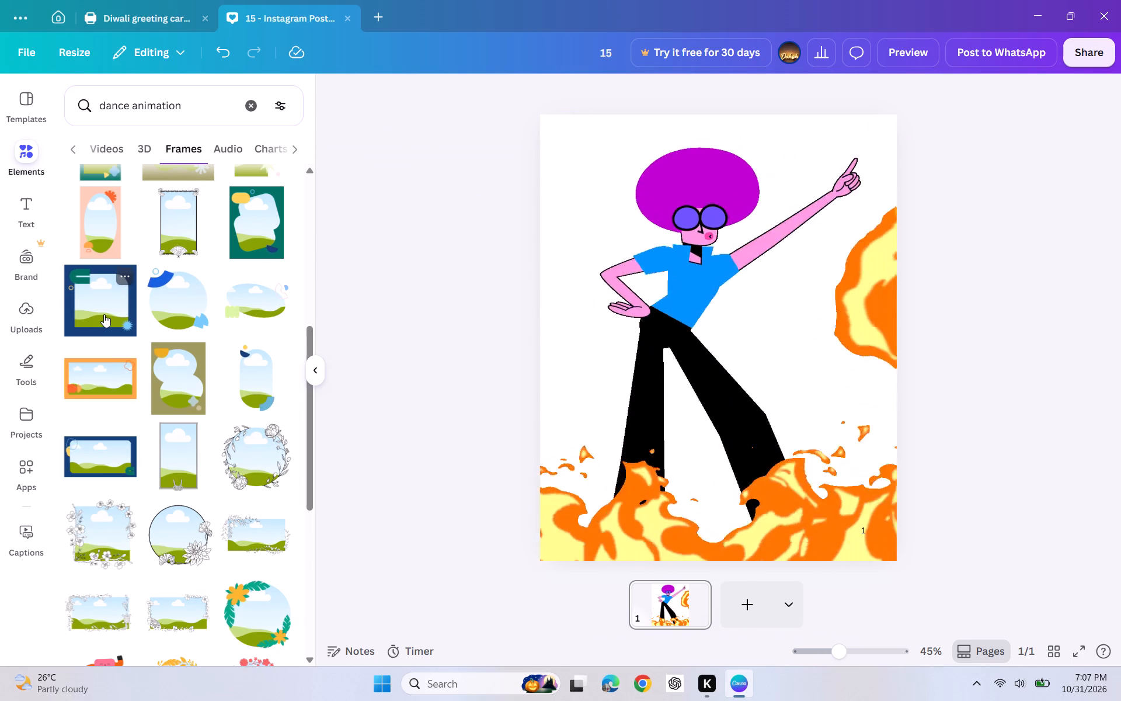
Look further through the available frames in the "dance animation" results for a suitable decoration.
scroll(112, 312, "down", 6)
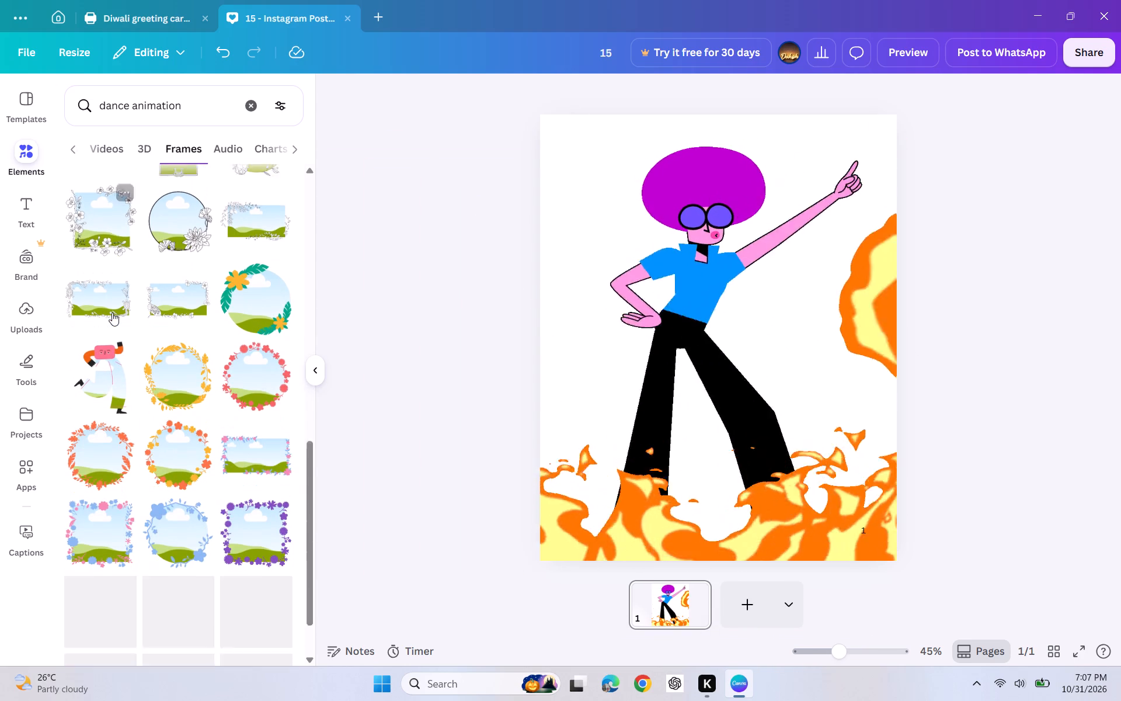
scroll(112, 313, "down", 5)
scroll(112, 311, "up", 3)
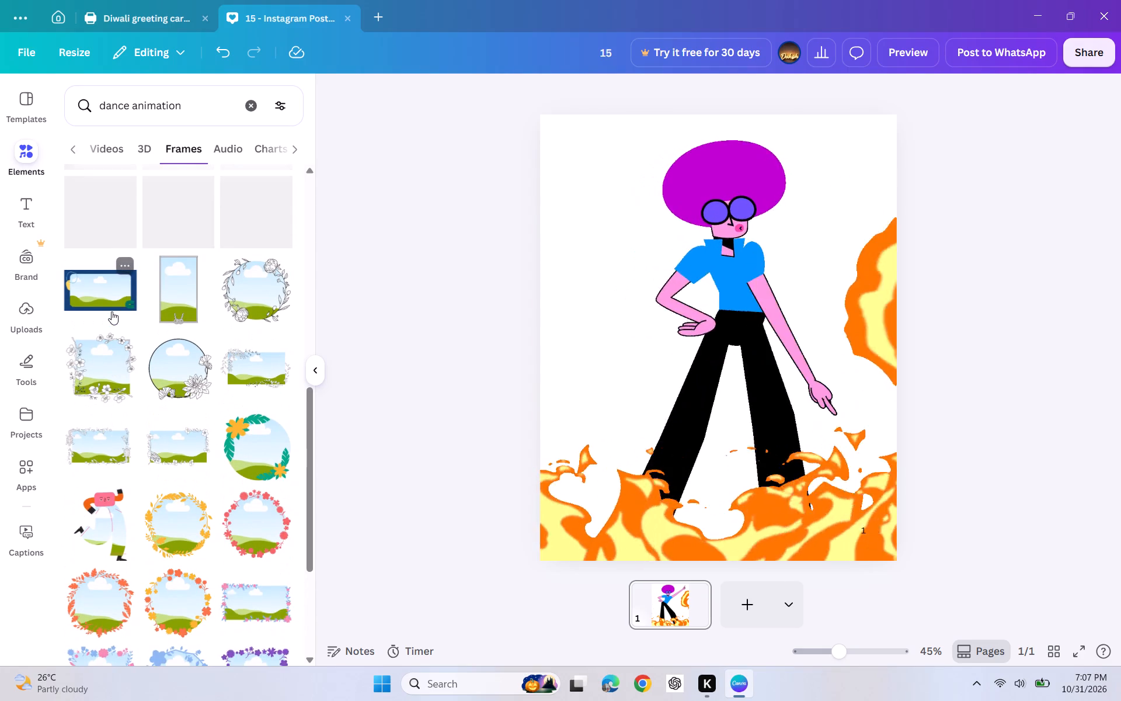
scroll(112, 311, "up", 5)
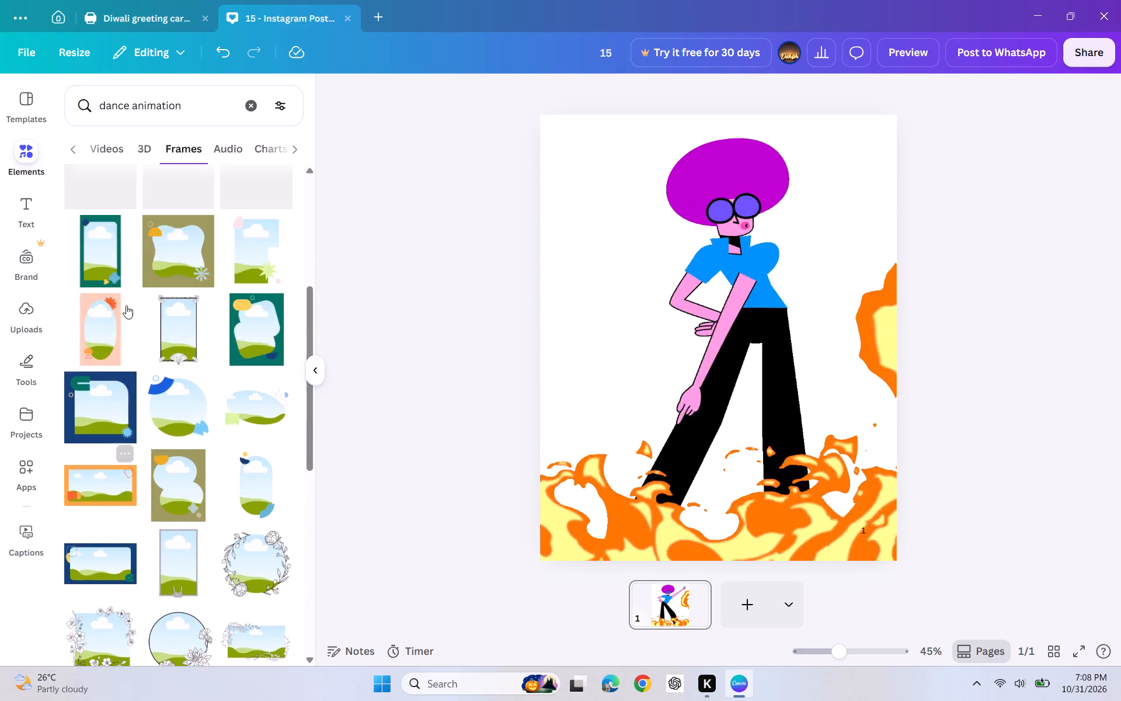
scroll(126, 299, "up", 11)
Browse the audio results for "dance animation" and listen to the SkbAnimation and 7-second animals tracks.
left_click(236, 152)
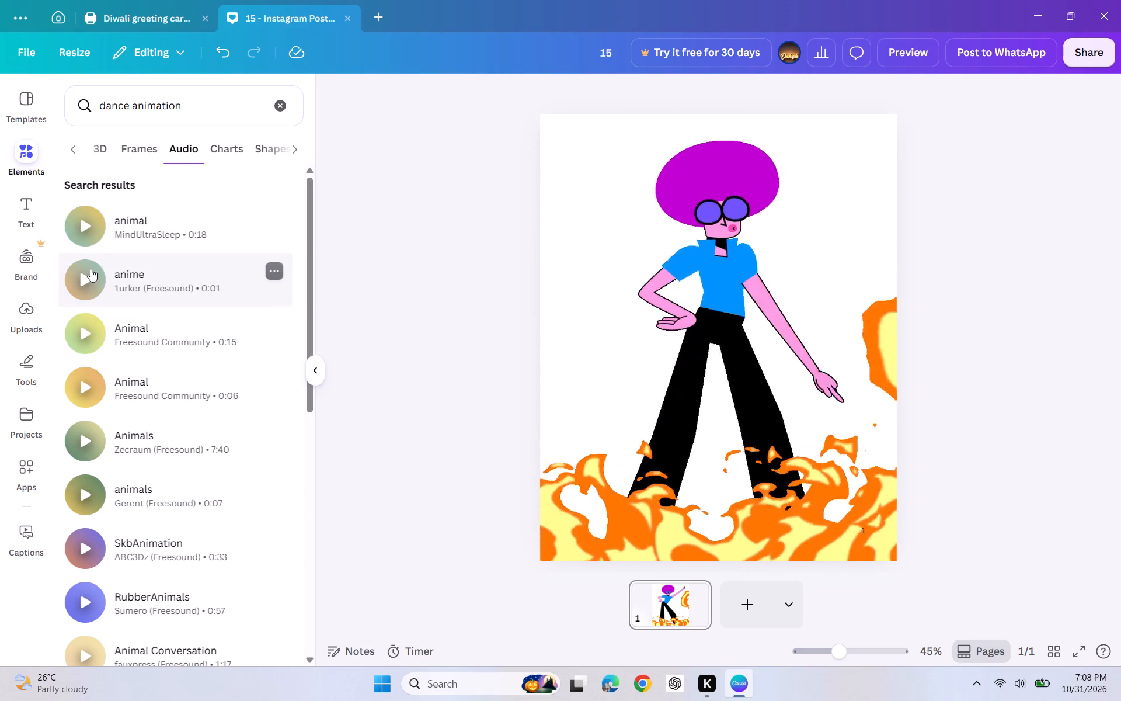
scroll(121, 274, "down", 3)
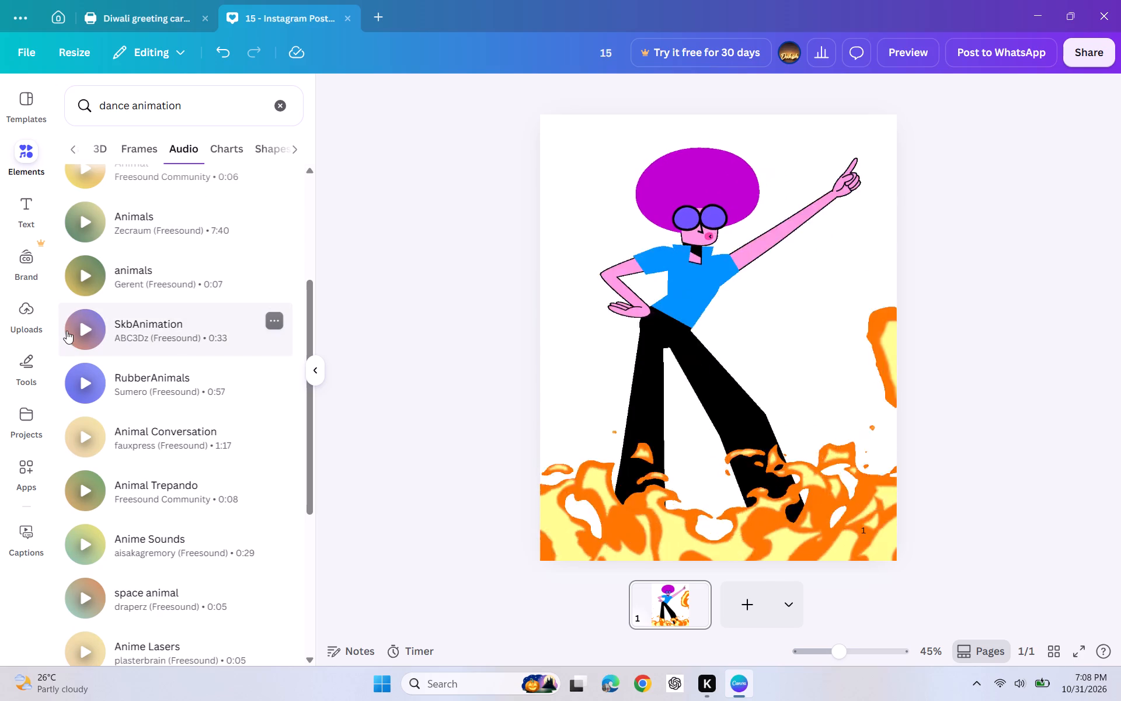
left_click(85, 331)
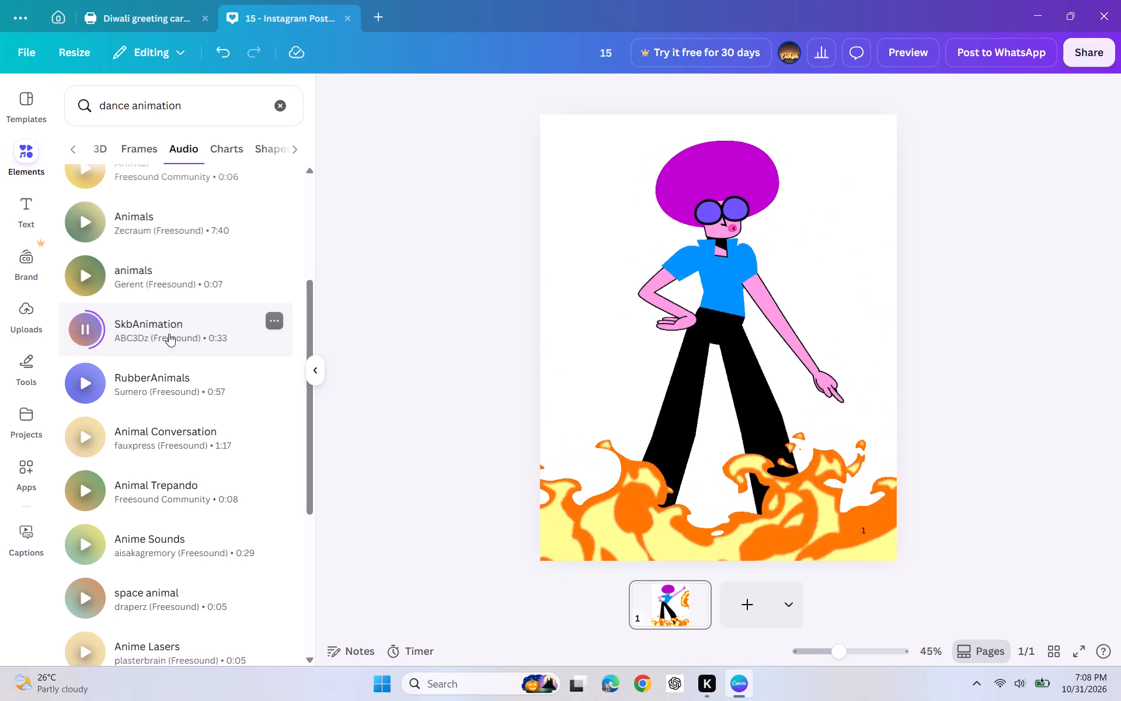
left_click(86, 282)
scroll(86, 282, "up", 2)
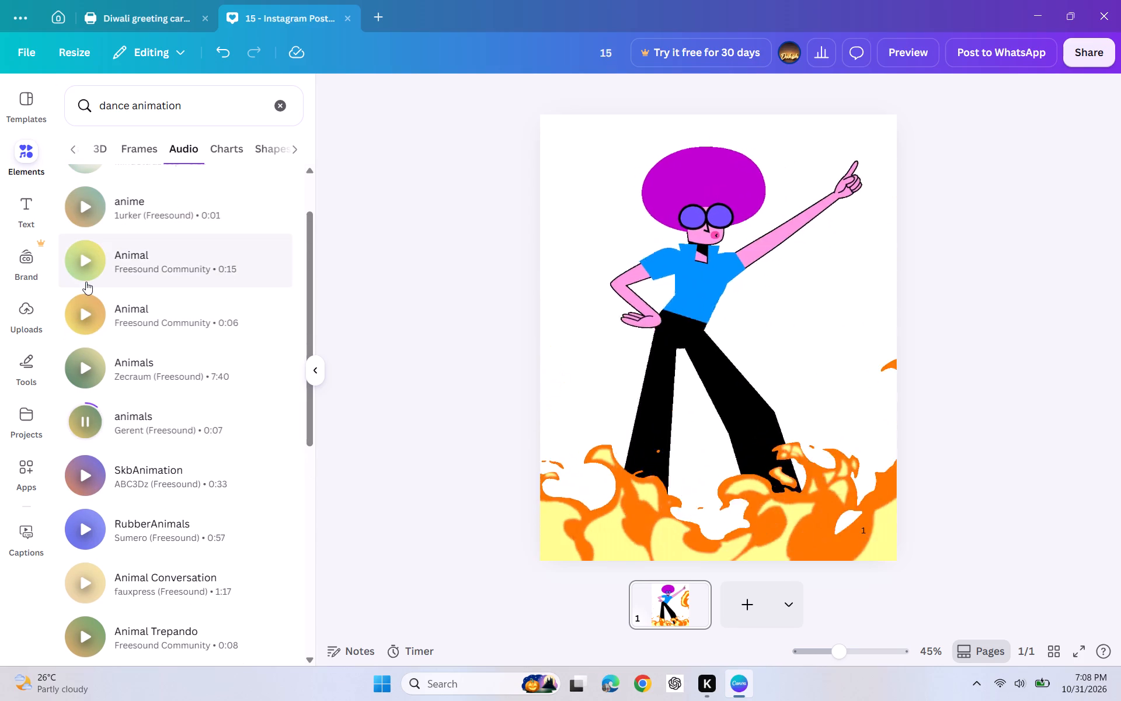
scroll(86, 282, "up", 4)
scroll(85, 281, "down", 6)
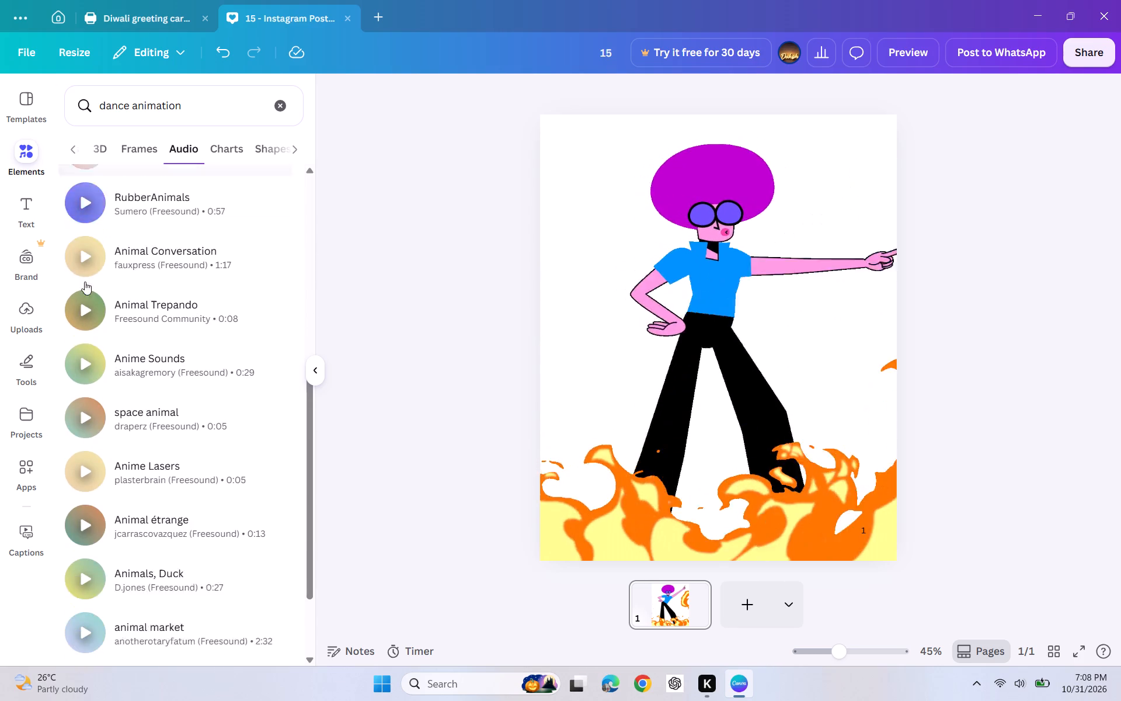
scroll(85, 282, "down", 4)
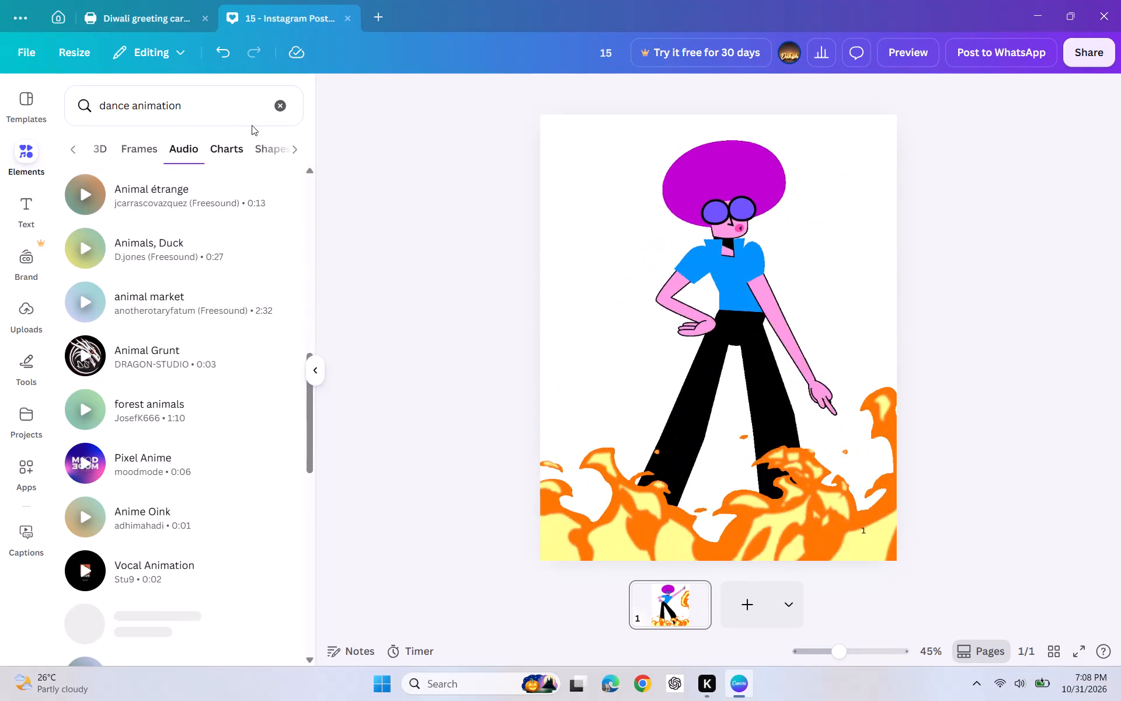
Search the elements for "music" and listen to the Background Music and Chill Music tracks.
left_click(278, 109)
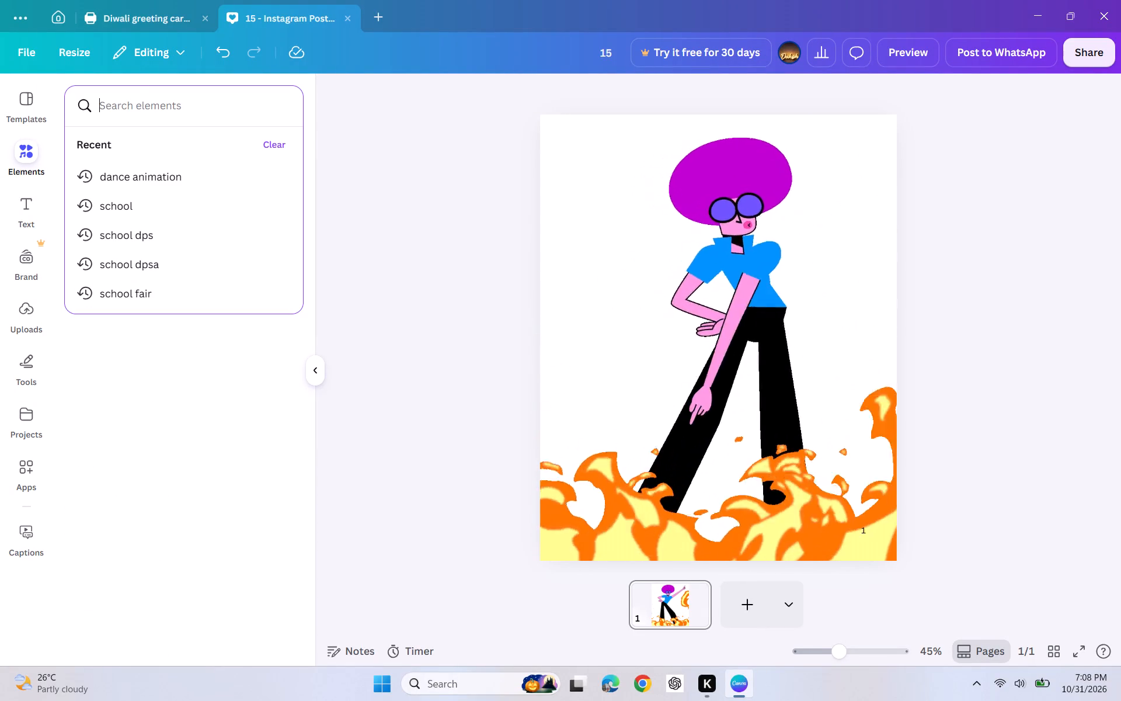
type("music")
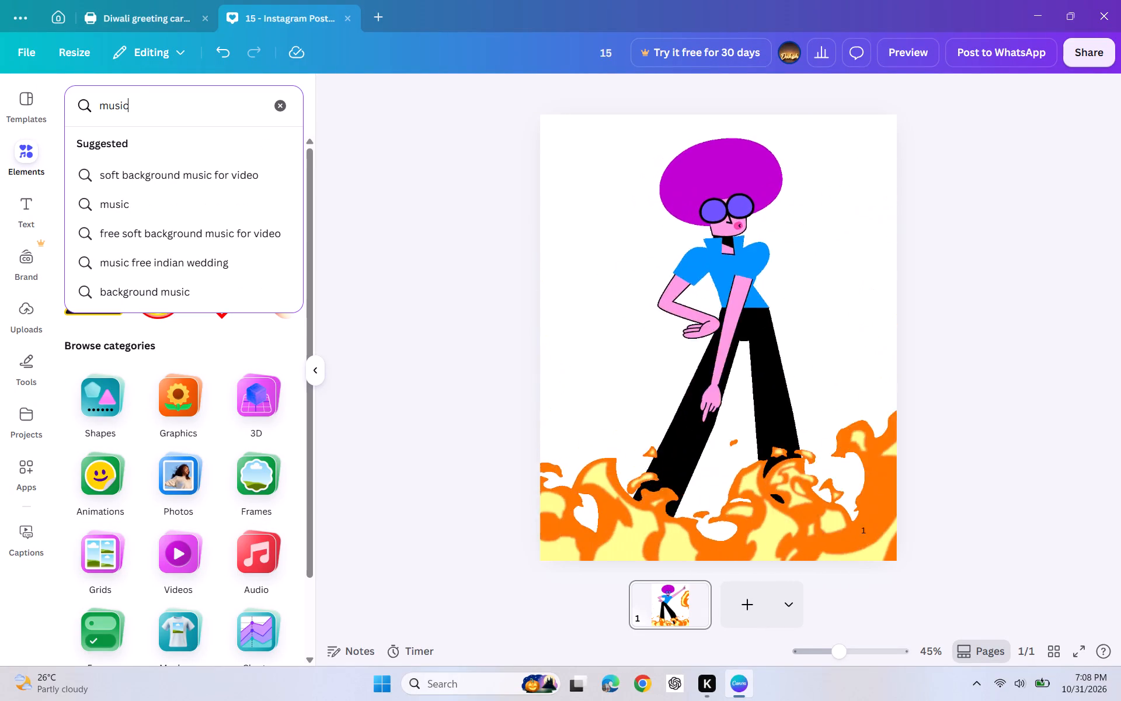
key("Return")
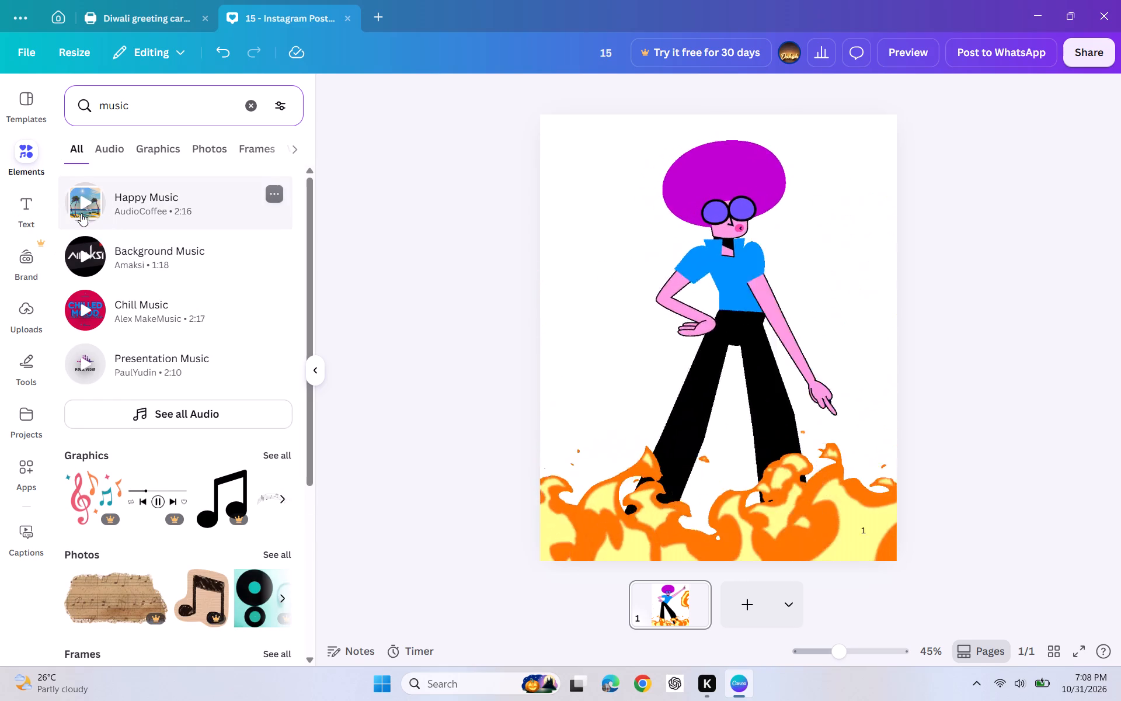
left_click(84, 255)
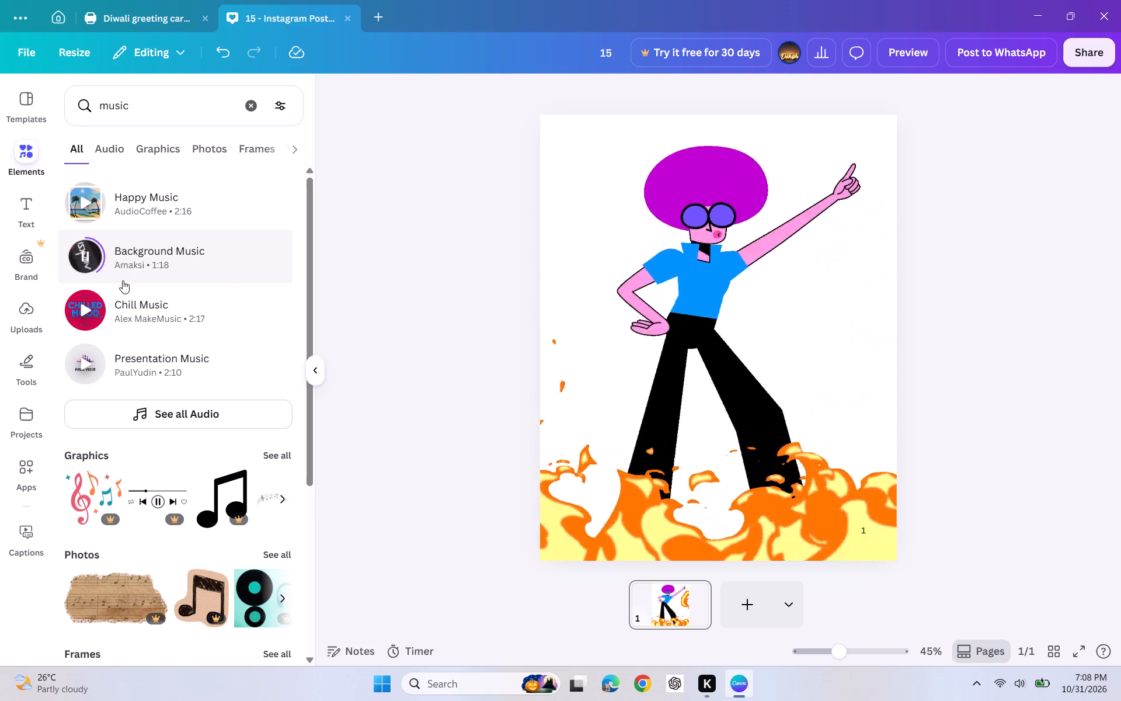
left_click(86, 311)
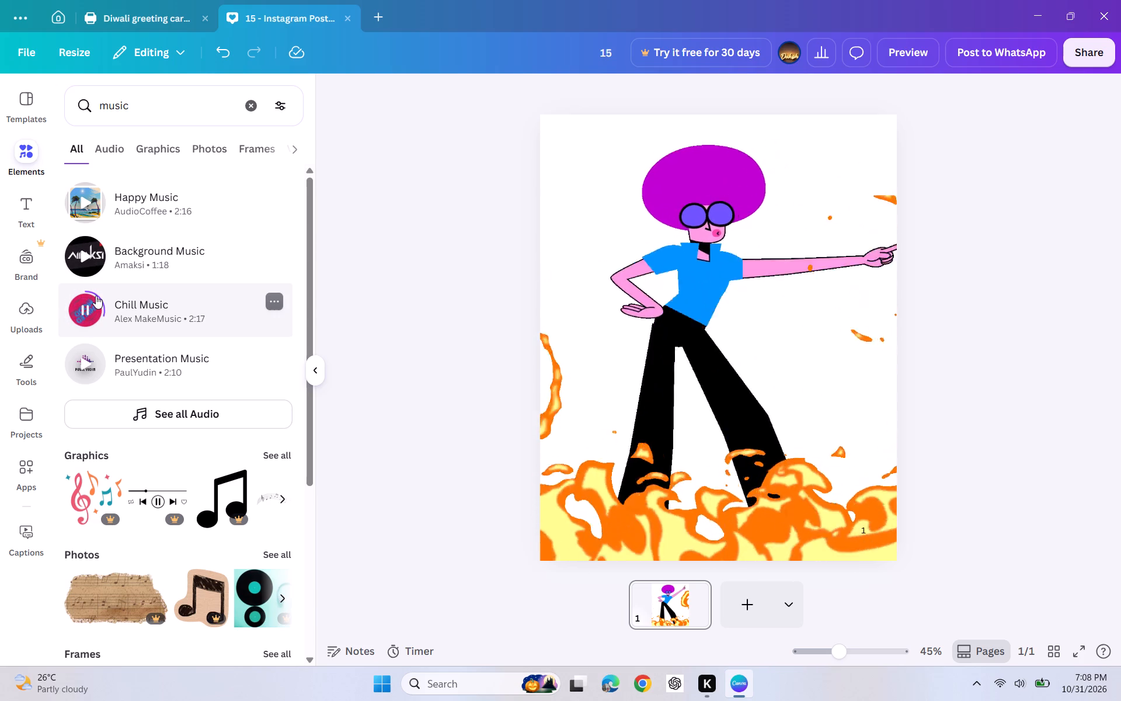
Add the phone-shaped music player frame and enlarge it to about the full height of the page.
scroll(119, 345, "down", 4)
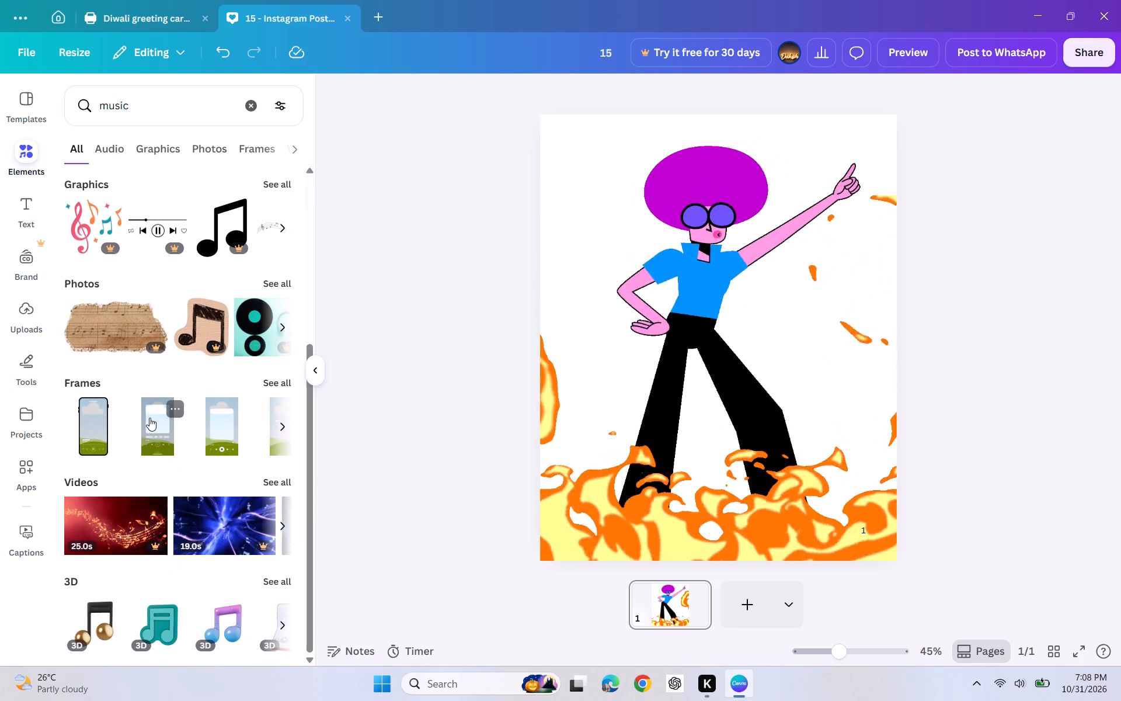
left_click(100, 425)
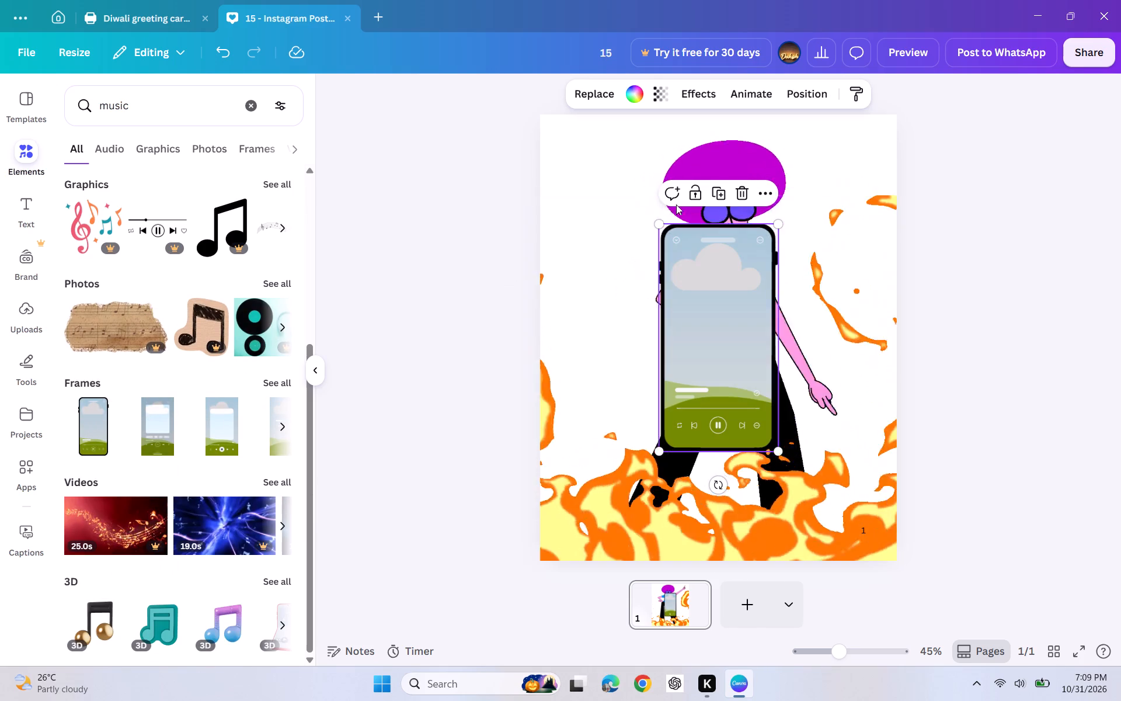
left_click_drag(663, 227, 600, 120)
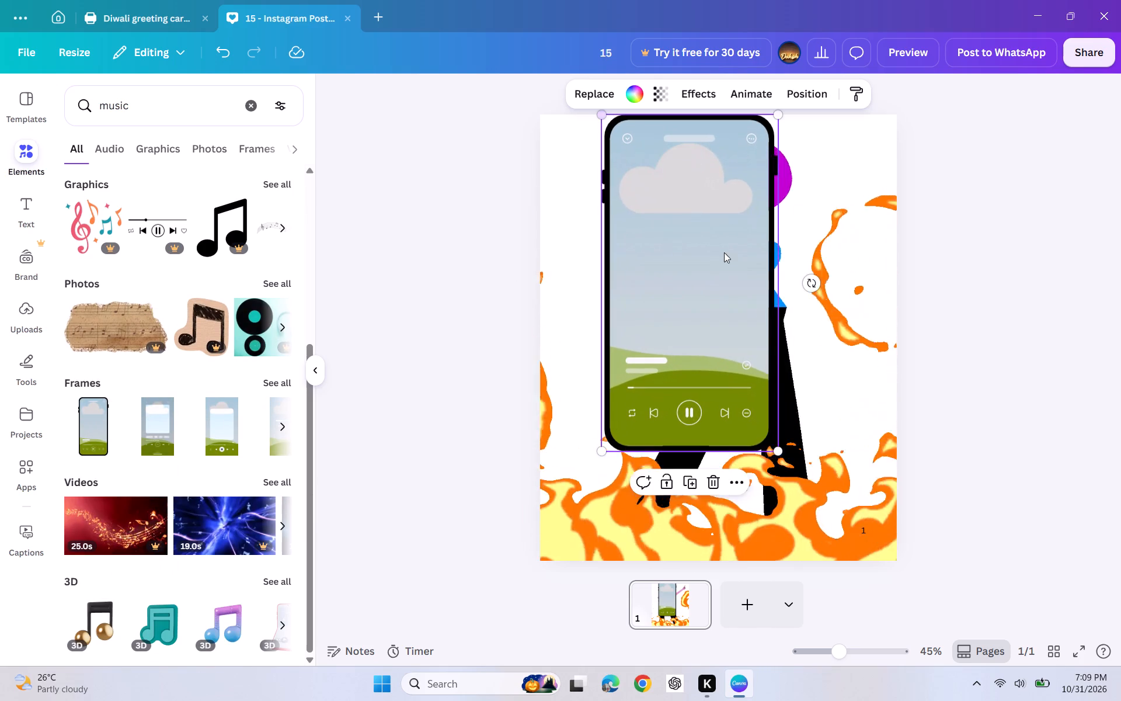
left_click_drag(779, 447, 915, 544)
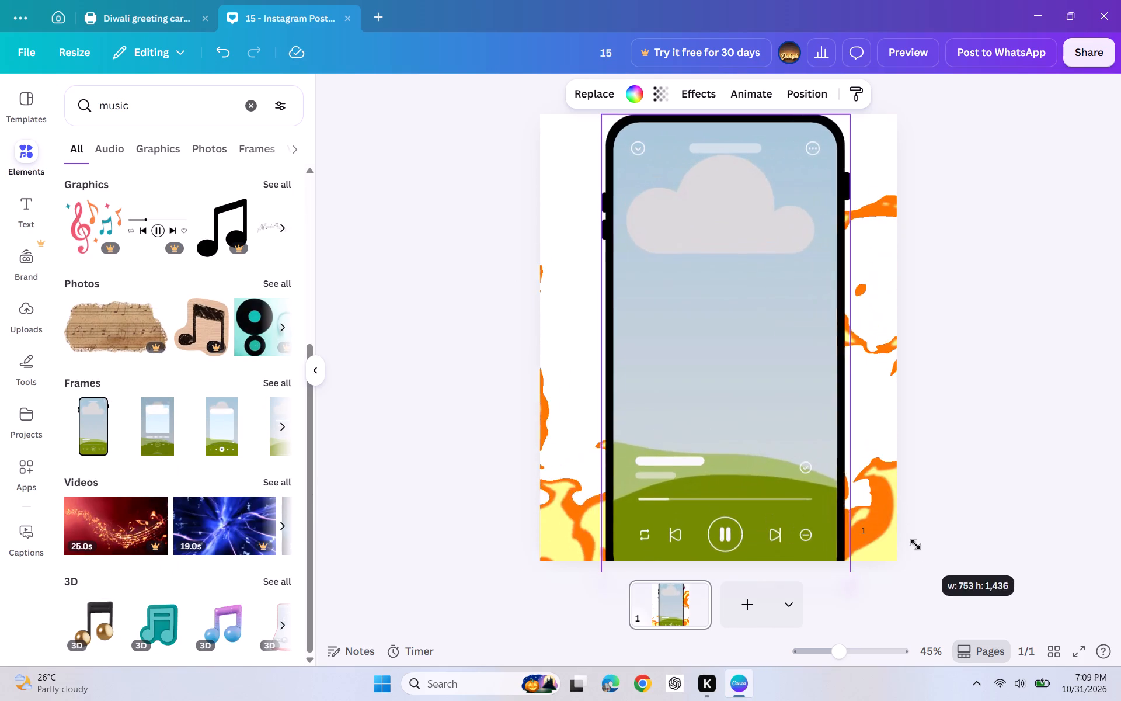
left_click_drag(915, 544, 910, 527)
left_click_drag(750, 440, 758, 441)
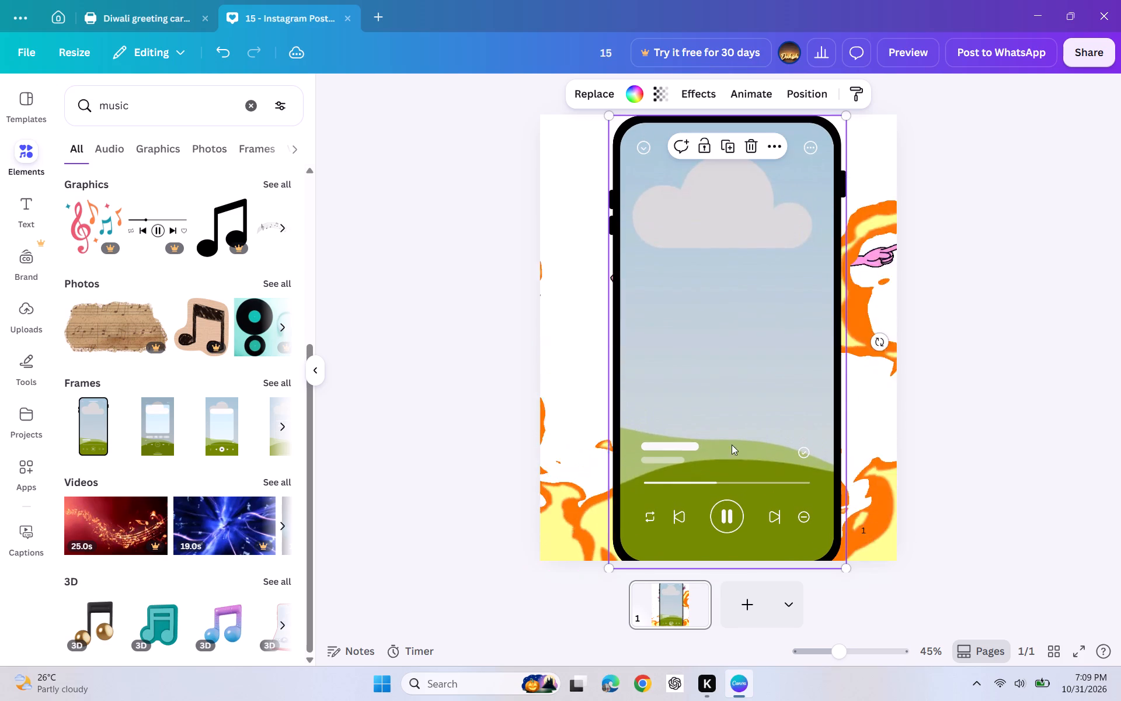
Move the phone frame aside to uncover the dancer, and delete both the dancer and the flames.
scroll(361, 419, "up", 7)
scroll(235, 374, "up", 4)
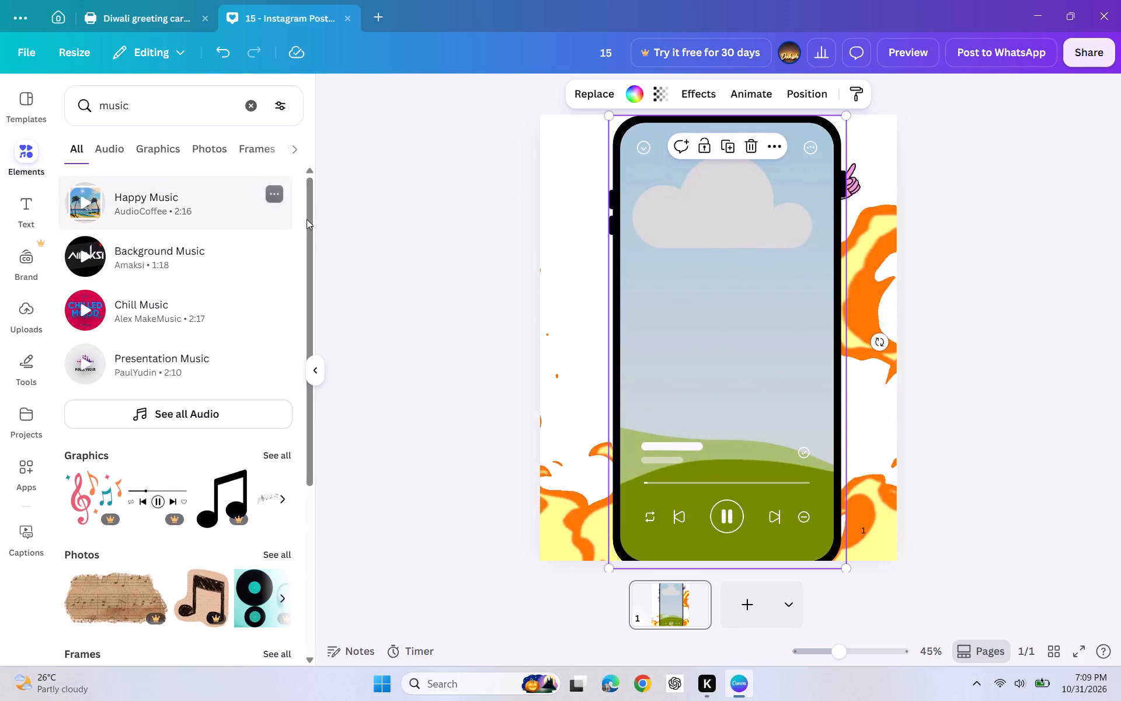
left_click_drag(654, 290, 760, 269)
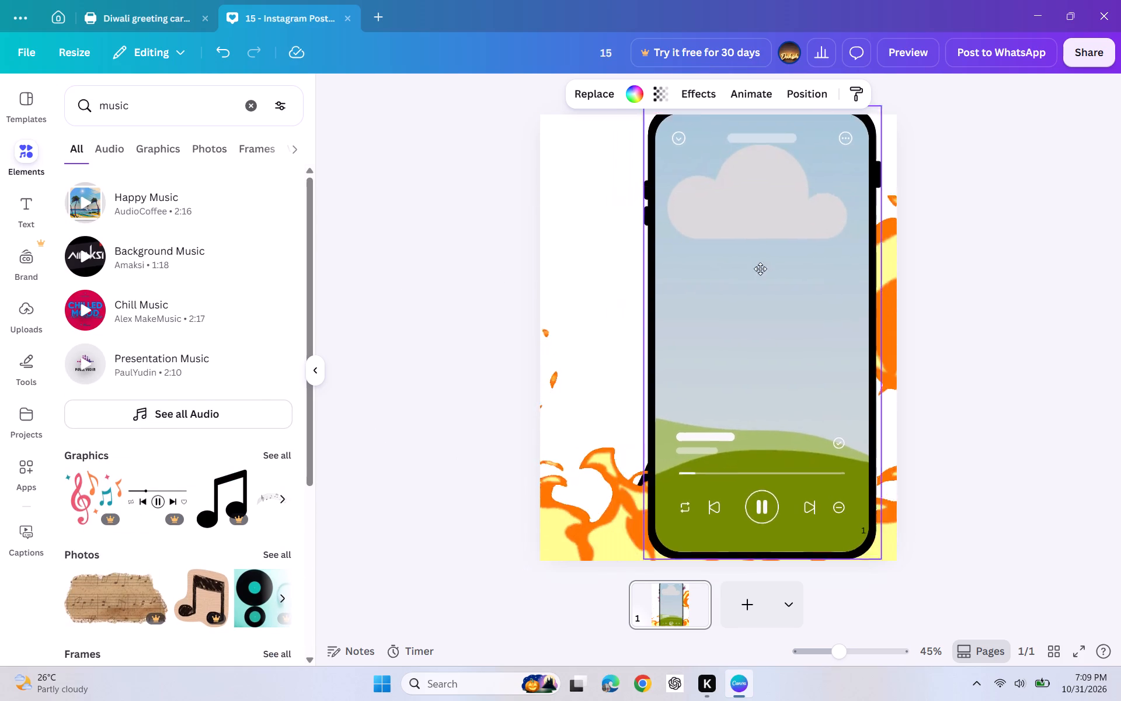
left_click_drag(760, 269, 808, 264)
left_click_drag(705, 178, 645, 214)
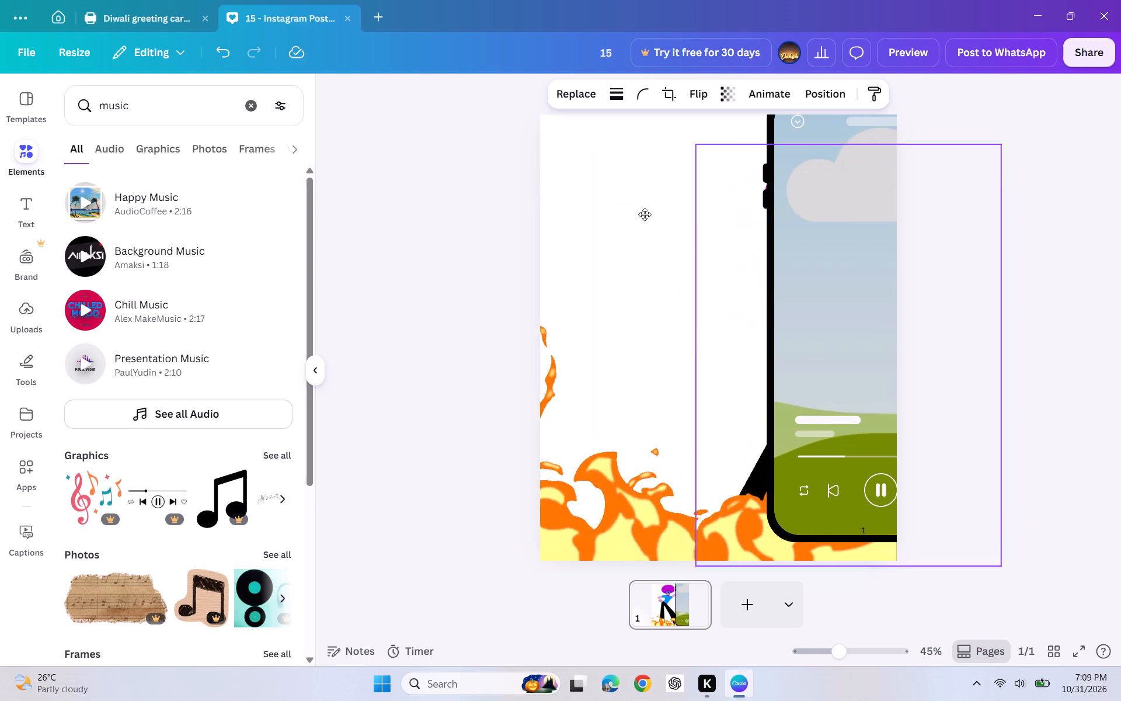
left_click_drag(645, 214, 631, 209)
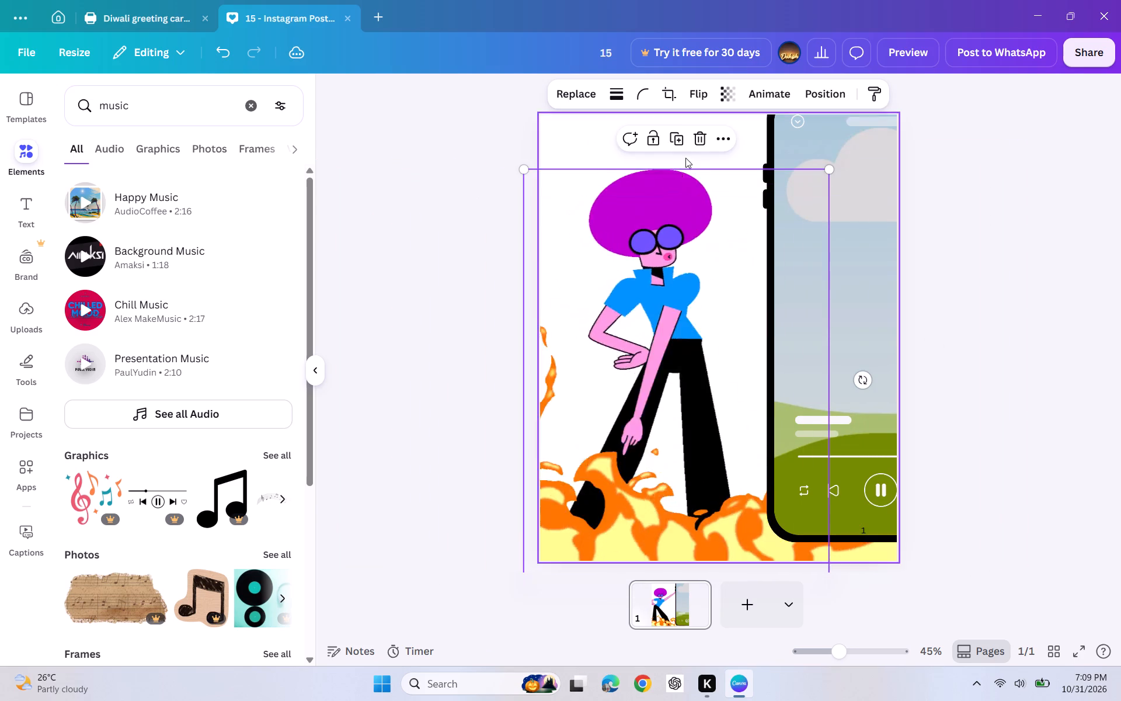
left_click(697, 136)
left_click(714, 241)
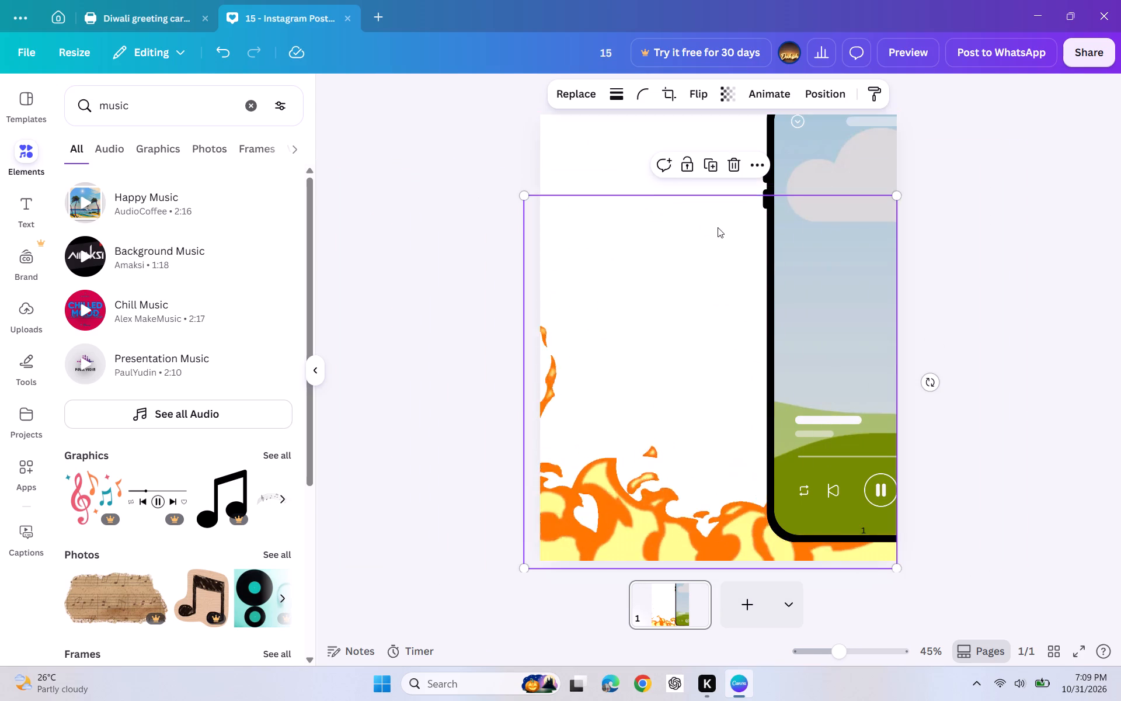
left_click(735, 159)
Move the phone frame back to the horizontal centre of the page, level with the page's top edge.
left_click_drag(814, 203, 666, 244)
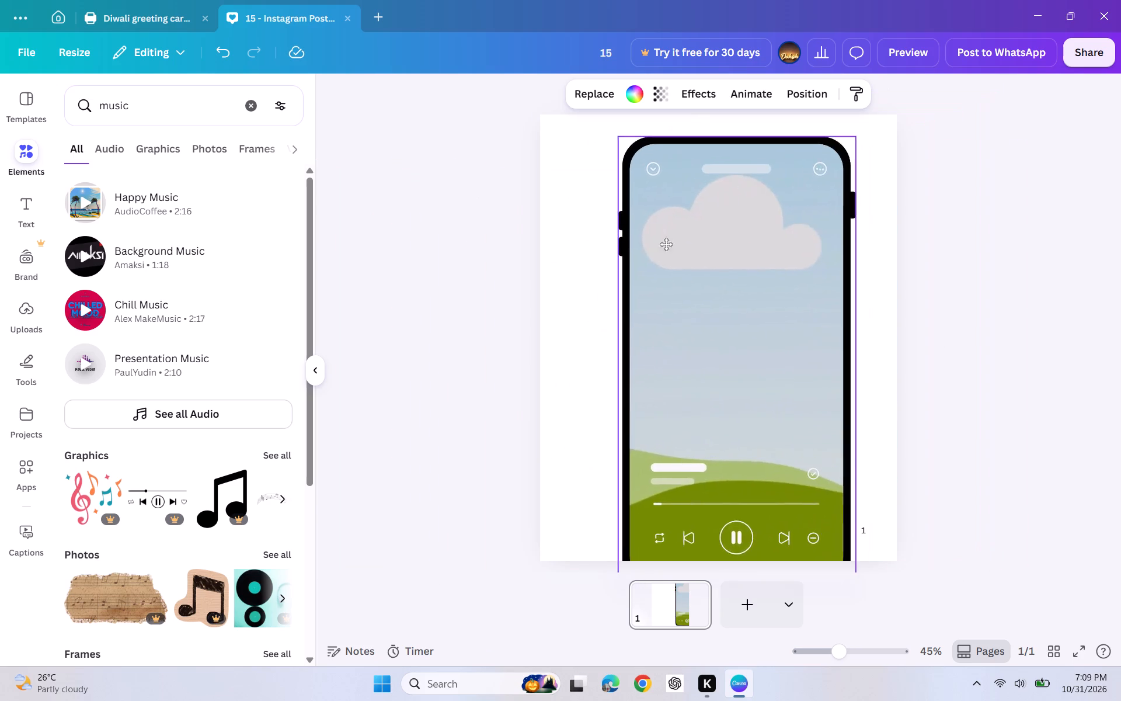
left_click_drag(666, 244, 653, 235)
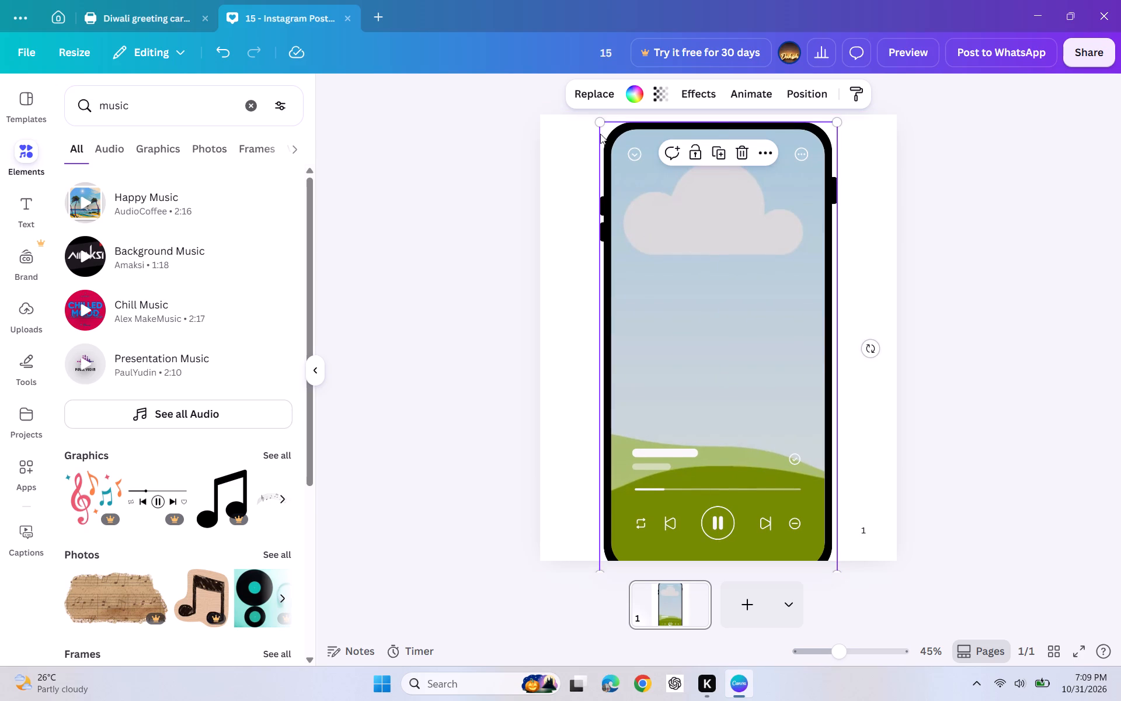
left_click(600, 131)
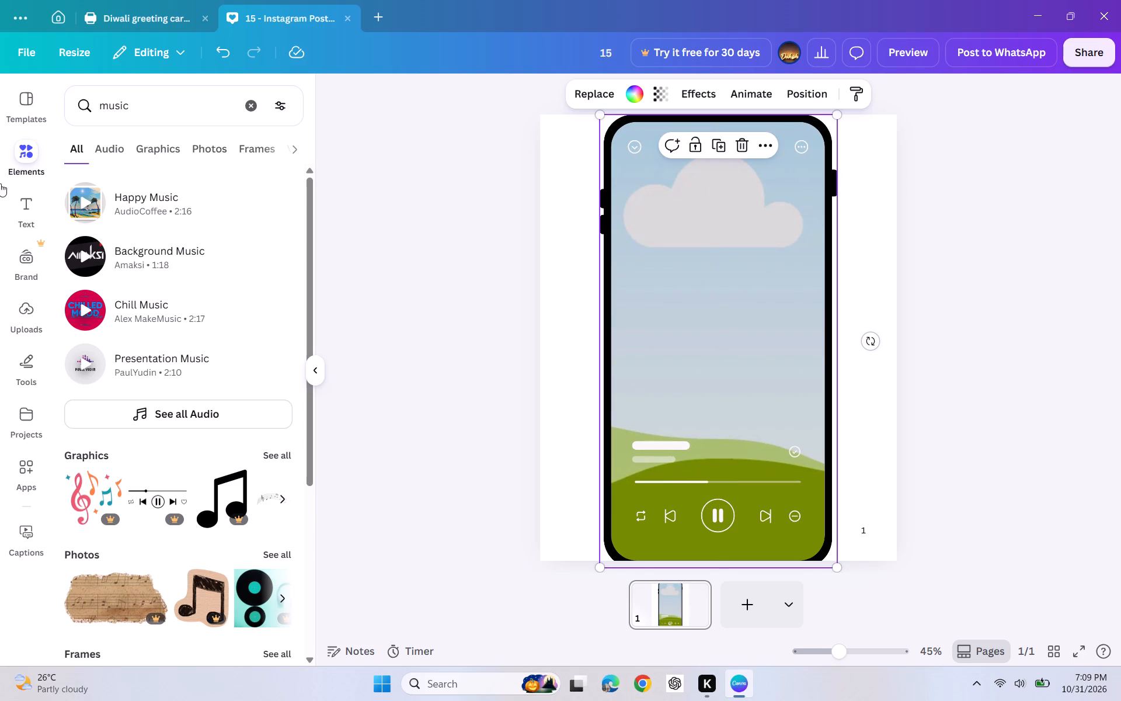
Search for "dance animation" again and place the purple-haired dancer graphic over the phone's screen.
left_click(245, 101)
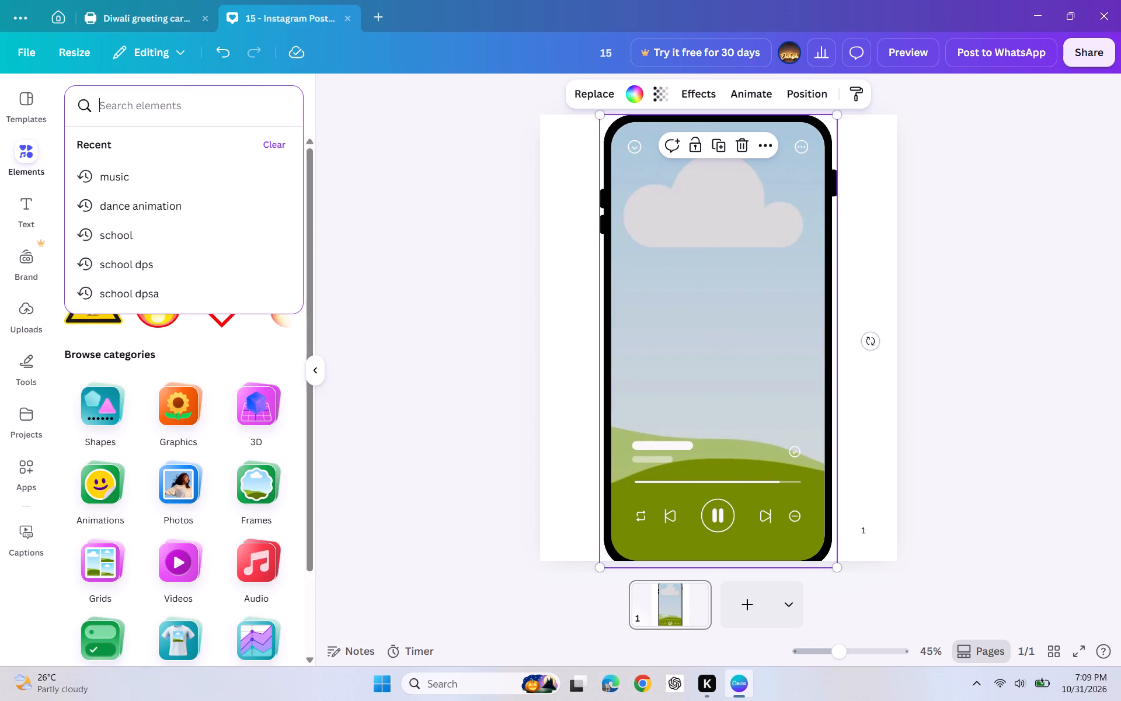
left_click(172, 205)
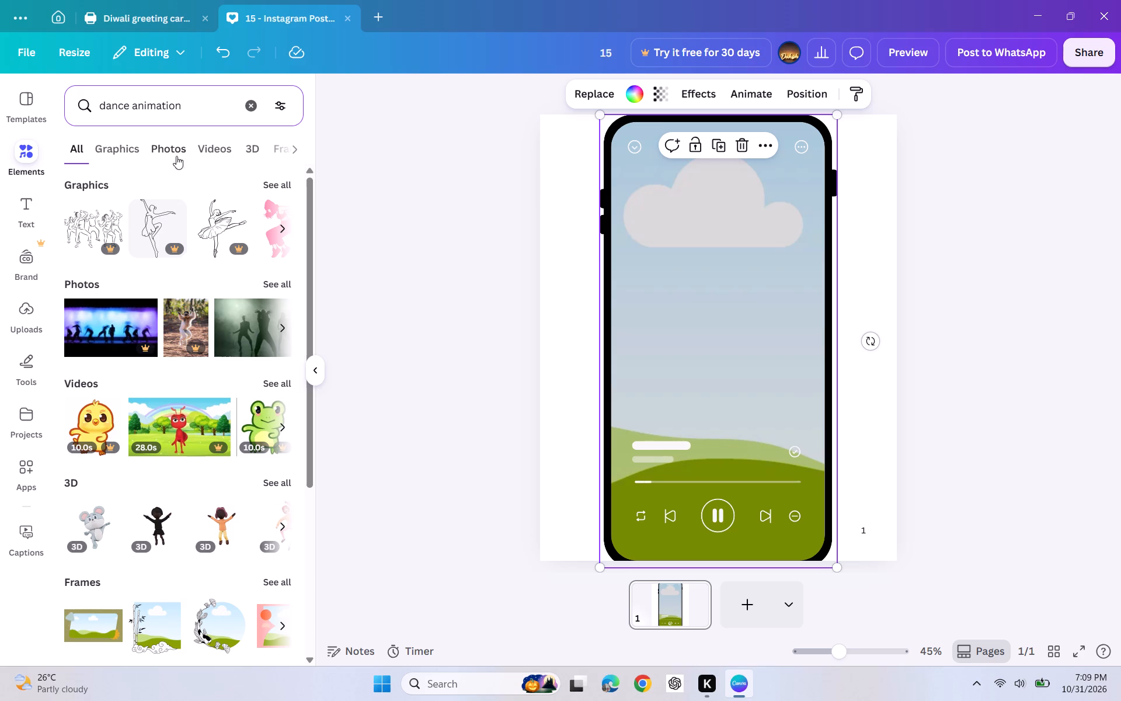
left_click(130, 157)
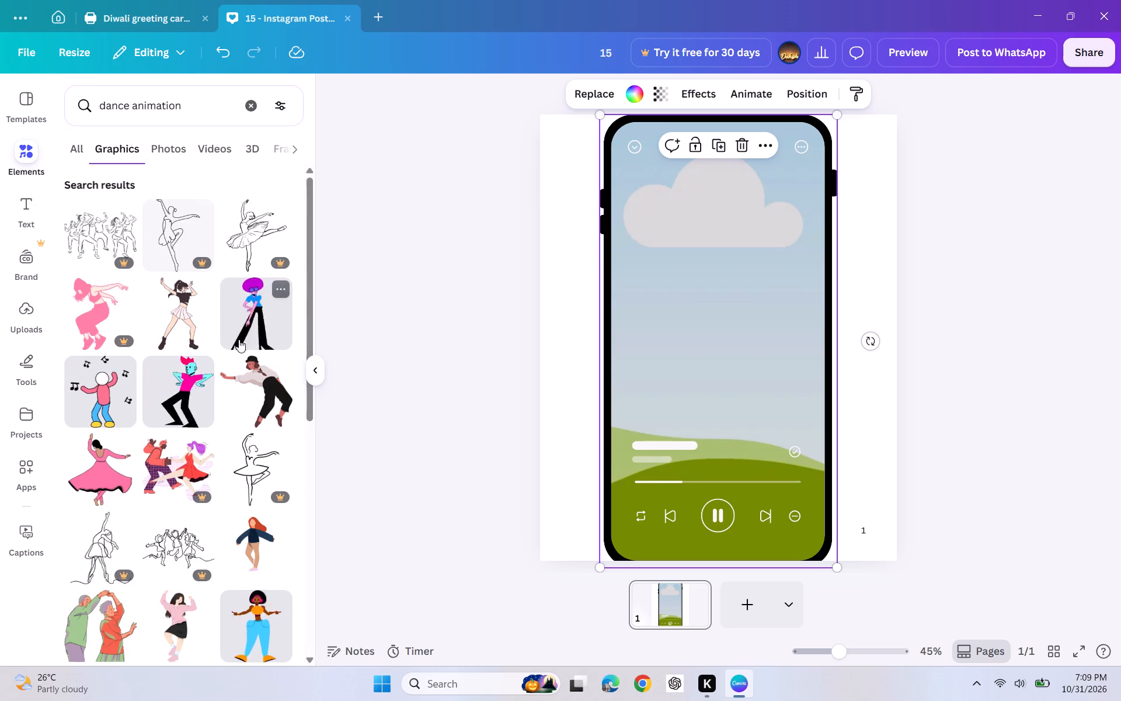
left_click_drag(249, 327, 643, 180)
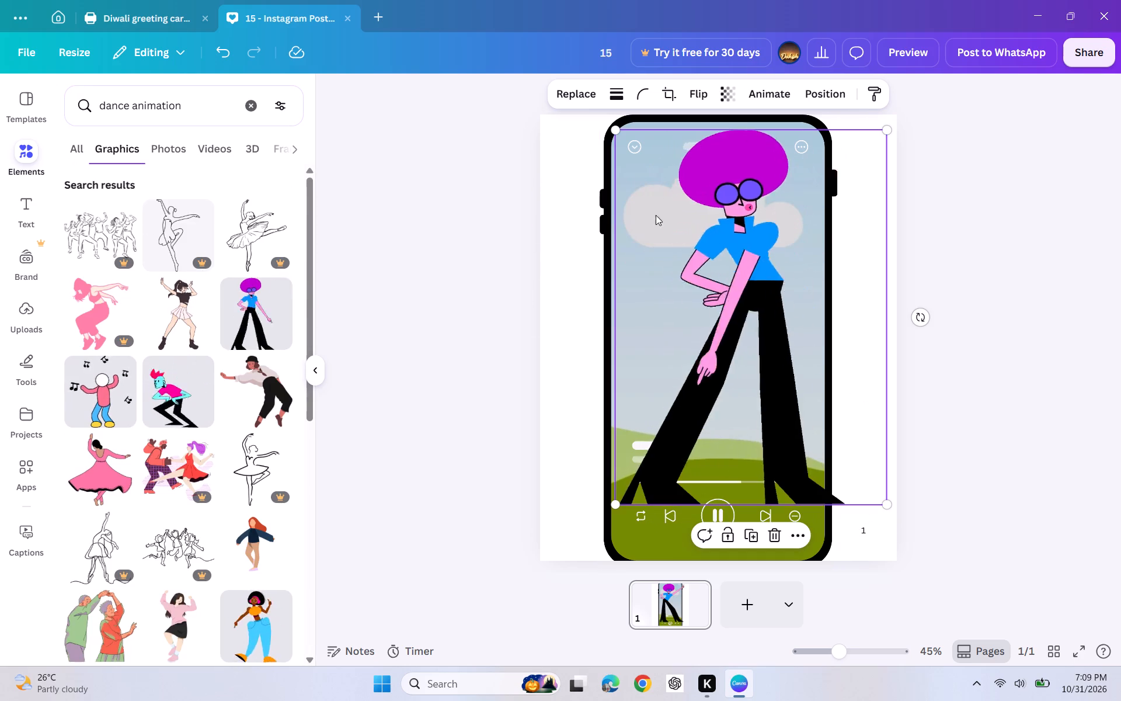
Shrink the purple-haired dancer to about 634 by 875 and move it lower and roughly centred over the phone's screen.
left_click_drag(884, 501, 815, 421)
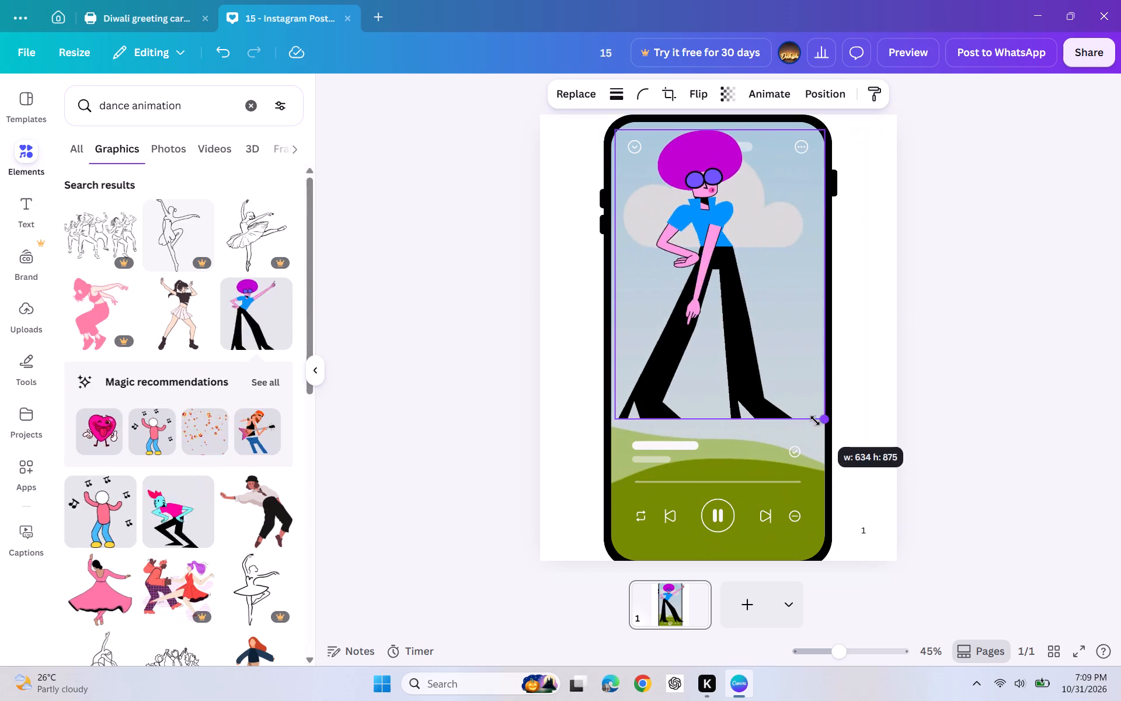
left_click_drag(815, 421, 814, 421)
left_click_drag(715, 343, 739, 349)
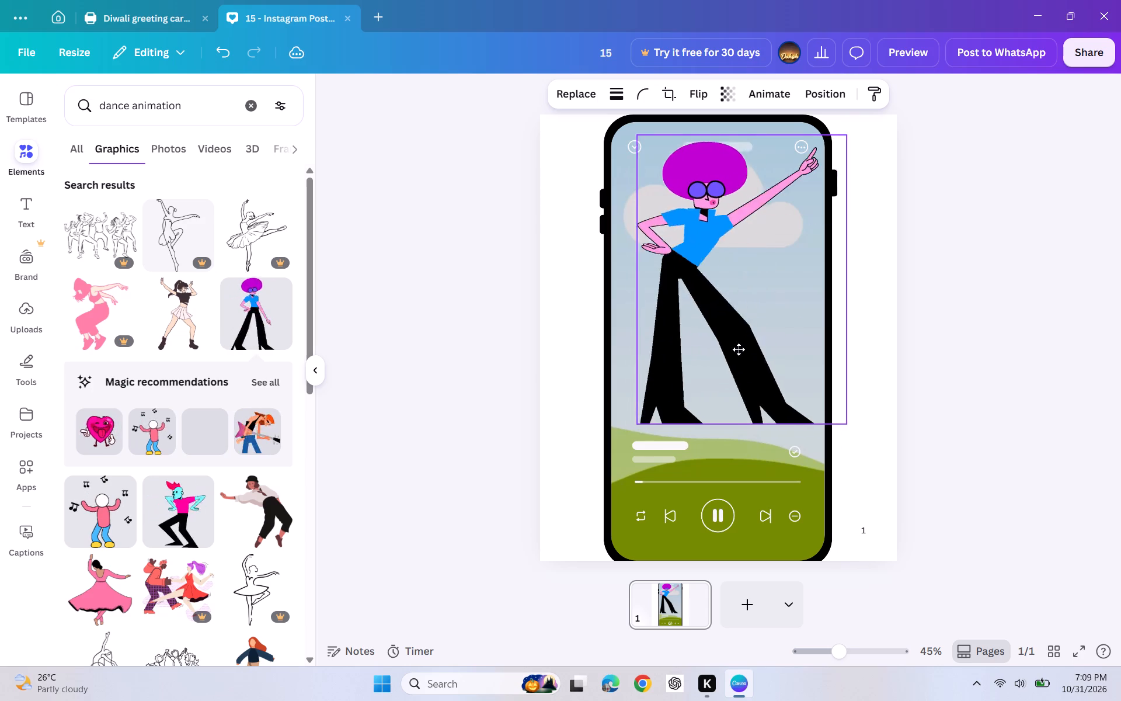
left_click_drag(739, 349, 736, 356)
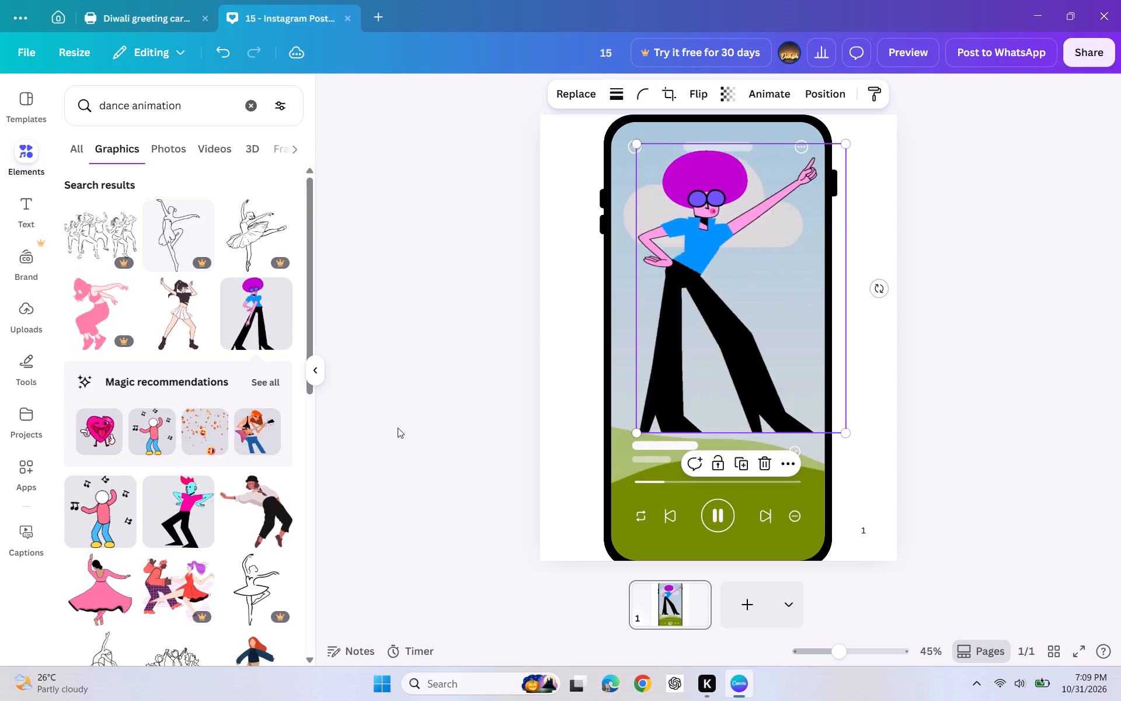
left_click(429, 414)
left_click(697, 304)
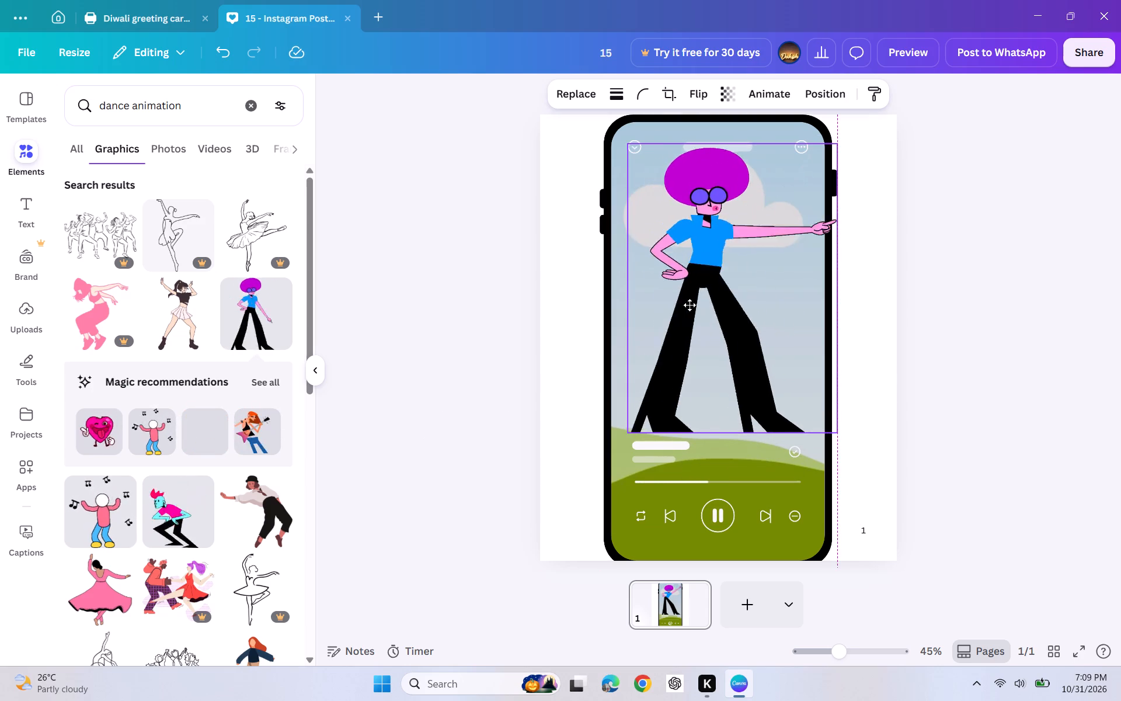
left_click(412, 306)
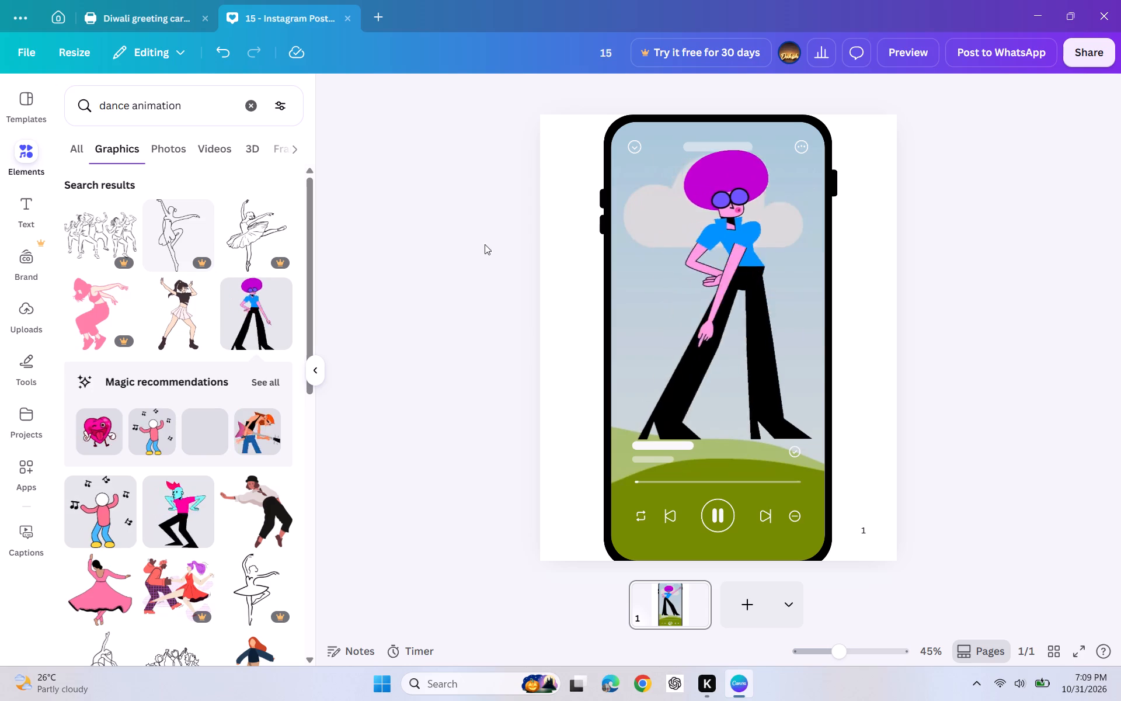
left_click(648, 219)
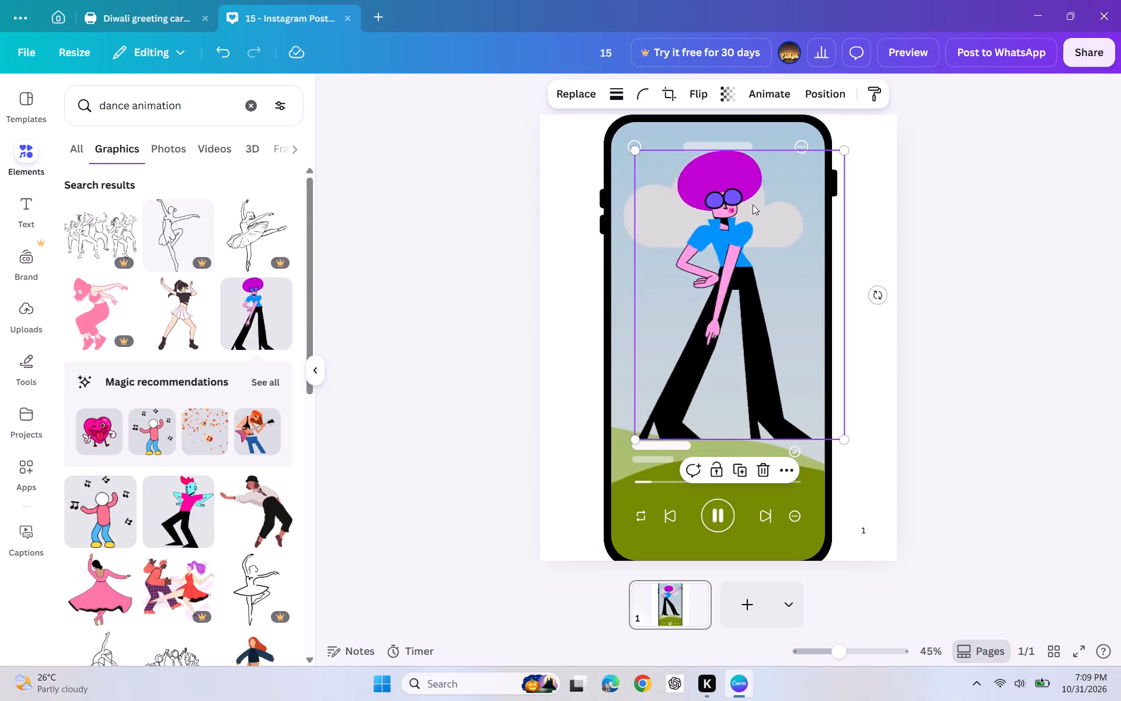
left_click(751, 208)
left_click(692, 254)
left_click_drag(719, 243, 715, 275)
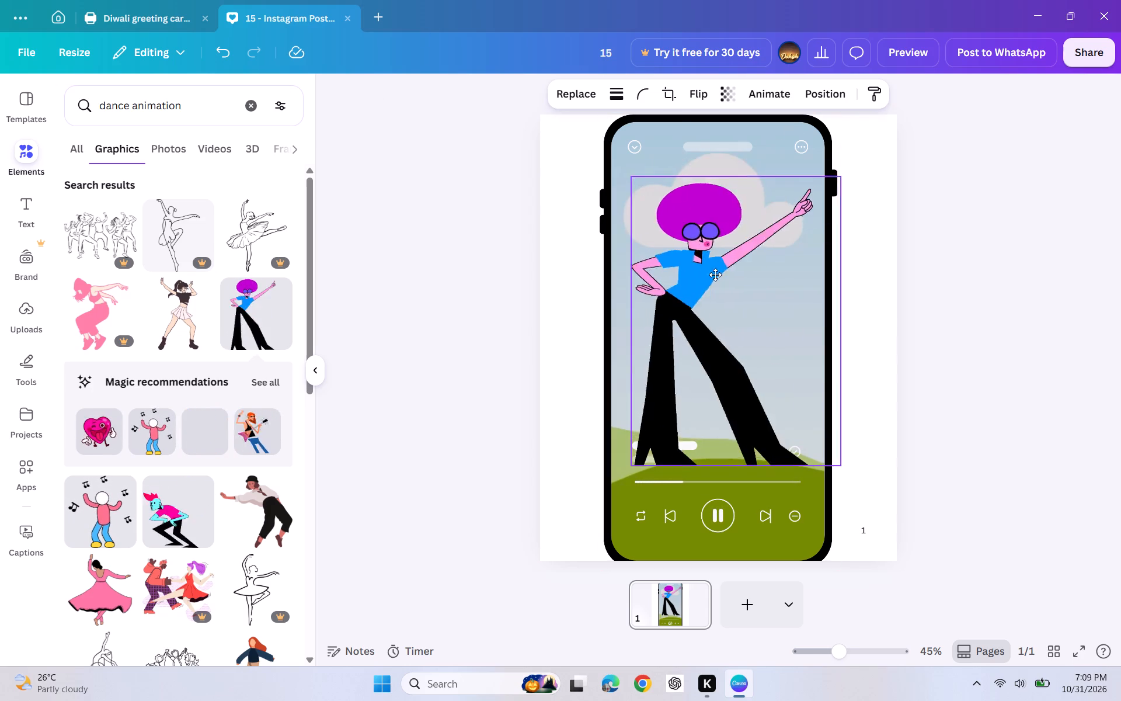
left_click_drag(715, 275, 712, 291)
Delete the dancer graphic and the music player phone frame, clearing the page.
left_click(740, 172)
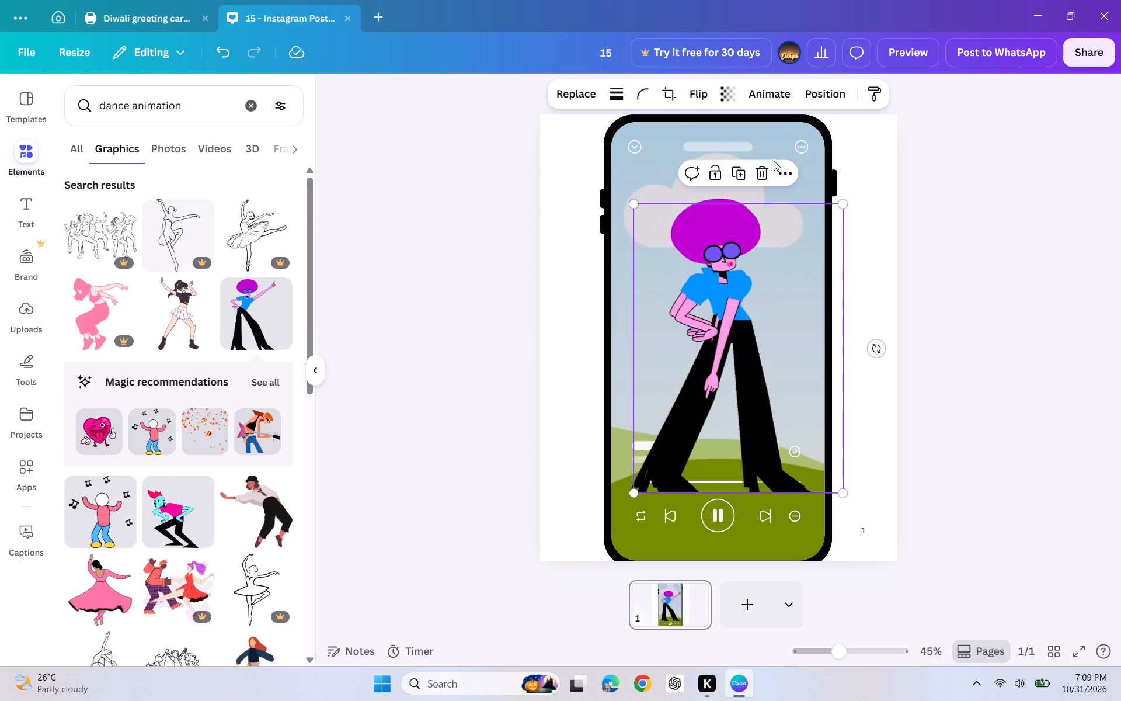
left_click(764, 170)
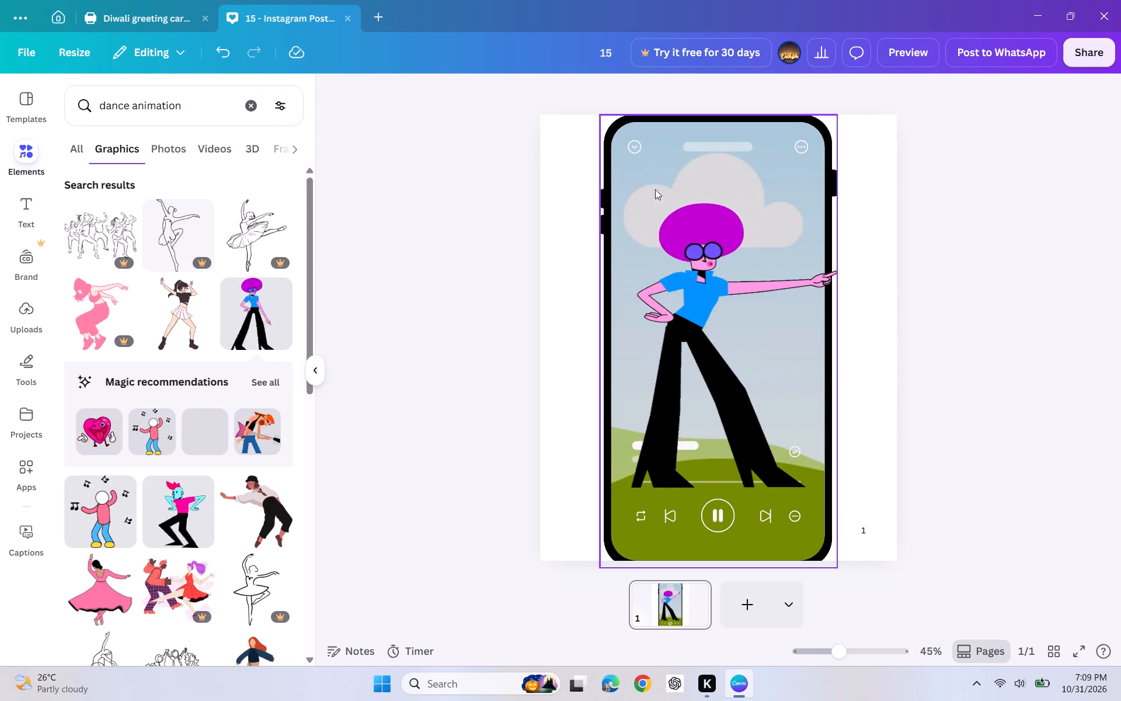
left_click(695, 209)
double_click(763, 165)
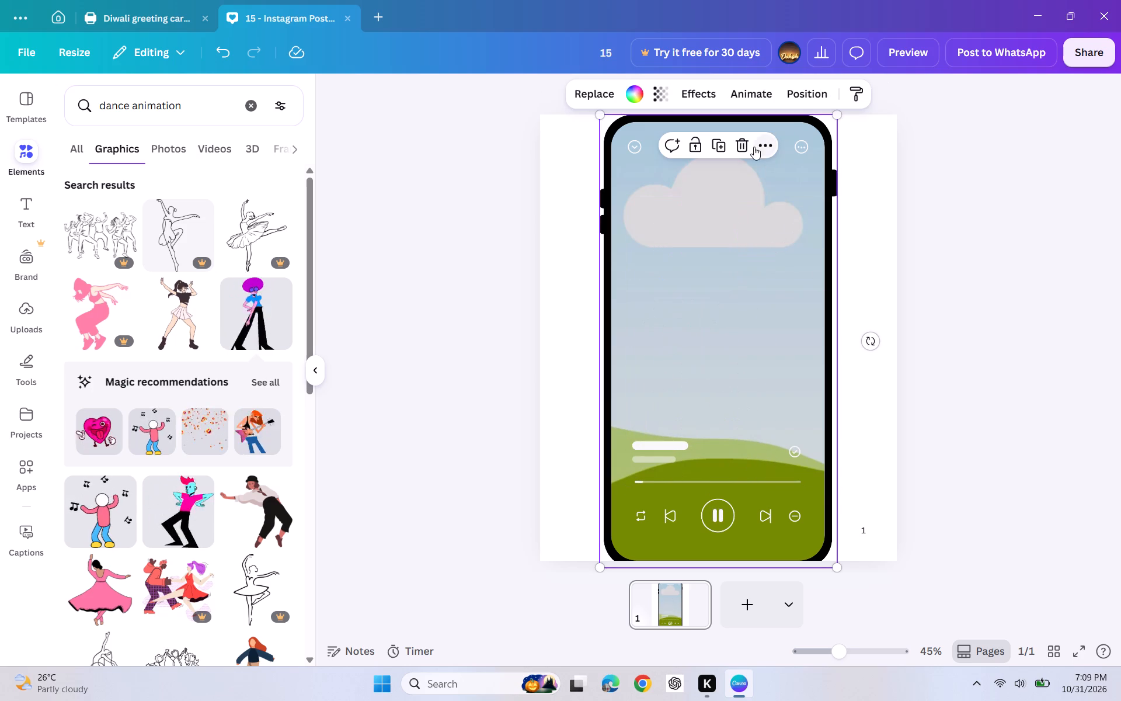
left_click(753, 147)
left_click(746, 147)
Search the elements library for "iphone reel page".
left_click(255, 112)
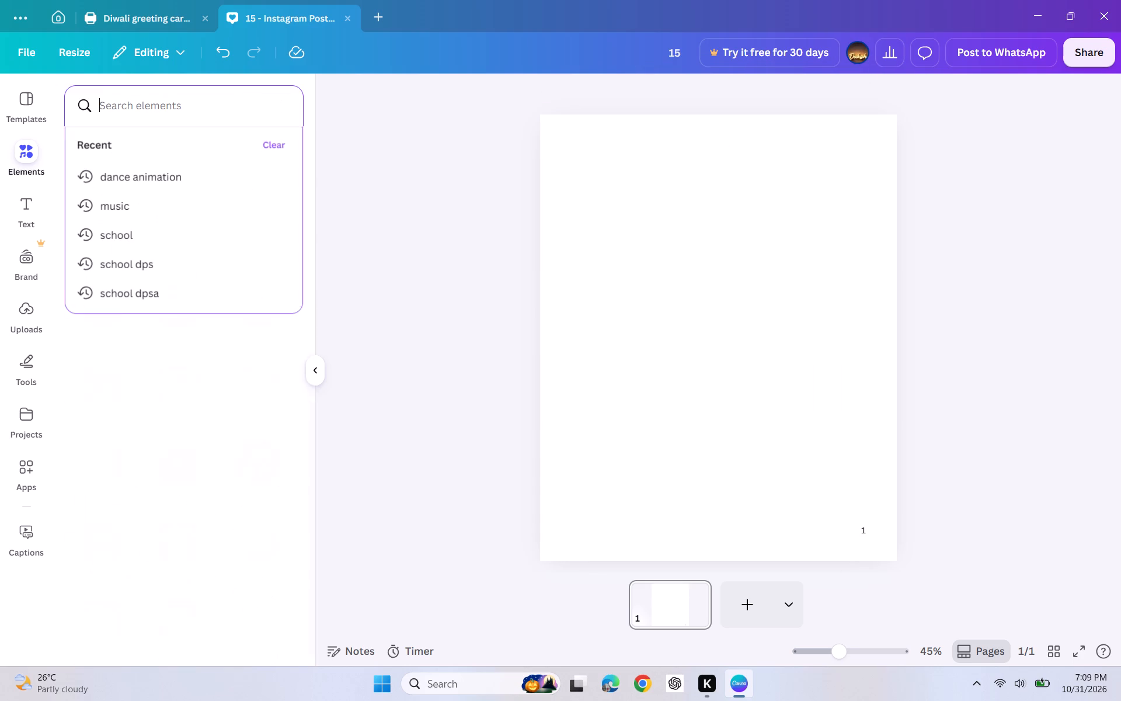
key("p")
key("BackSpace")
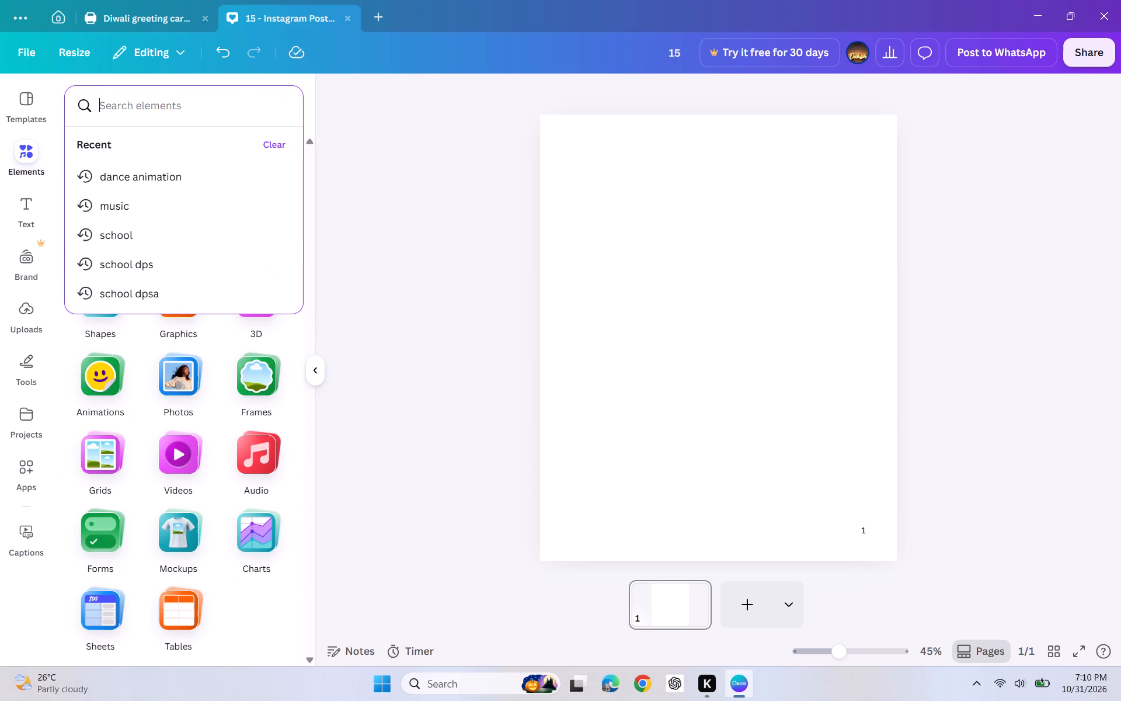
type("iphone")
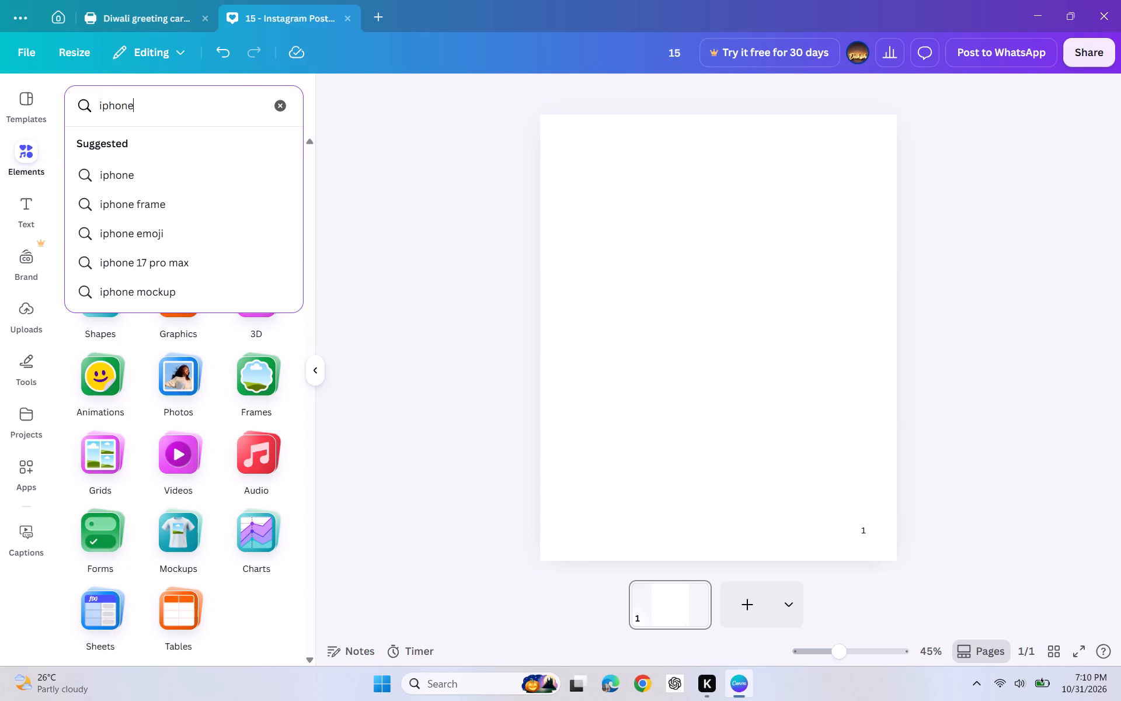
key("space")
type("reel paf")
key("BackSpace")
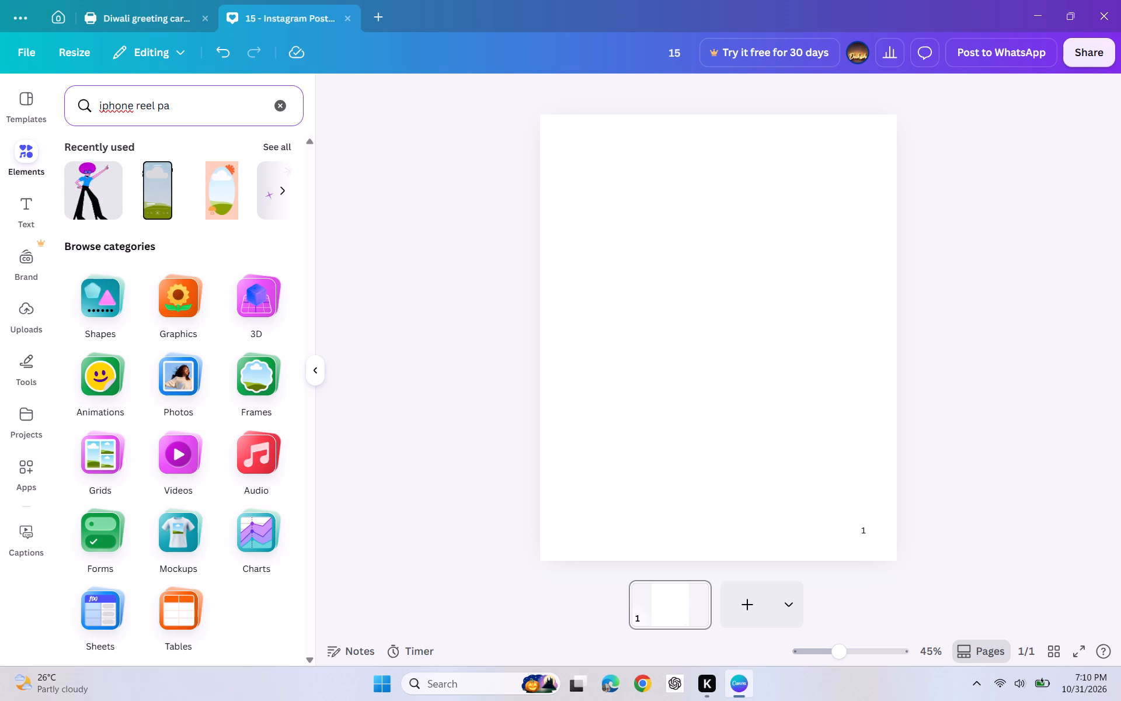
type("ge")
key("Return")
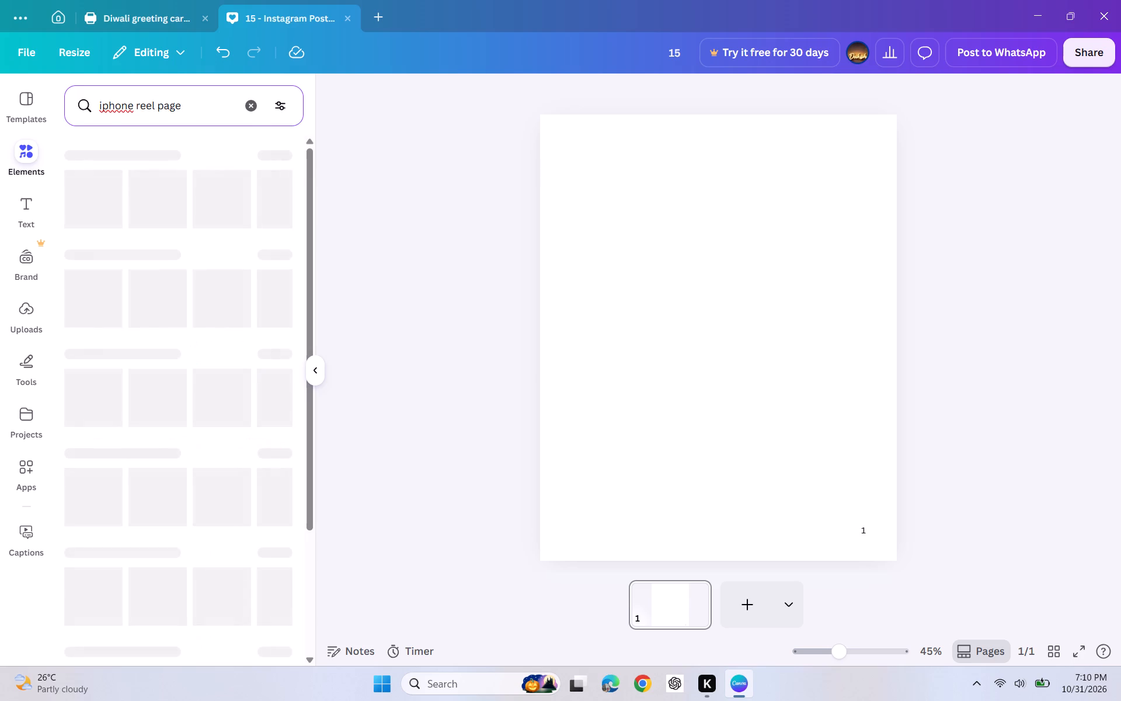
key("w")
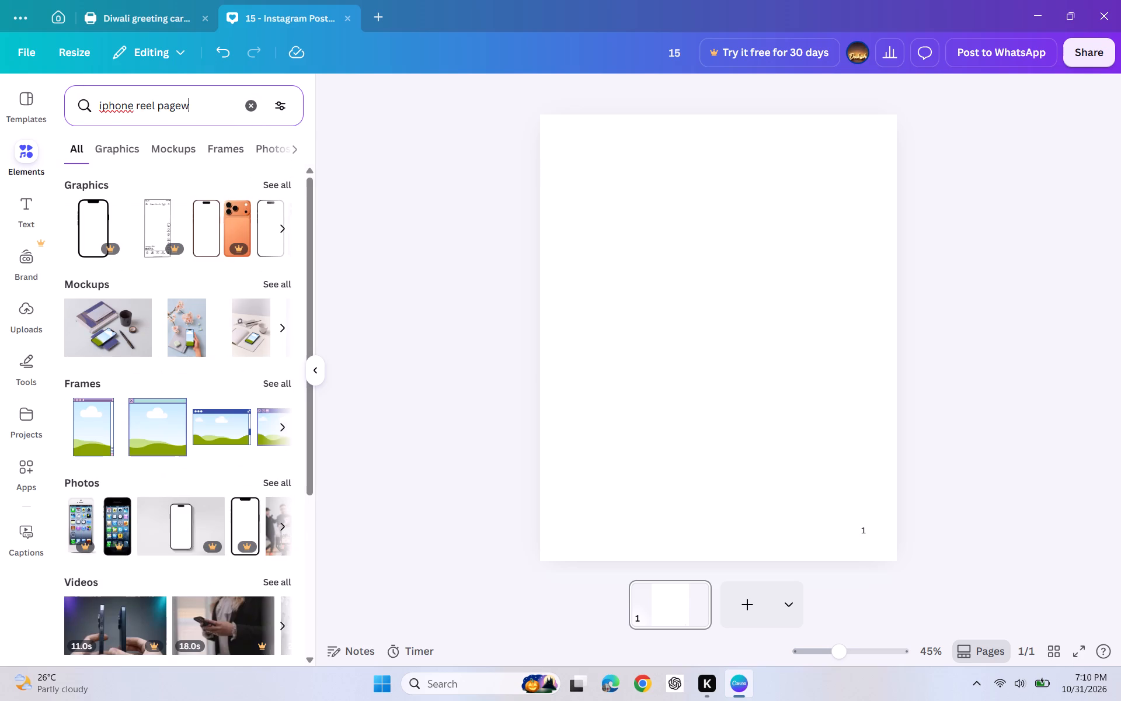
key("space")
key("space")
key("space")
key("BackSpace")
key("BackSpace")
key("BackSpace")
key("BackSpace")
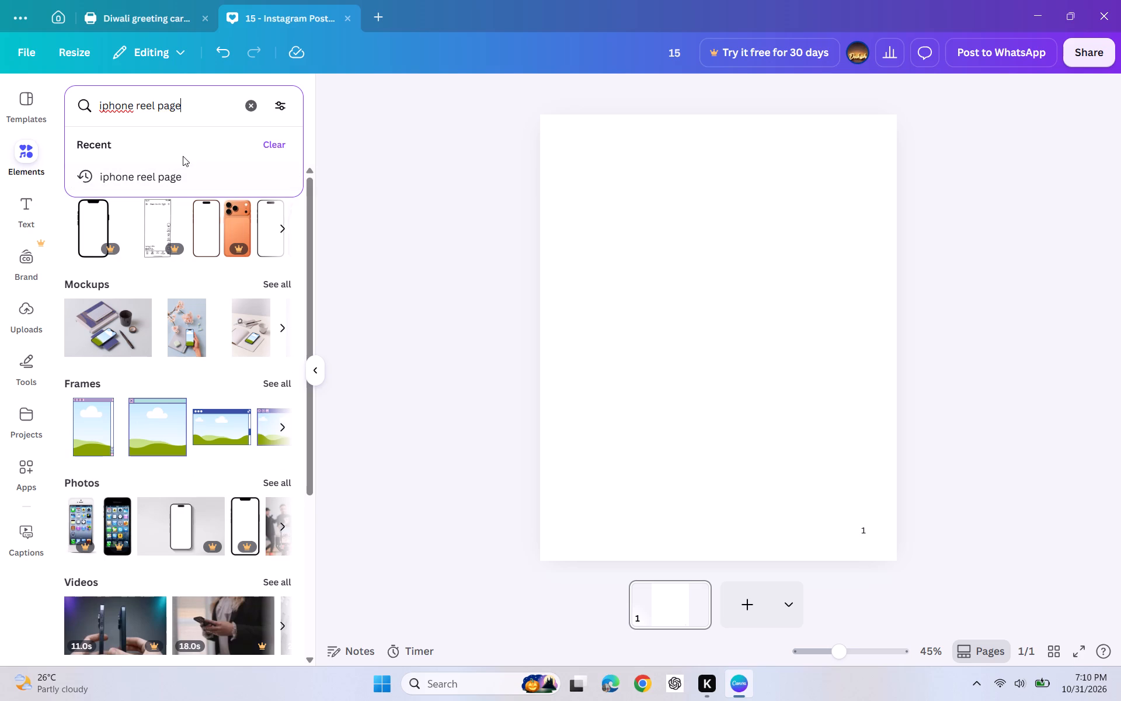
Rerun the "iphone reel page" search and browse its graphics and mockups for a suitable phone.
scroll(106, 257, "down", 6)
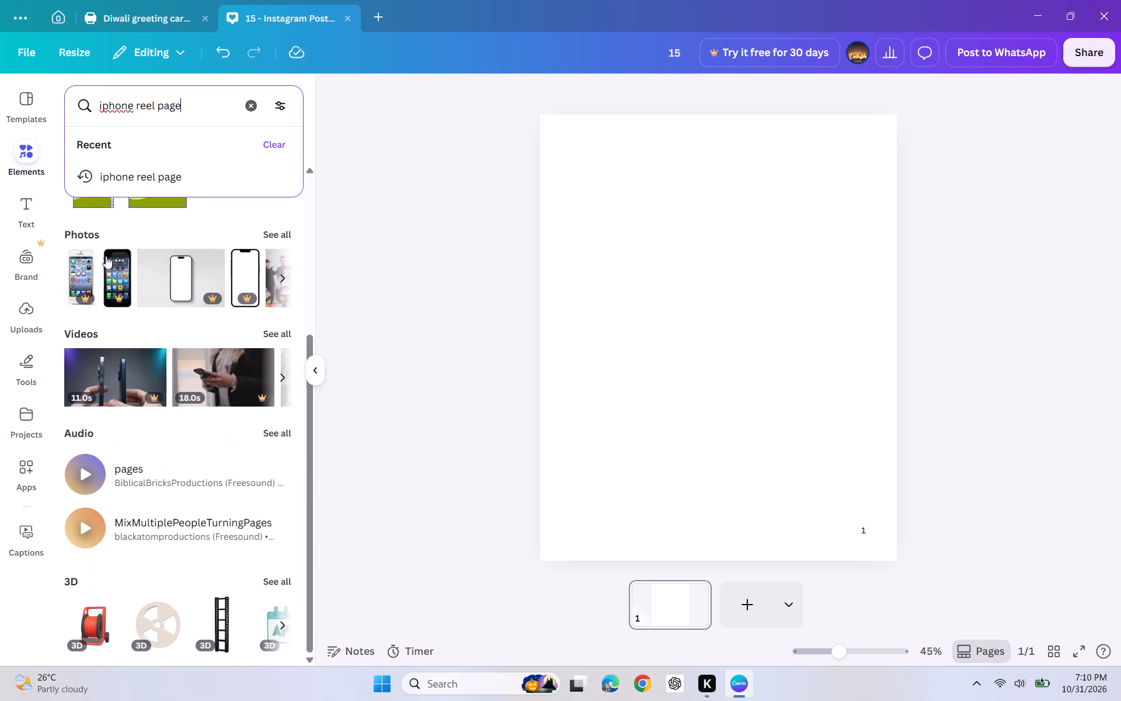
scroll(225, 255, "up", 8)
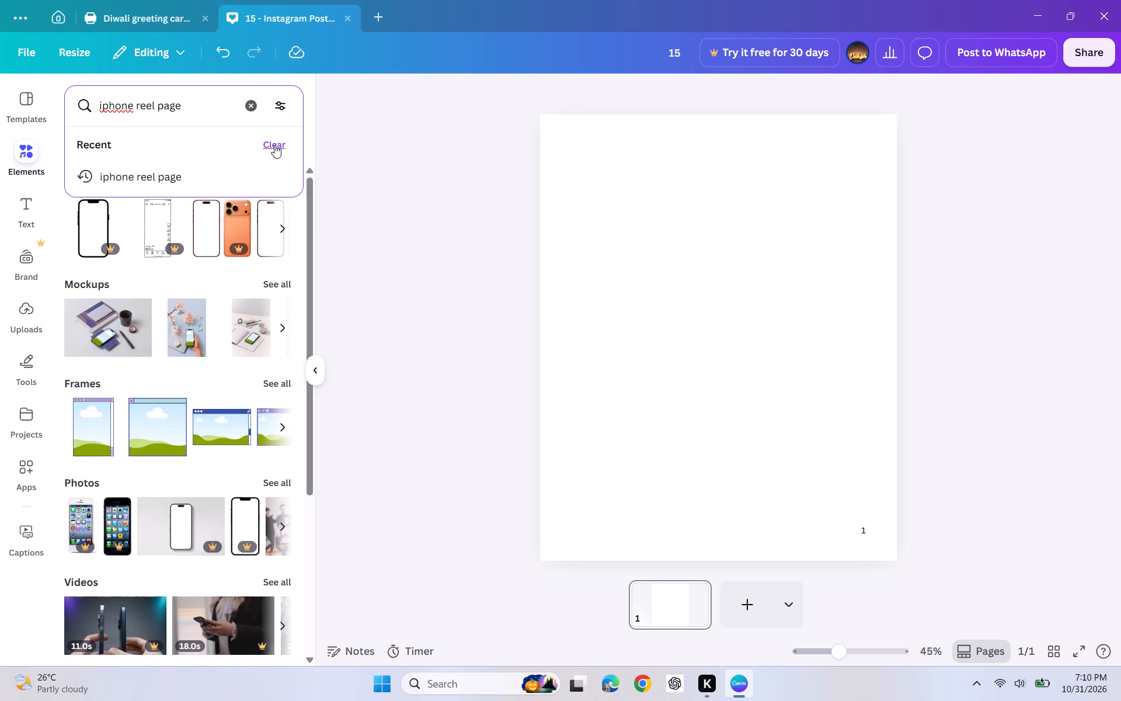
left_click(194, 105)
key("Return")
left_click(110, 176)
left_click(134, 147)
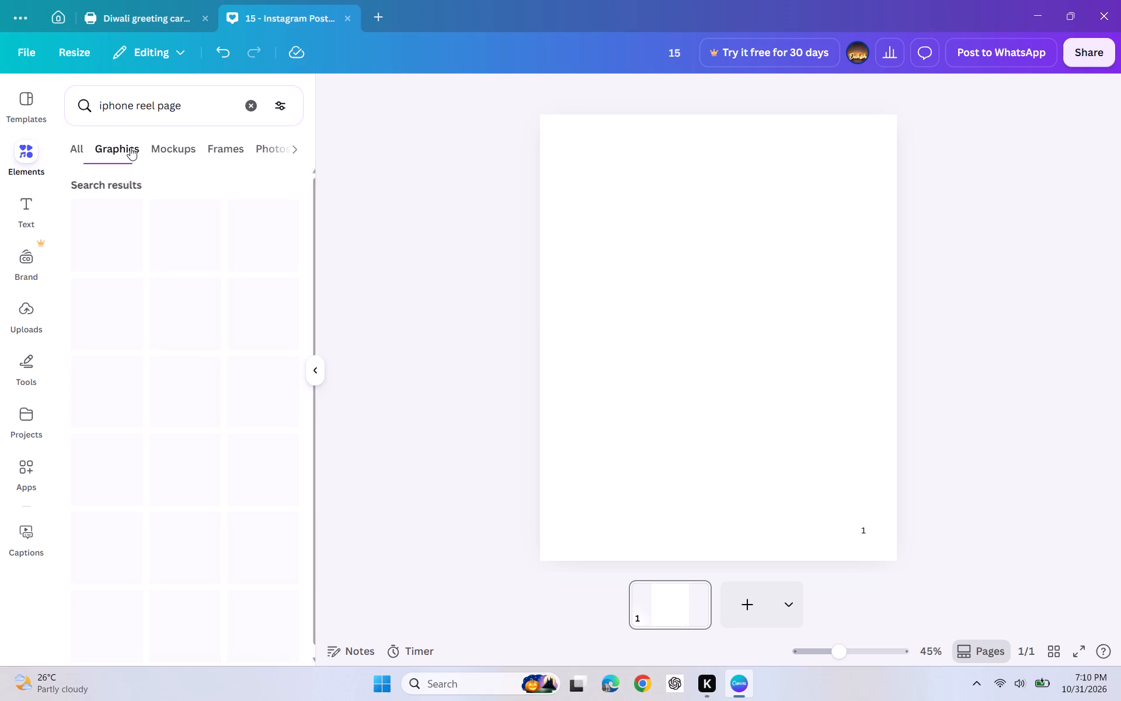
scroll(126, 165, "down", 1)
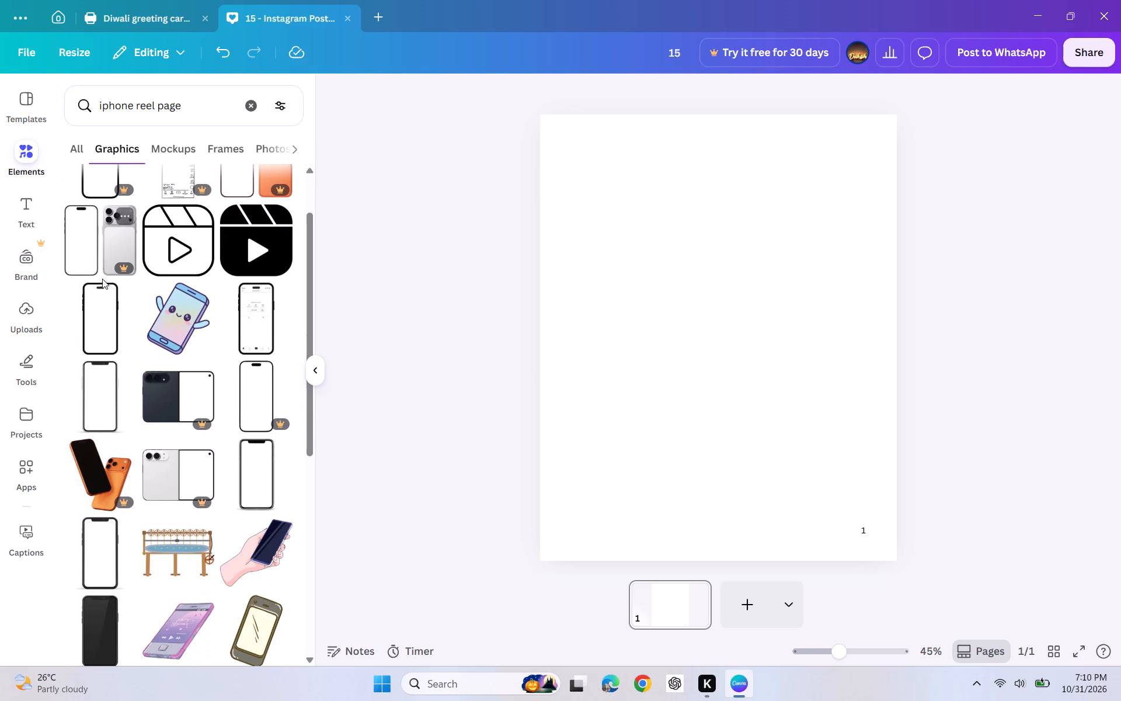
scroll(96, 353, "down", 5)
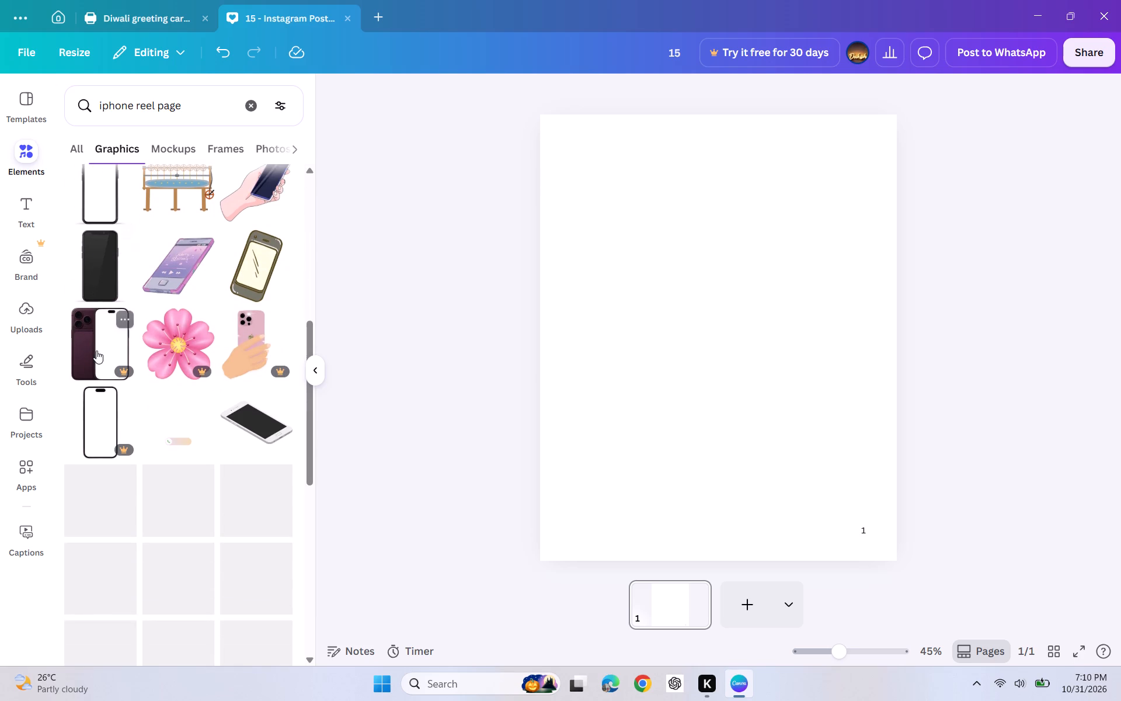
scroll(96, 350, "down", 1)
scroll(96, 349, "up", 2)
scroll(96, 349, "down", 1)
scroll(96, 349, "up", 3)
scroll(96, 349, "down", 6)
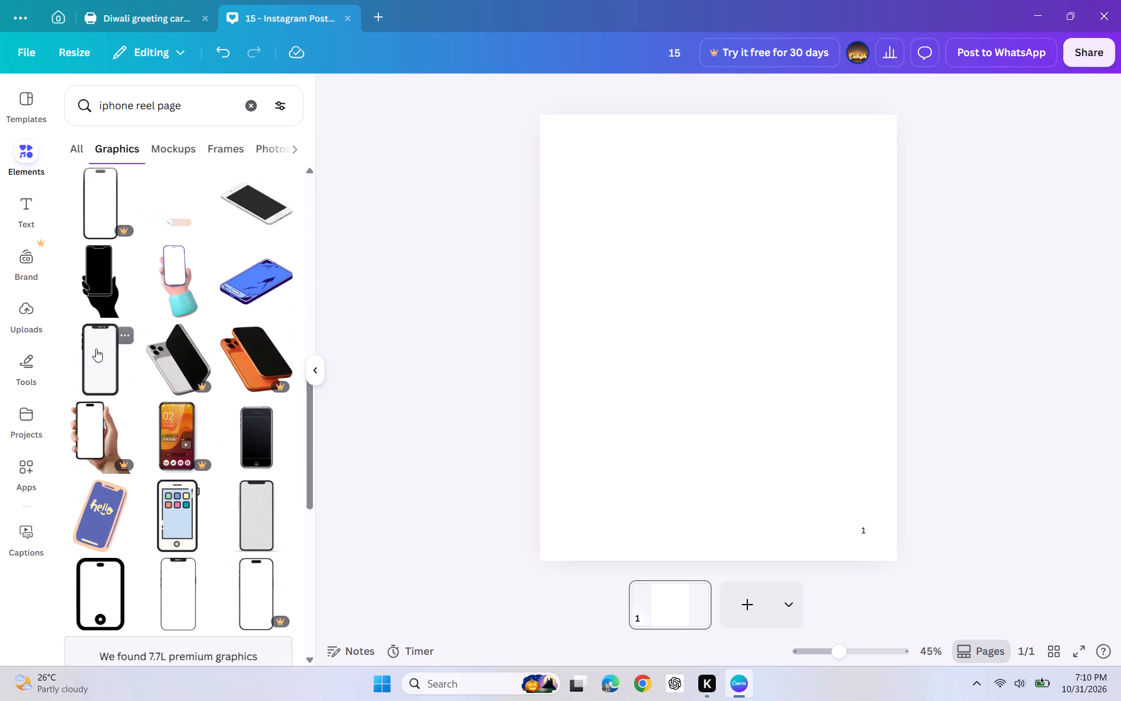
scroll(86, 393, "down", 1)
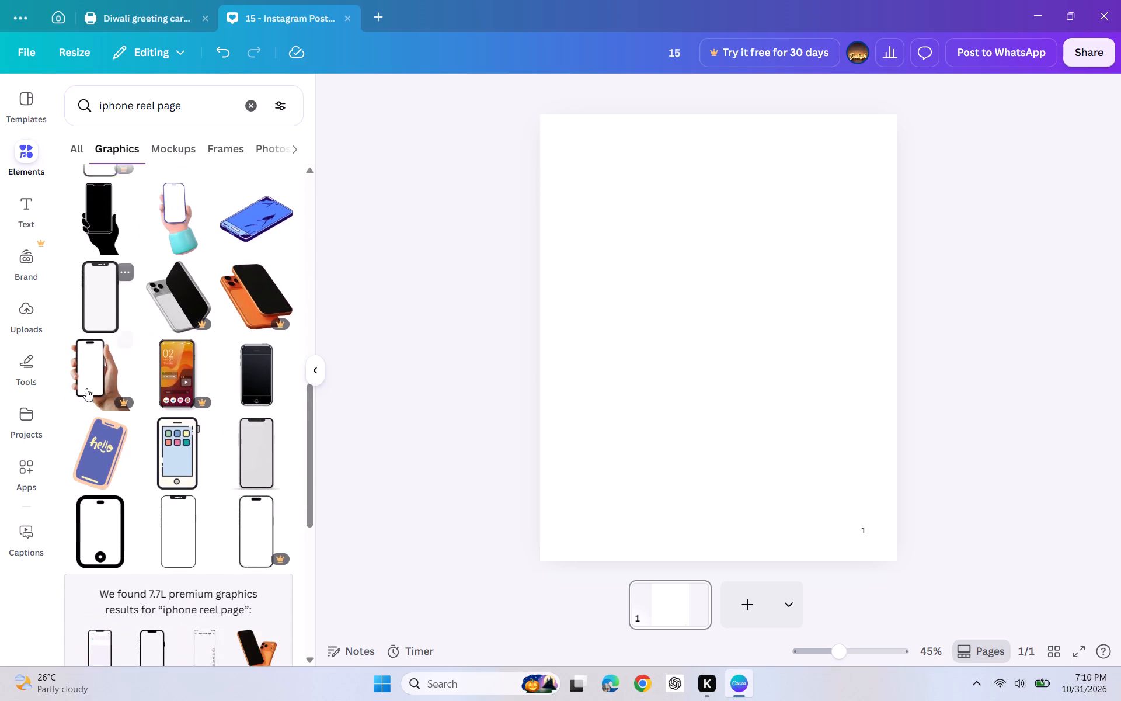
scroll(86, 386, "down", 3)
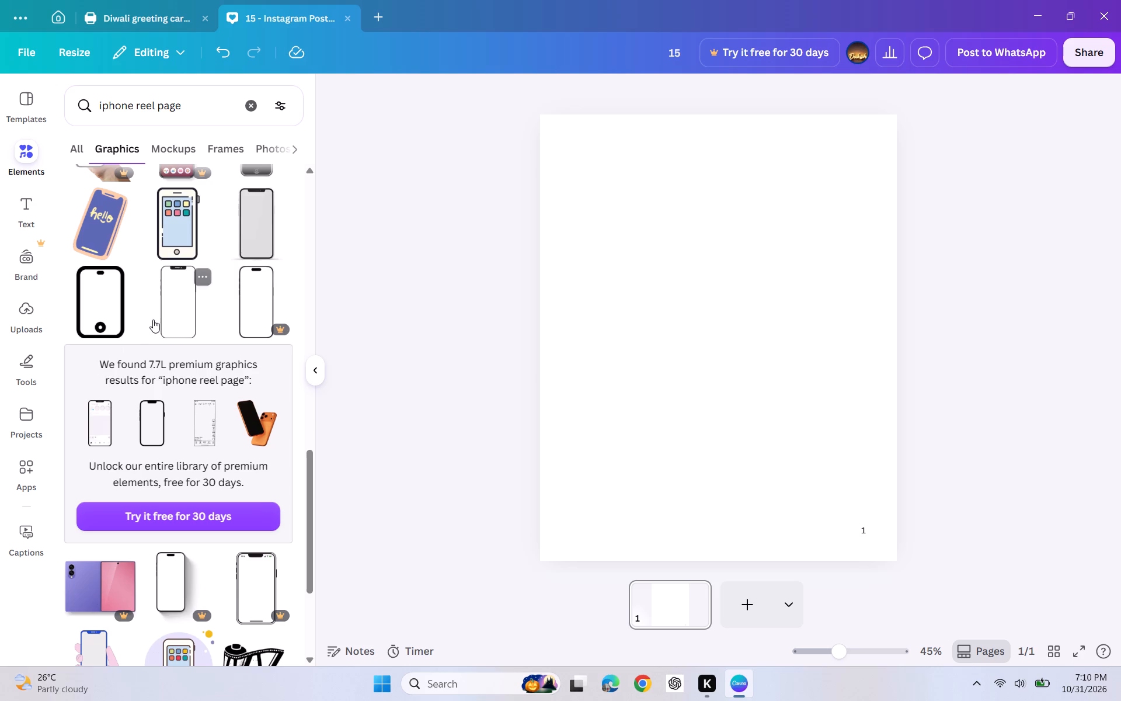
scroll(155, 308, "up", 11)
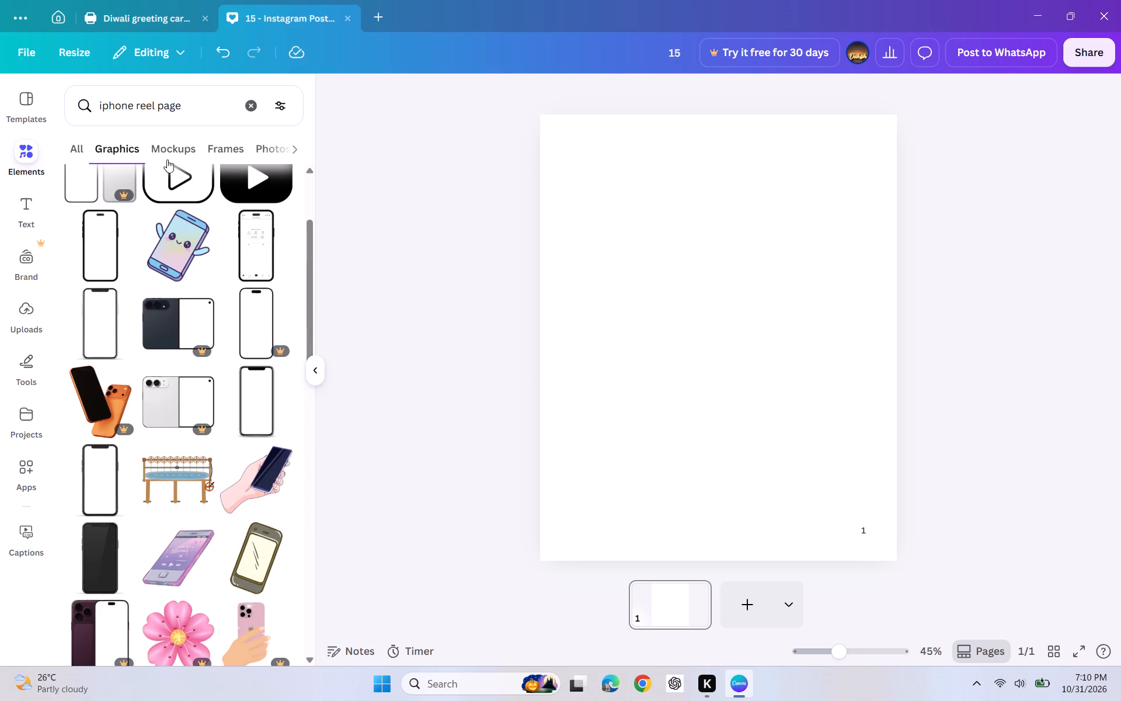
left_click(168, 145)
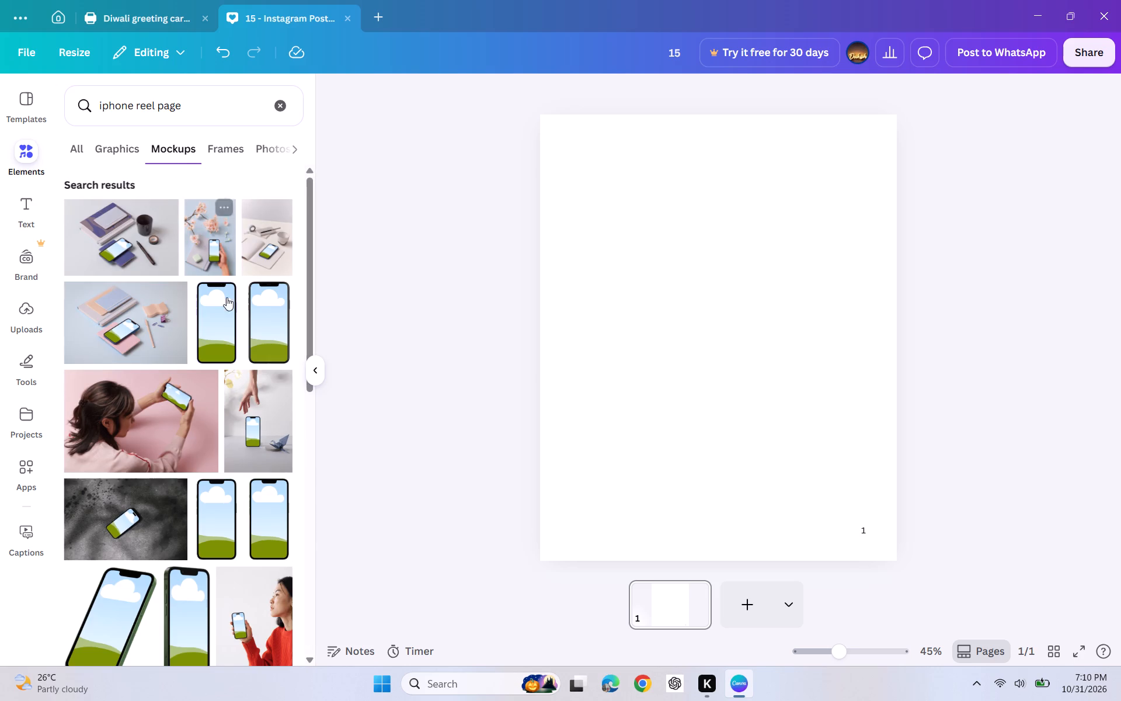
left_click(121, 145)
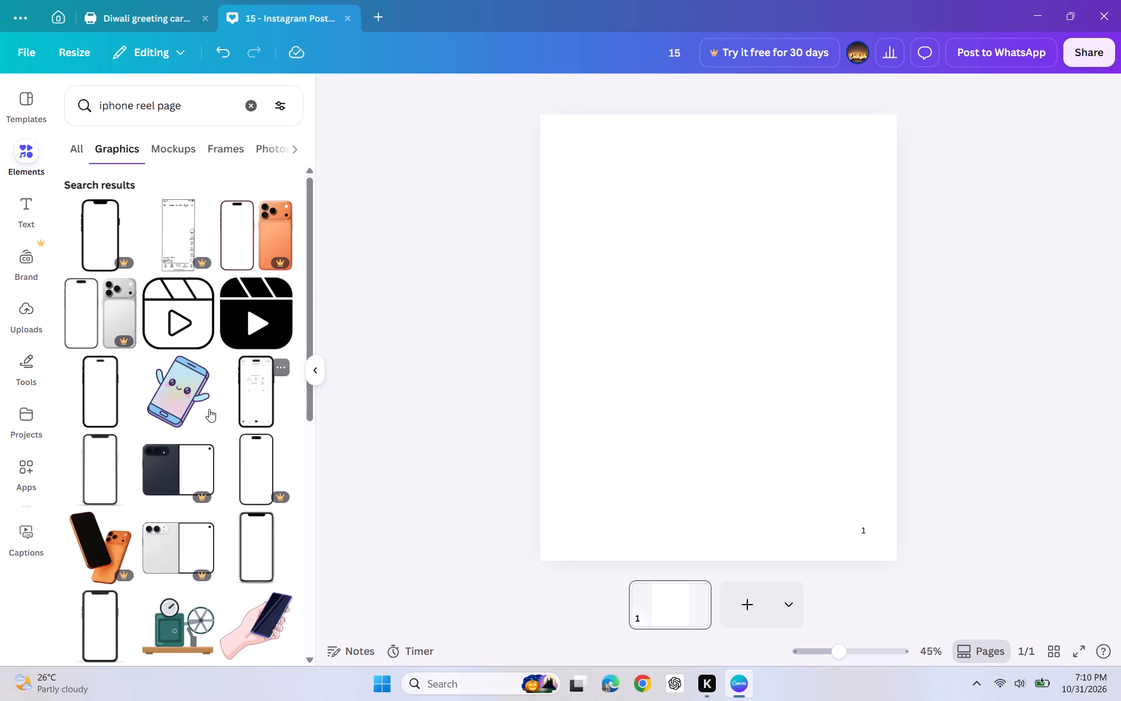
Place the black-outlined blank phone graphic on the page, enlarge it to about the full page height, and move it near the horizontal centre.
left_click_drag(104, 388, 423, 324)
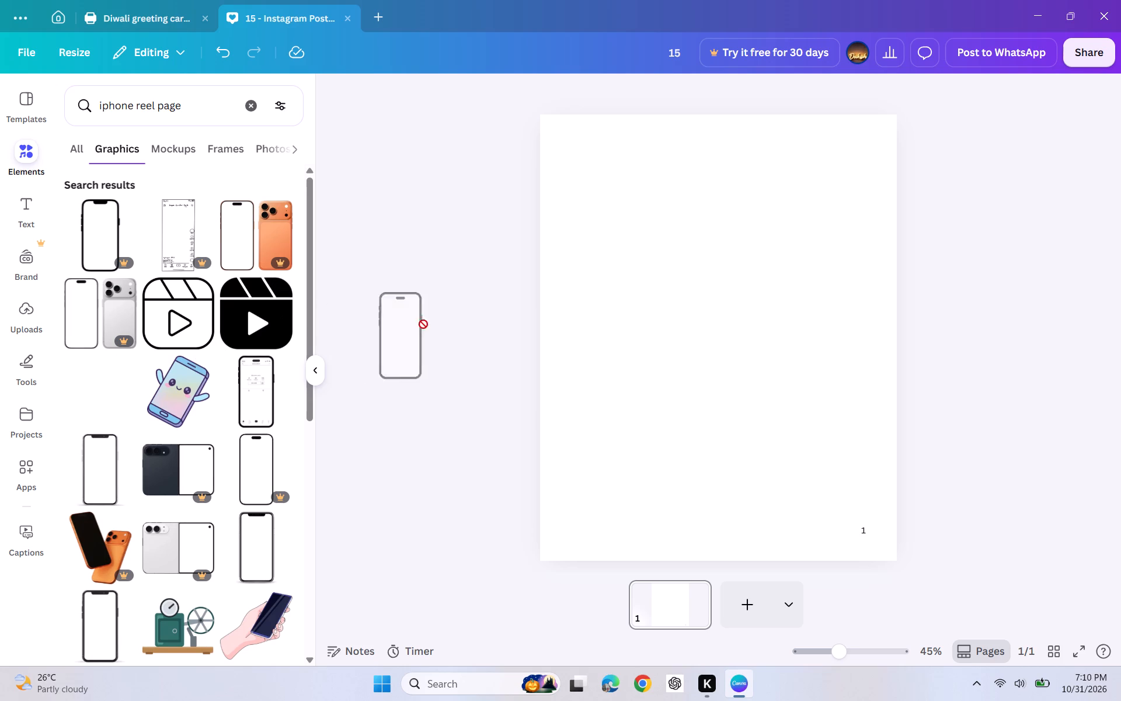
left_click_drag(423, 324, 699, 264)
left_click_drag(659, 232, 620, 191)
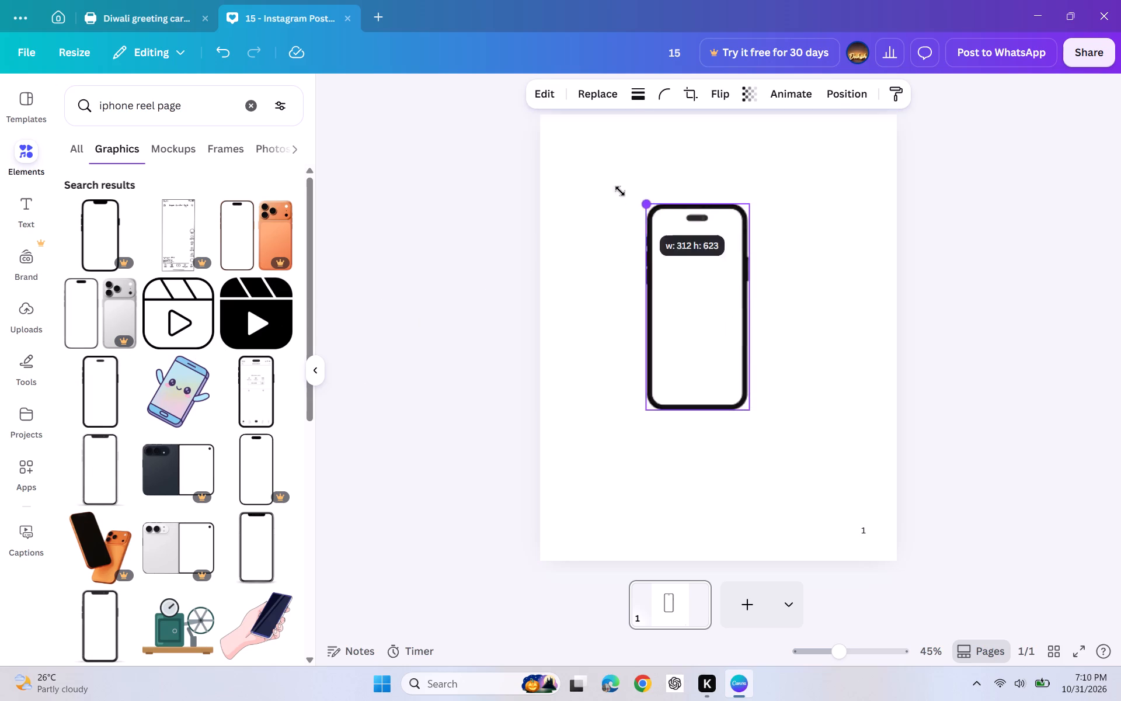
left_click_drag(620, 191, 568, 129)
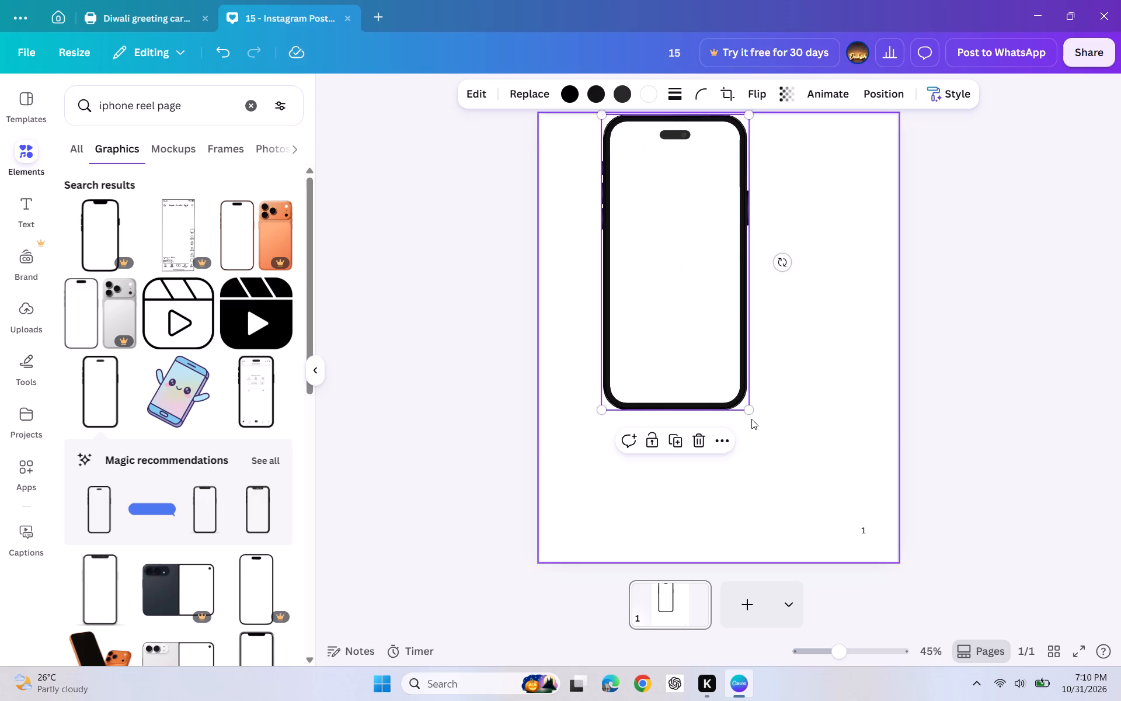
left_click_drag(750, 407, 903, 530)
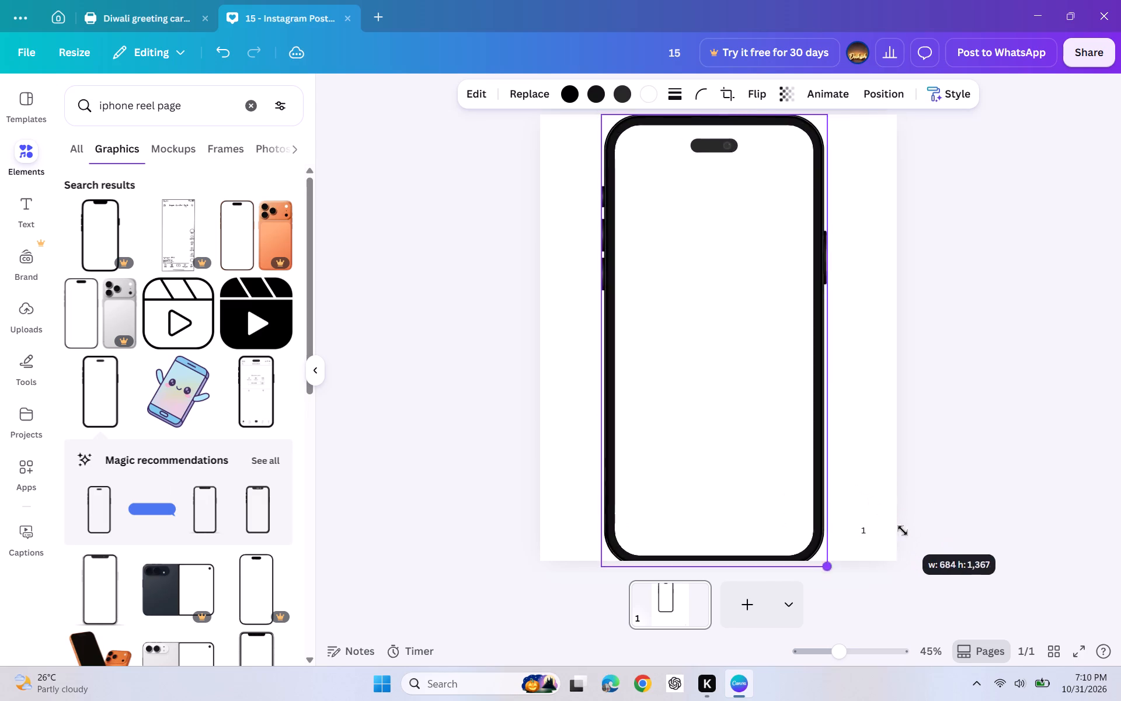
left_click_drag(903, 530, 910, 512)
left_click_drag(776, 466, 787, 468)
left_click(509, 367)
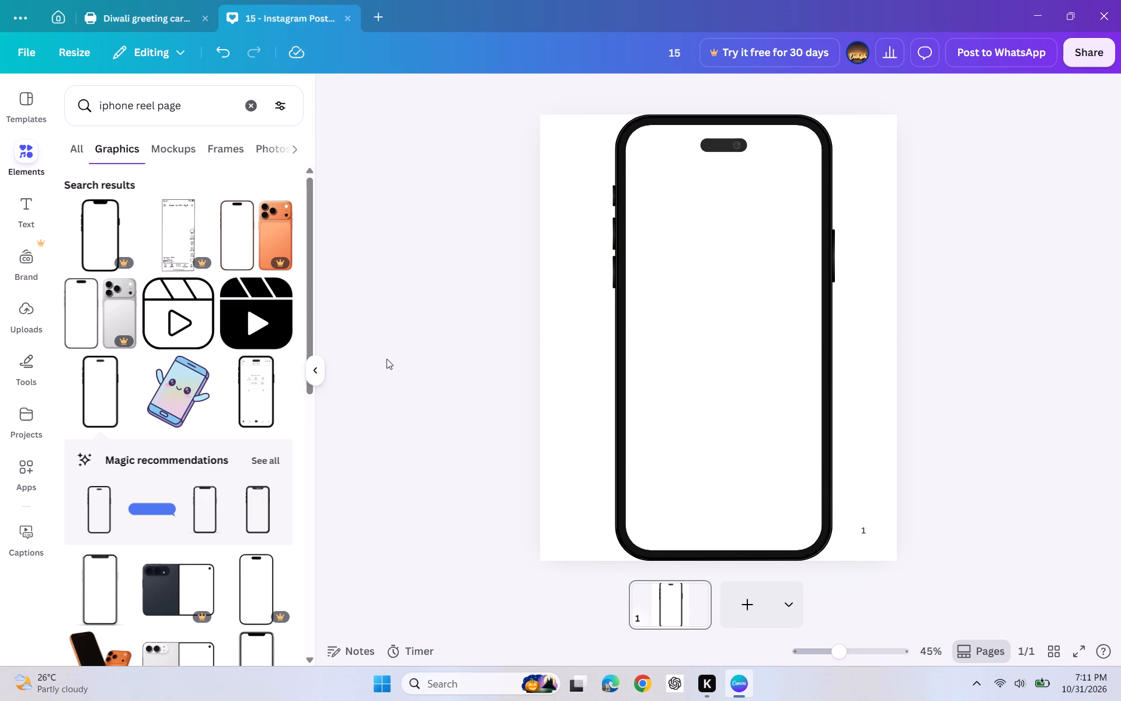
Search the elements library for "dance animation" and browse its graphics for a suitable dancer.
left_click(246, 105)
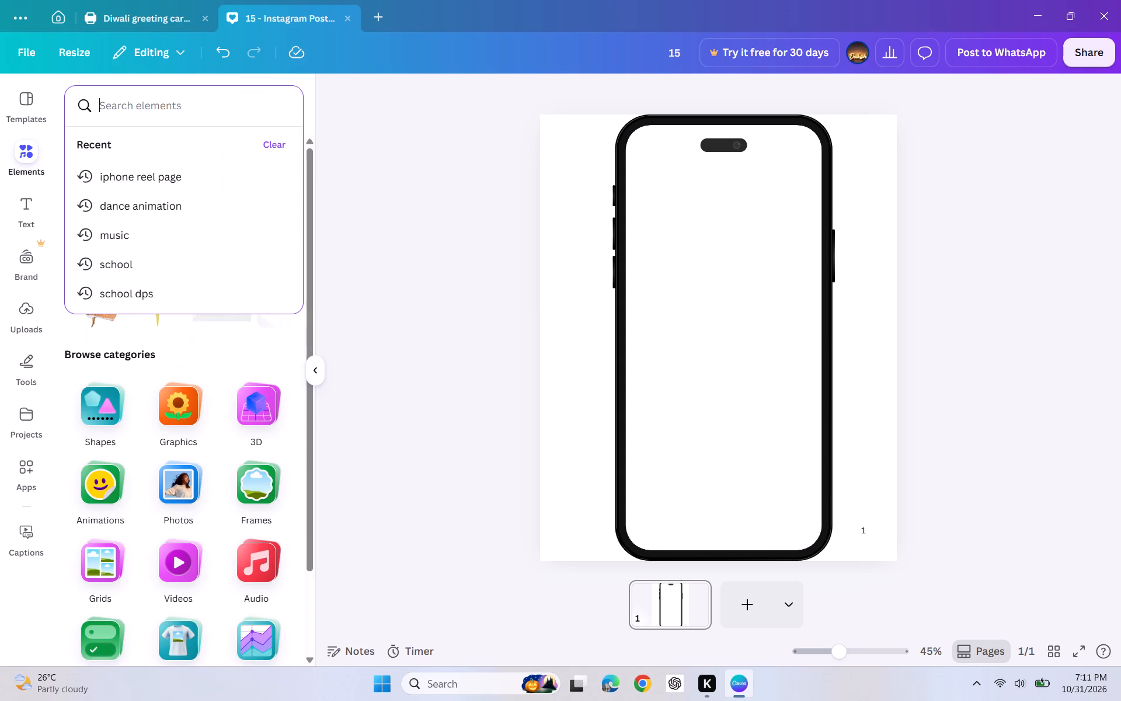
left_click(171, 201)
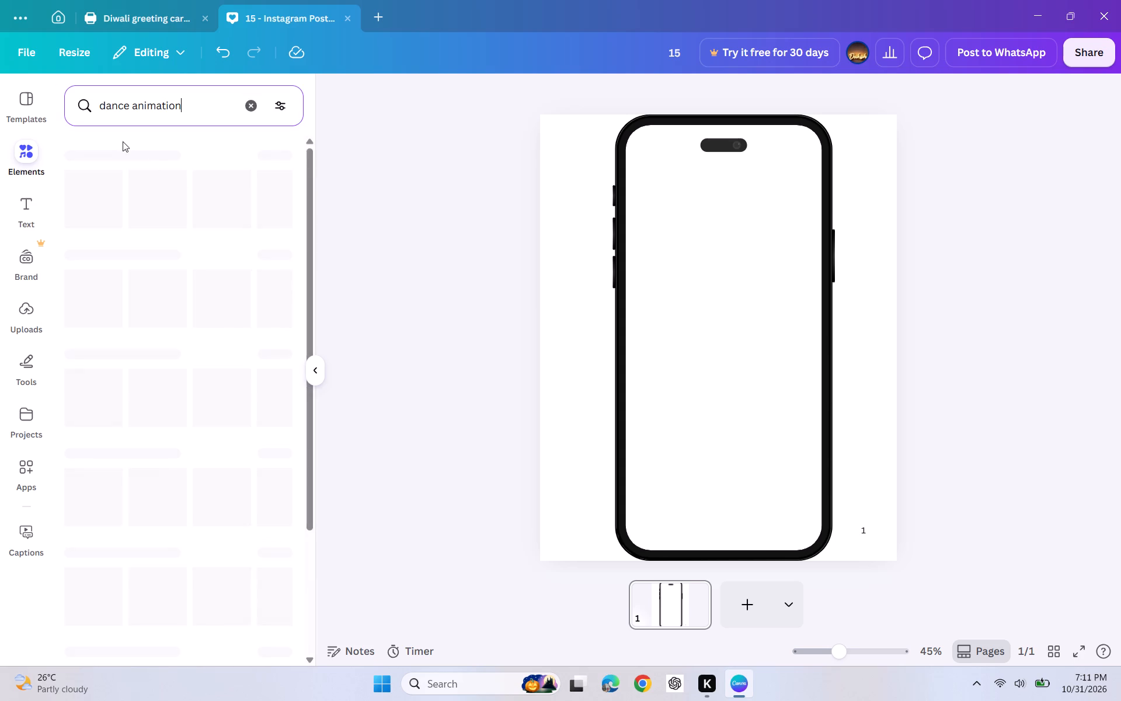
left_click(111, 148)
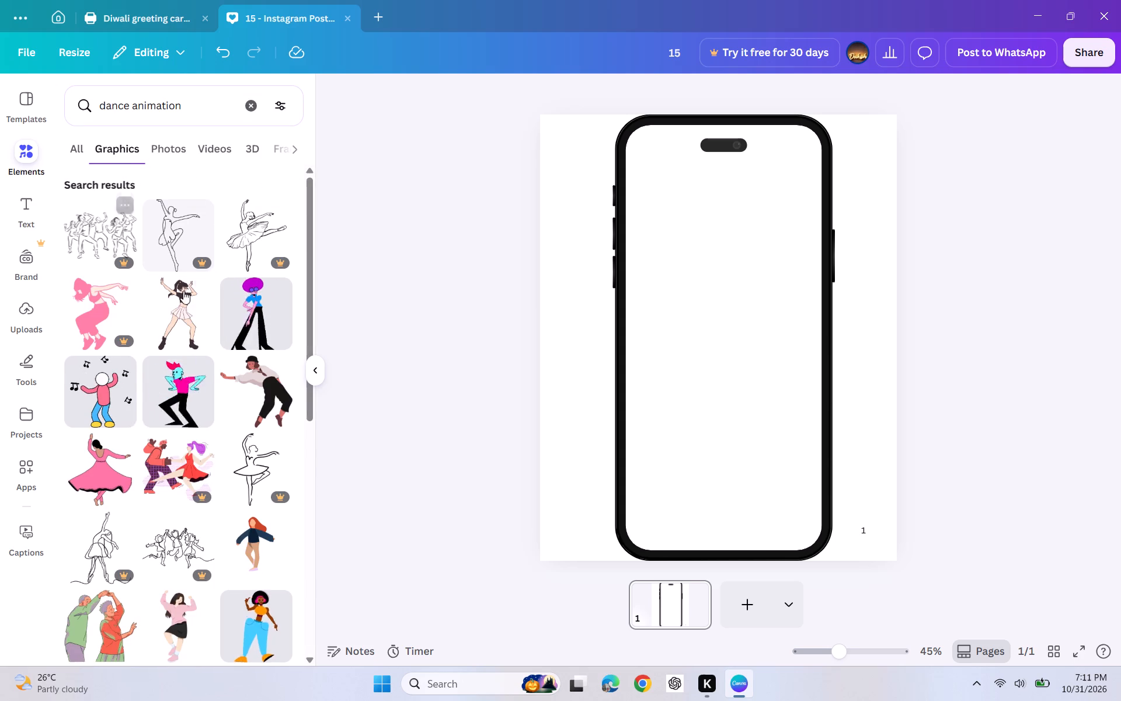
scroll(157, 327, "down", 1)
left_click_drag(165, 325, 162, 356)
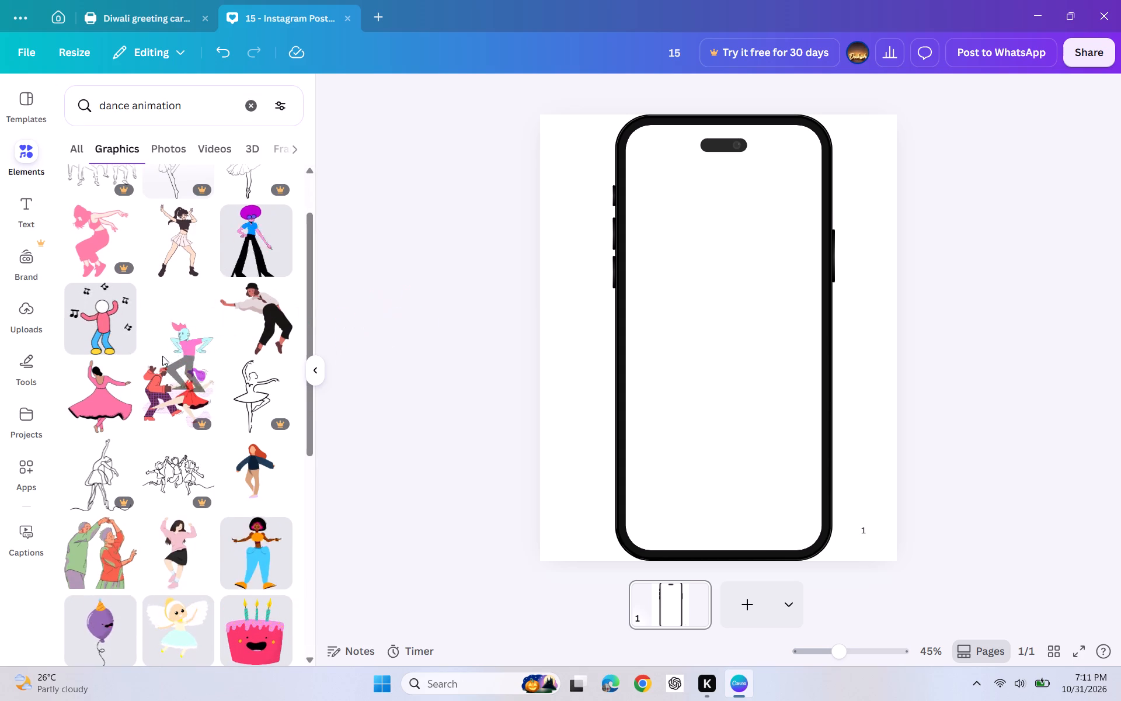
left_click_drag(162, 356, 164, 358)
Place the dancer in blue trousers and orange top on the page, shrink it, and fit it inside the upper part of the phone screen.
left_click_drag(243, 535, 611, 159)
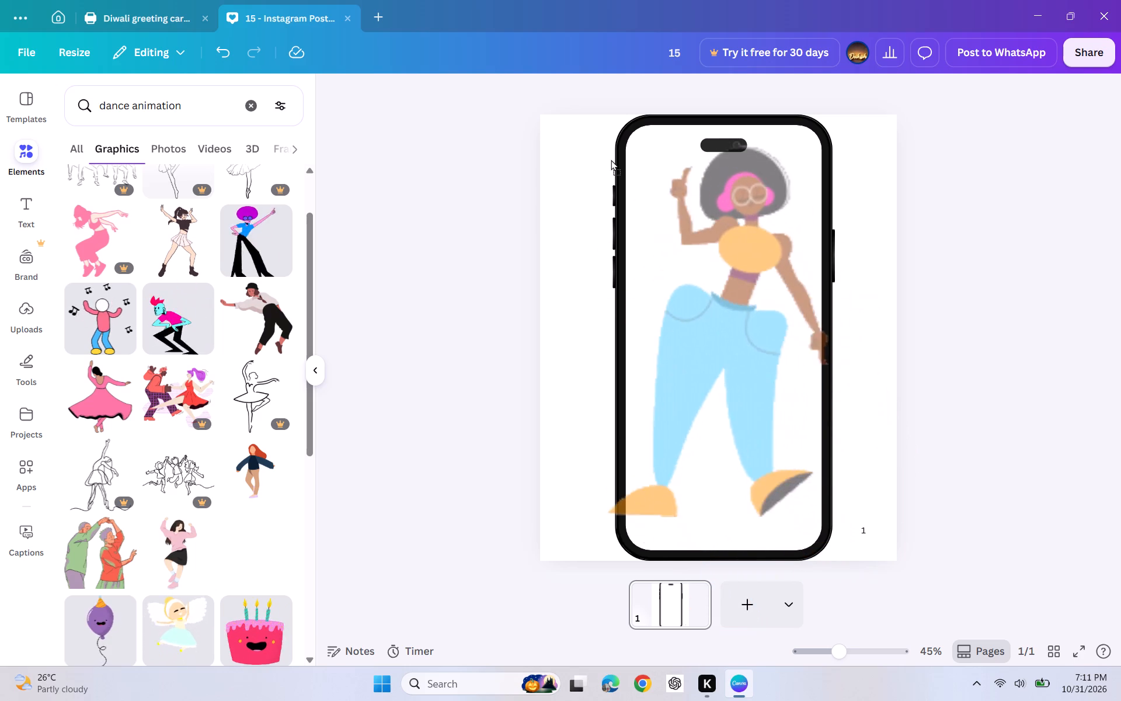
left_click_drag(611, 159, 601, 165)
left_click_drag(849, 521, 845, 518)
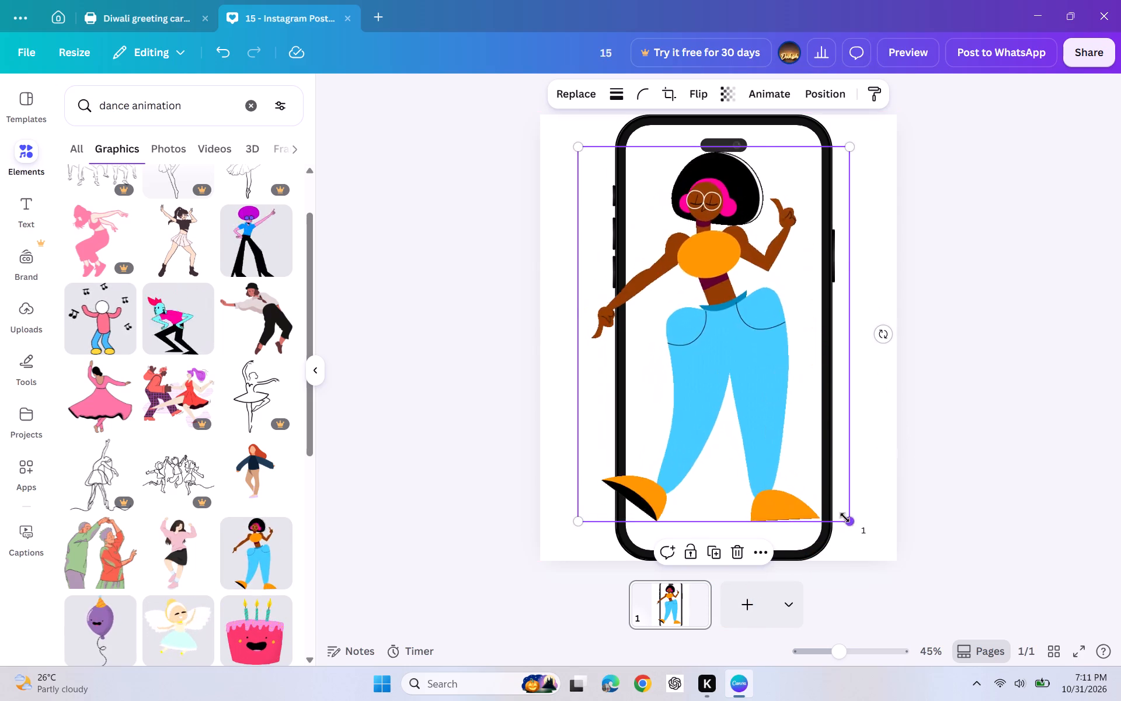
left_click_drag(845, 518, 708, 377)
left_click_drag(651, 283, 729, 294)
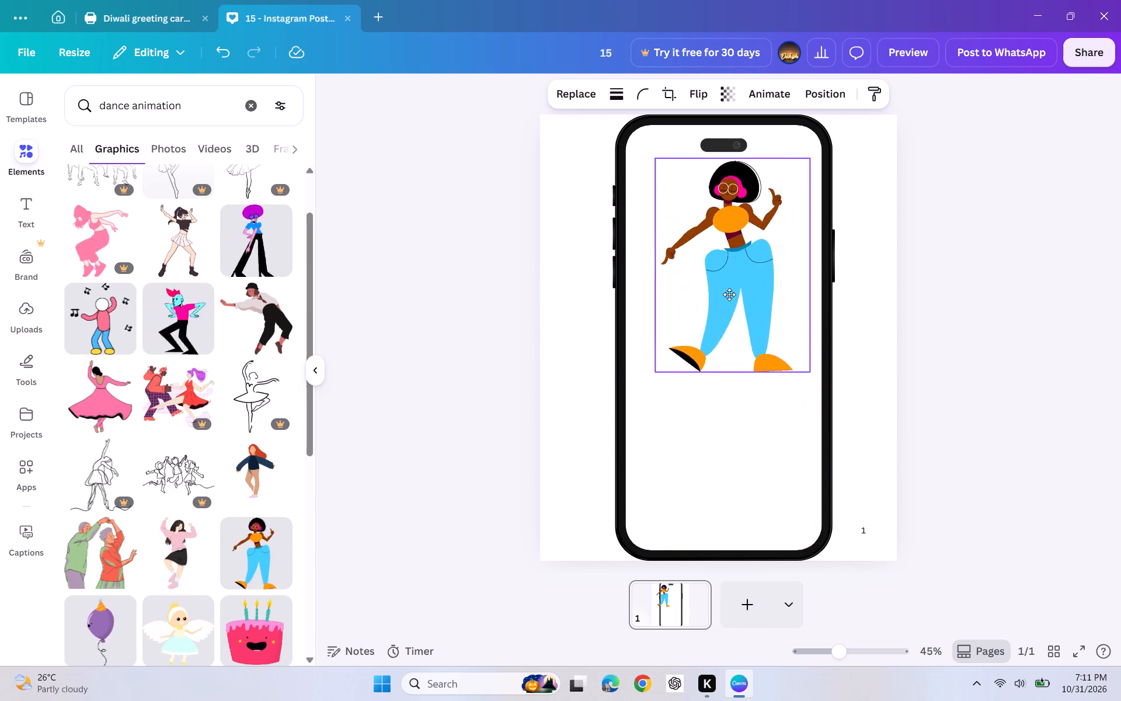
left_click_drag(729, 294, 740, 291)
left_click_drag(821, 369, 754, 312)
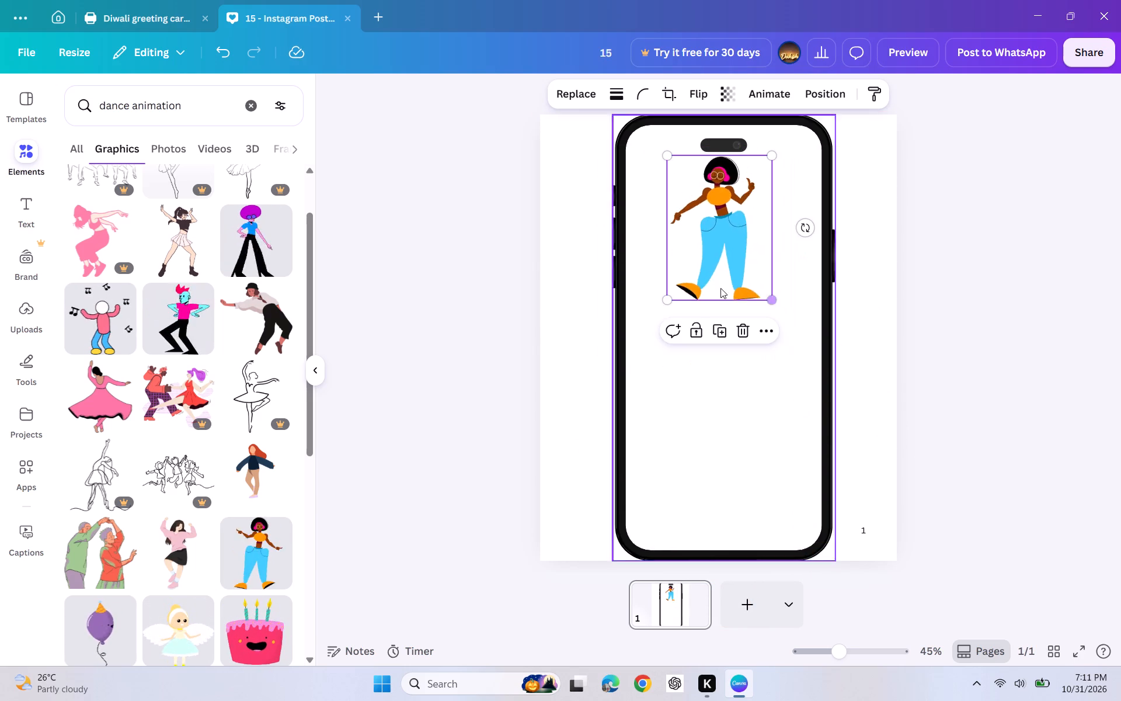
left_click_drag(734, 266, 775, 272)
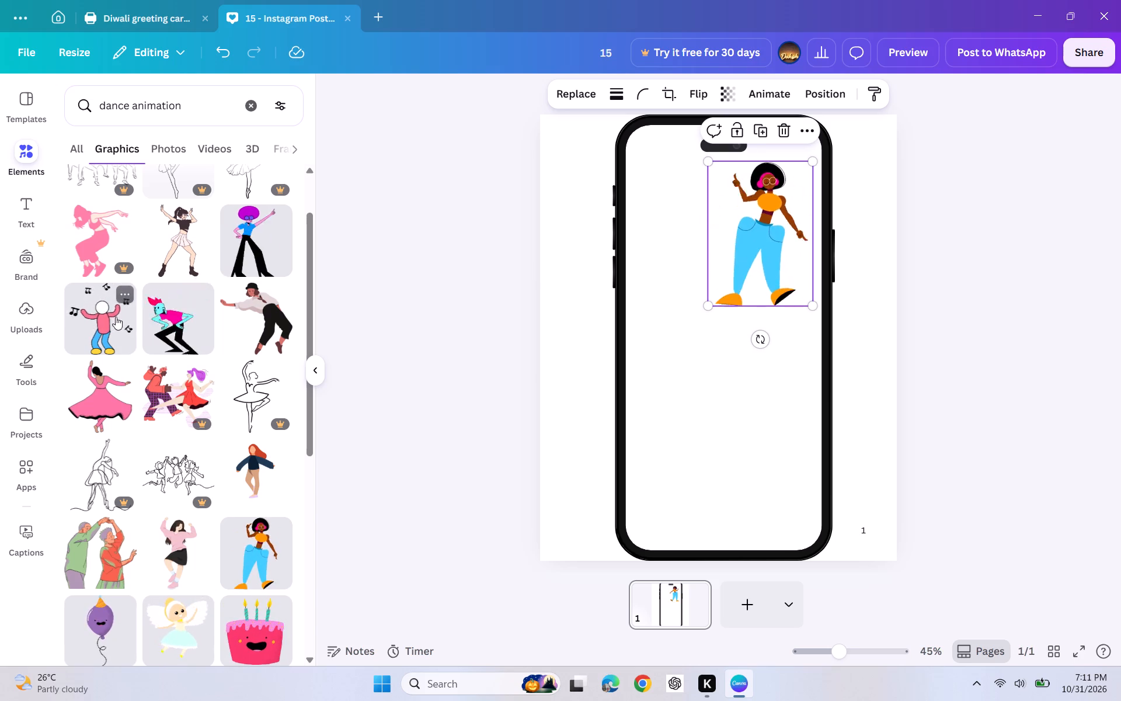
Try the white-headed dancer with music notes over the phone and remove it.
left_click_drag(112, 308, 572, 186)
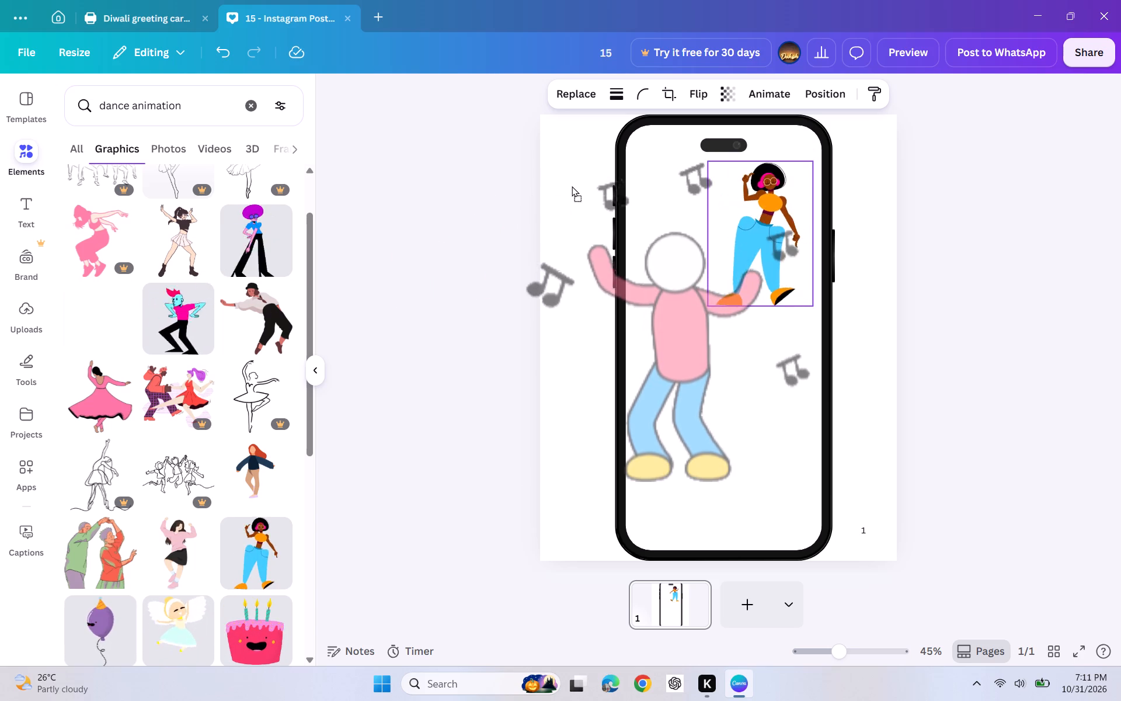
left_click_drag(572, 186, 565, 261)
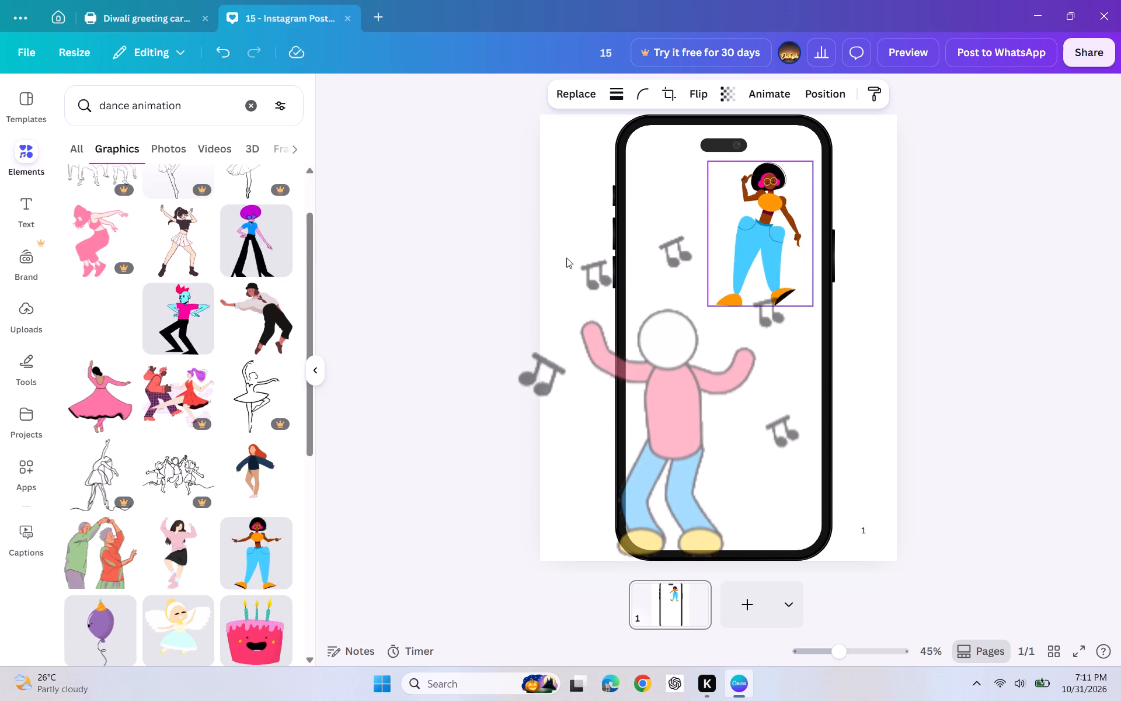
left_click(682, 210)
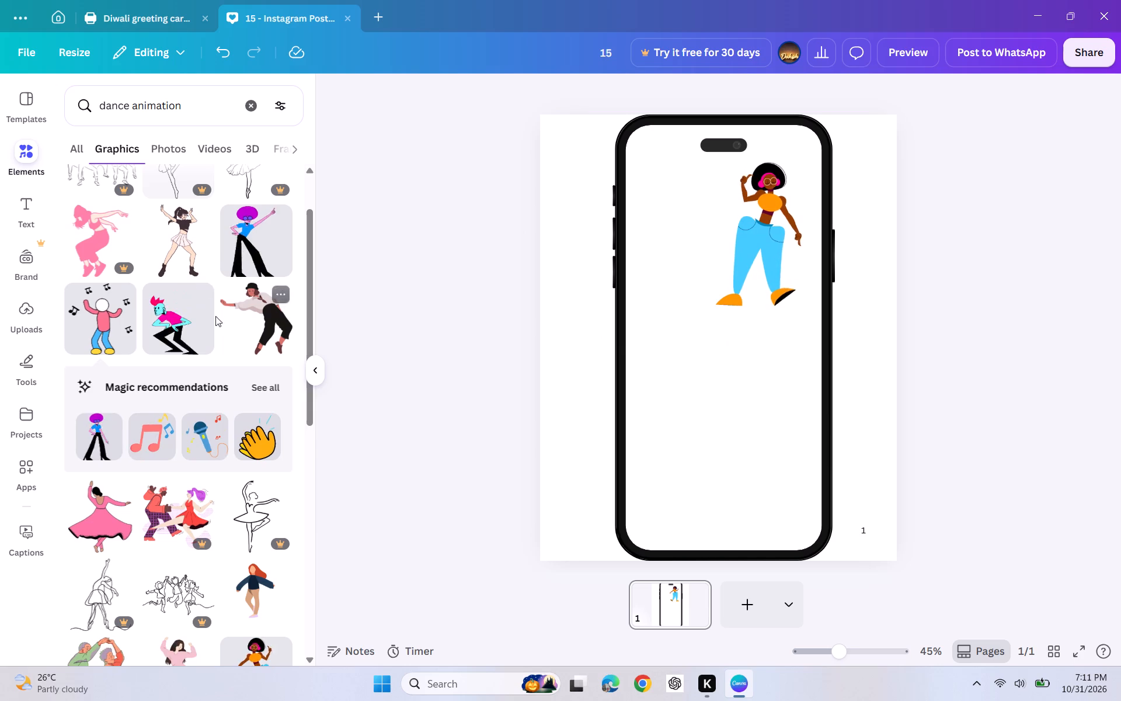
Place the purple-haired dancer in black trousers on the page and shrink it to about a quarter of the page height.
left_click_drag(266, 242, 631, 314)
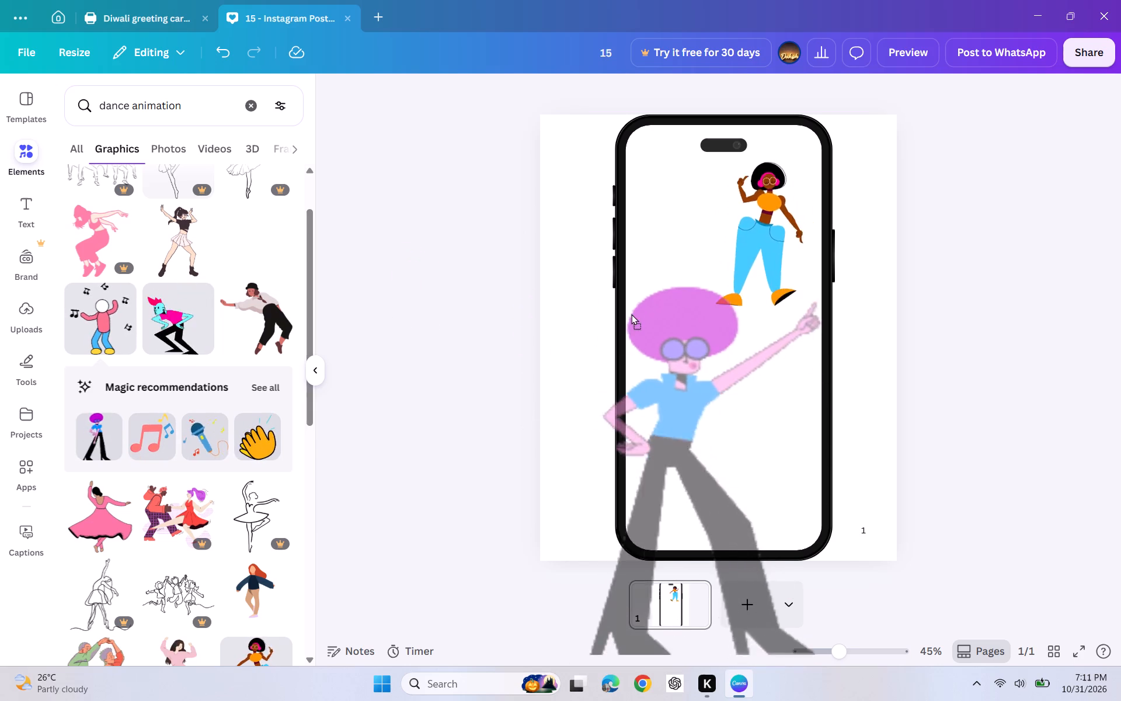
left_click_drag(631, 314, 630, 221)
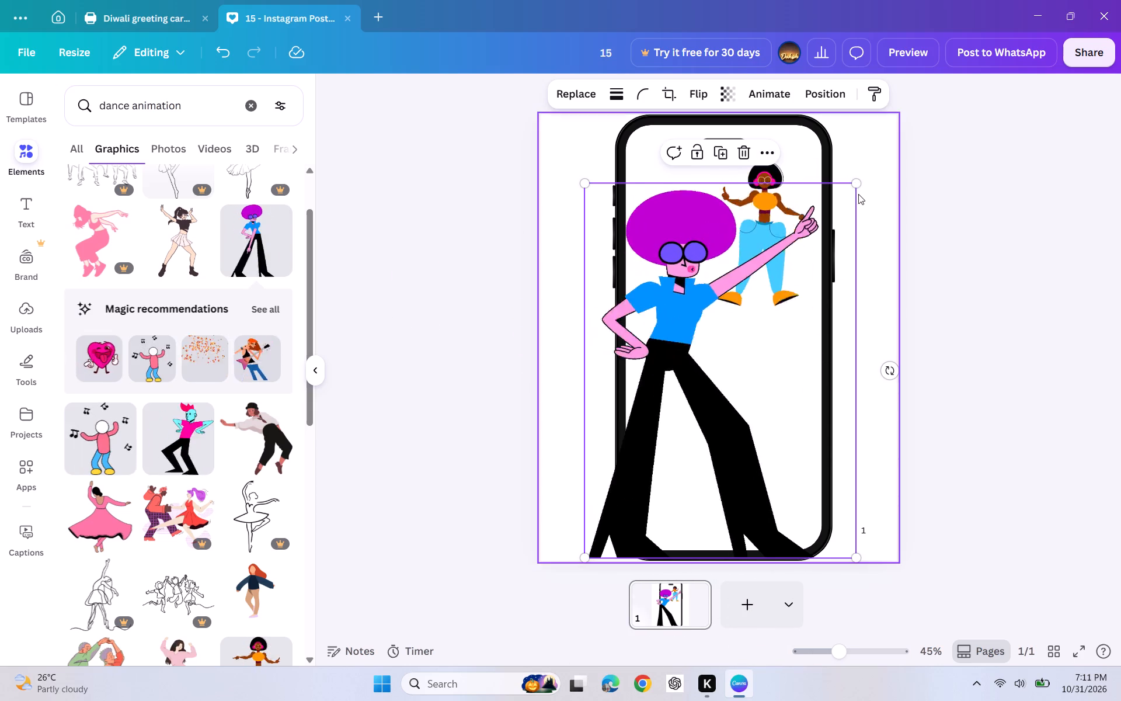
left_click_drag(854, 186, 658, 431)
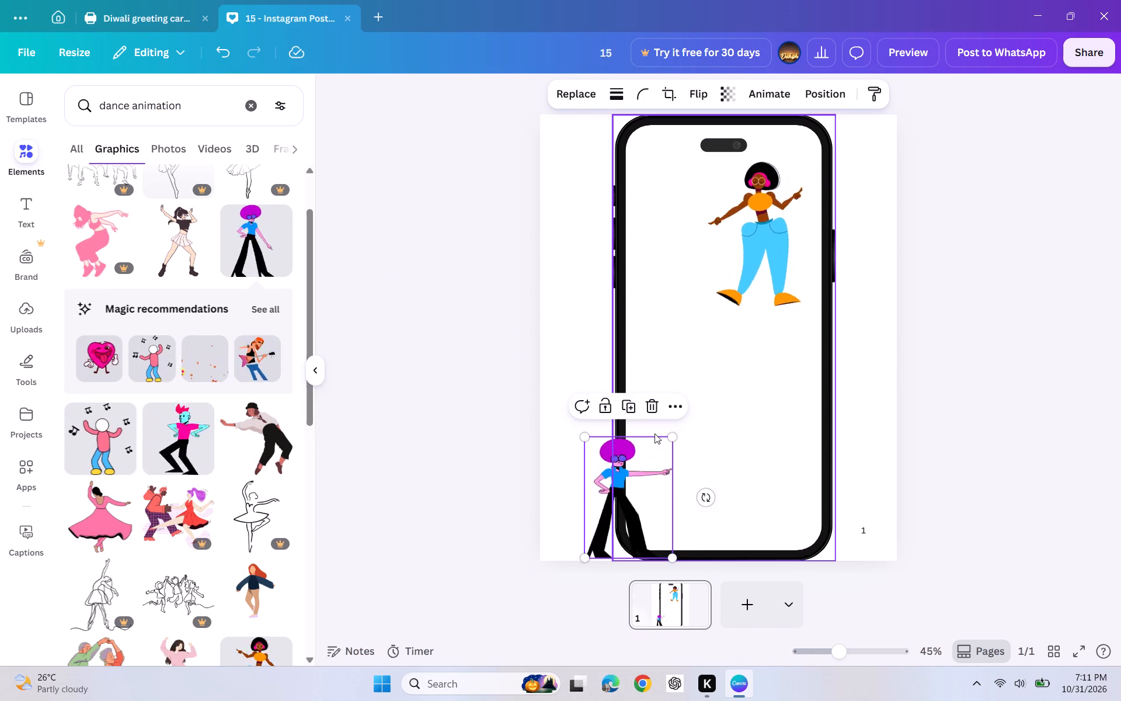
Nudge the phone graphic slightly so it is centred horizontally on the page.
left_click_drag(657, 432, 659, 429)
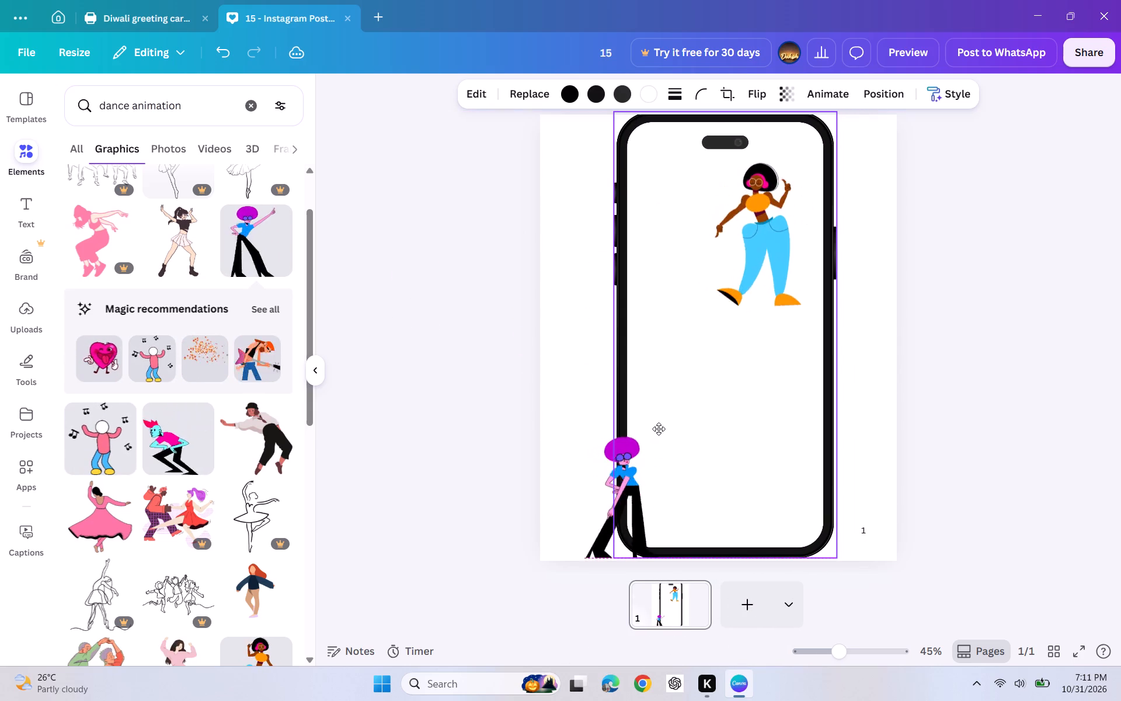
left_click_drag(659, 429, 652, 431)
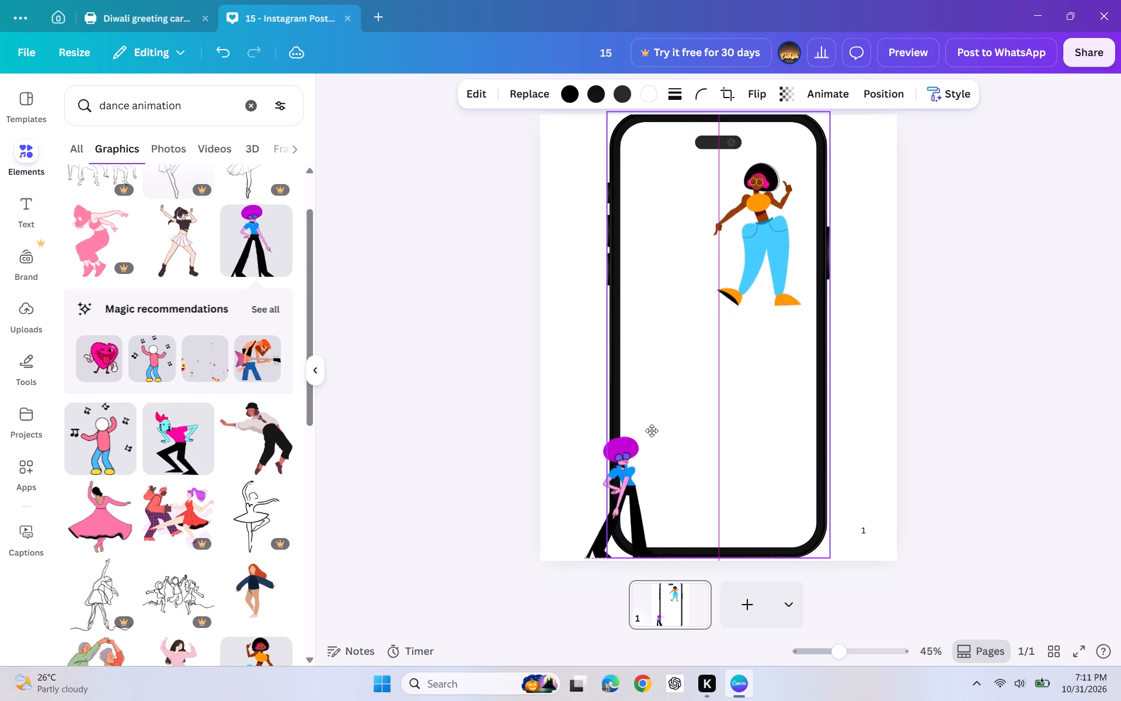
left_click_drag(652, 431, 652, 430)
Move the purple-haired dancer inside the phone screen so it stands at the lower left corner.
left_click_drag(600, 485, 645, 470)
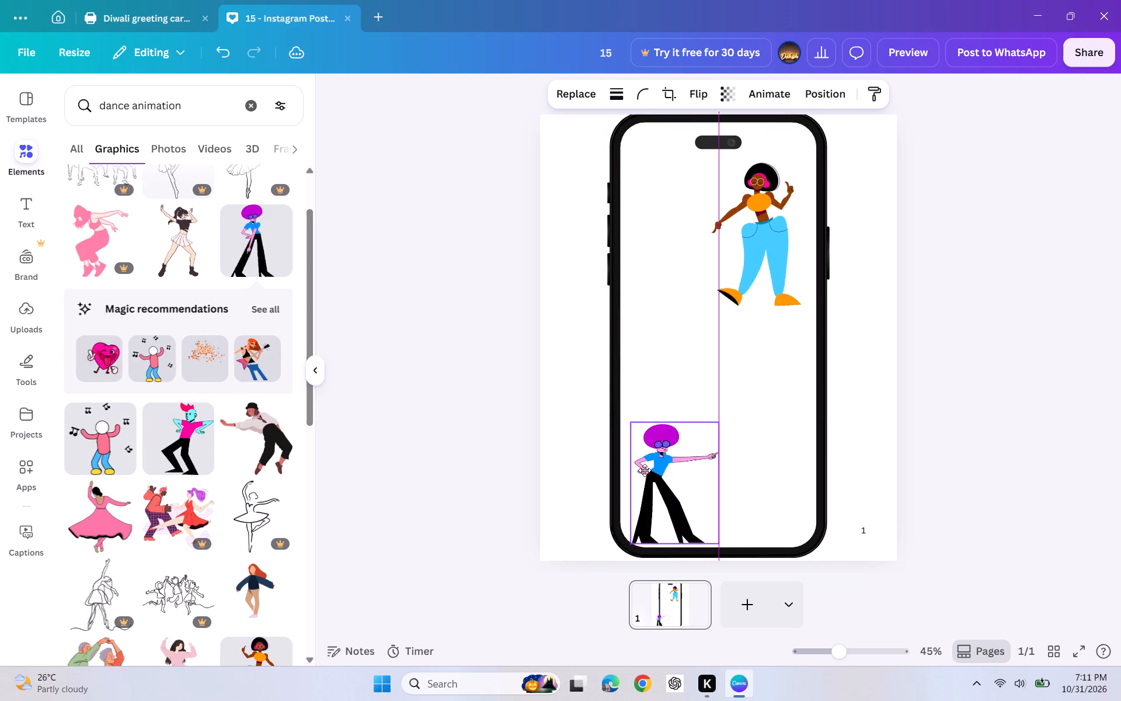
left_click_drag(645, 470, 653, 473)
left_click(549, 458)
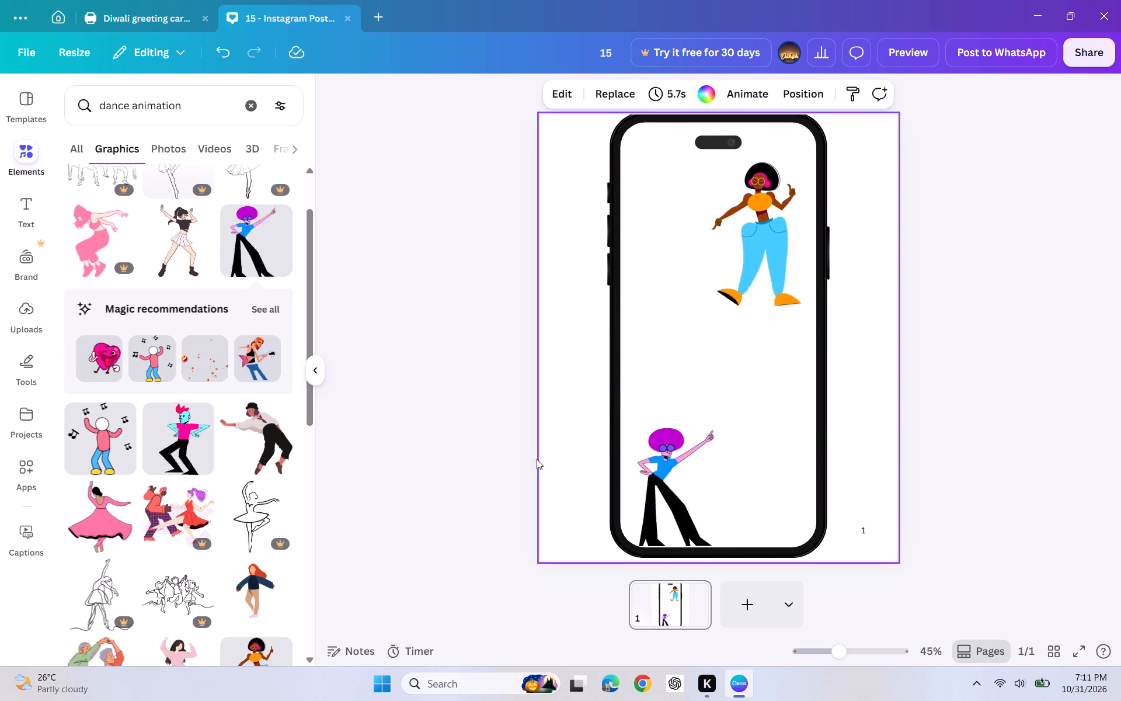
left_click(486, 453)
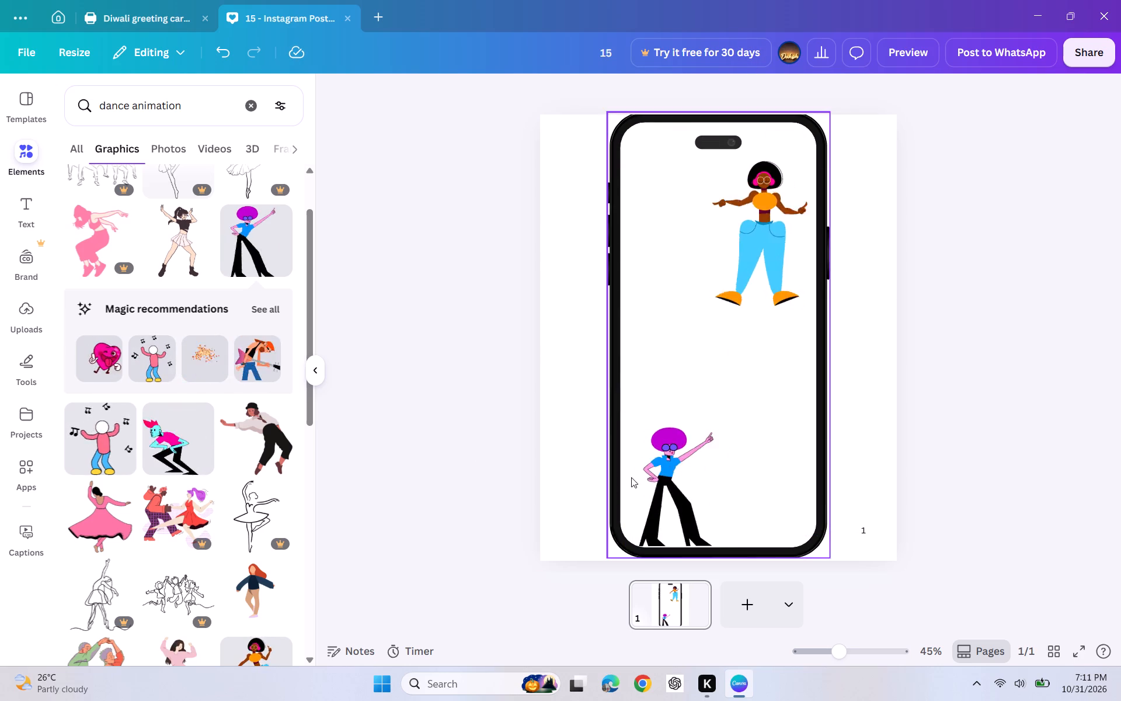
left_click(667, 481)
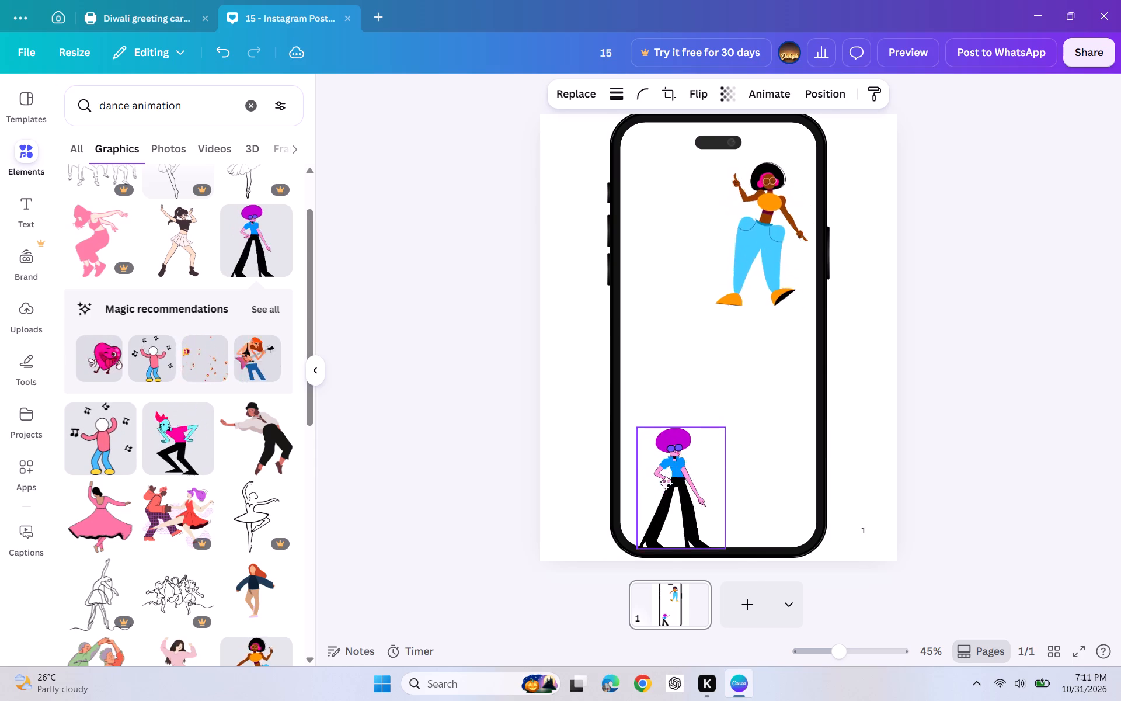
left_click(452, 479)
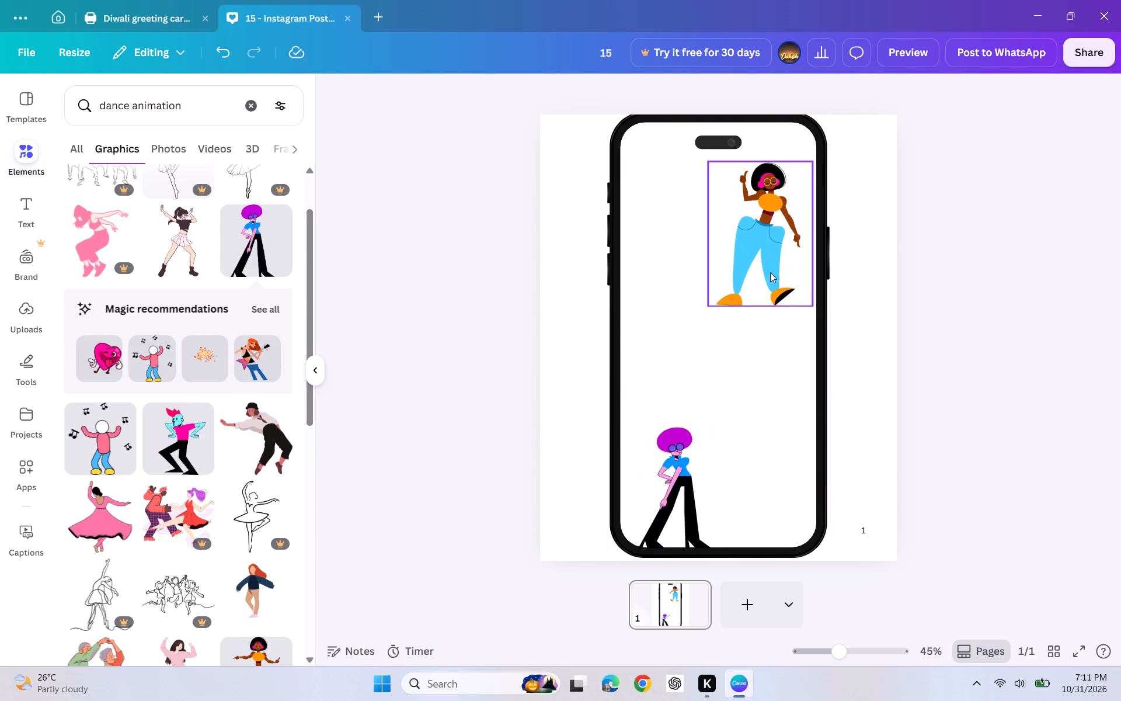
Move the blue-trousered dancer to the bottom of the phone screen beside the purple-haired one and shrink it to about 285 × 393.
left_click_drag(770, 272, 770, 503)
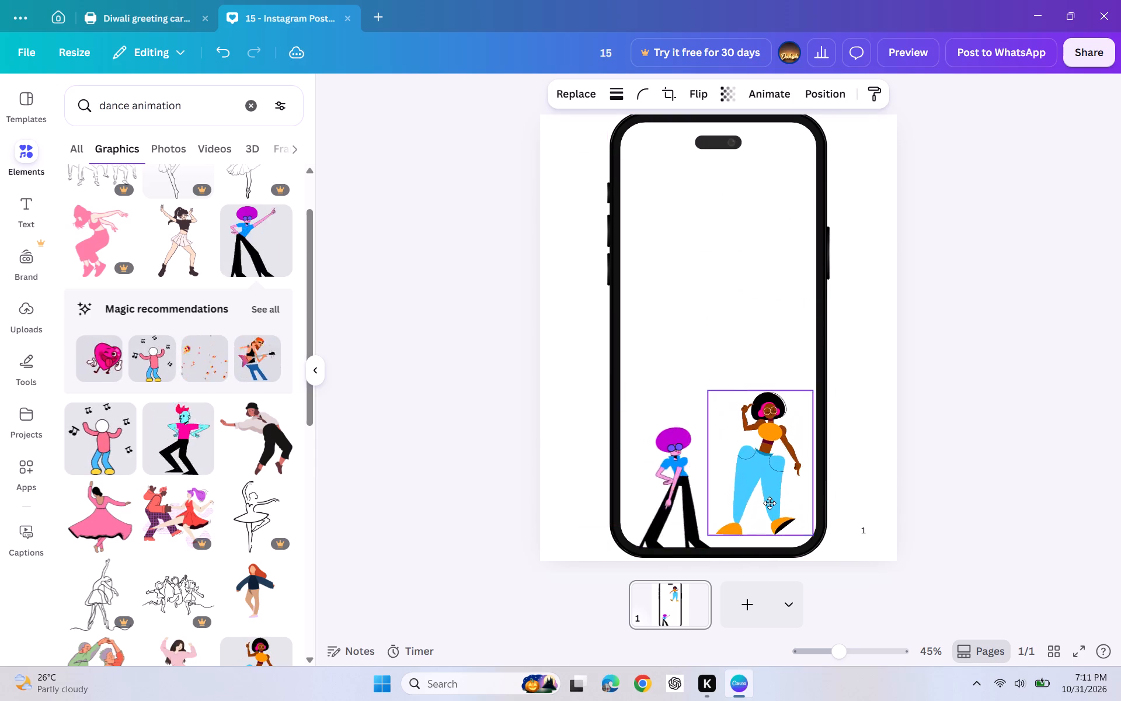
left_click_drag(770, 503, 770, 513)
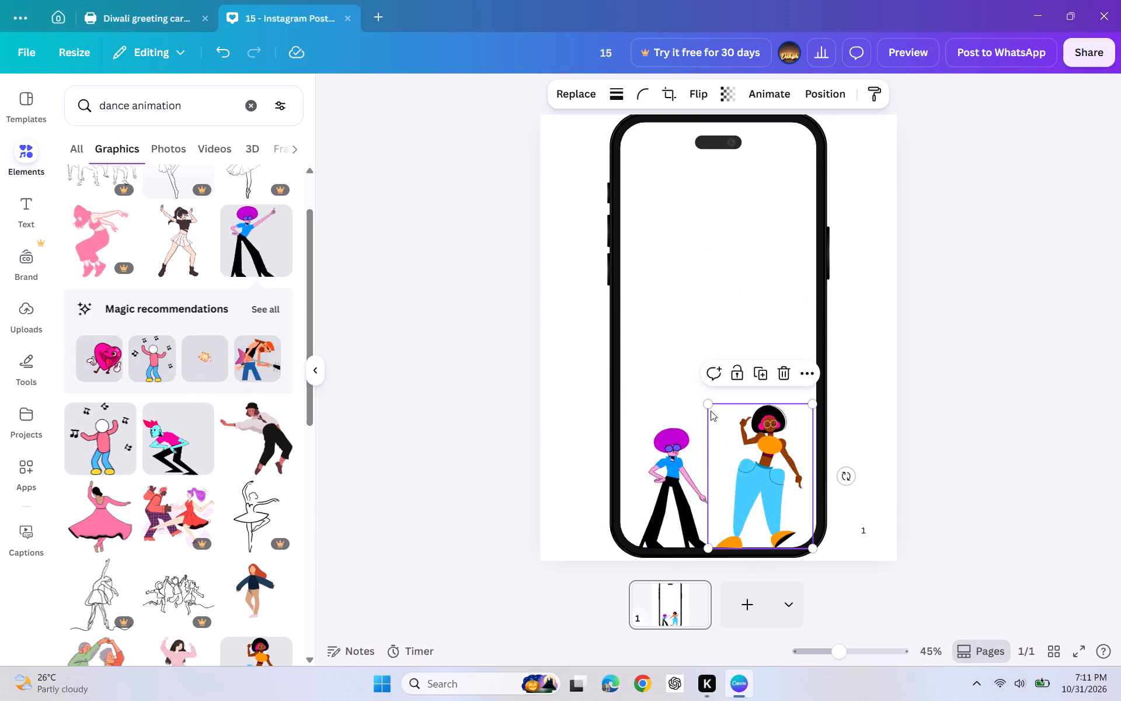
left_click_drag(709, 406, 710, 428)
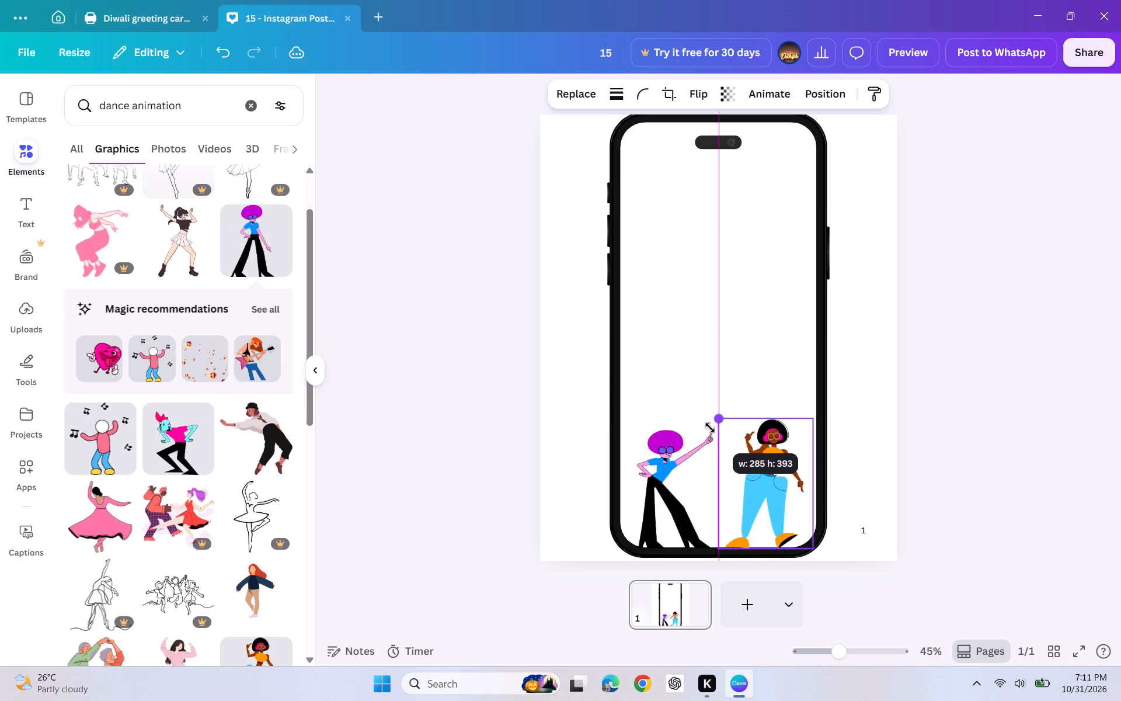
left_click_drag(710, 428, 710, 428)
left_click(518, 482)
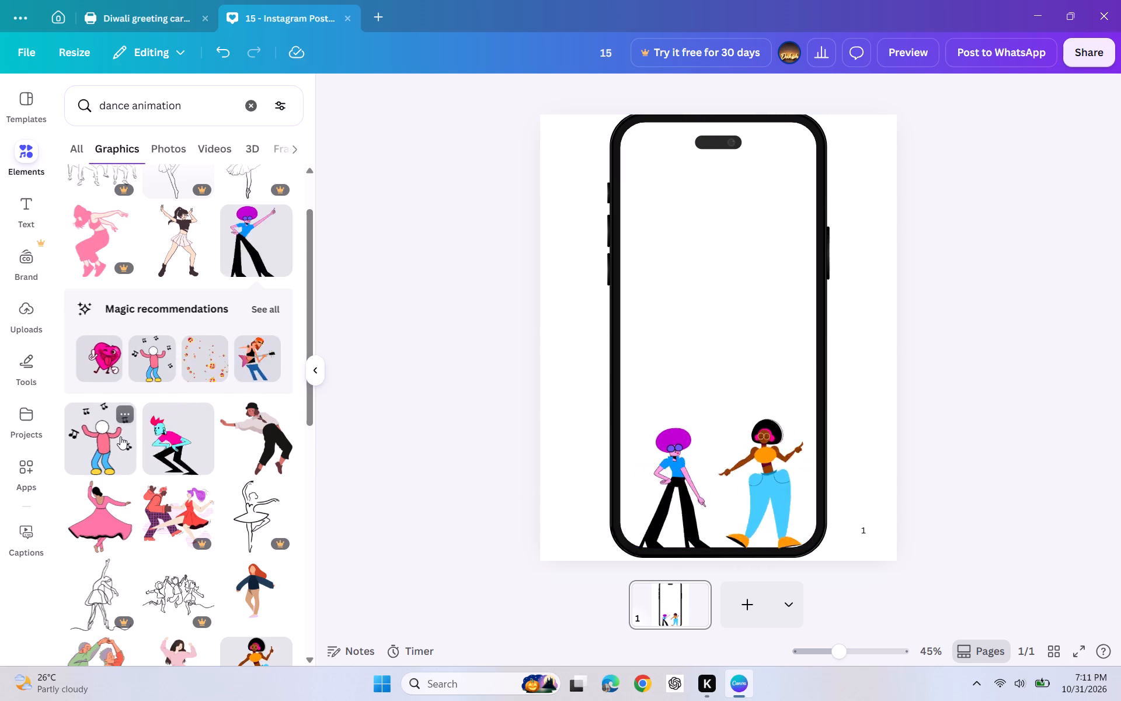
Search the elements for "shelf" and limit the results to graphics.
scroll(144, 459, "down", 2)
scroll(144, 456, "up", 2)
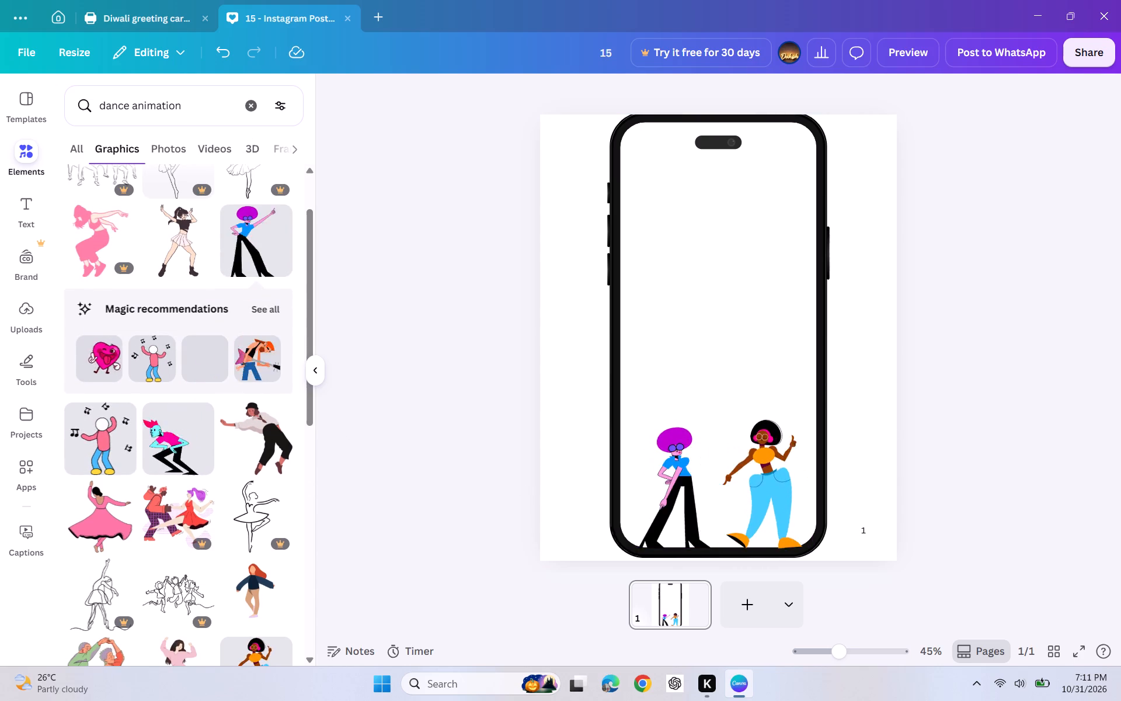
left_click(248, 111)
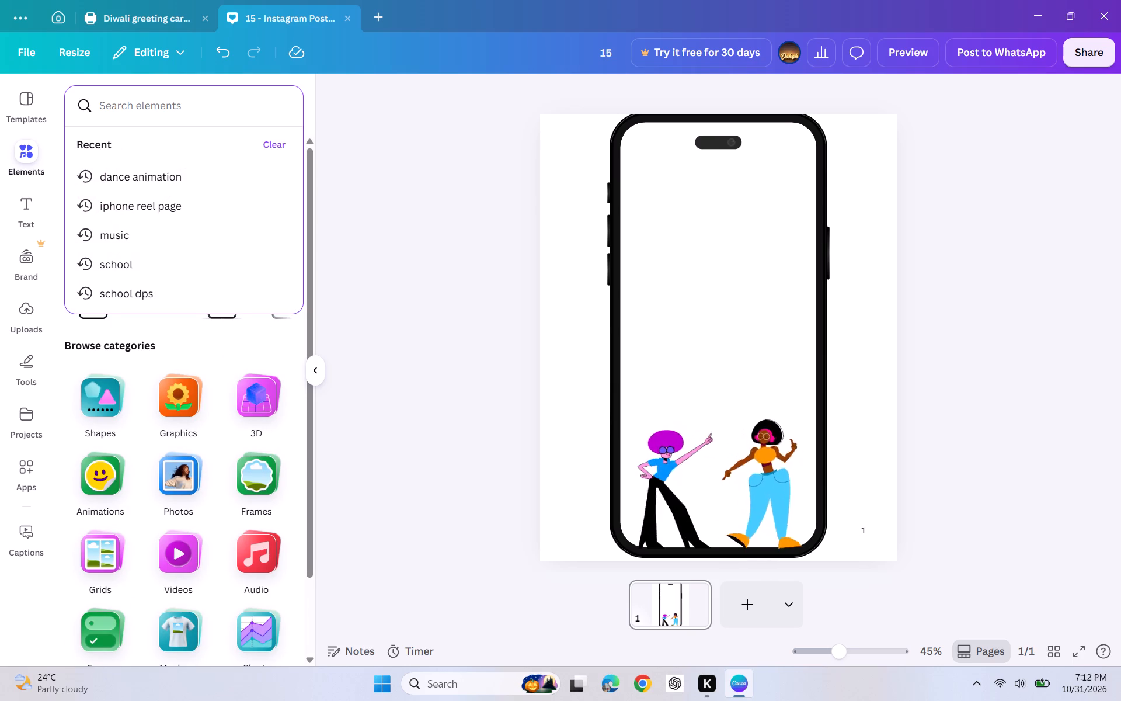
type("shr")
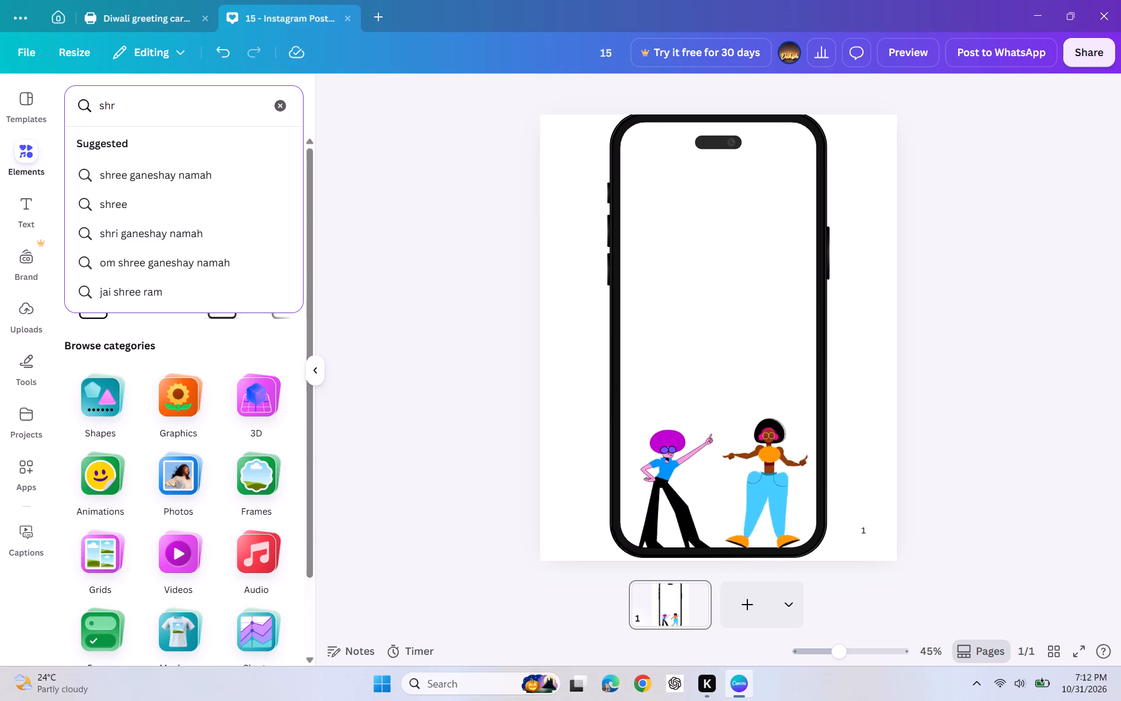
key("BackSpace")
type("el")
key("f")
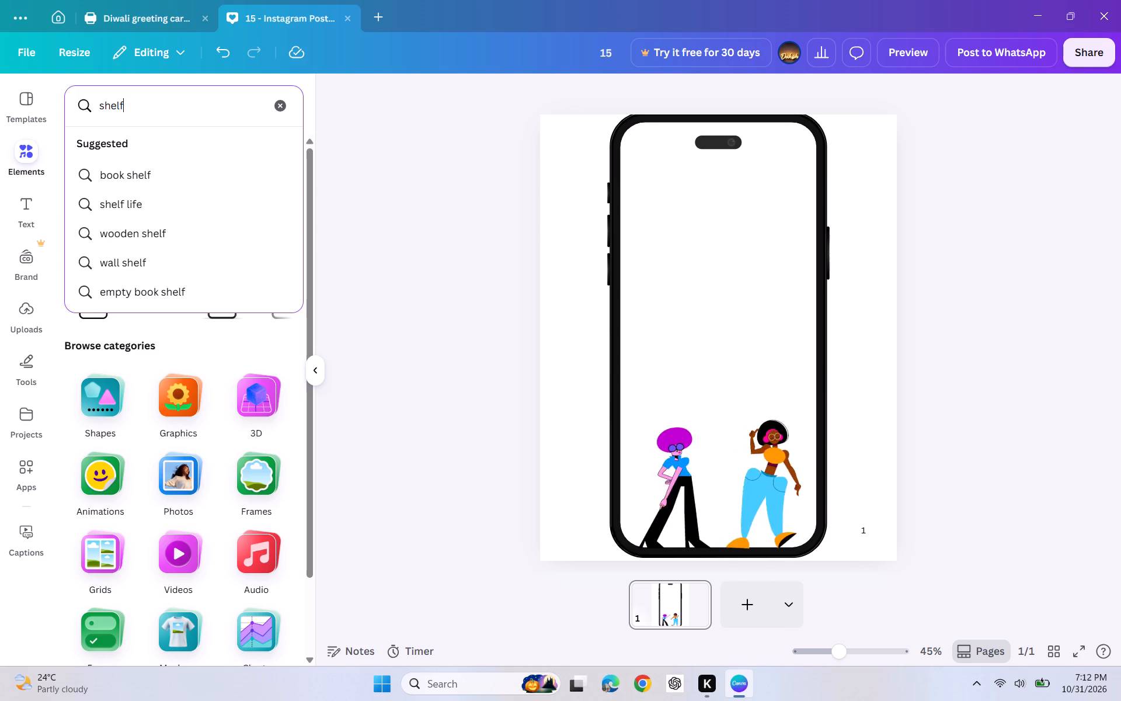
key("Return")
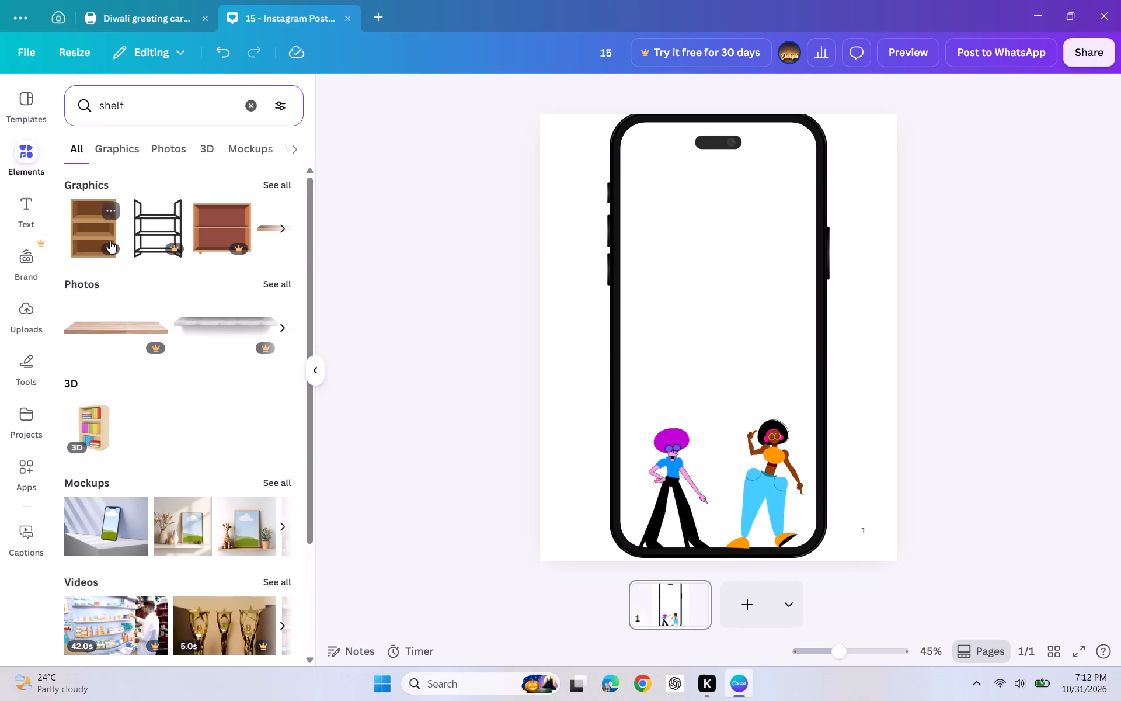
scroll(217, 326, "down", 1)
scroll(215, 324, "up", 2)
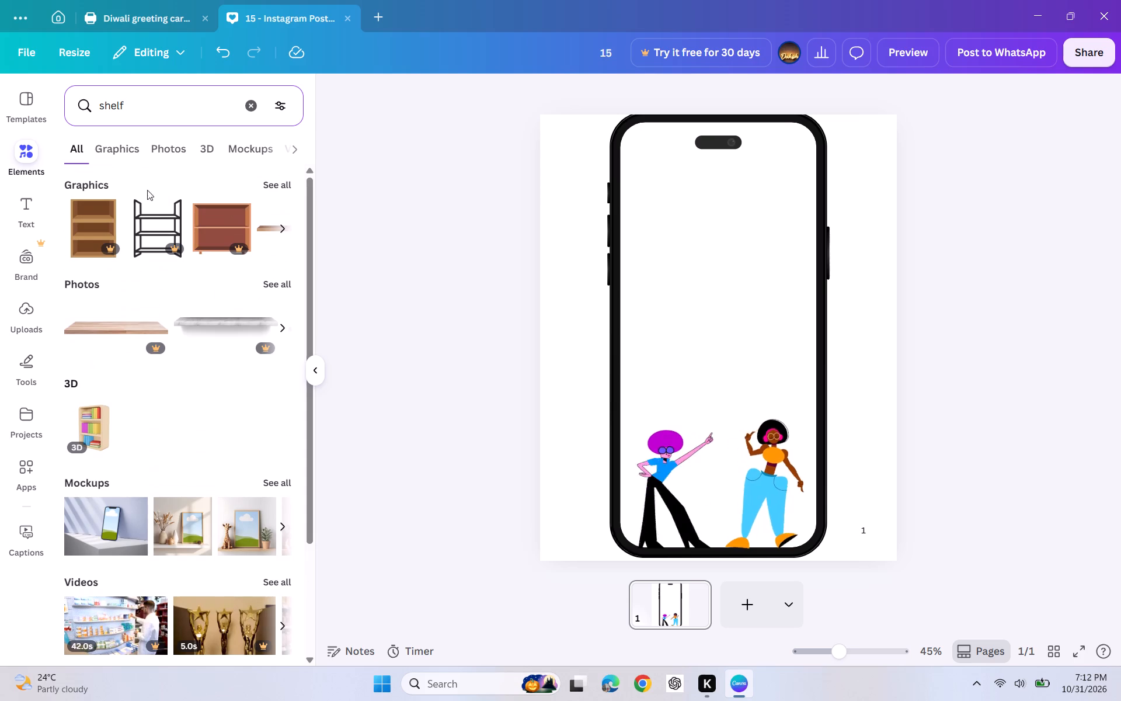
left_click(124, 154)
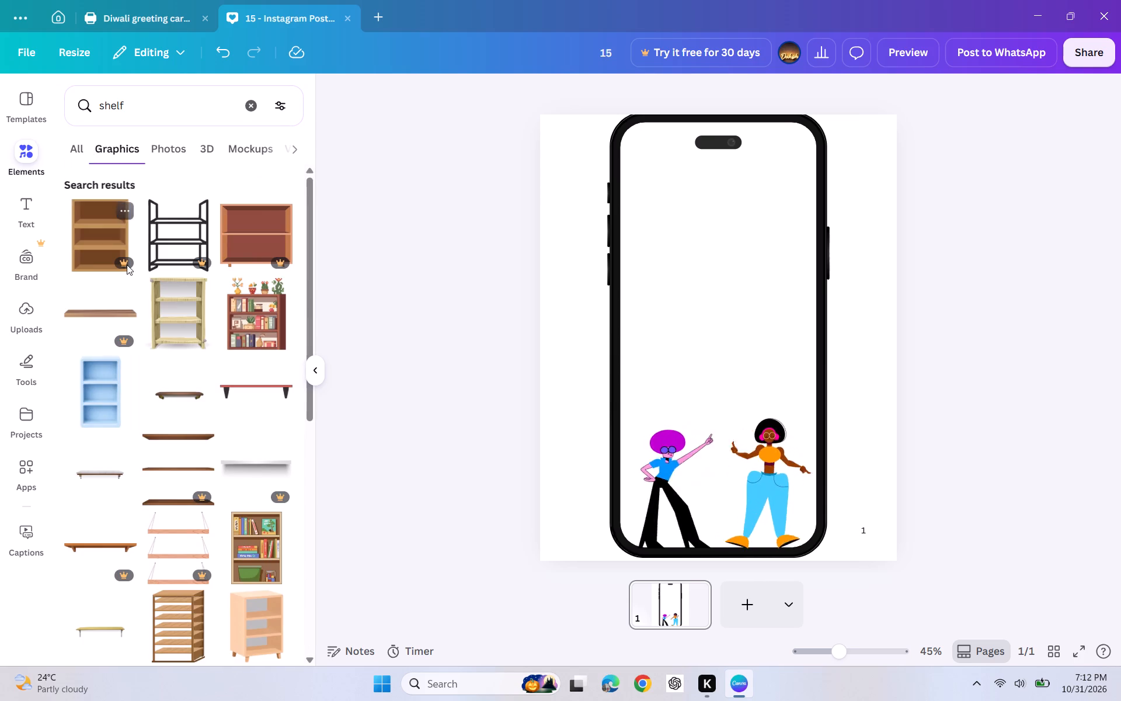
Place the red-topped shelf with two dark brackets inside the phone screen, just above the two dancers.
scroll(127, 265, "down", 3)
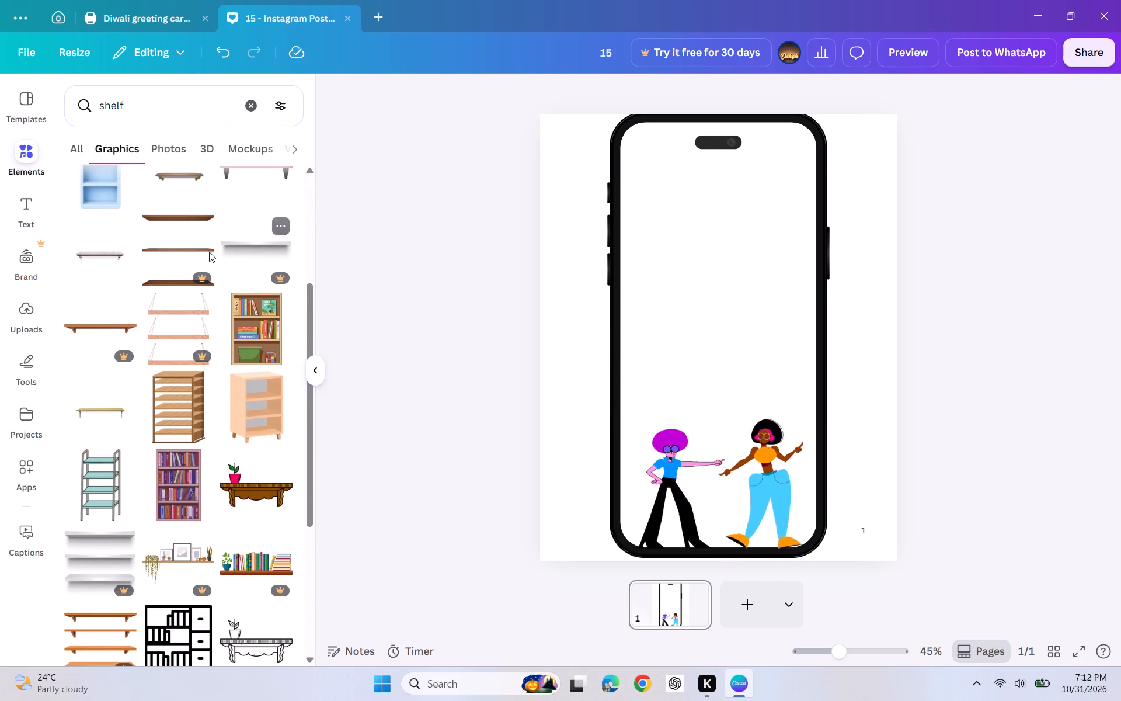
scroll(102, 252, "up", 2)
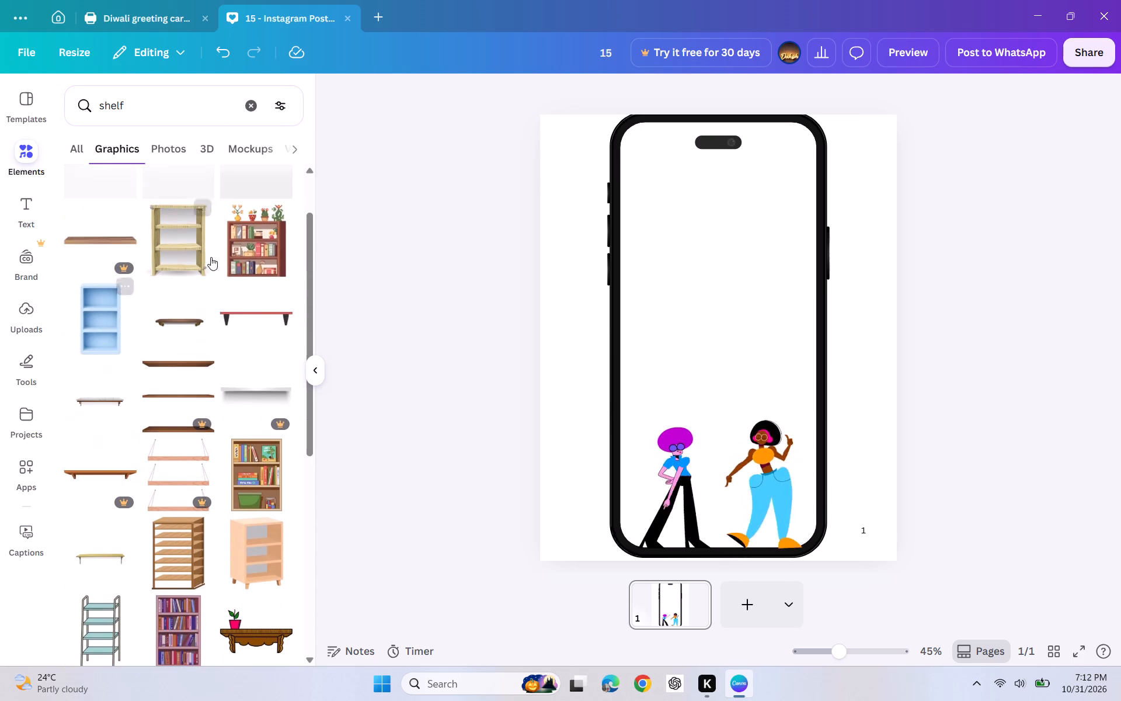
left_click_drag(239, 316, 671, 327)
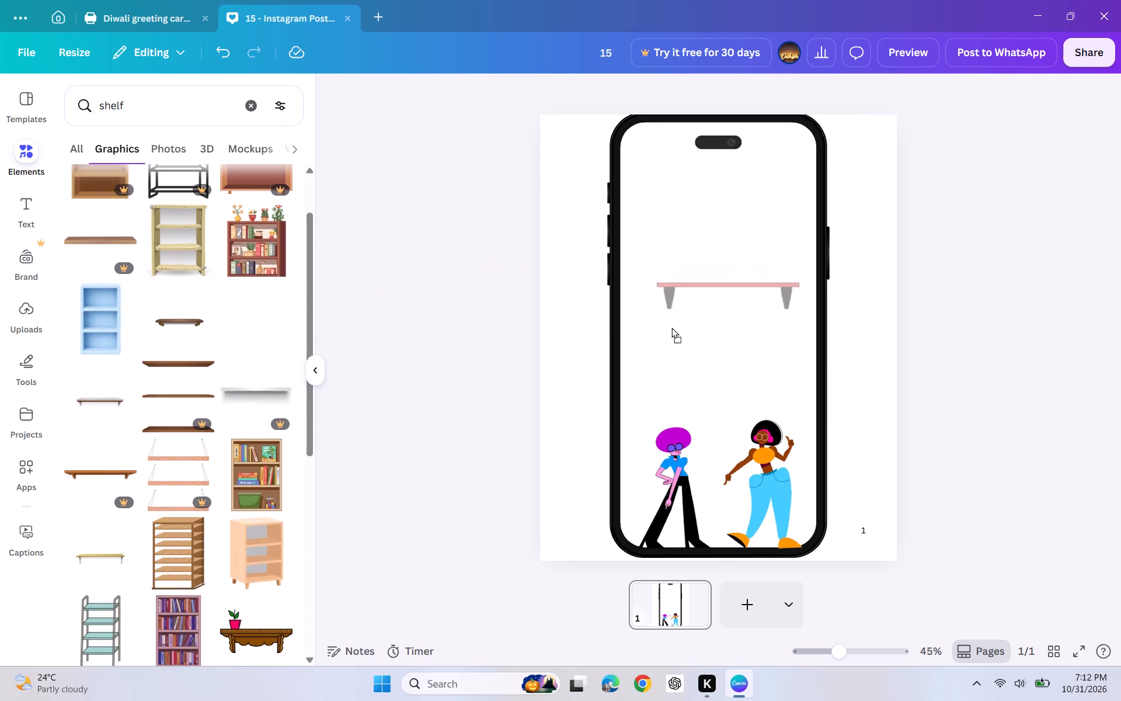
left_click_drag(671, 327, 671, 328)
left_click_drag(684, 304, 685, 383)
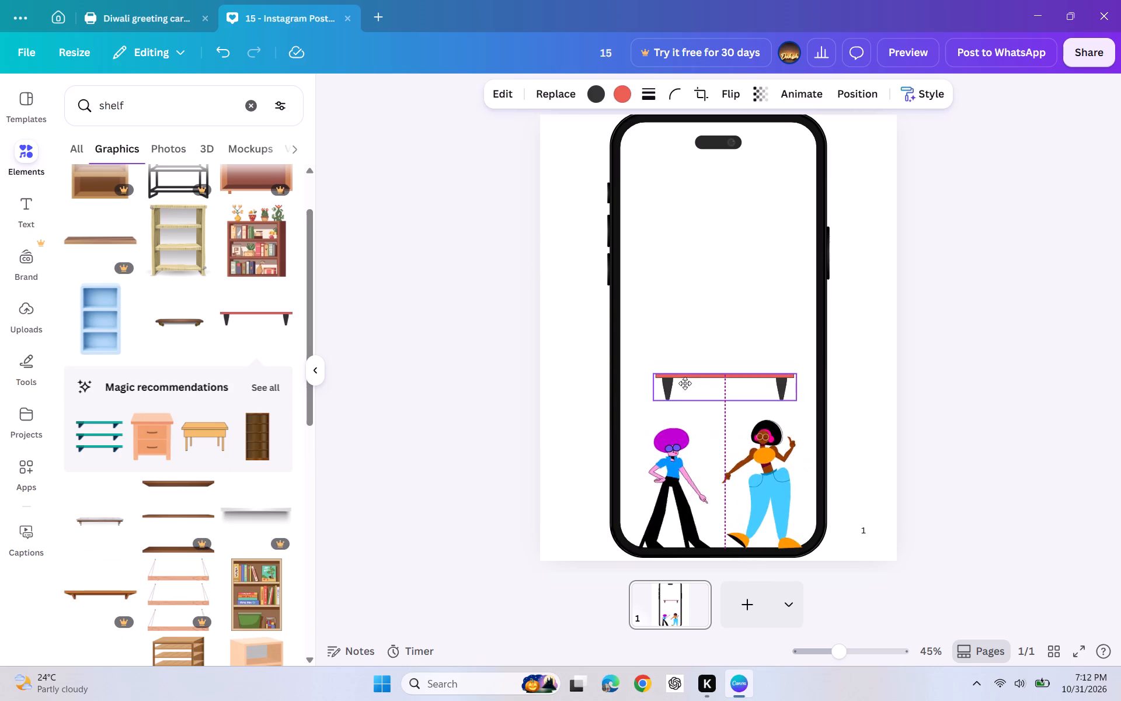
left_click_drag(685, 383, 685, 388)
Enlarge the red shelf to about 624 × 115 so it spans the full width of the phone screen above the dancers.
left_click_drag(797, 378, 805, 377)
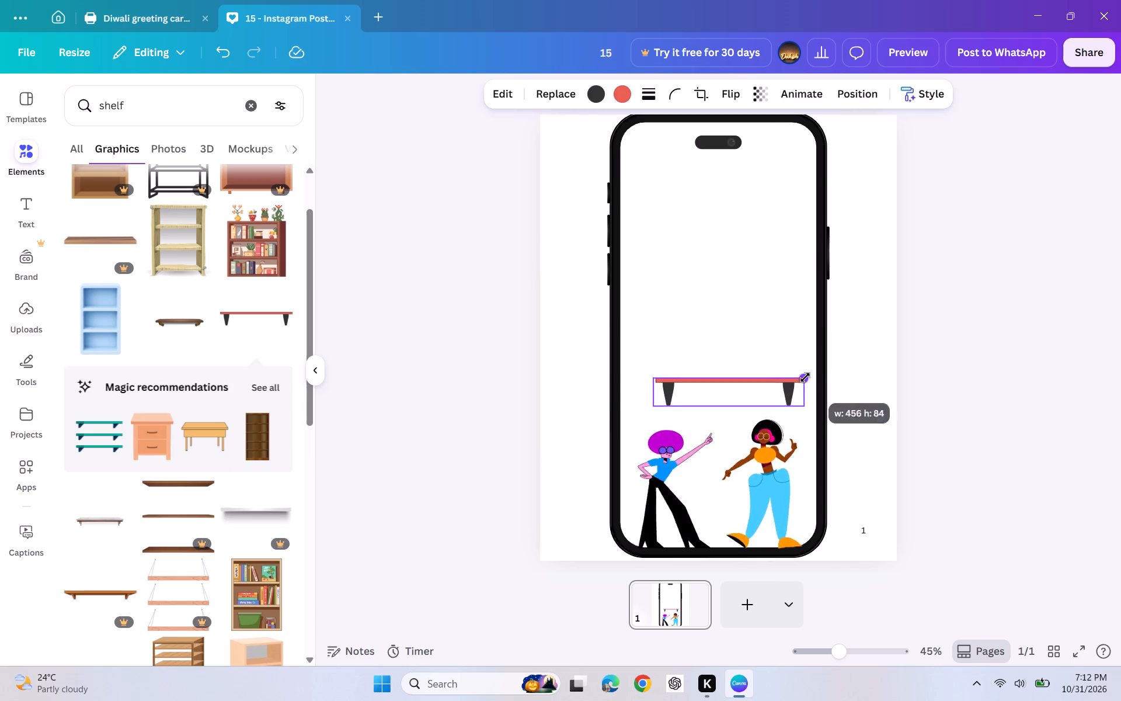
left_click_drag(805, 377, 821, 376)
left_click_drag(792, 383, 792, 392)
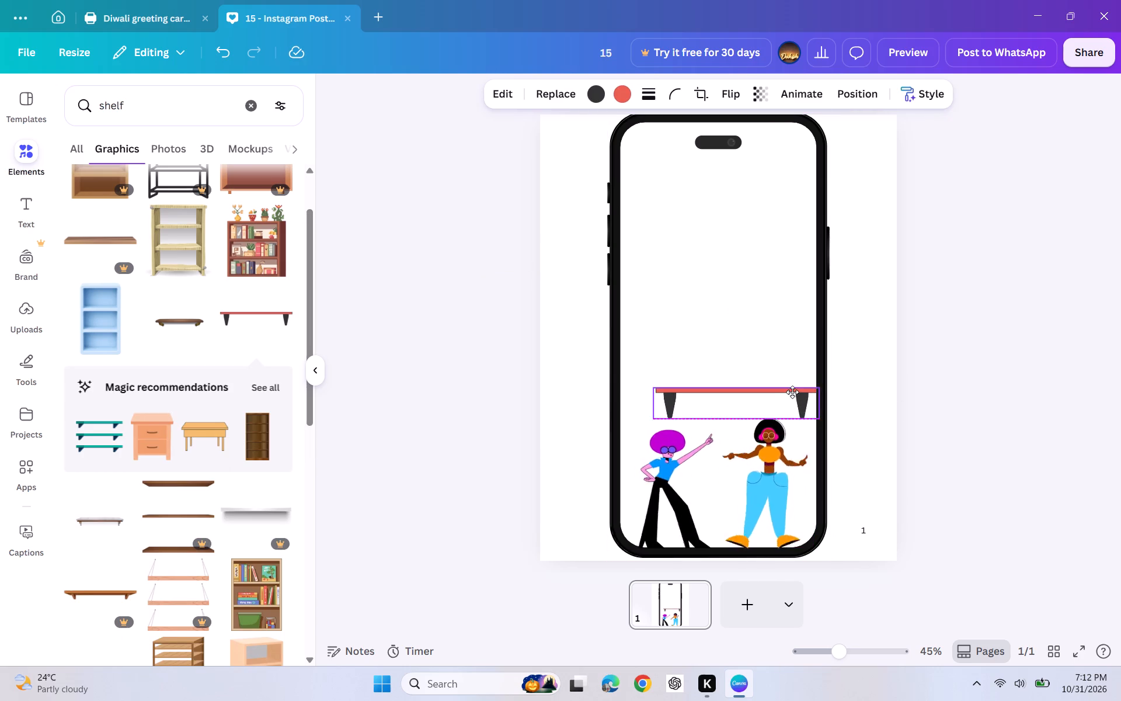
left_click_drag(792, 392, 795, 390)
left_click_drag(657, 384, 648, 388)
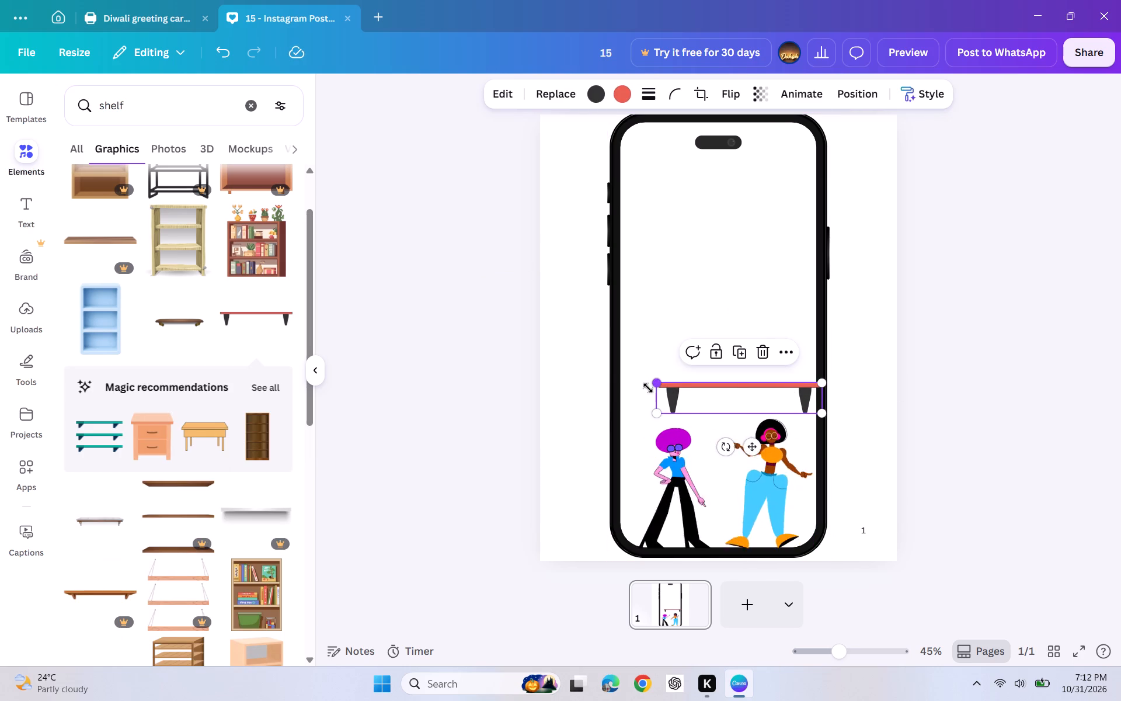
left_click_drag(648, 388, 614, 391)
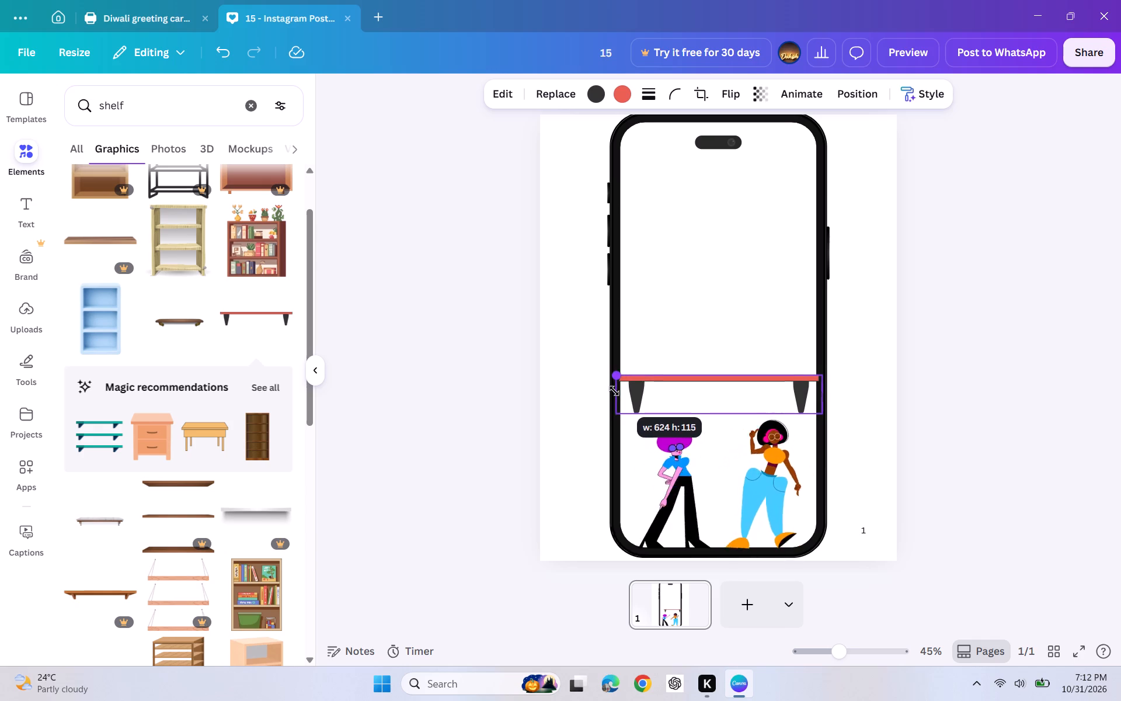
left_click_drag(614, 391, 615, 391)
left_click(422, 369)
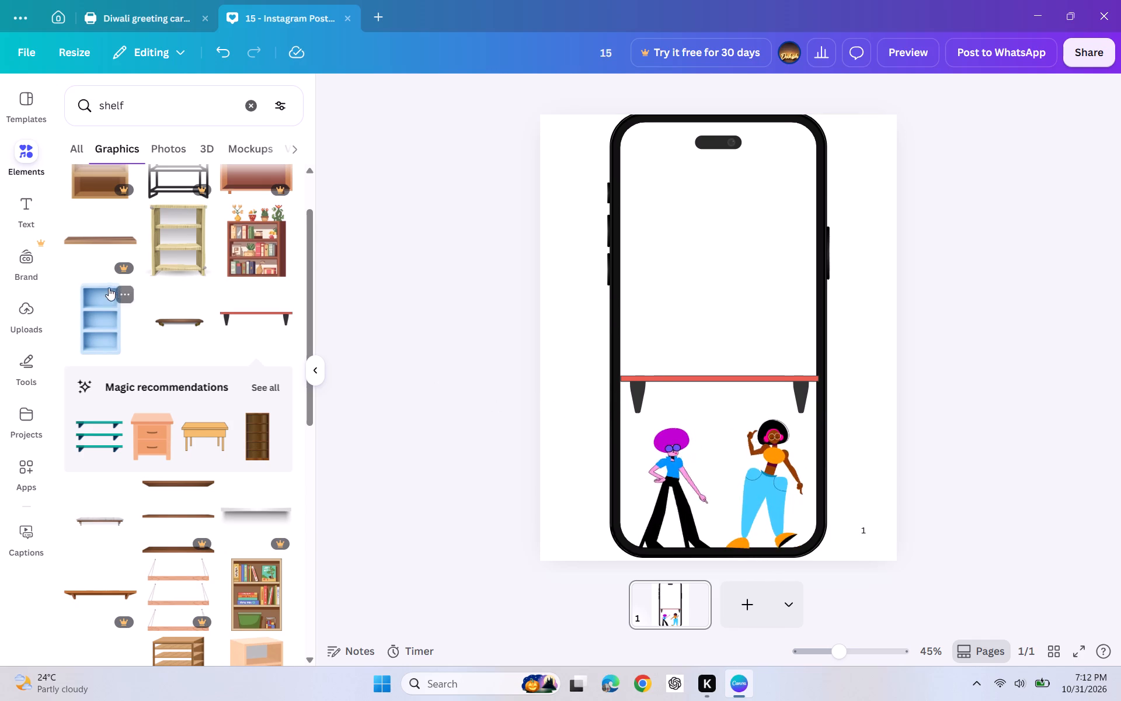
Add the pink-haired, blue-skinned dancer from the "dance animation" graphics and shrink it to about a quarter of the page height.
left_click(248, 100)
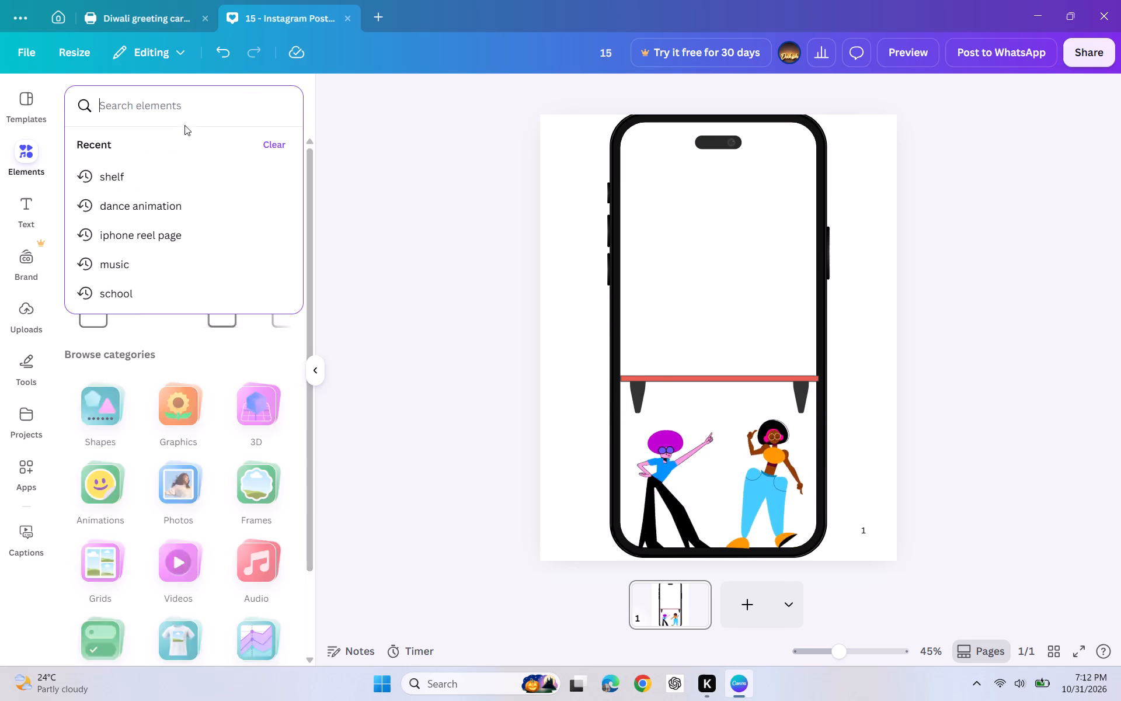
left_click(128, 204)
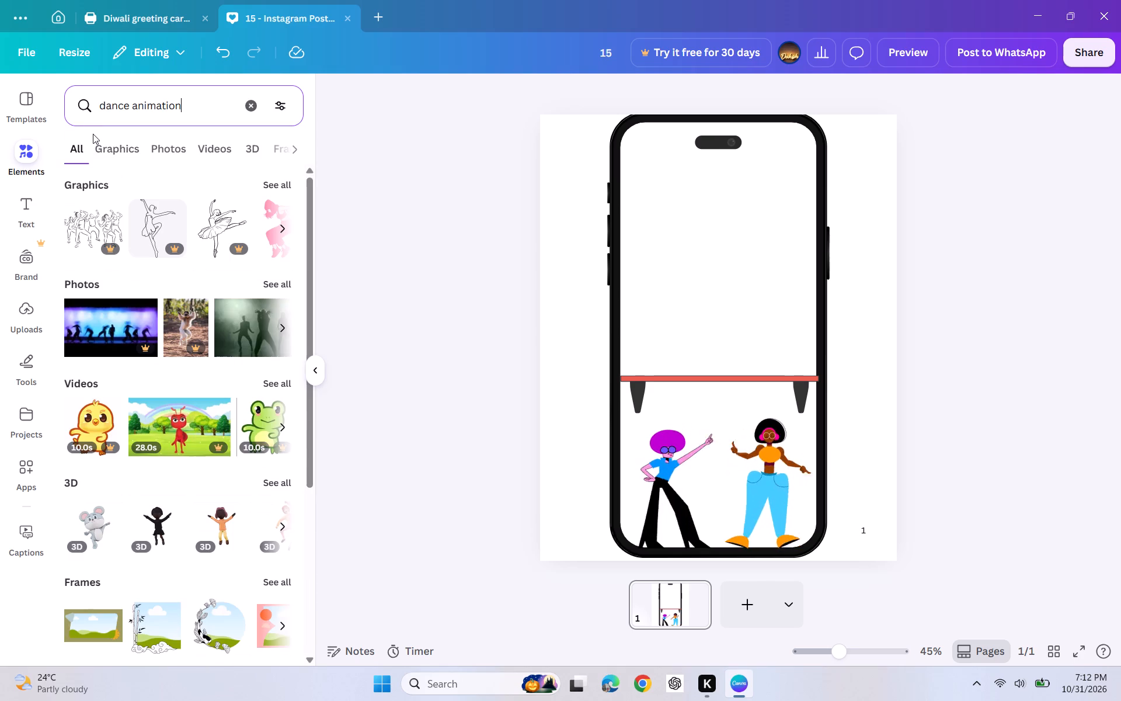
left_click(112, 140)
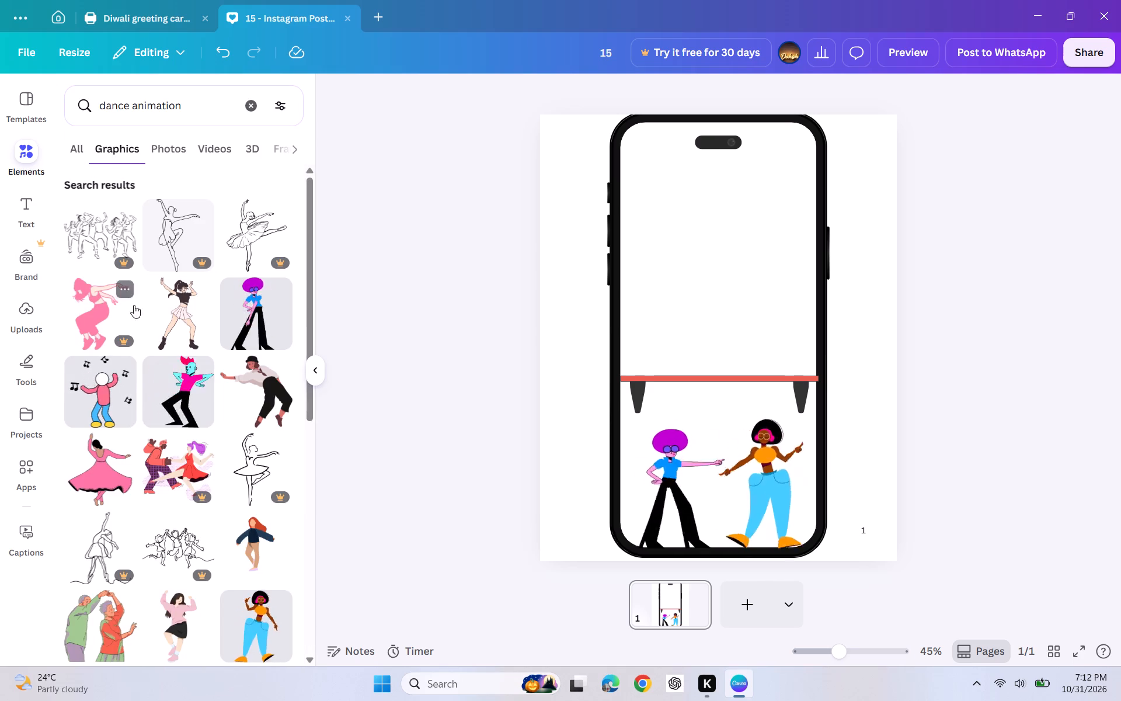
left_click_drag(183, 386, 604, 181)
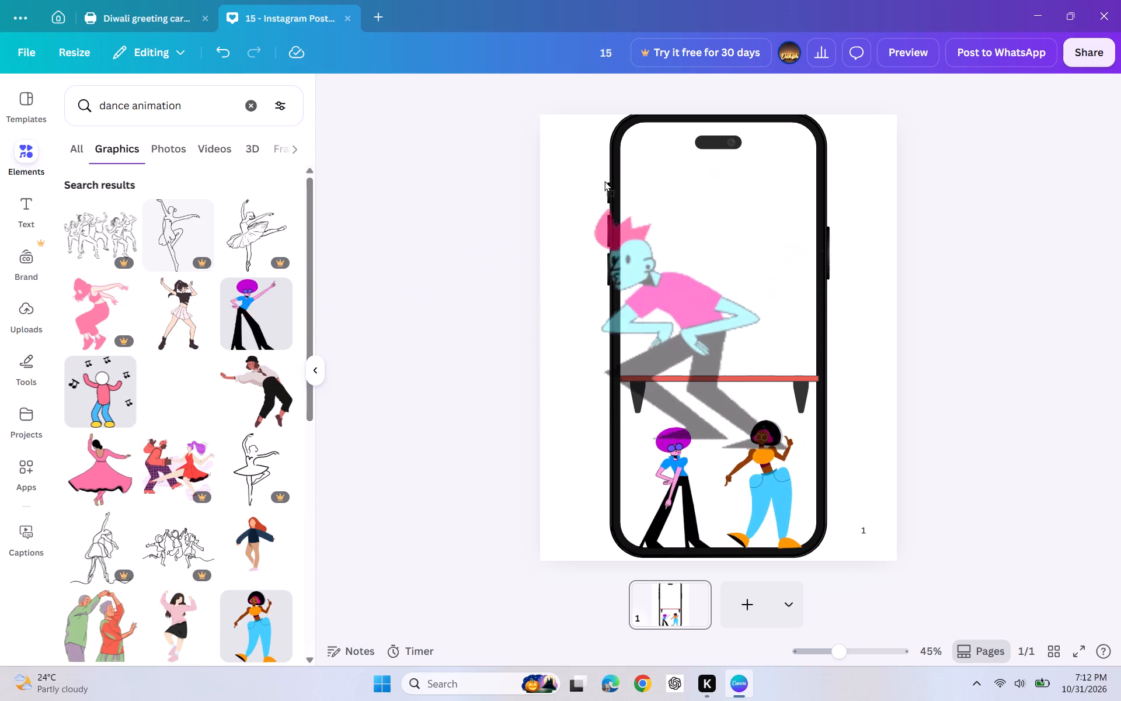
left_click_drag(604, 181, 589, 122)
left_click_drag(621, 187, 631, 289)
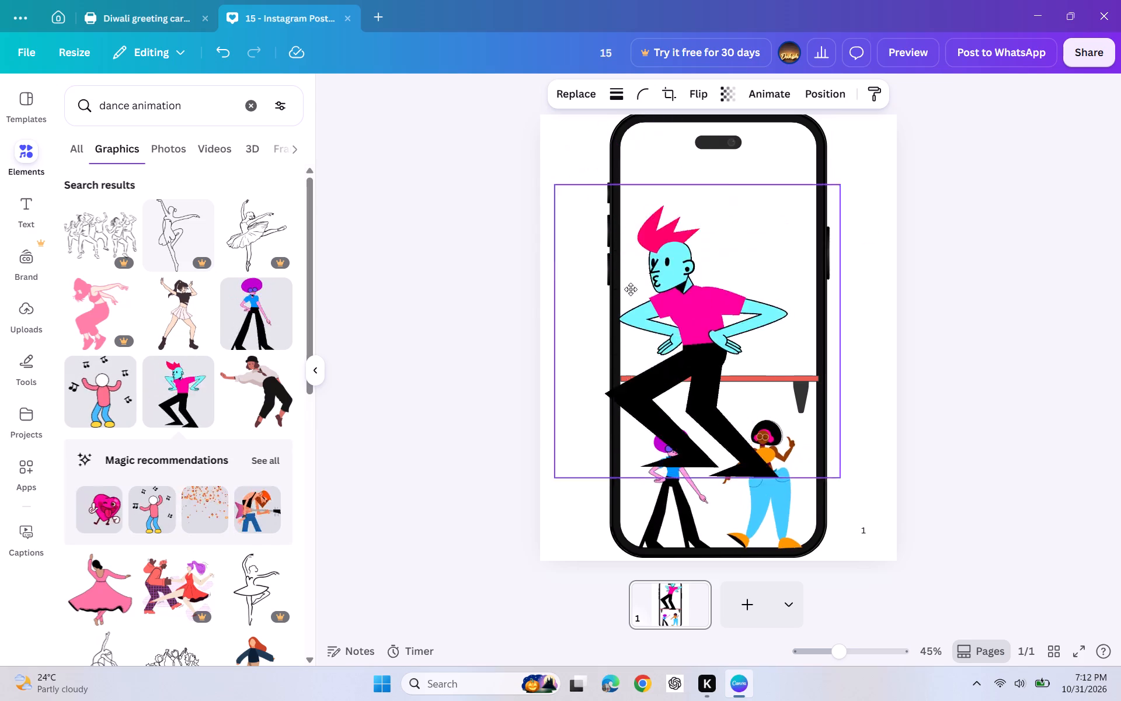
left_click_drag(631, 289, 631, 287)
left_click_drag(559, 192, 745, 370)
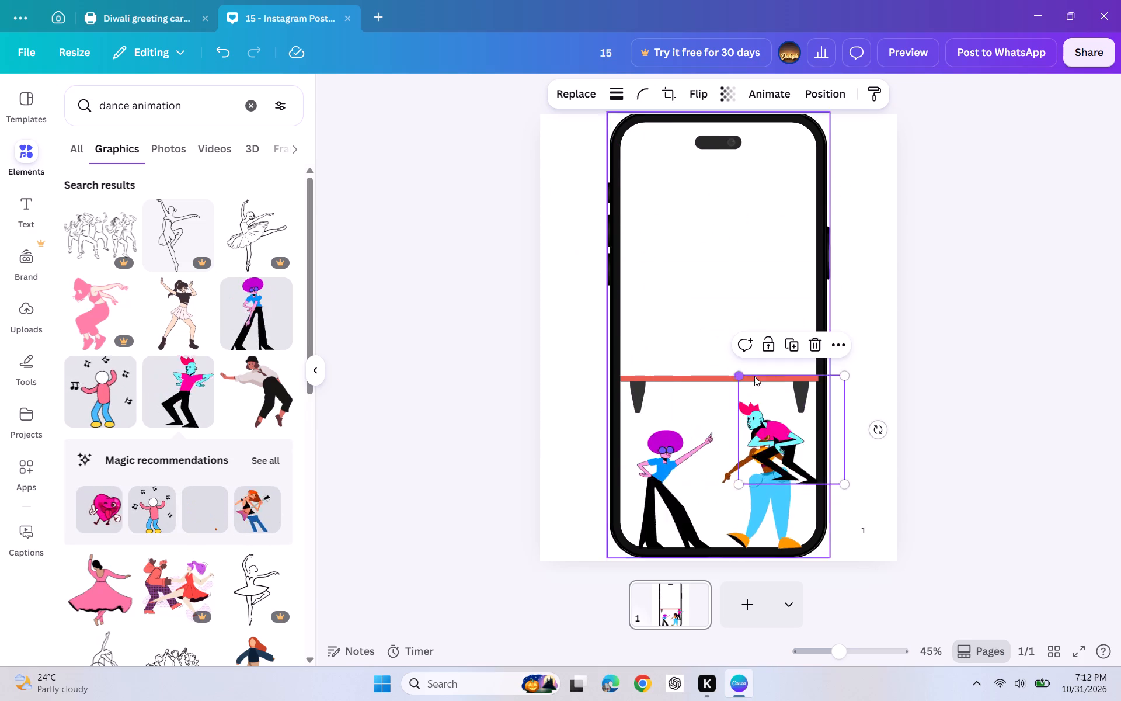
Move the pink-haired dancer onto the right half of the red shelf so its feet rest on the top.
left_click_drag(796, 436, 655, 330)
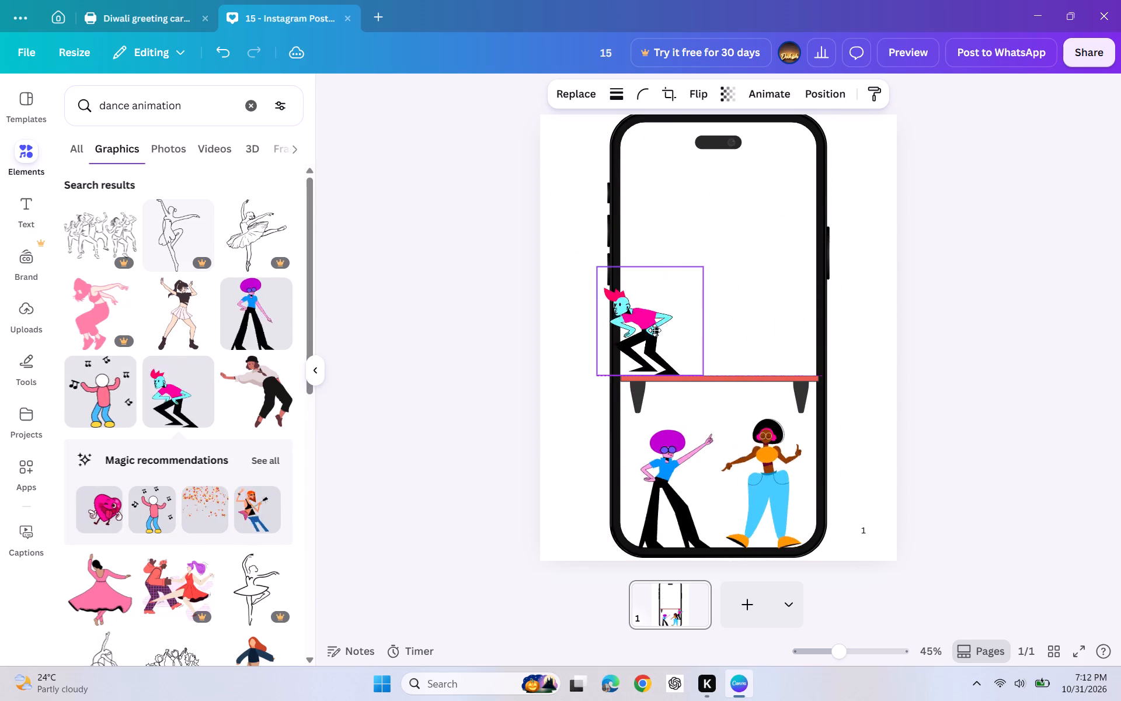
left_click_drag(655, 330, 655, 332)
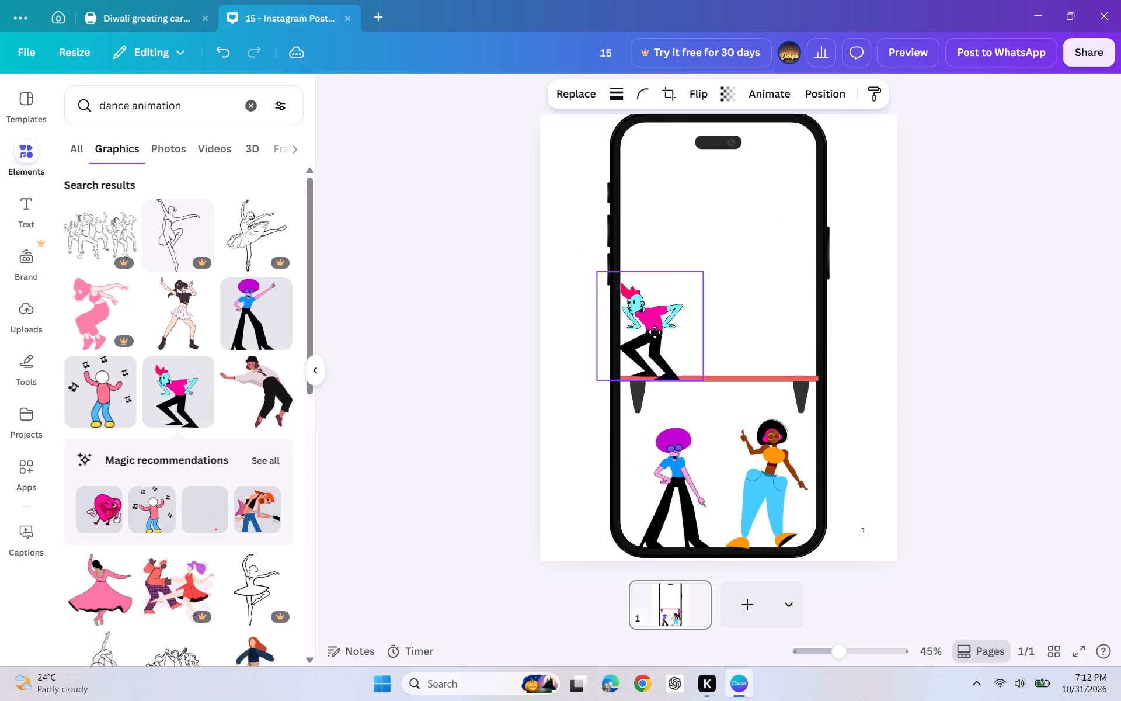
left_click_drag(655, 332, 656, 329)
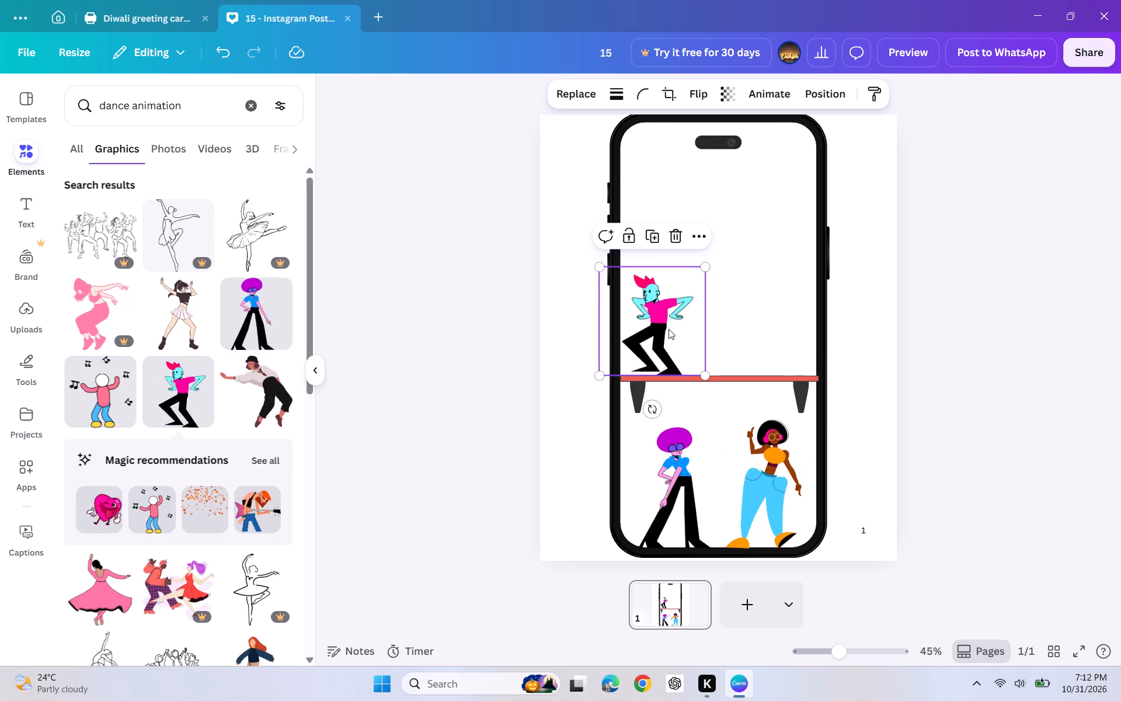
left_click_drag(669, 329, 788, 331)
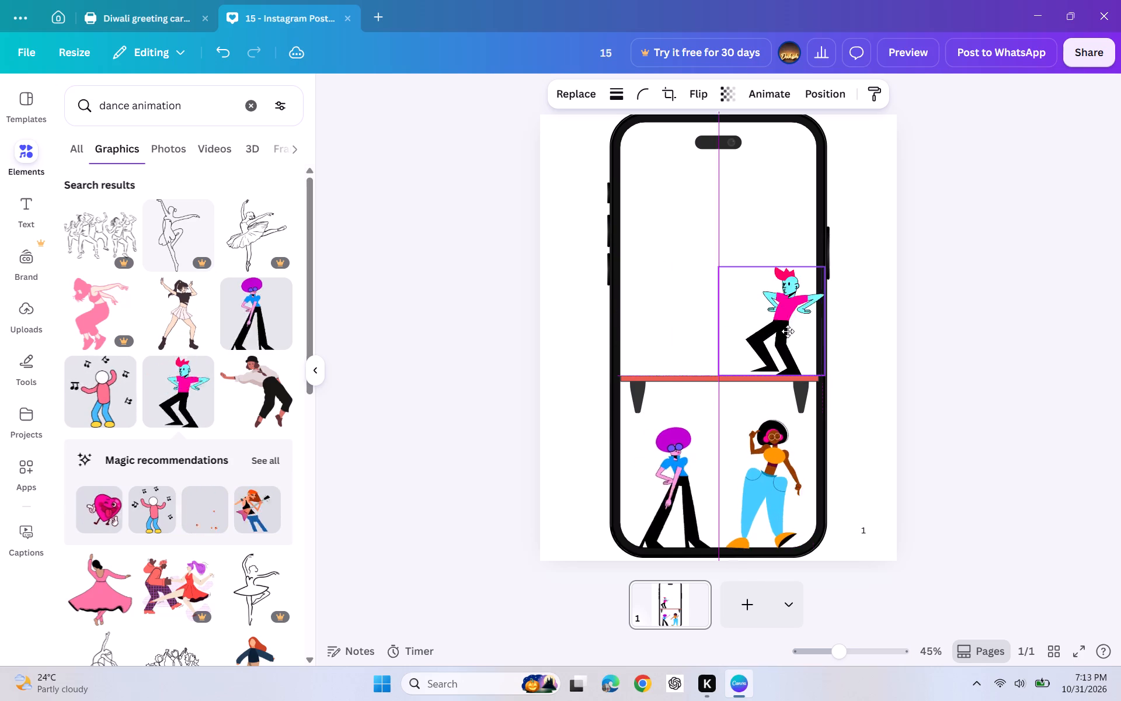
left_click_drag(788, 331, 781, 332)
left_click(518, 290)
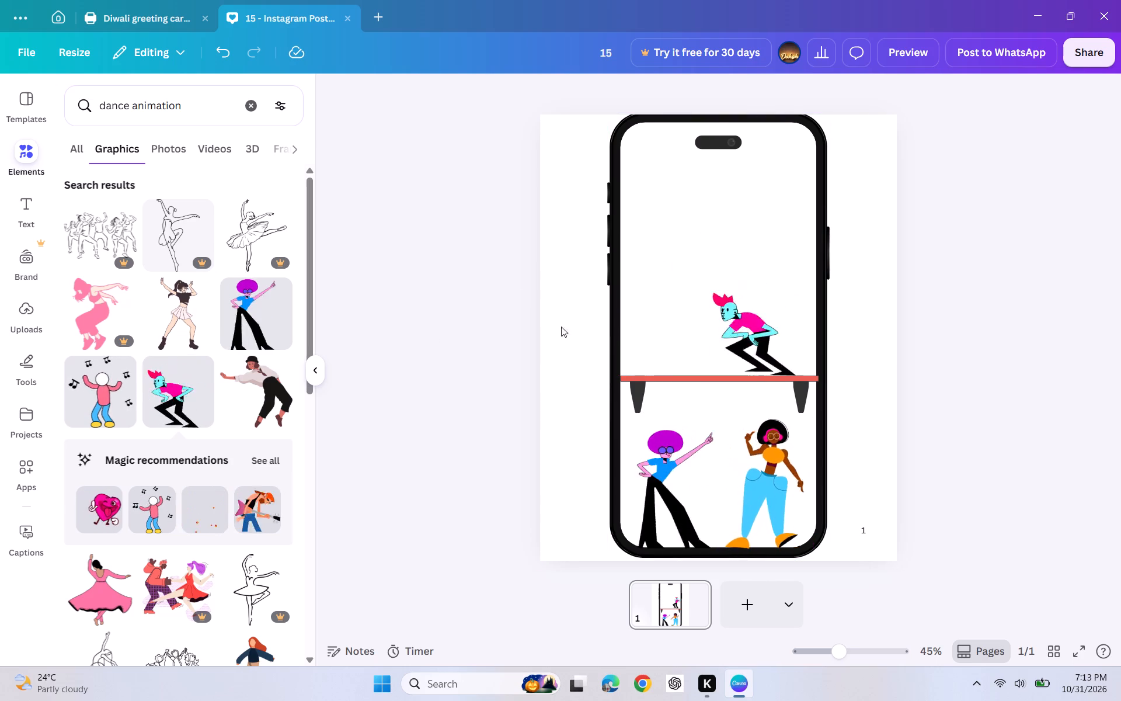
left_click_drag(753, 315, 753, 320)
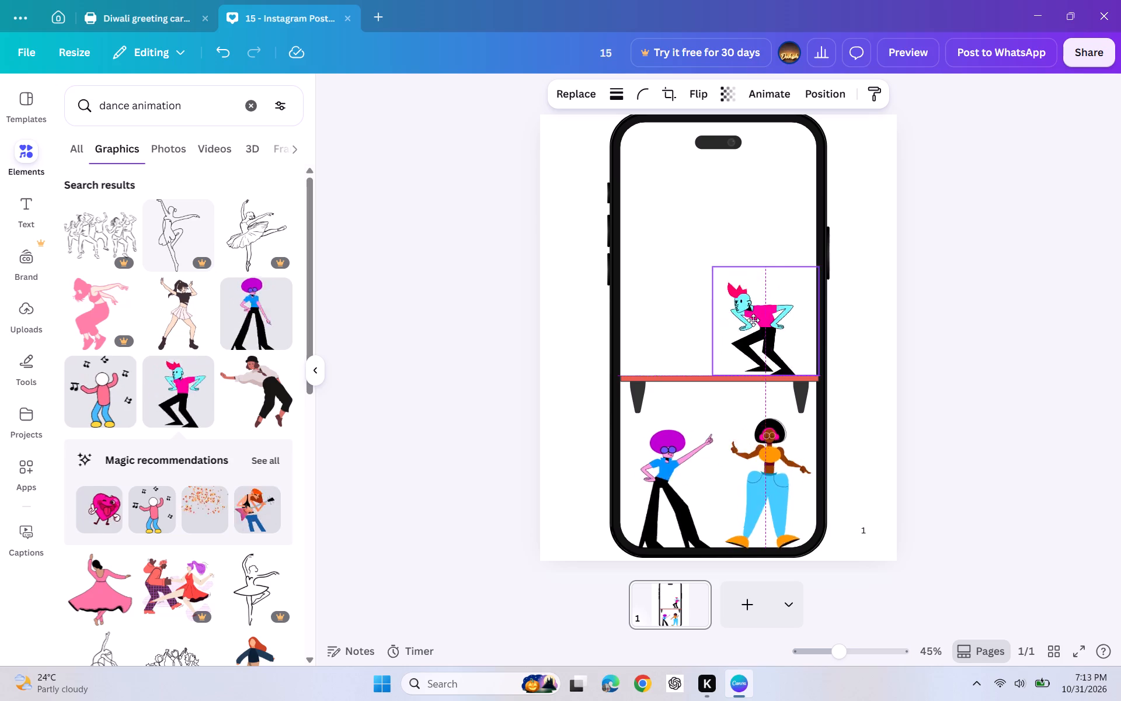
left_click_drag(753, 320, 753, 322)
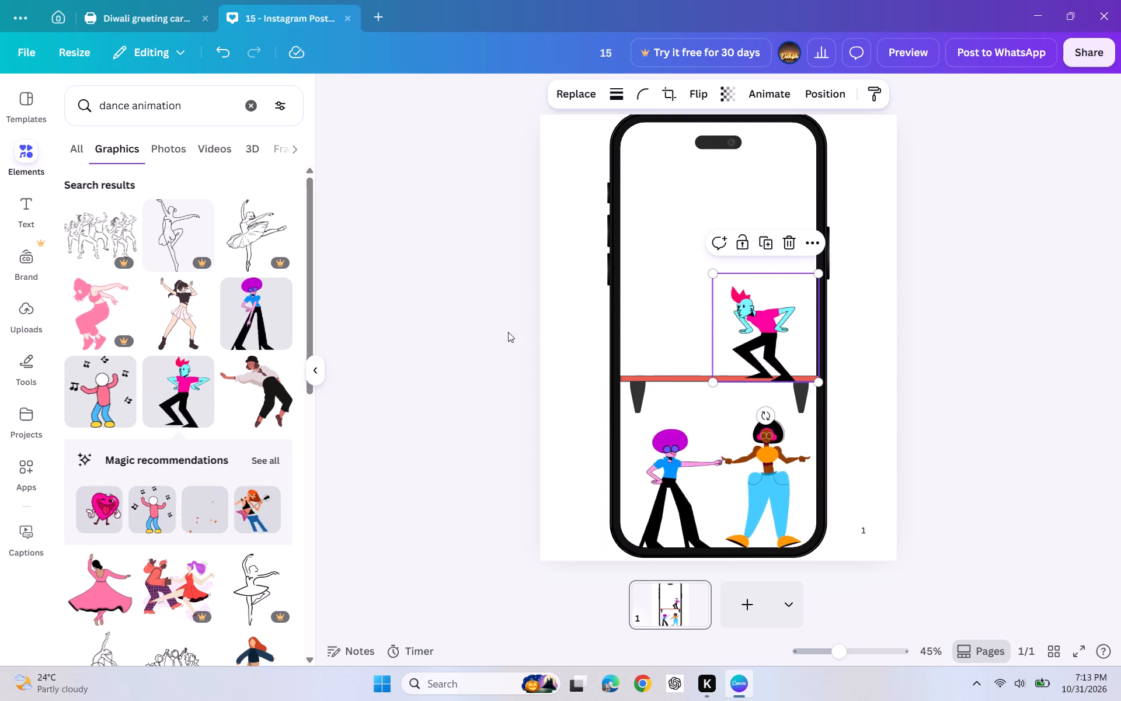
left_click(504, 331)
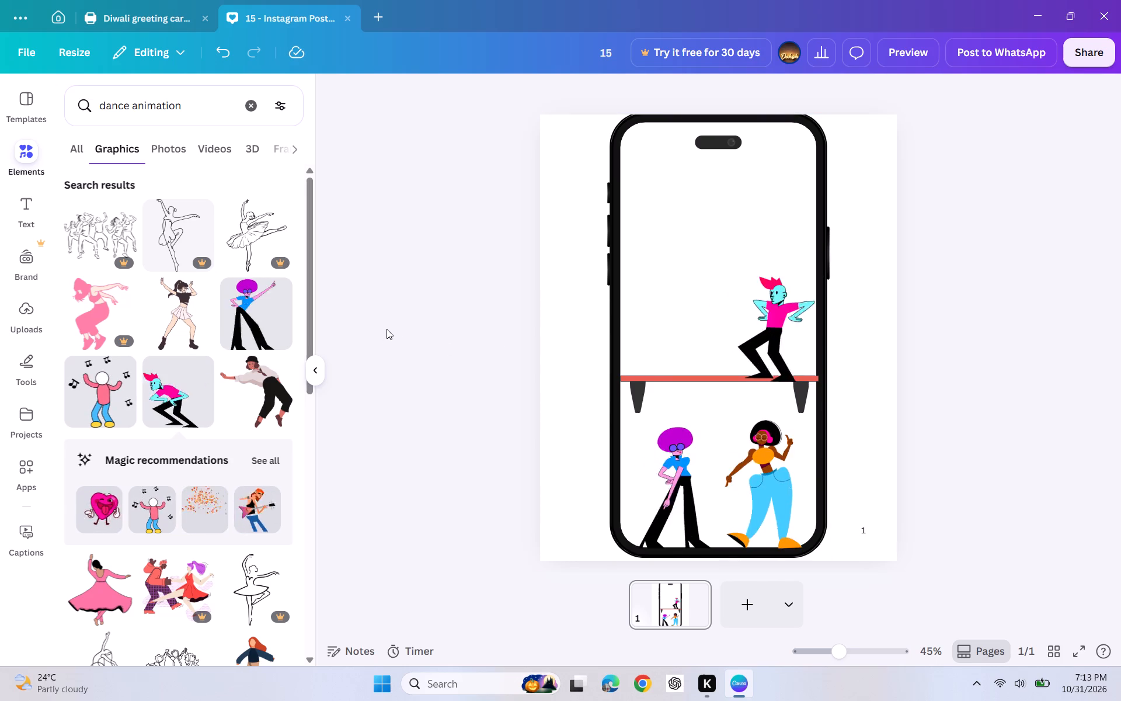
Add the orange-haired guitarist from the recommended graphics to the page and shrink it to slightly over a quarter of the page height.
scroll(46, 412, "down", 2)
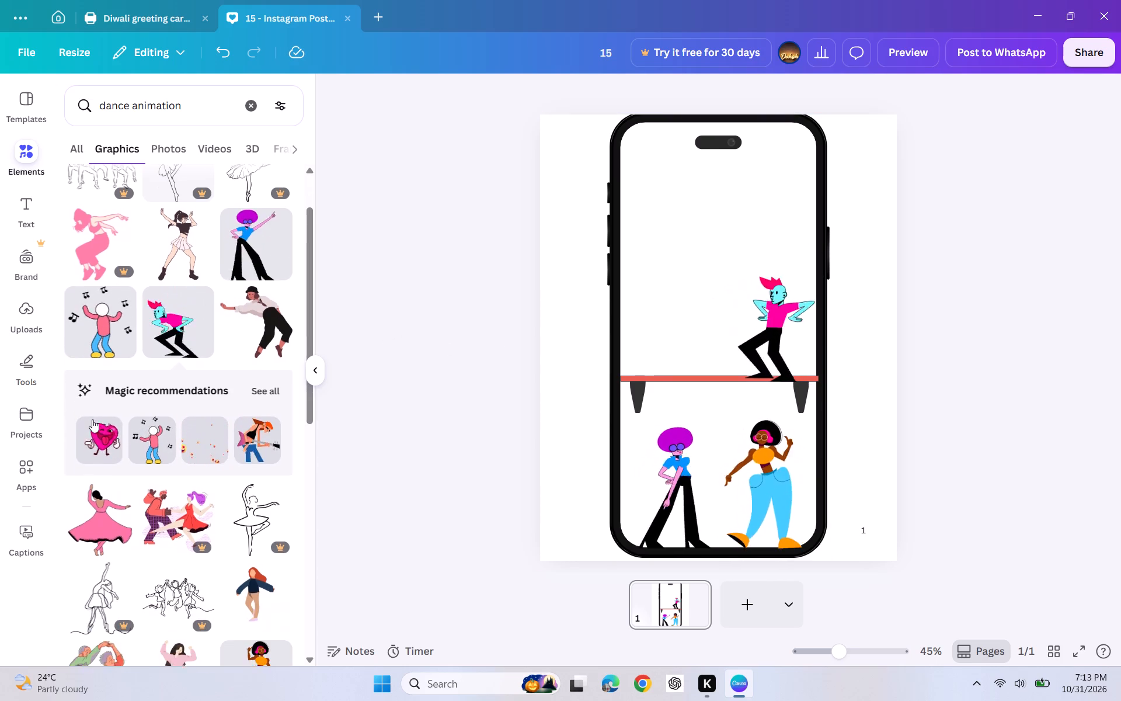
left_click_drag(260, 433, 389, 372)
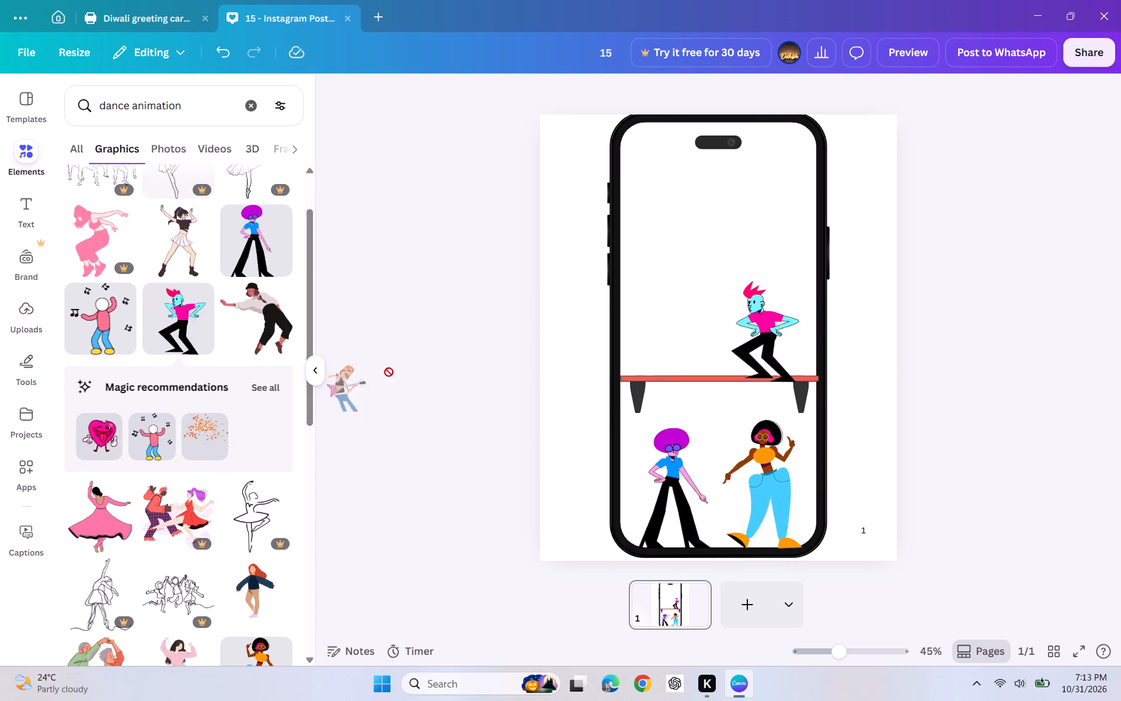
left_click_drag(389, 372, 607, 230)
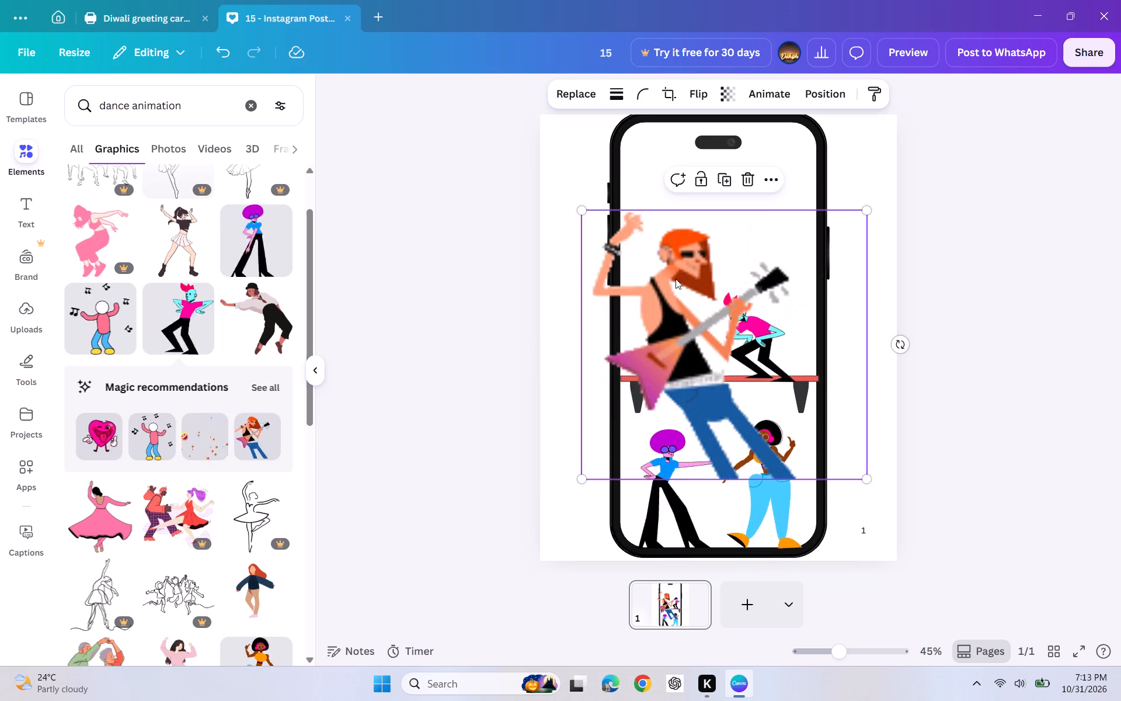
left_click_drag(582, 207, 719, 338)
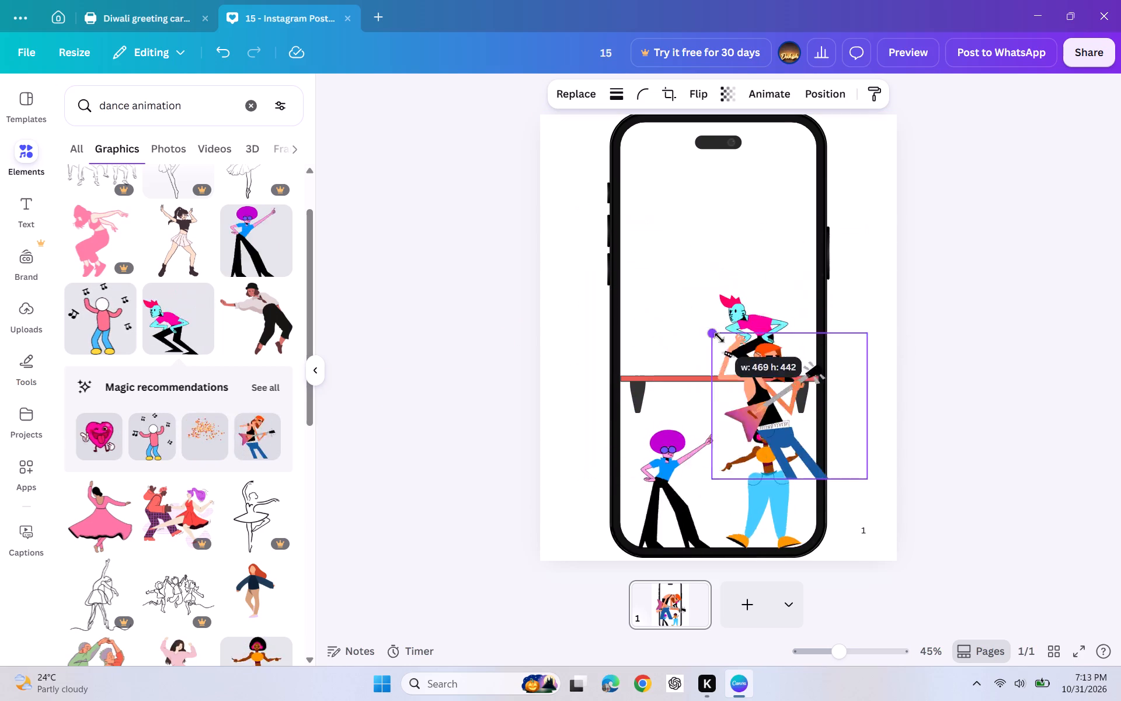
left_click_drag(719, 338, 734, 353)
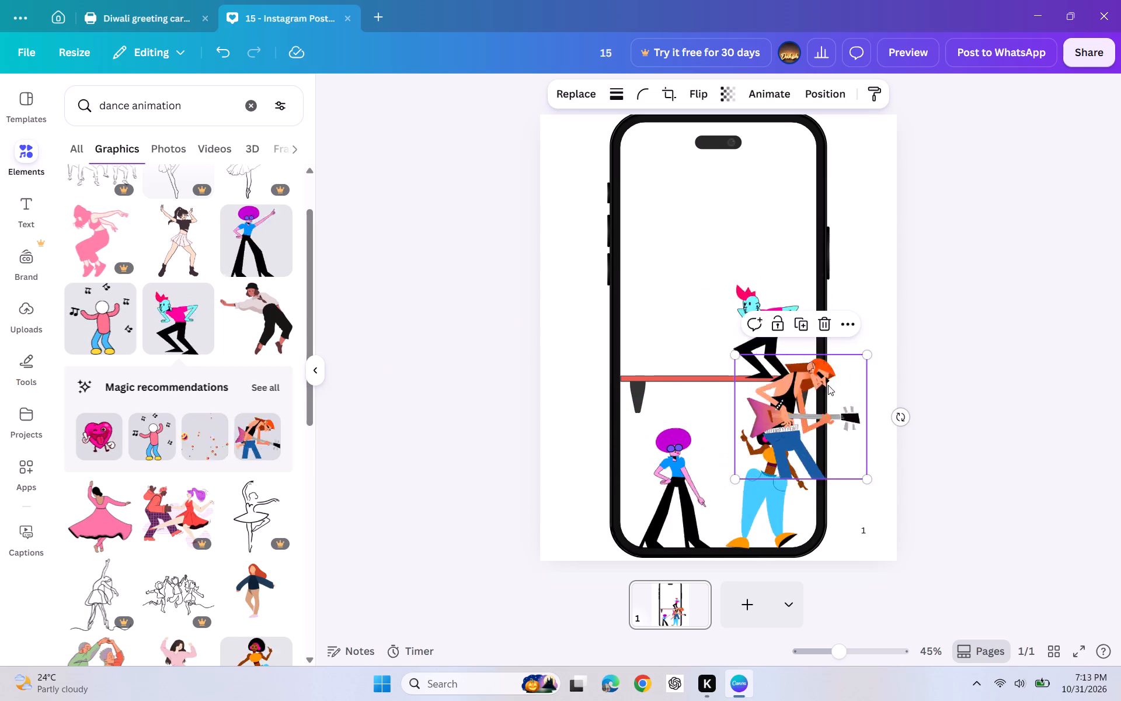
Delete the orange-haired guitarist from the page.
left_click(826, 321)
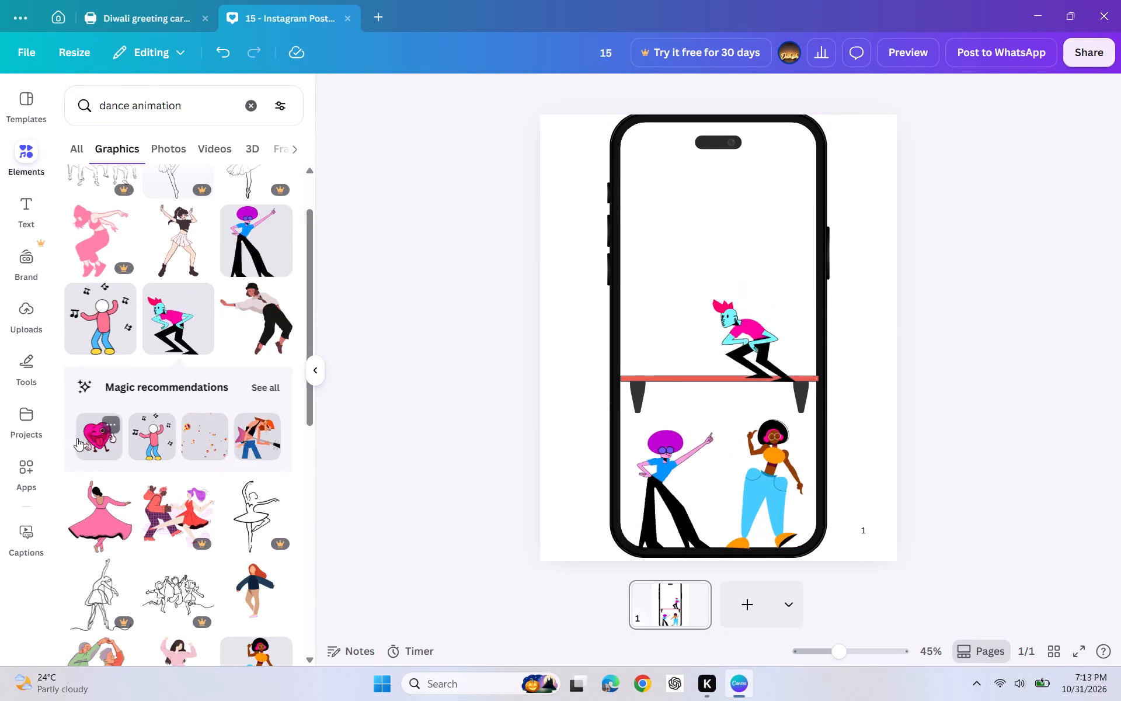
Add the winking pink heart from the recommended graphics, shrink it to about a quarter of the page width and stand it on the shelf's left half.
left_click_drag(86, 435, 548, 276)
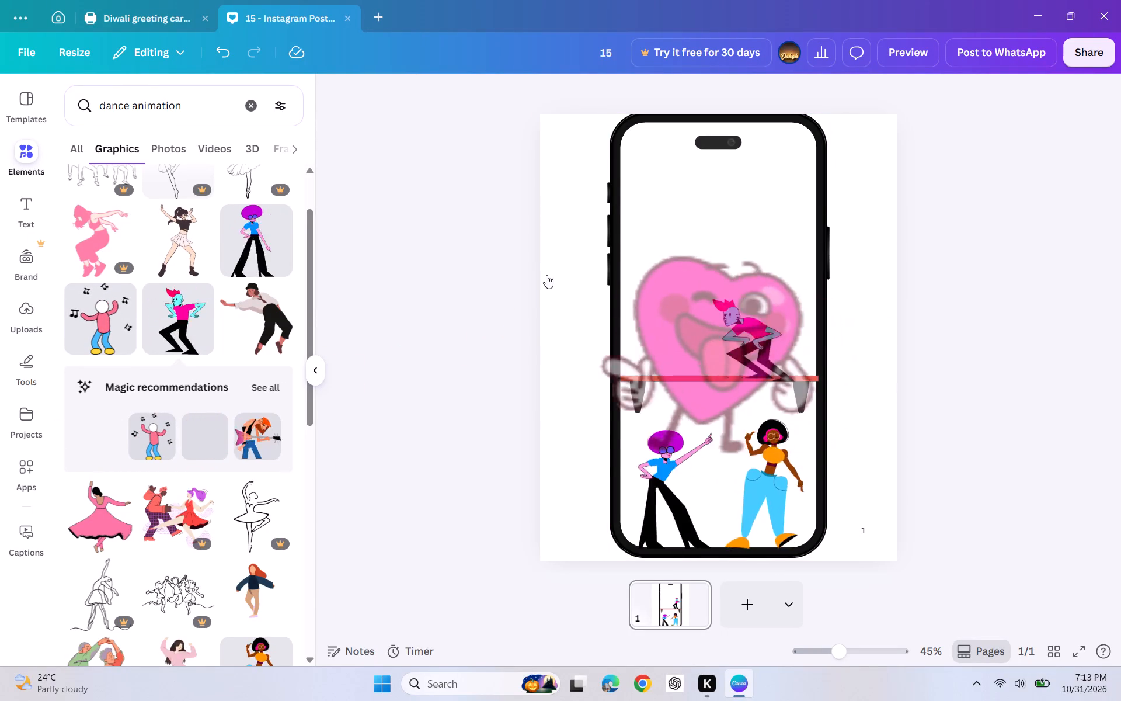
left_click(530, 258)
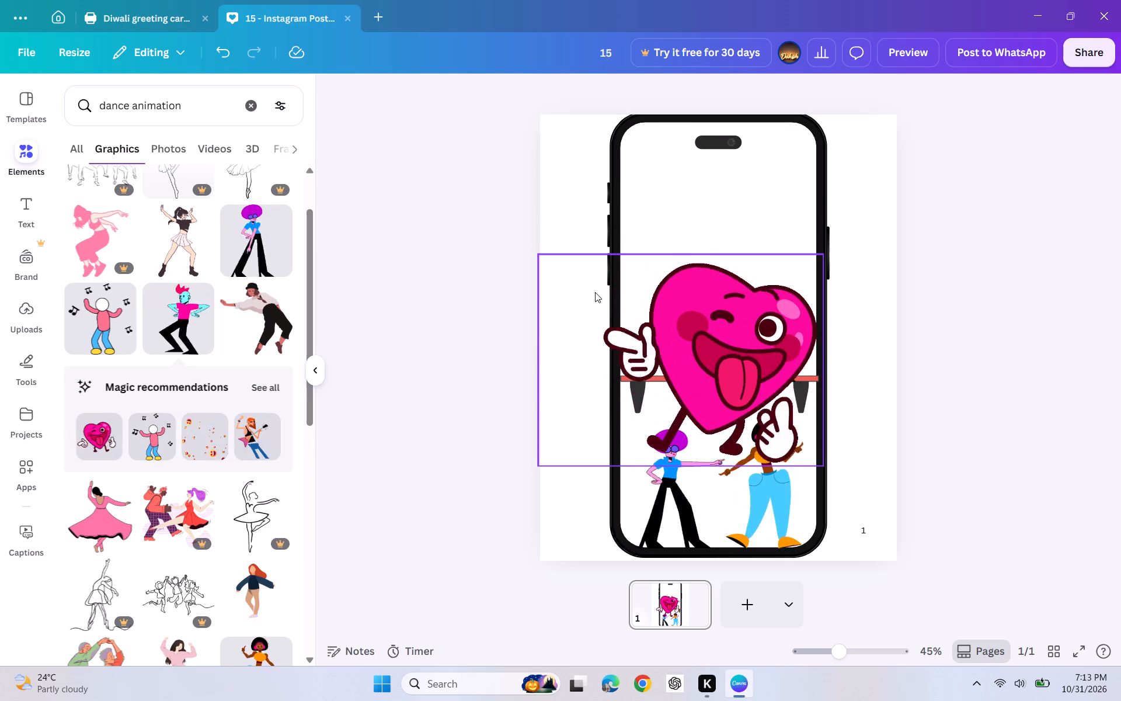
left_click(546, 262)
left_click_drag(532, 252, 727, 407)
left_click_drag(769, 430, 650, 341)
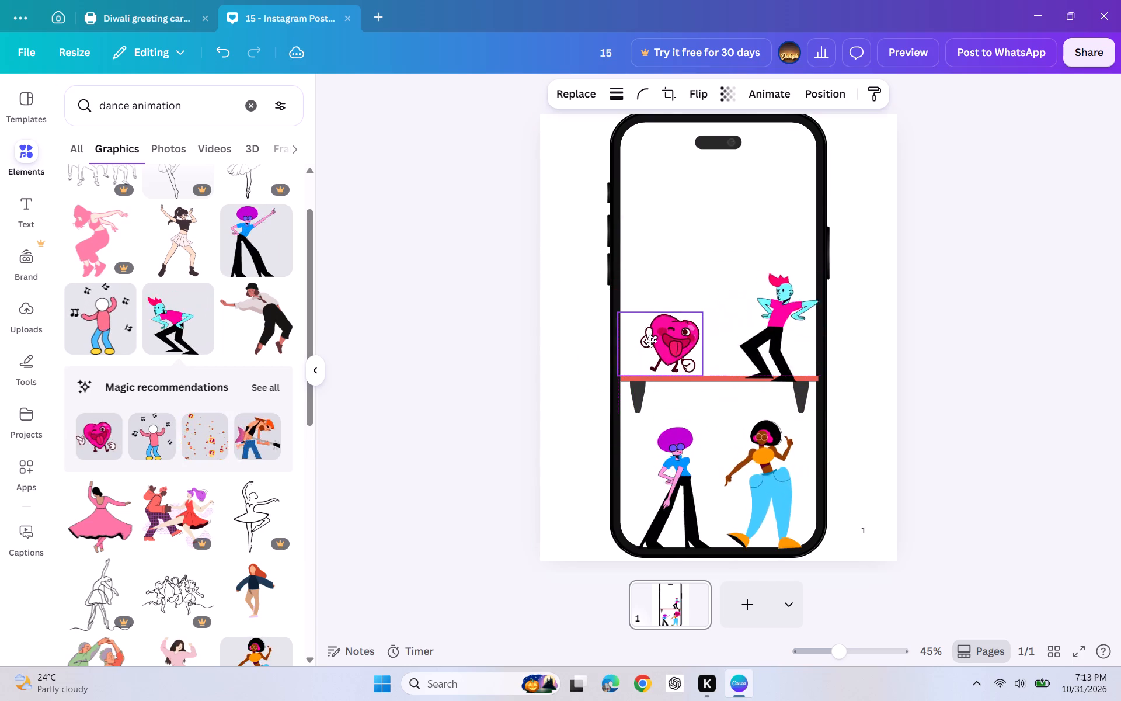
Enlarge the winking pink heart to just over a quarter of the page width and stand it on the red shelf's left half.
left_click_drag(650, 341, 651, 342)
left_click_drag(647, 336, 654, 336)
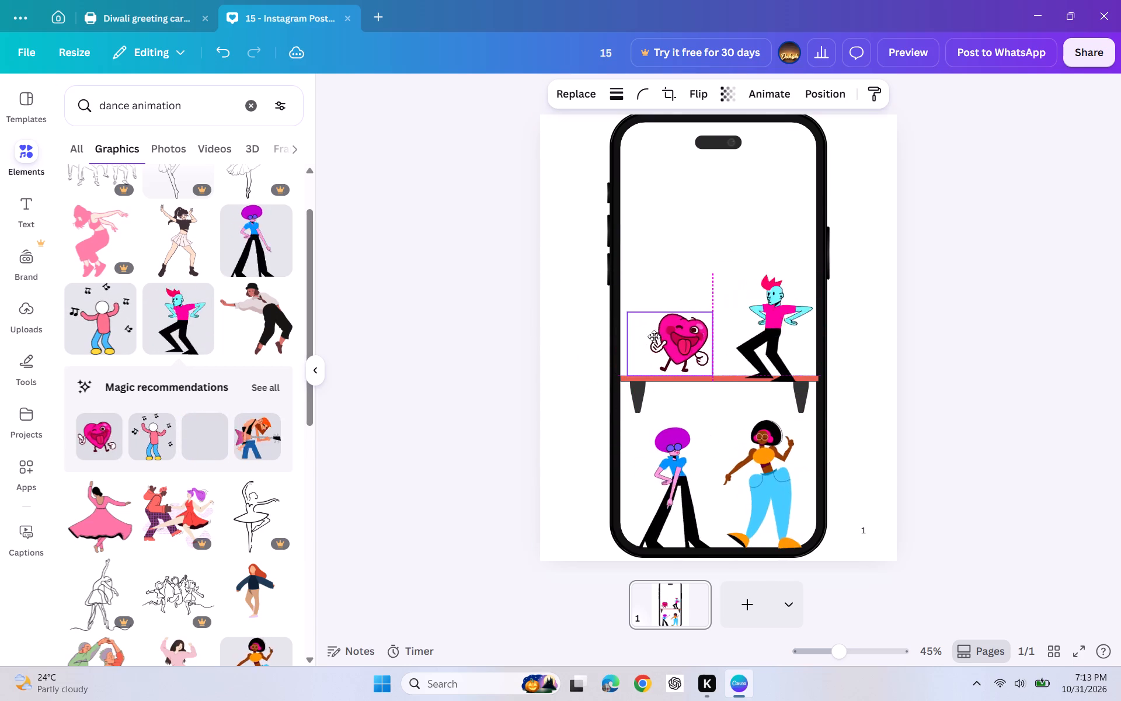
left_click_drag(654, 336, 656, 344)
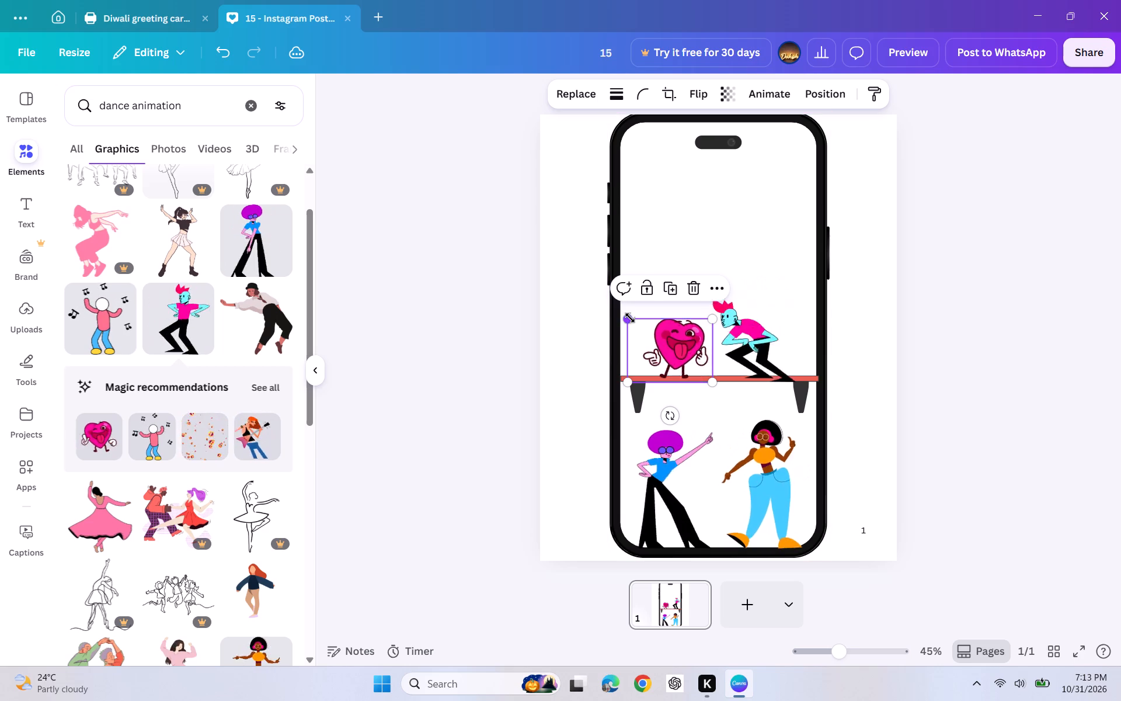
left_click_drag(630, 318, 625, 307)
left_click_drag(653, 327, 660, 325)
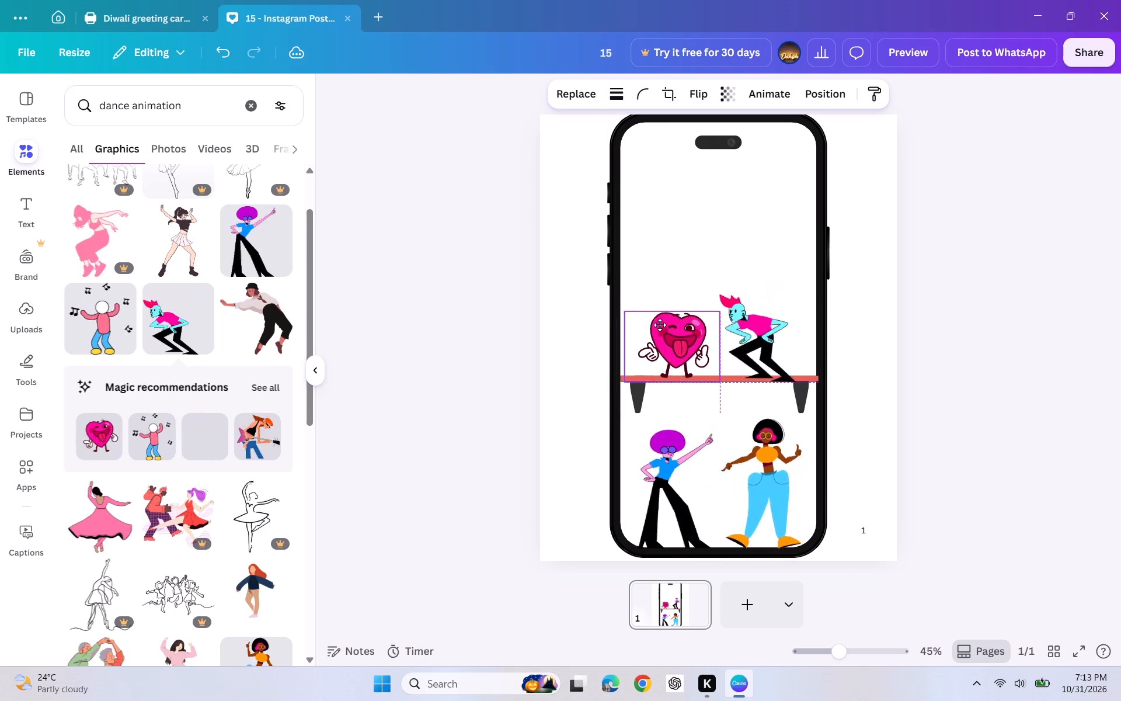
left_click_drag(660, 325, 660, 324)
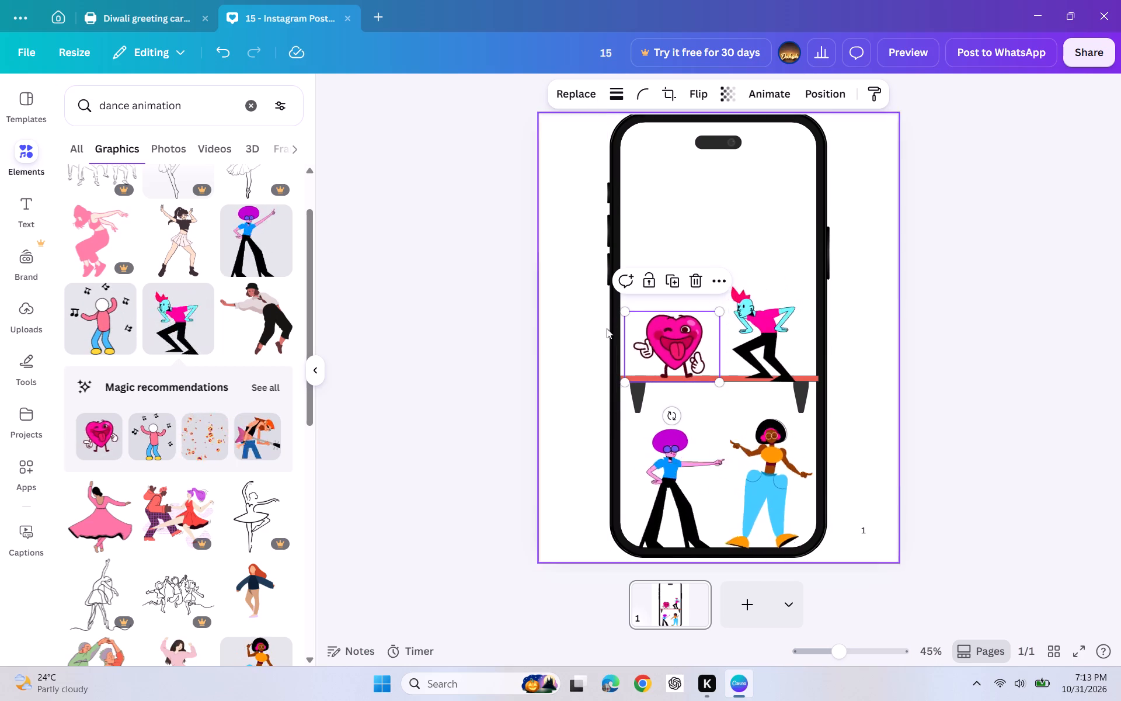
left_click_drag(686, 337, 680, 336)
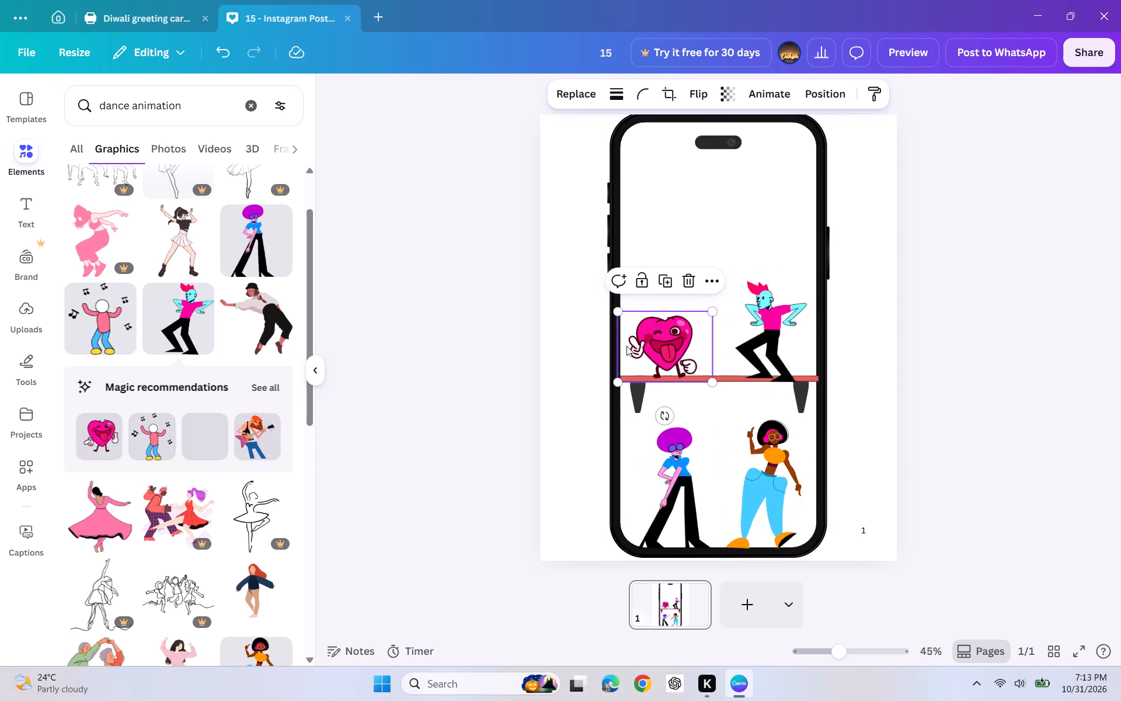
left_click(405, 389)
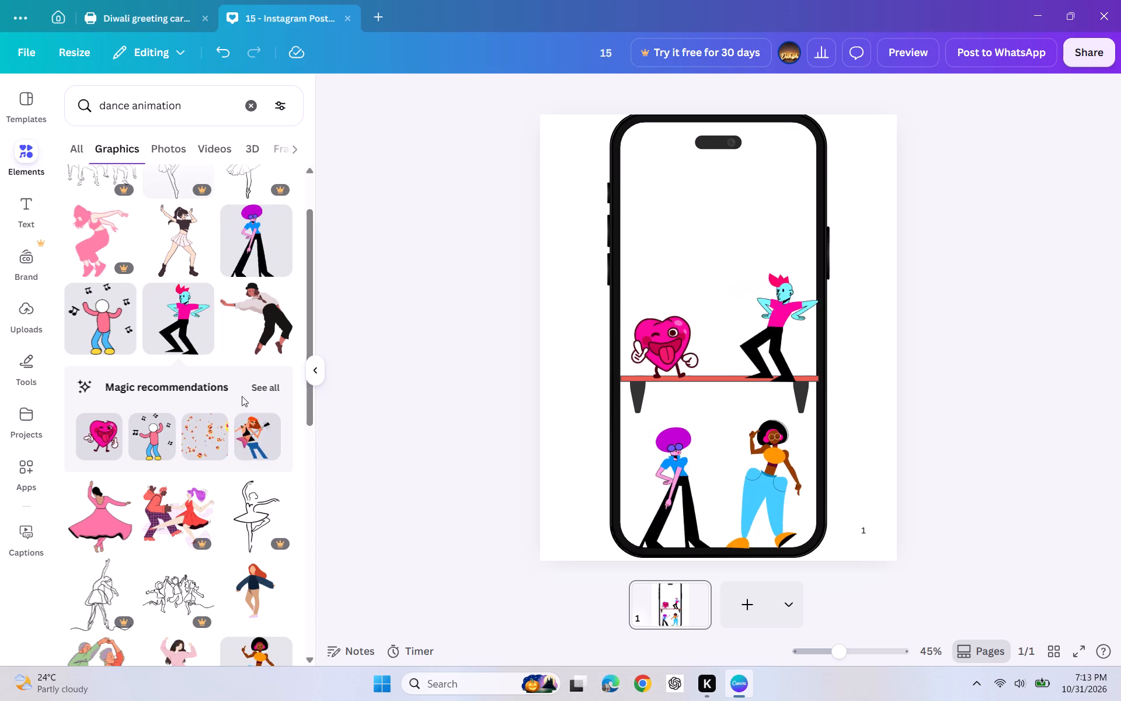
left_click(636, 335)
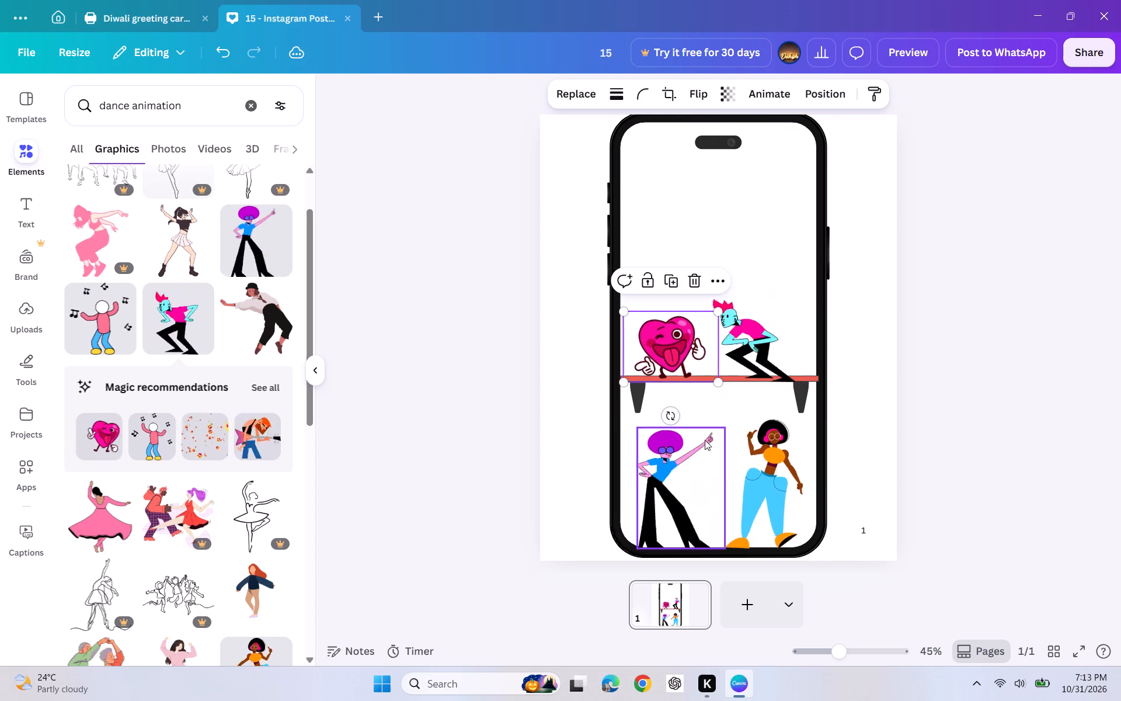
Add the colourful raised clapping hands graphic from the dance animation results across the bottom of the page.
scroll(198, 429, "down", 2)
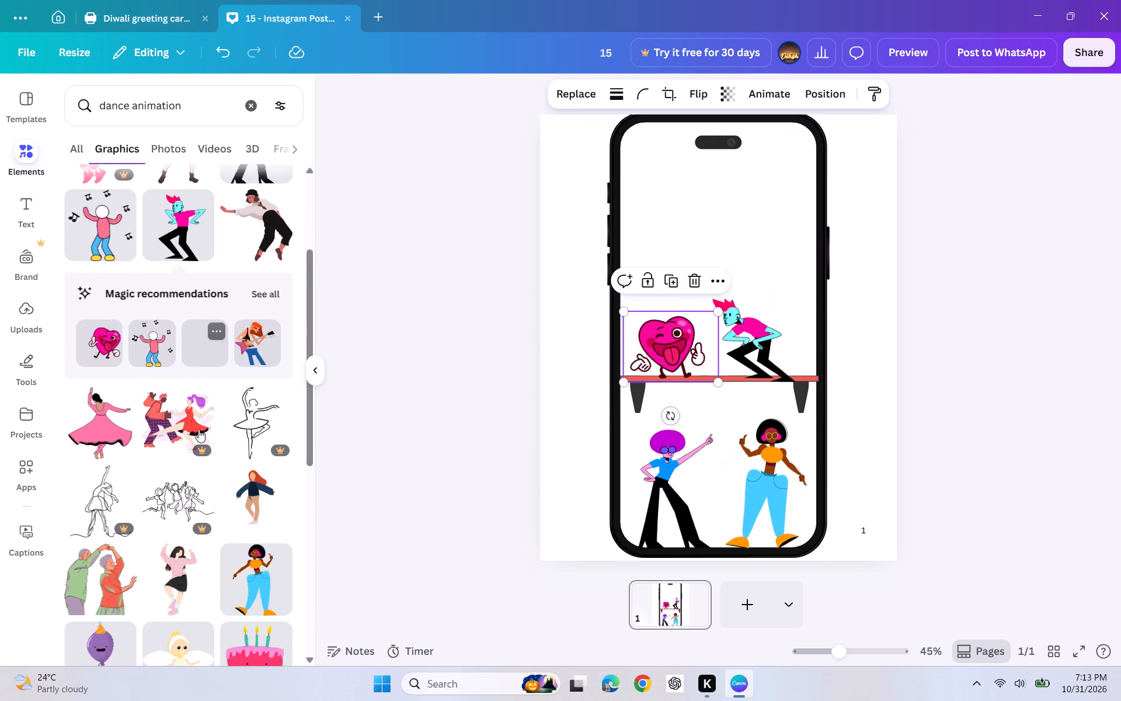
scroll(190, 441, "down", 4)
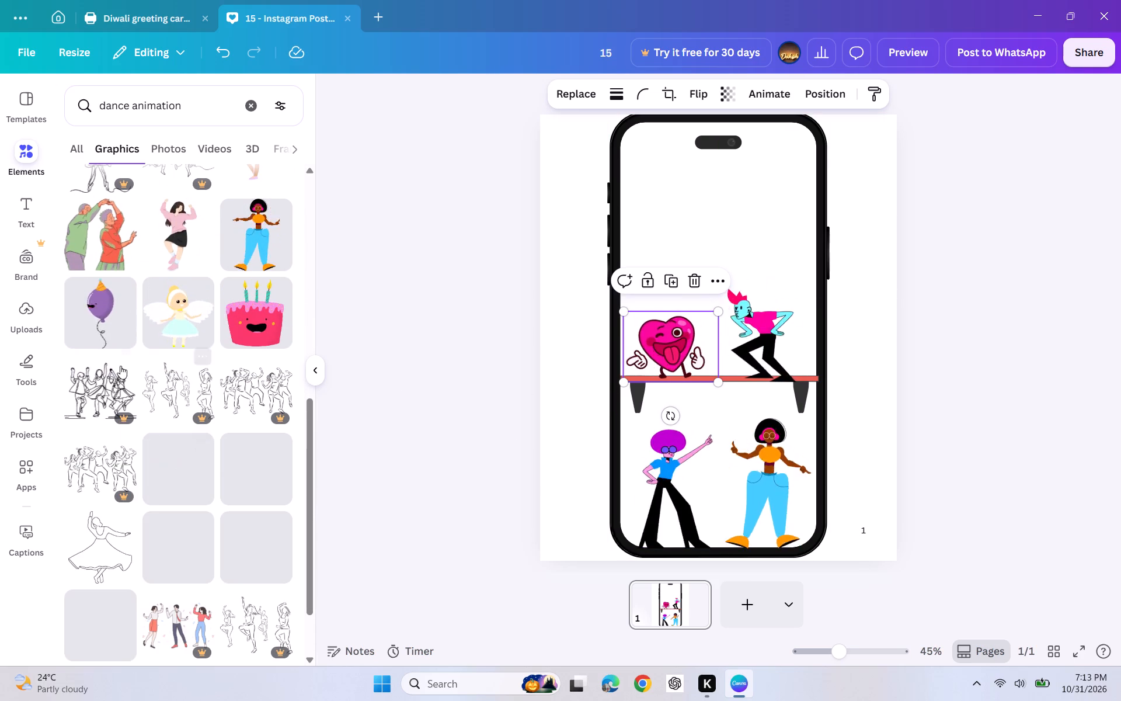
scroll(95, 337, "down", 5)
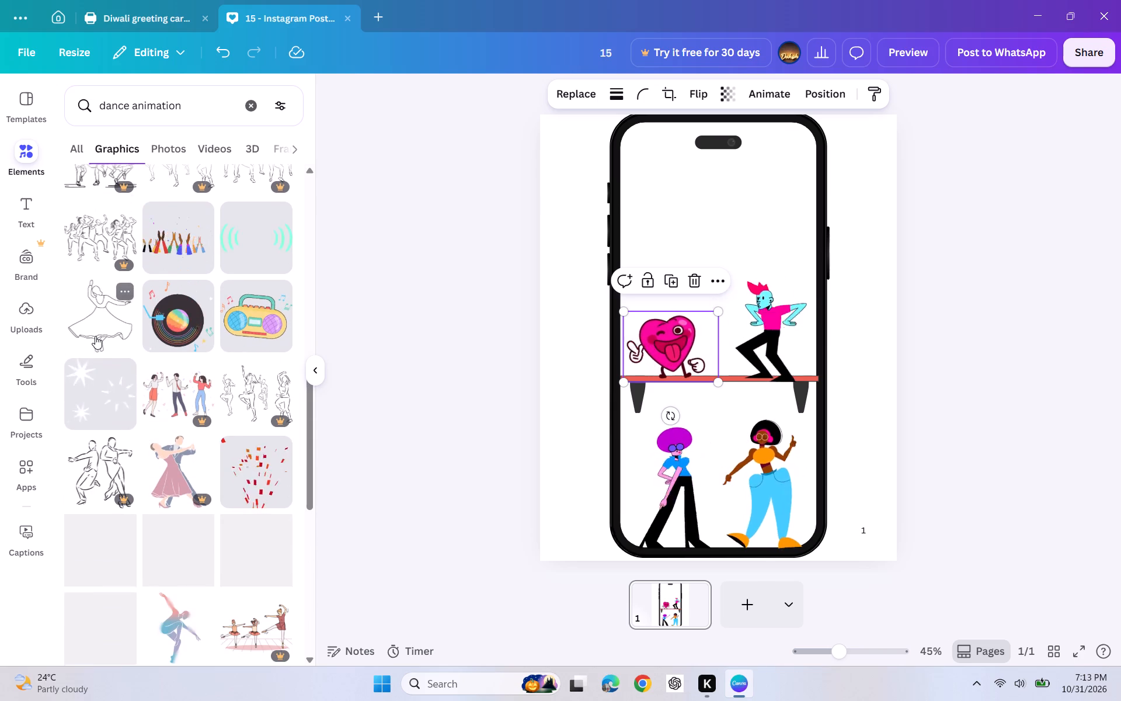
scroll(95, 335, "down", 1)
scroll(170, 268, "up", 2)
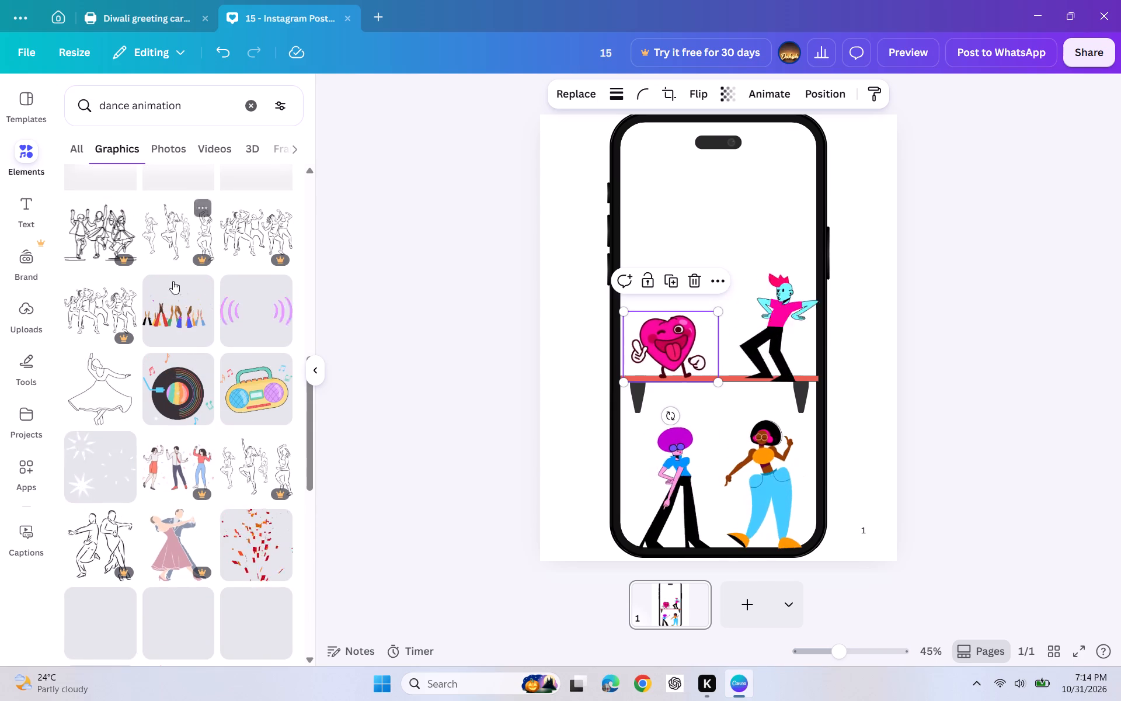
left_click_drag(168, 313, 607, 463)
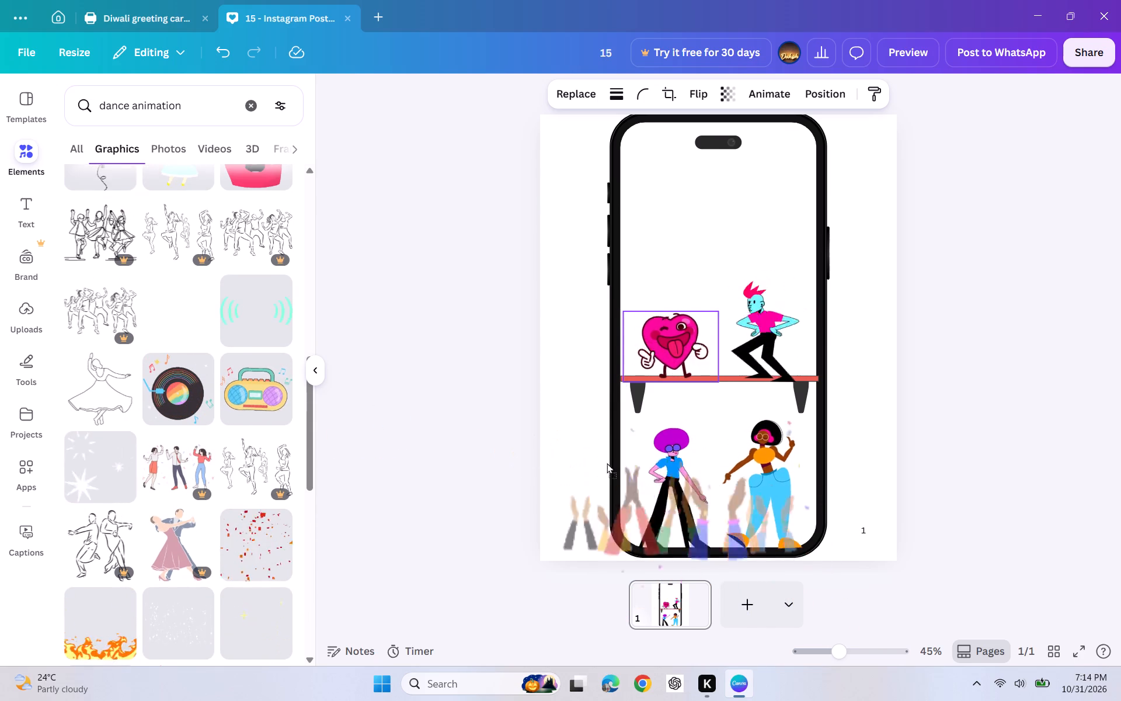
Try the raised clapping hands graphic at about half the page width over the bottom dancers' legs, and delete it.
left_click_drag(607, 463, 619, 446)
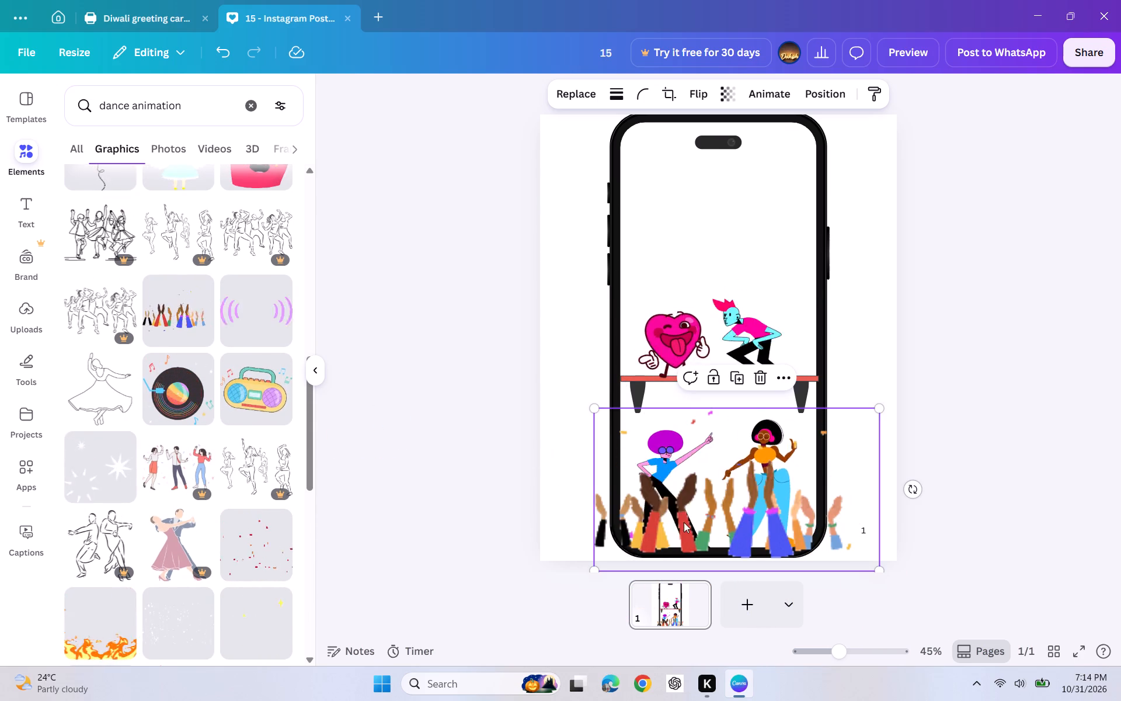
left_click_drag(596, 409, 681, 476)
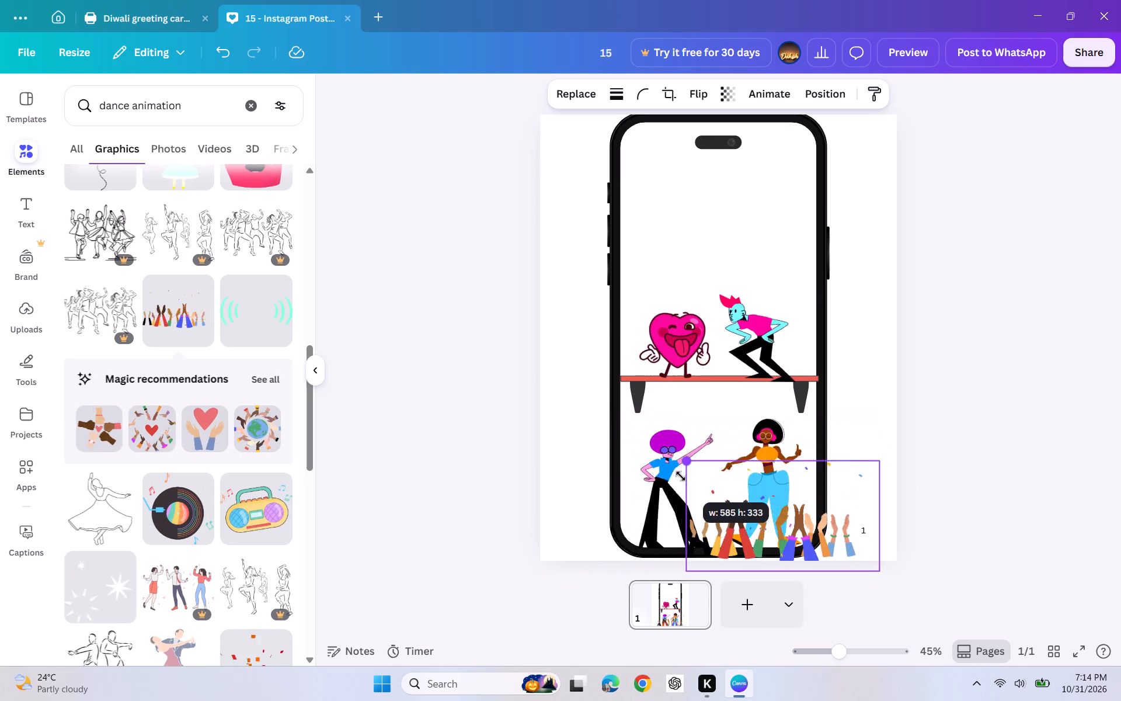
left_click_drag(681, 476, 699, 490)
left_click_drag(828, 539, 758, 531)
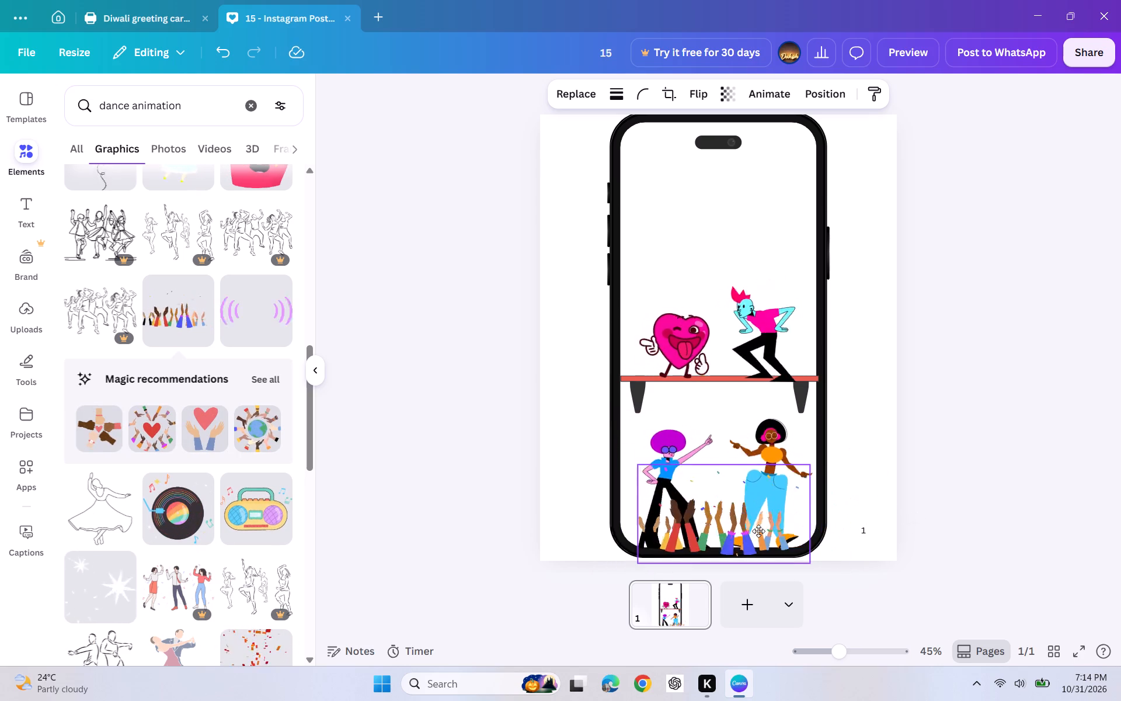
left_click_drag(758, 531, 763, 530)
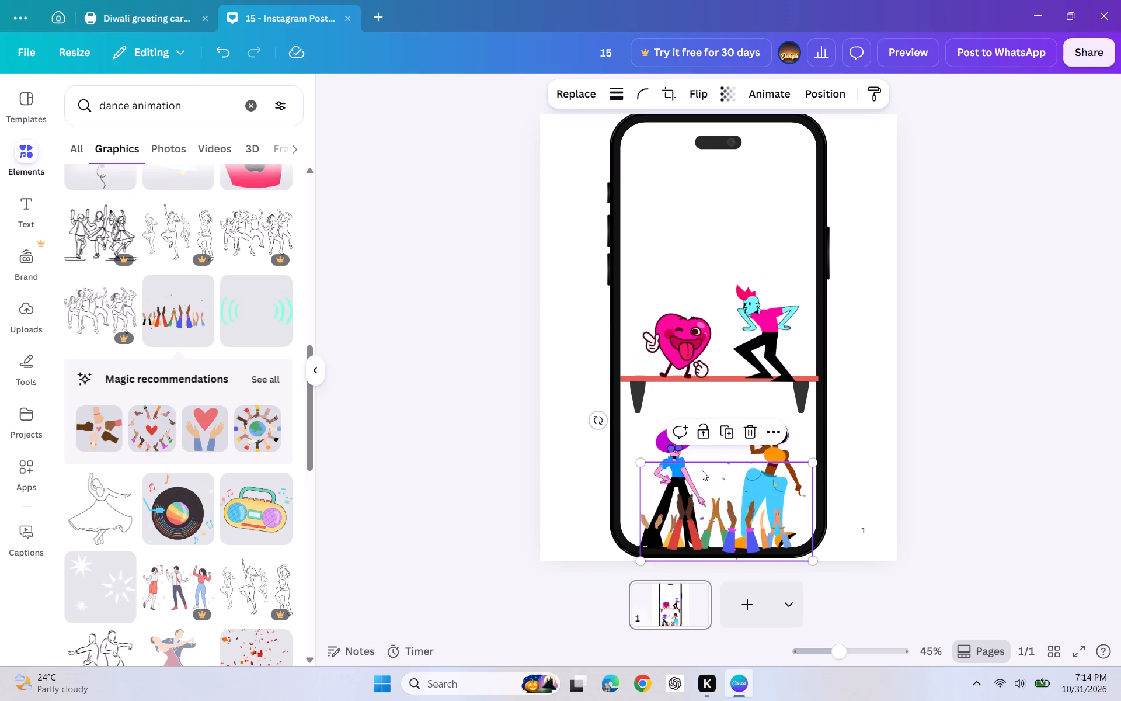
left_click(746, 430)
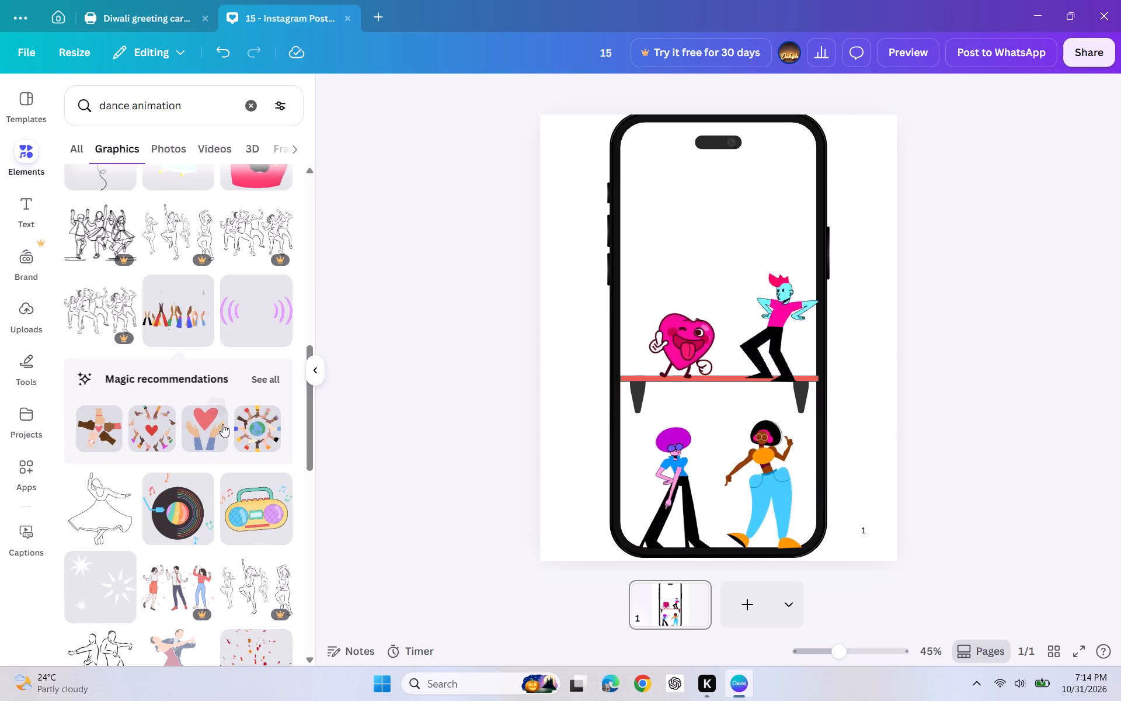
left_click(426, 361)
Add the yellow radio from the "dance animation" graphics at about a quarter of the page width, tilted clockwise in the phone screen's upper right.
scroll(169, 425, "down", 2)
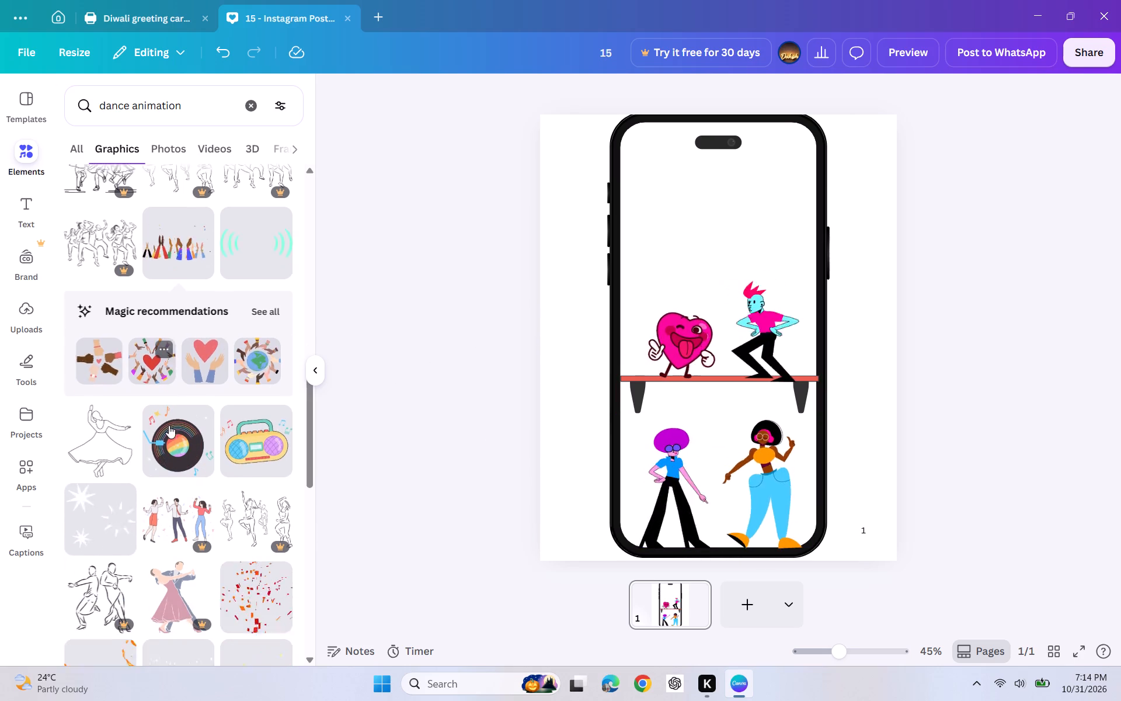
scroll(169, 425, "down", 2)
scroll(111, 416, "down", 3)
scroll(111, 415, "up", 1)
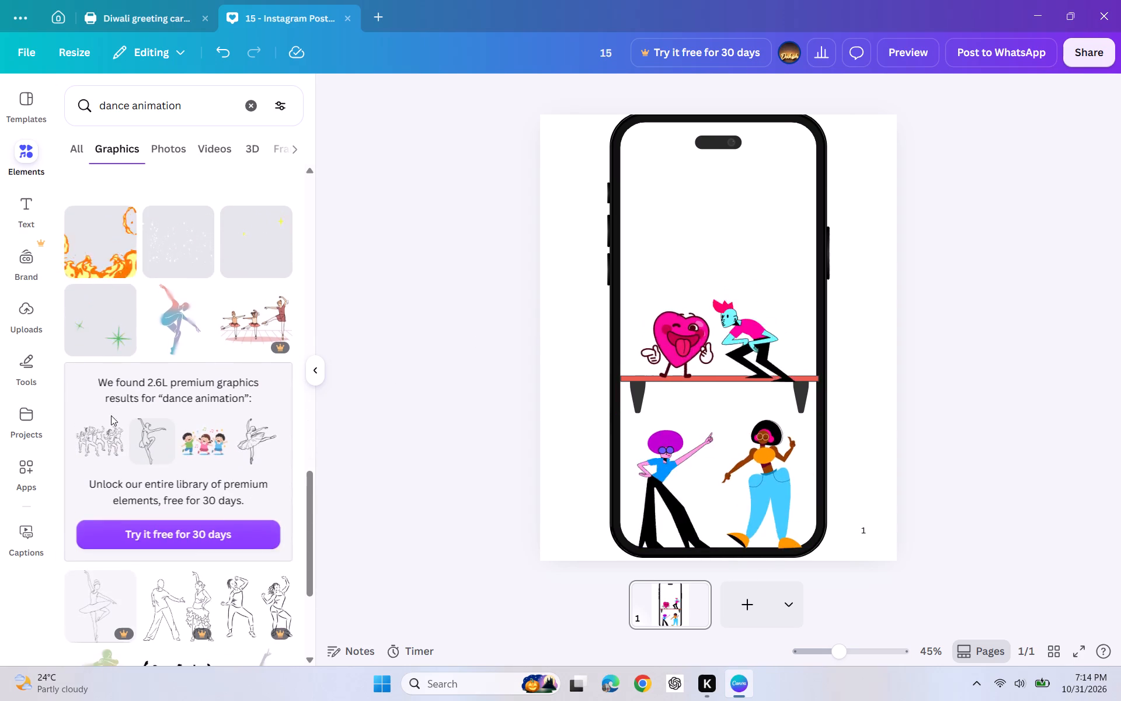
scroll(111, 415, "up", 2)
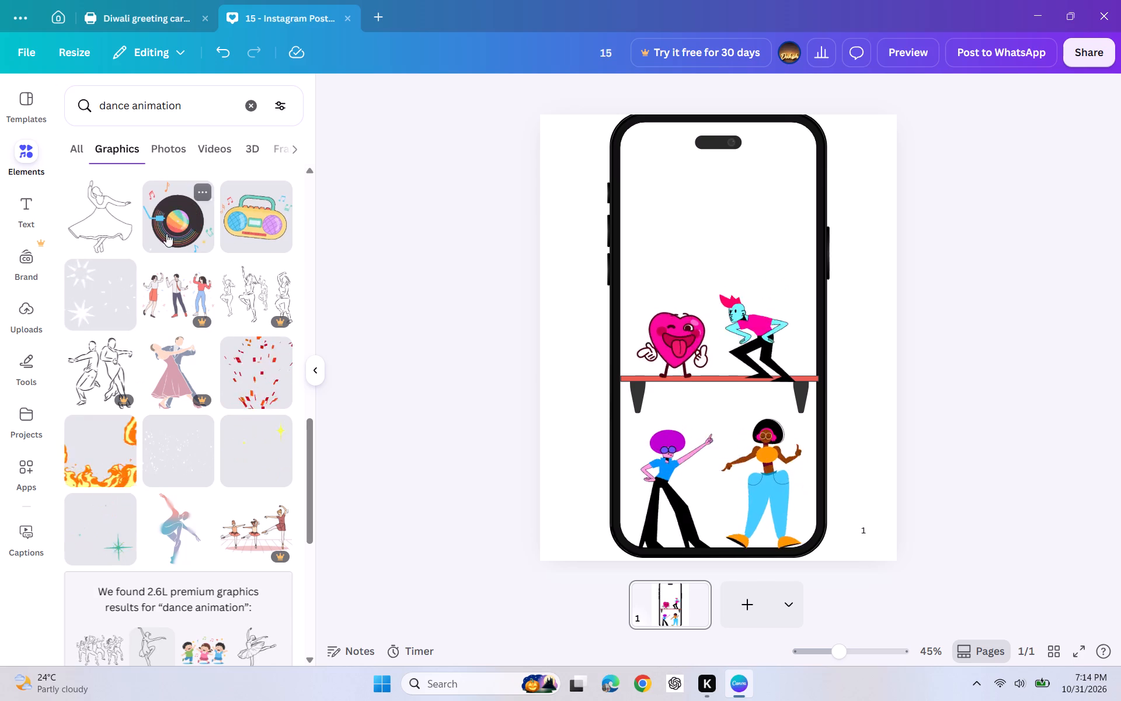
left_click_drag(264, 204, 761, 126)
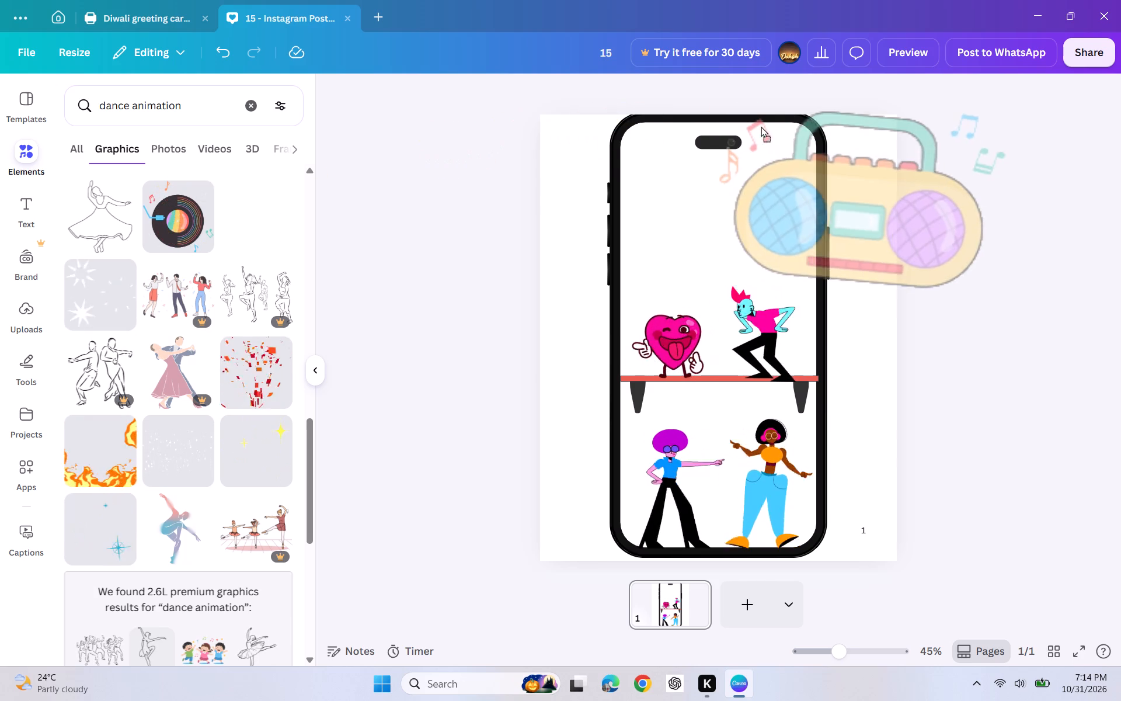
left_click_drag(761, 126, 670, 175)
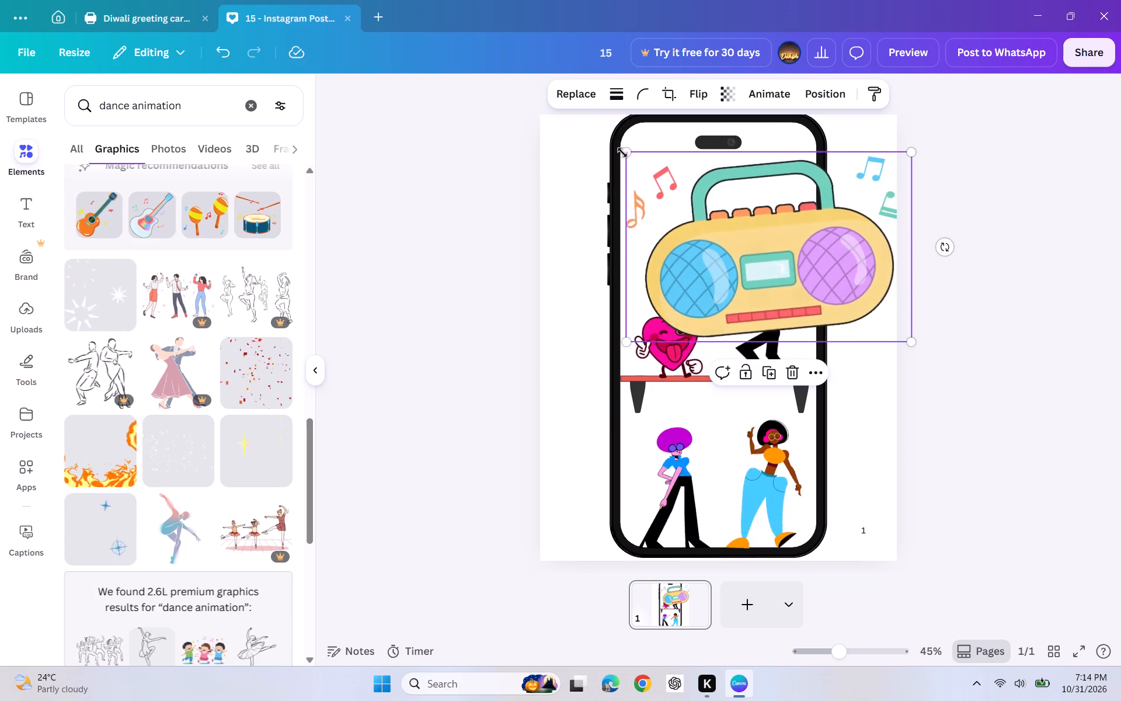
left_click_drag(622, 151, 826, 255)
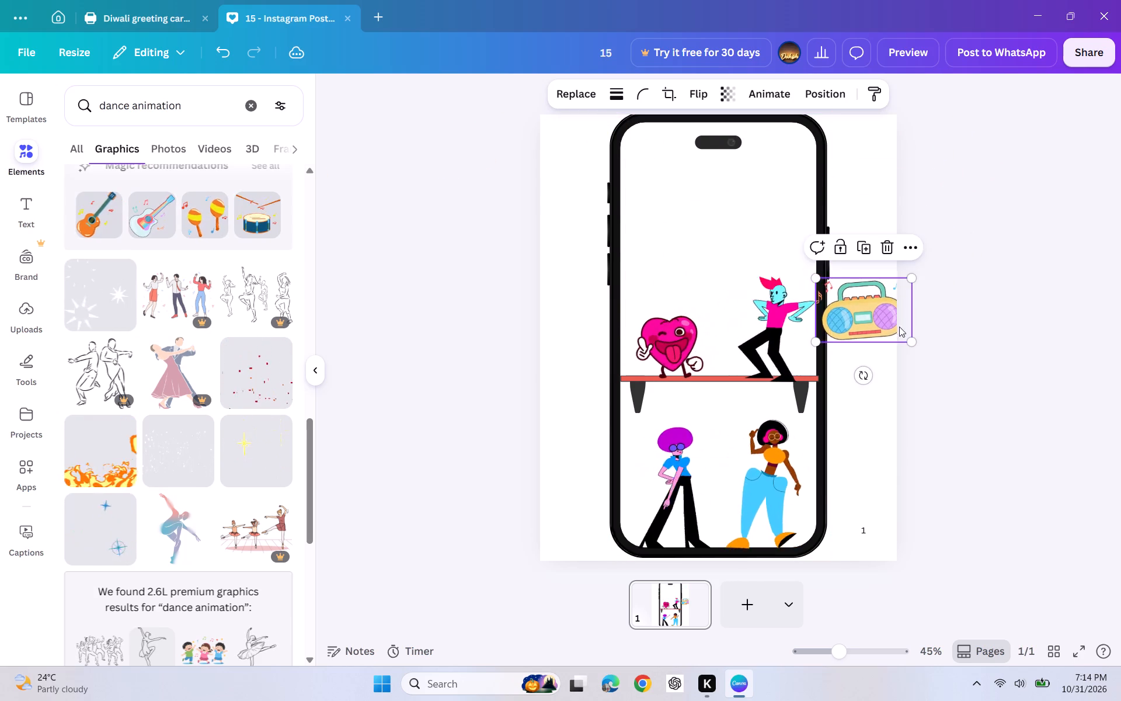
left_click_drag(866, 314, 769, 189)
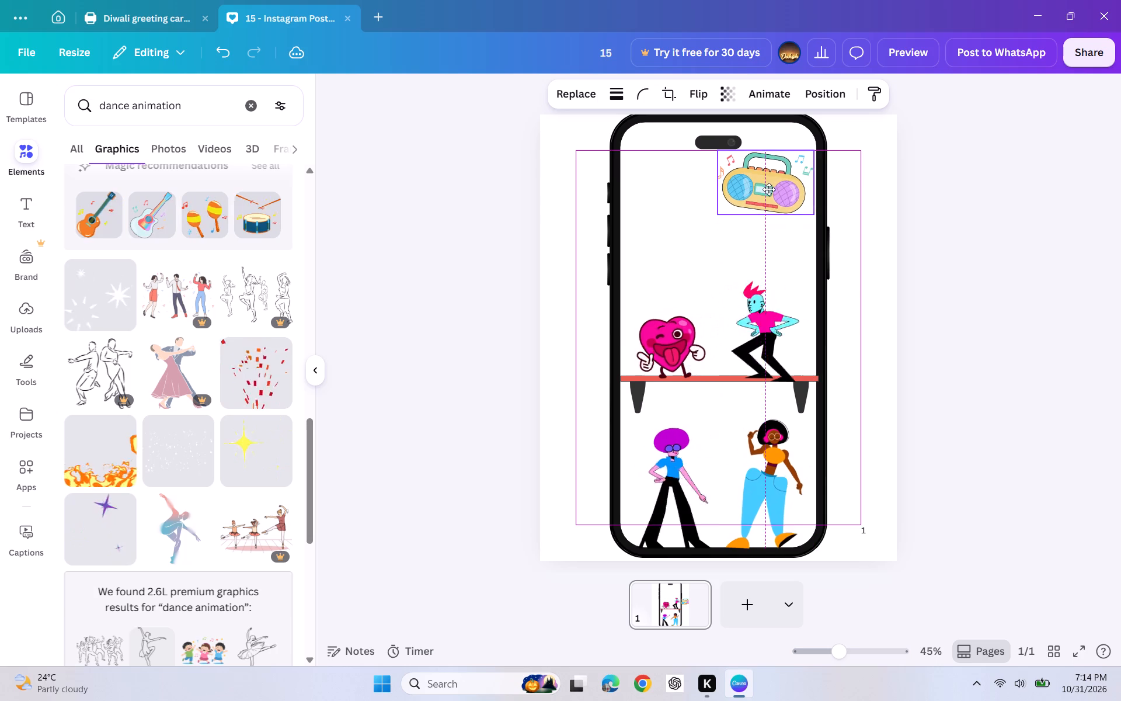
left_click_drag(769, 189, 761, 197)
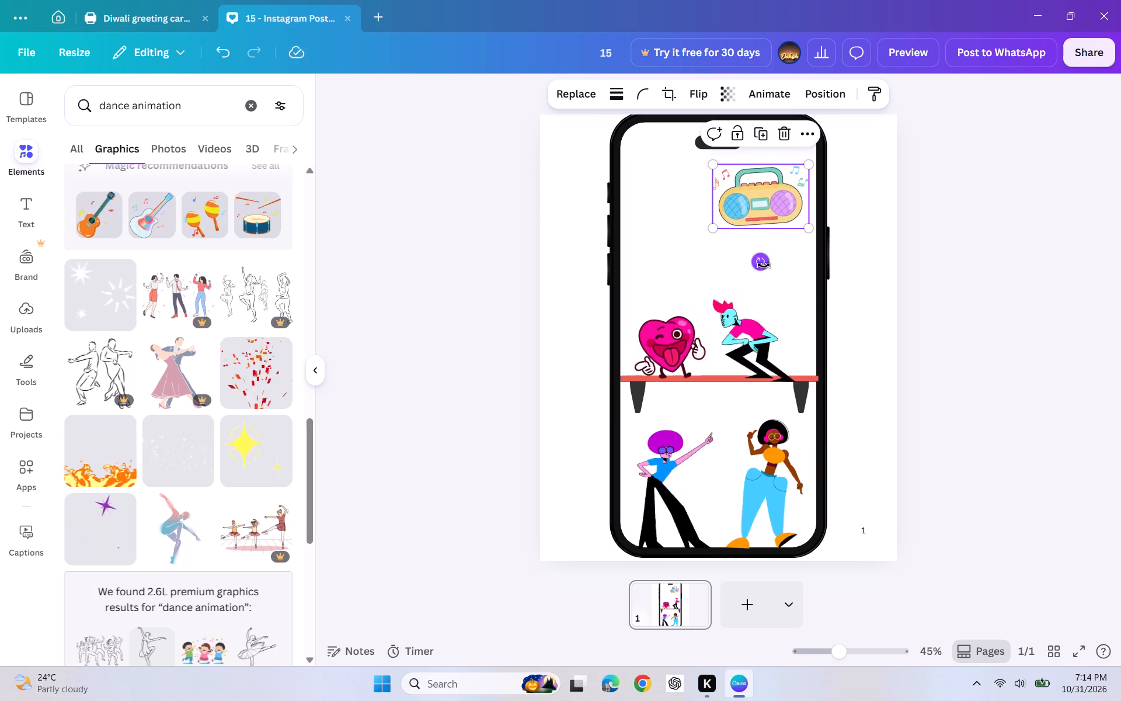
left_click_drag(764, 265, 736, 259)
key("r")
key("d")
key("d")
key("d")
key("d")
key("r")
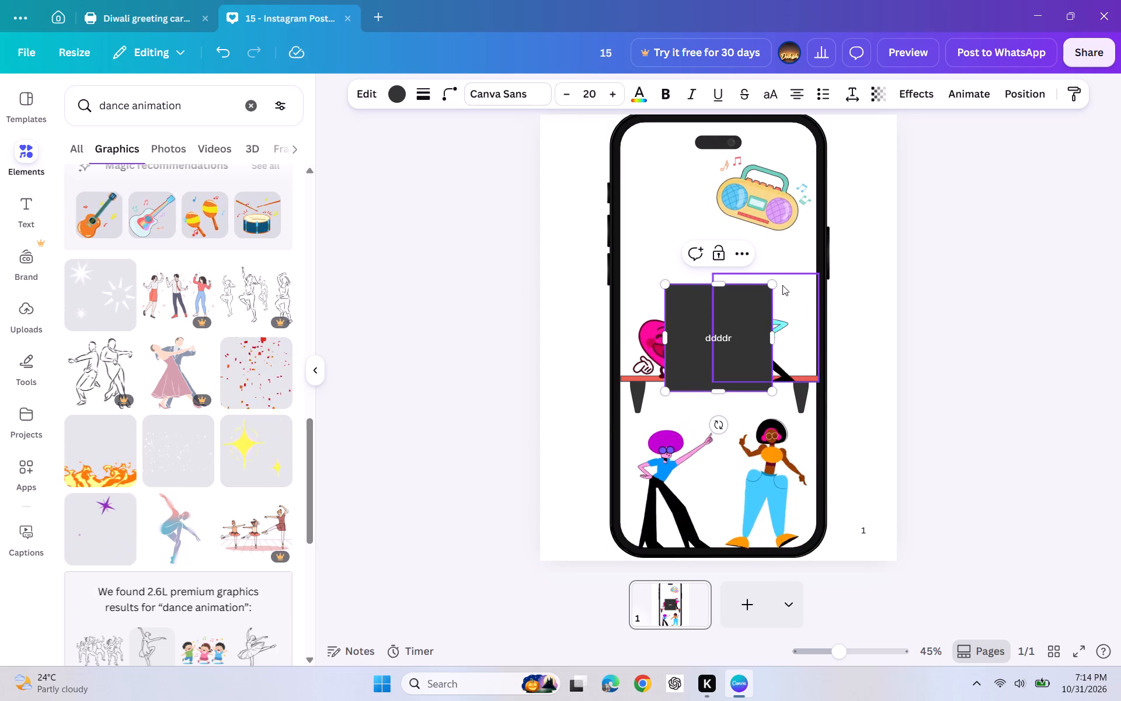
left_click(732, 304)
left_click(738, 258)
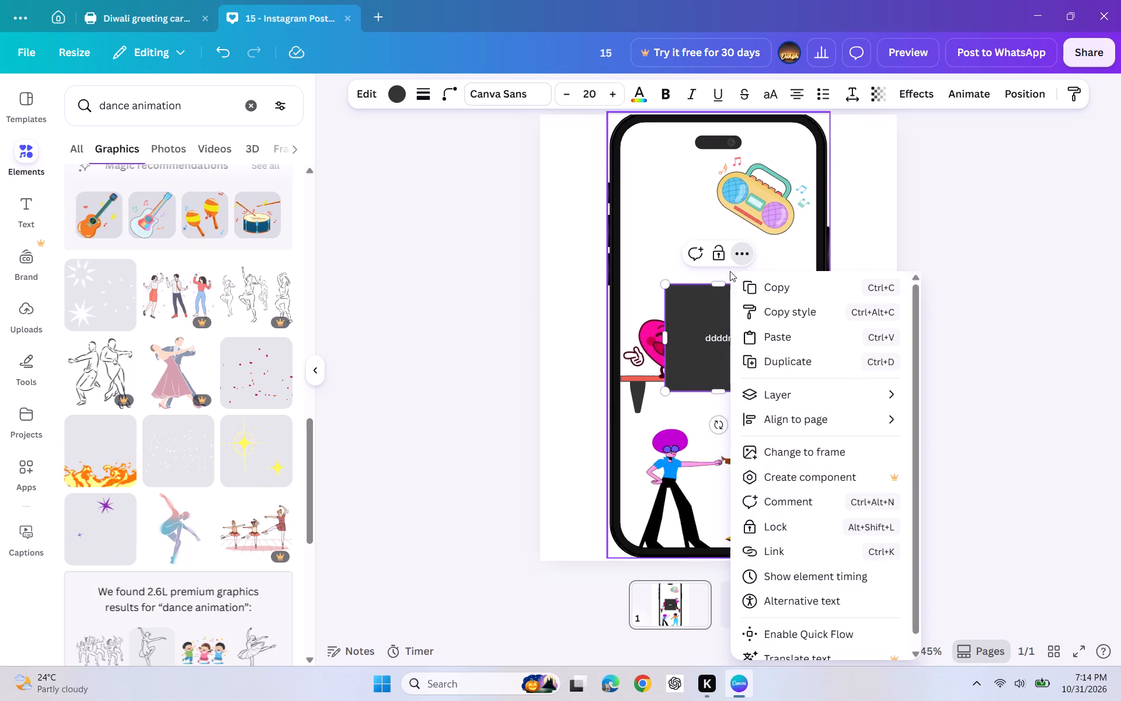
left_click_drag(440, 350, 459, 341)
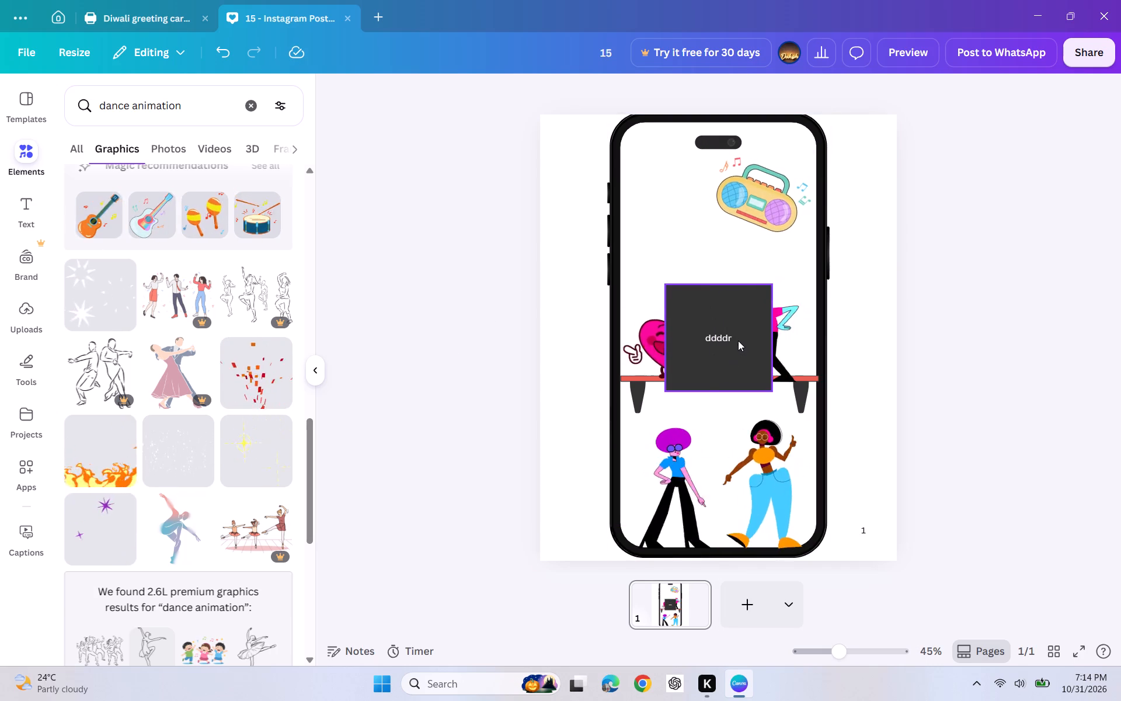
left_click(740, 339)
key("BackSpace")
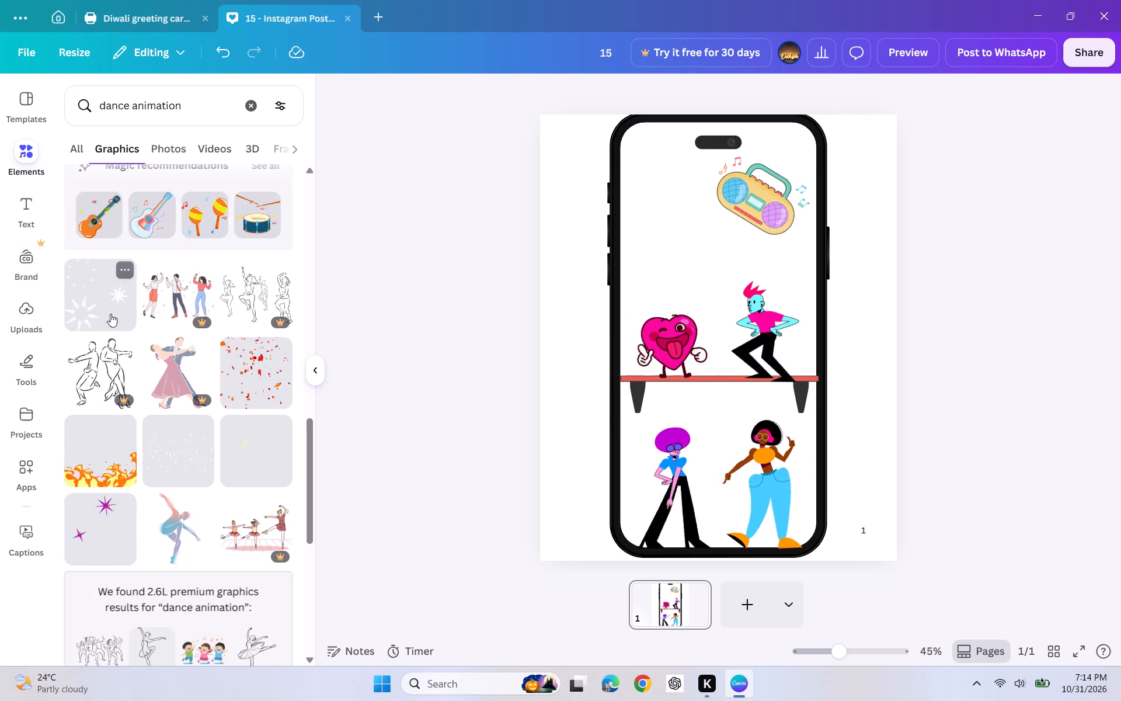
Add the vinyl record graphic, shrink it to about a quarter of the page width and place it left of the radio on the phone screen.
scroll(149, 298, "up", 2)
scroll(150, 296, "down", 2)
scroll(150, 296, "up", 2)
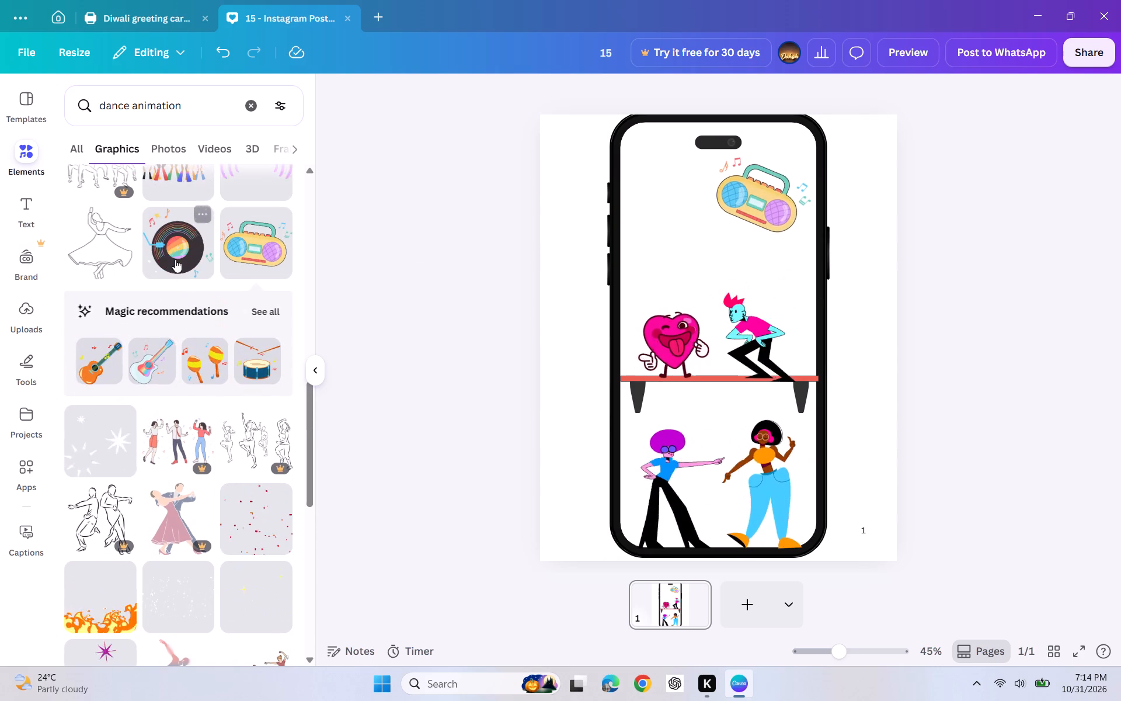
left_click_drag(177, 254, 601, 166)
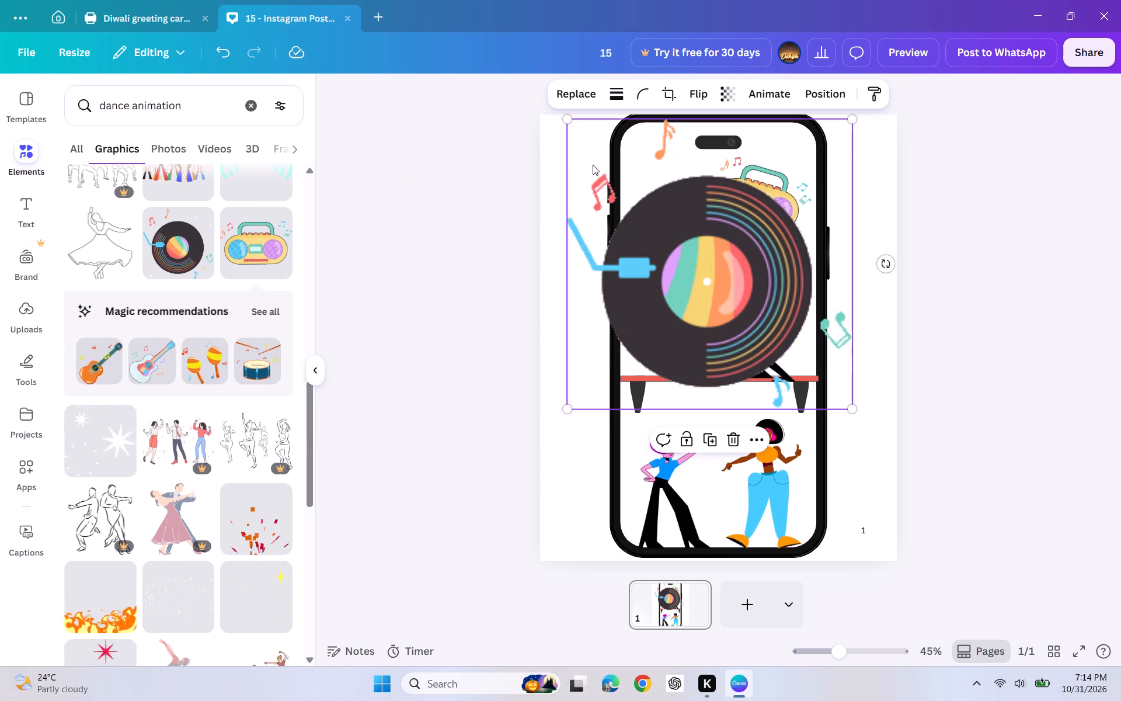
left_click_drag(567, 122, 786, 293)
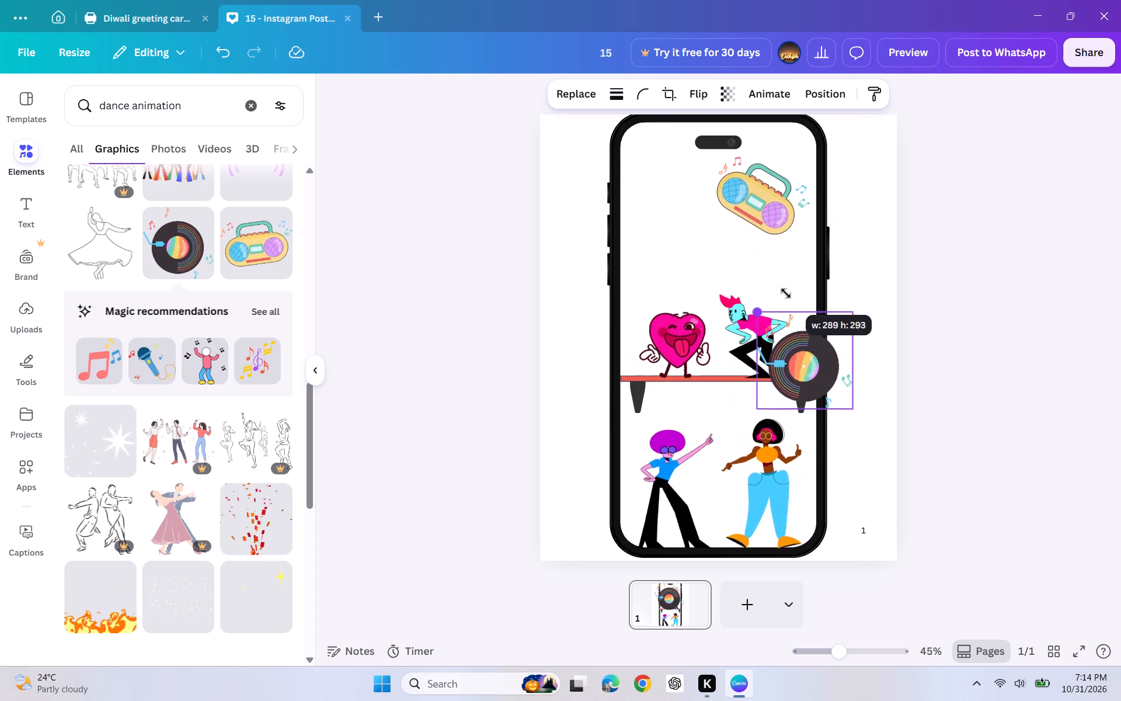
left_click_drag(786, 293, 791, 300)
left_click_drag(806, 372, 661, 226)
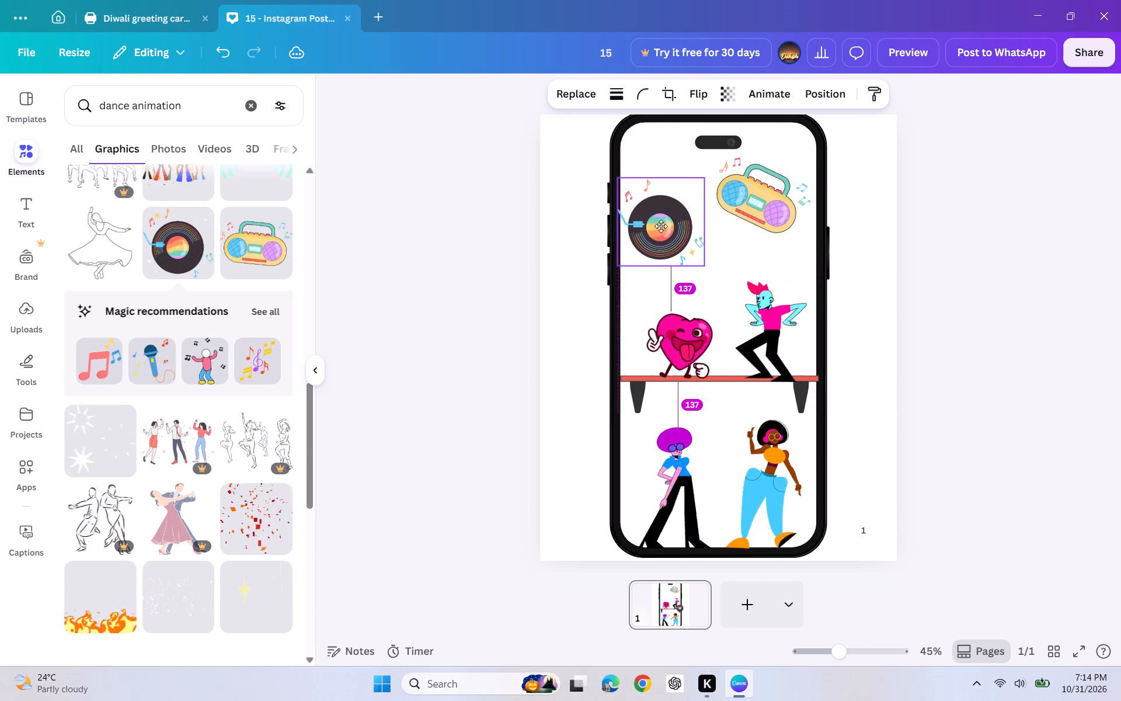
left_click_drag(661, 226, 664, 205)
Move the radio slightly up and right, away from the vinyl record.
left_click_drag(753, 210, 763, 207)
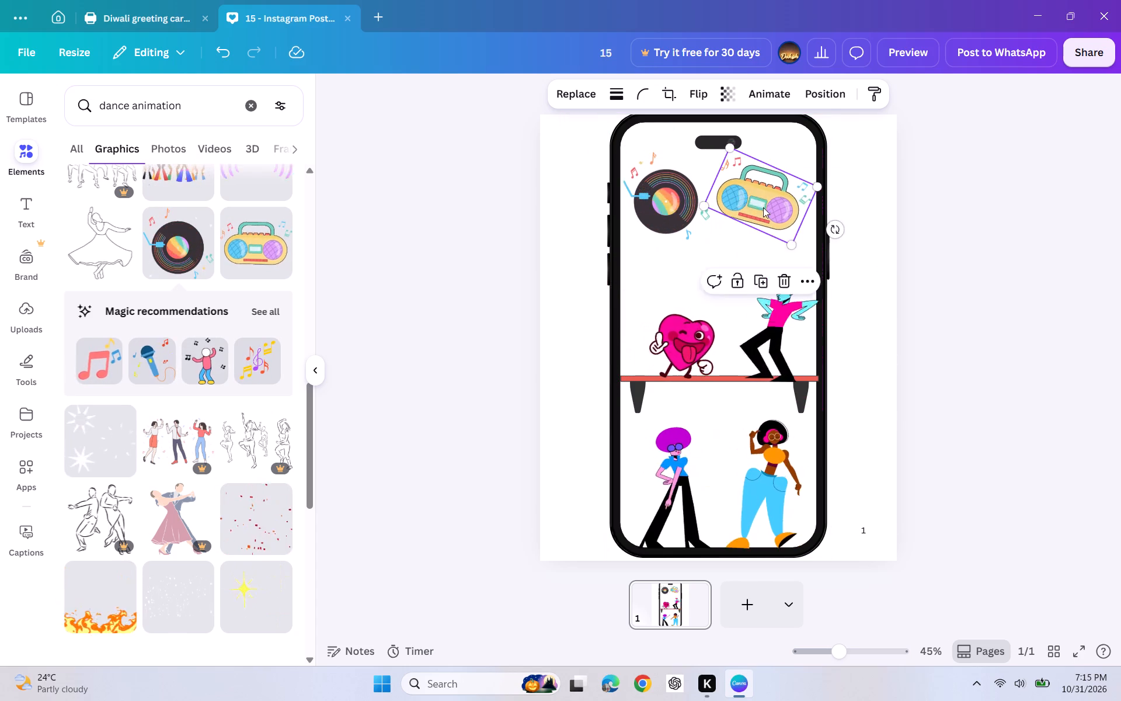
left_click_drag(763, 207, 763, 206)
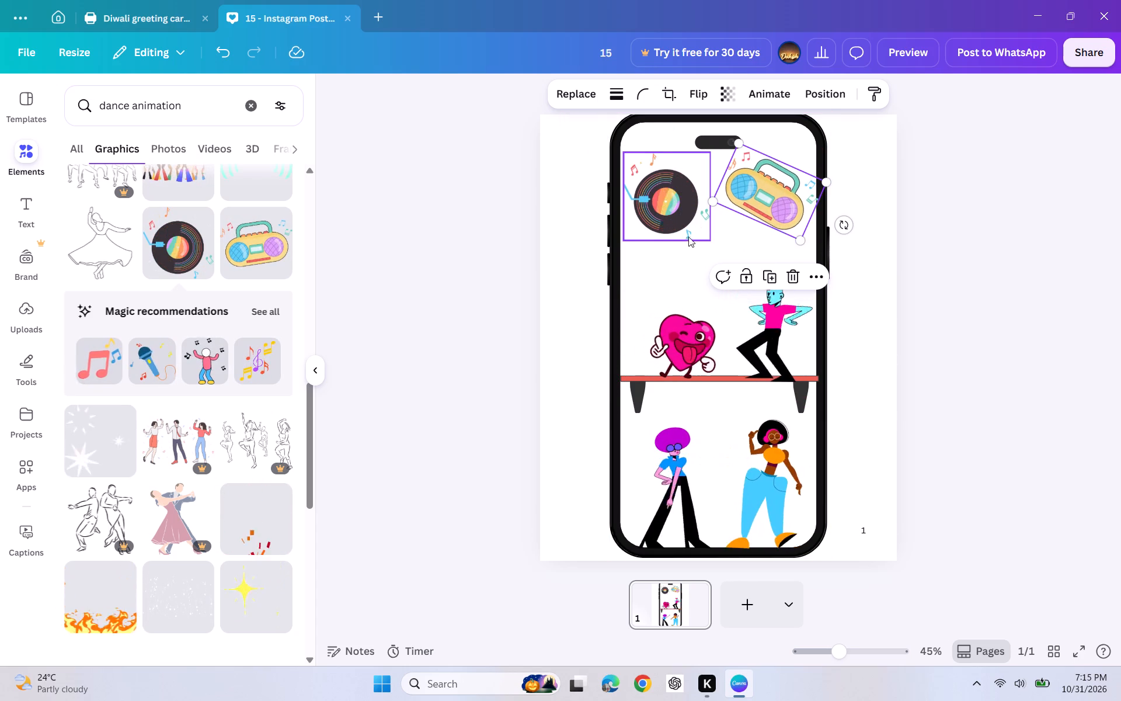
Tilt the vinyl record slightly clockwise.
left_click_drag(656, 204, 653, 216)
left_click_drag(658, 207, 658, 197)
left_click(686, 217)
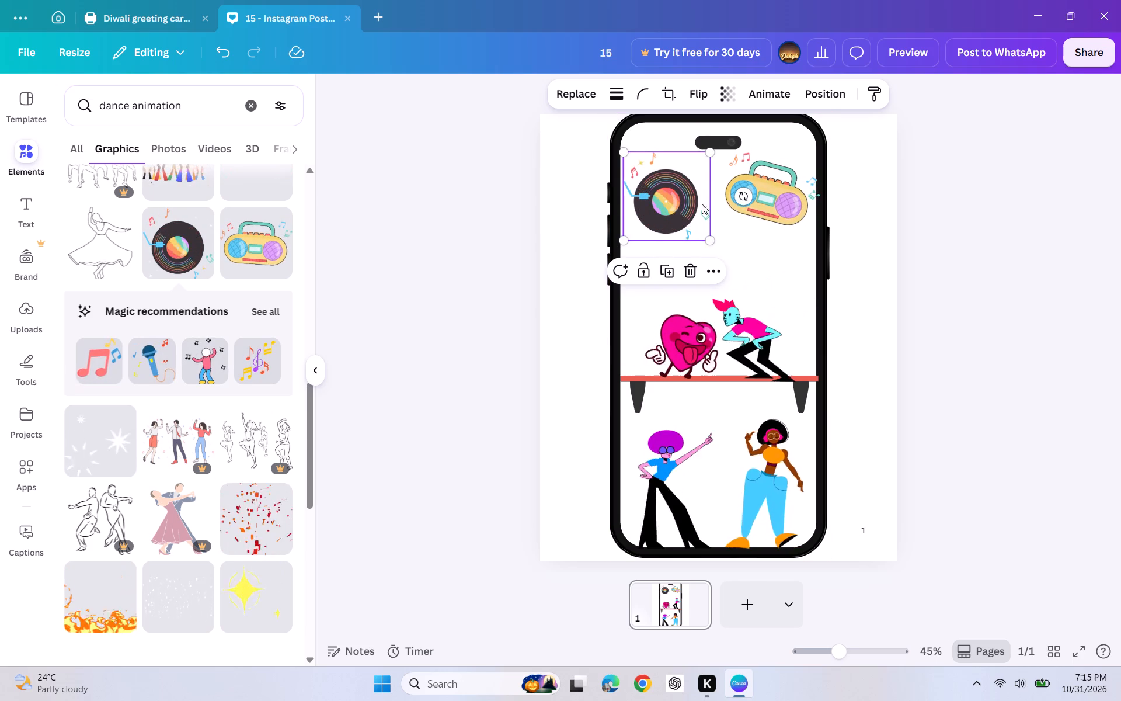
left_click(687, 206)
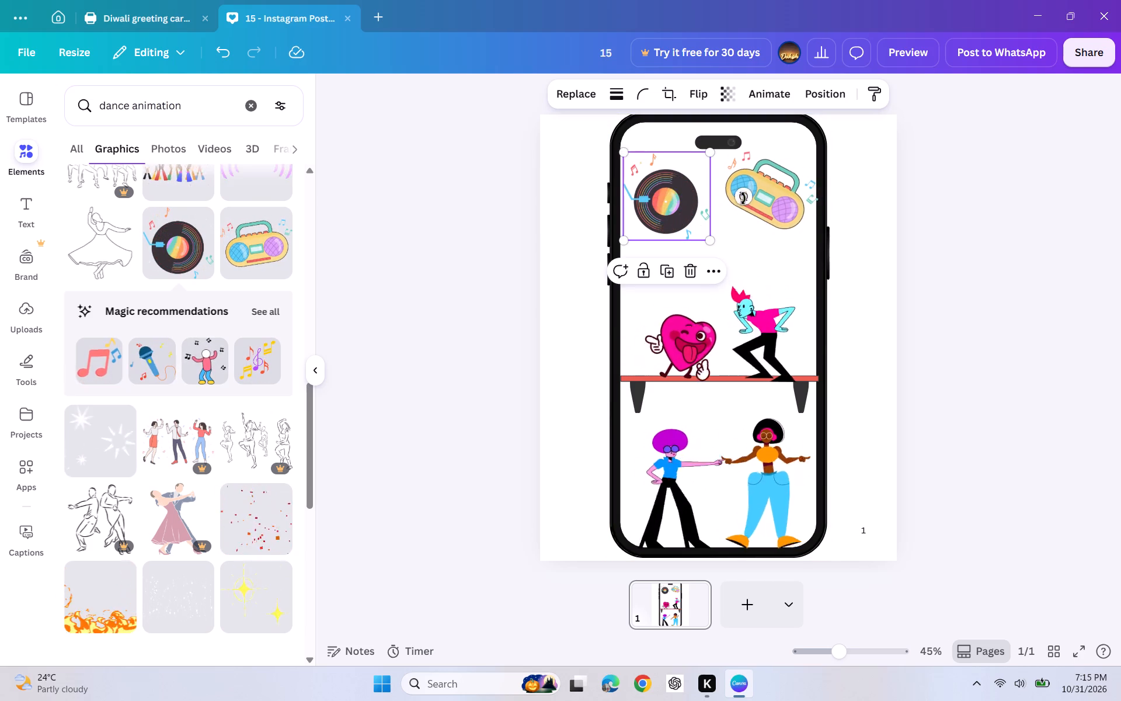
left_click_drag(743, 199, 719, 214)
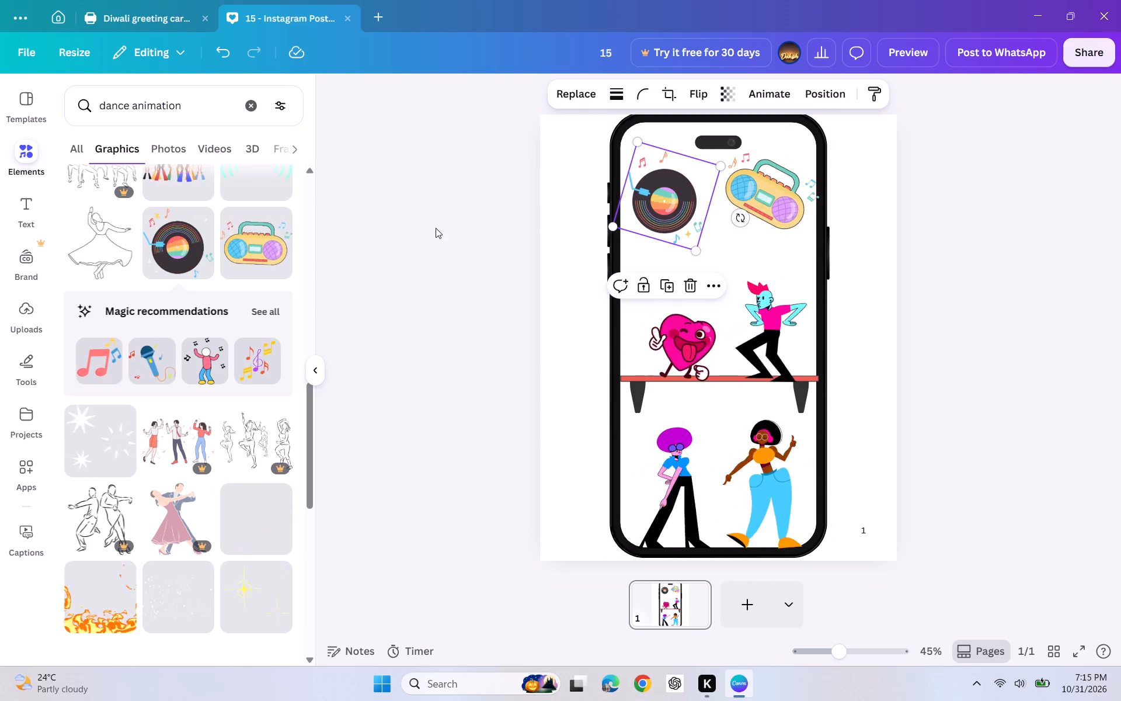
left_click(436, 227)
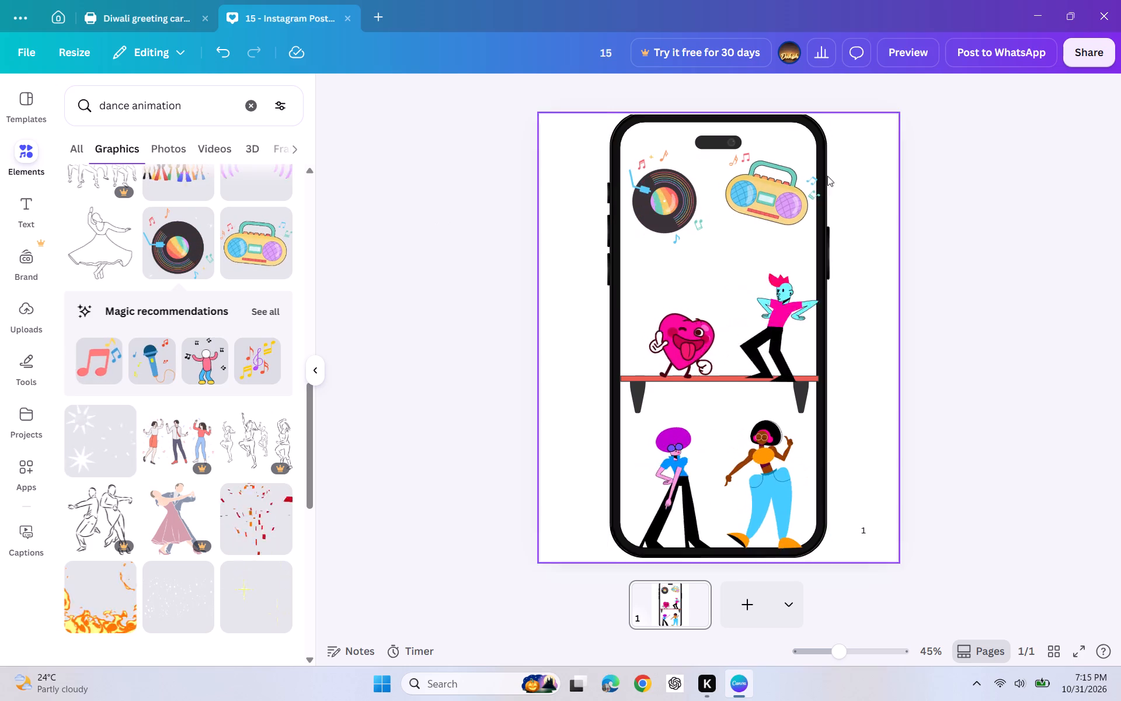
Nudge the radio and the vinyl record up and right so they sit side by side just below the phone's camera cutout.
left_click_drag(798, 184, 800, 177)
left_click_drag(687, 214, 692, 204)
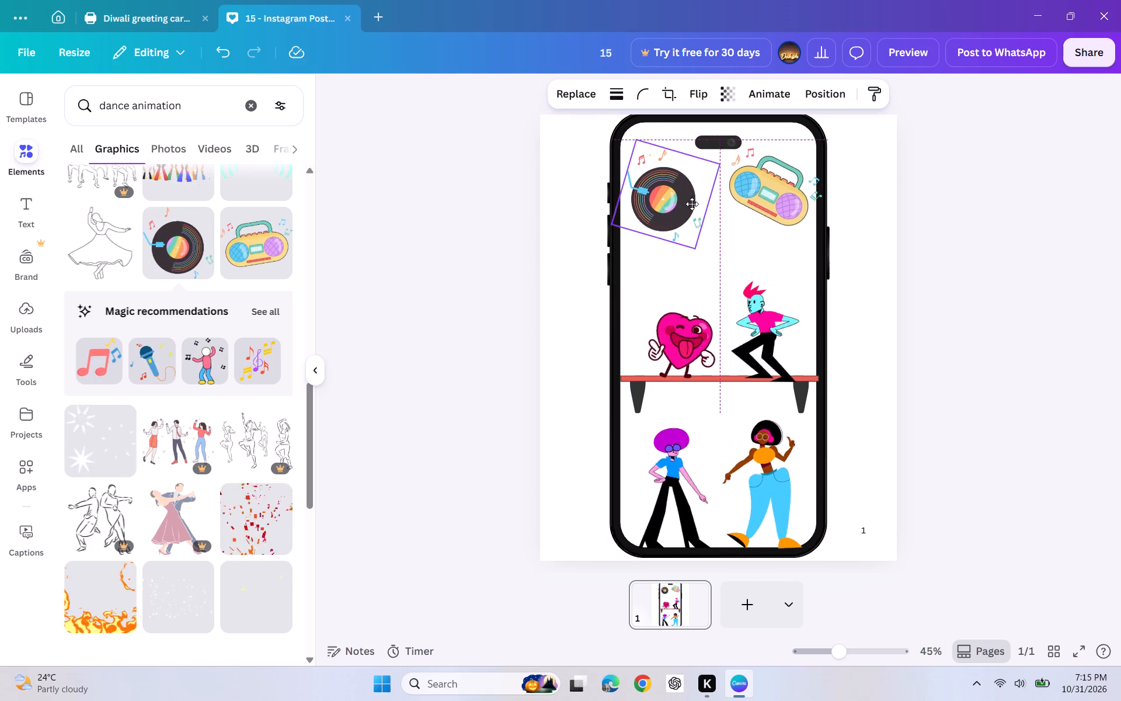
left_click_drag(692, 204, 697, 208)
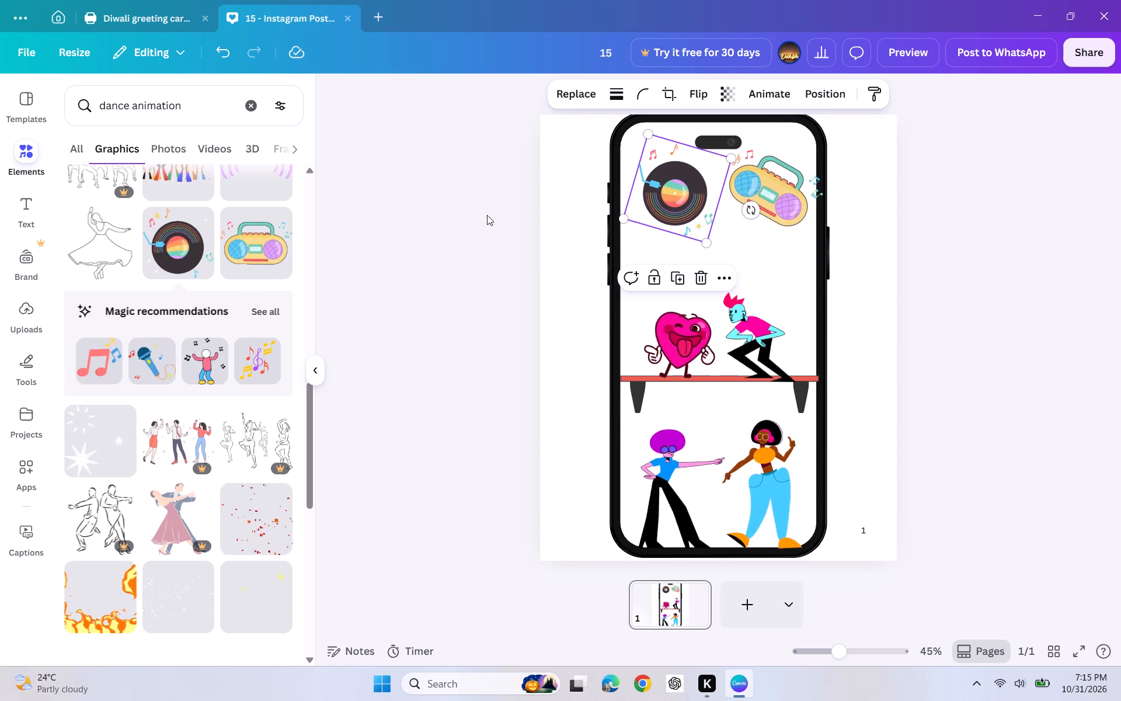
left_click(487, 215)
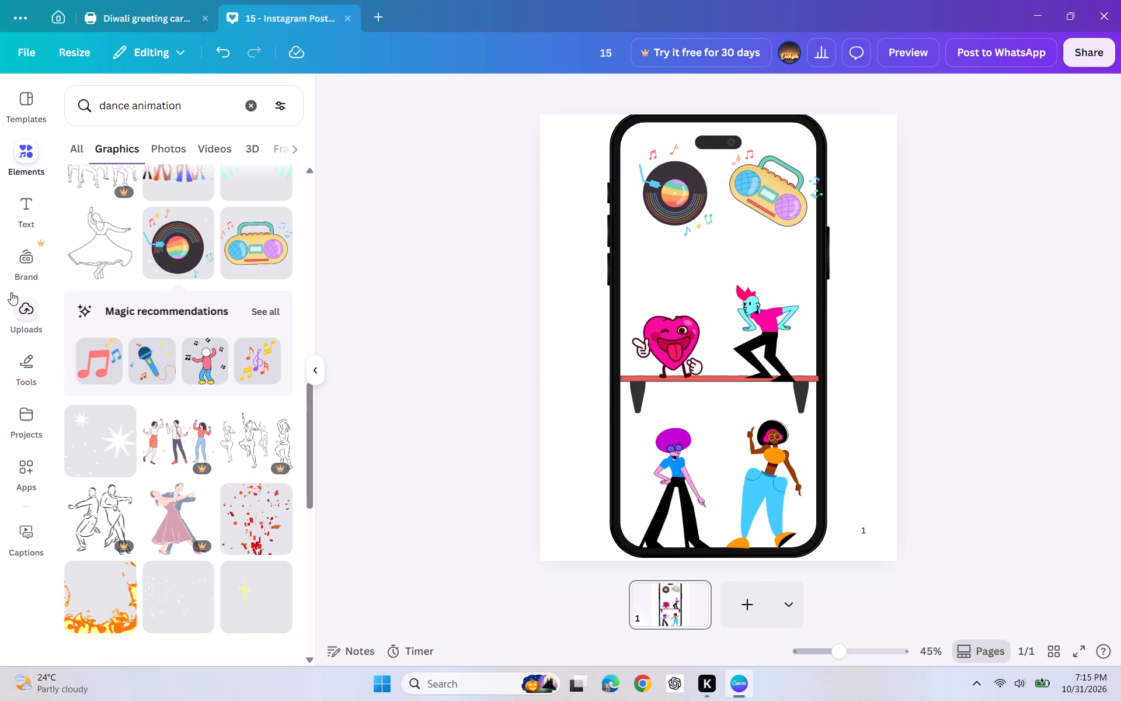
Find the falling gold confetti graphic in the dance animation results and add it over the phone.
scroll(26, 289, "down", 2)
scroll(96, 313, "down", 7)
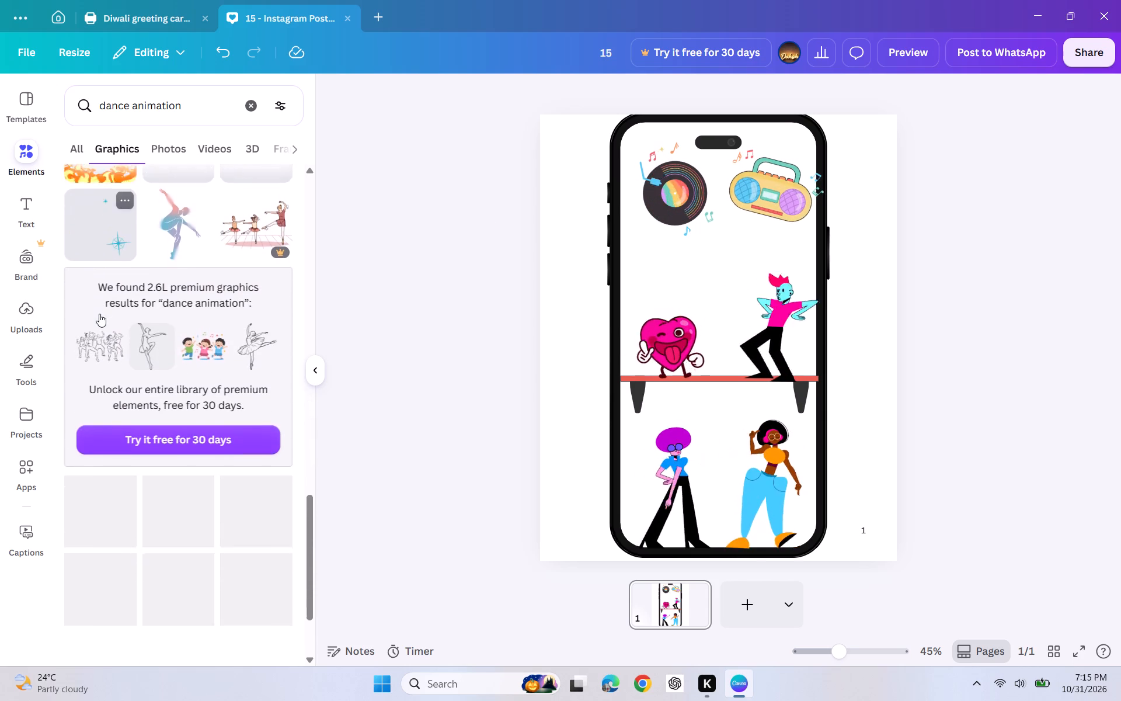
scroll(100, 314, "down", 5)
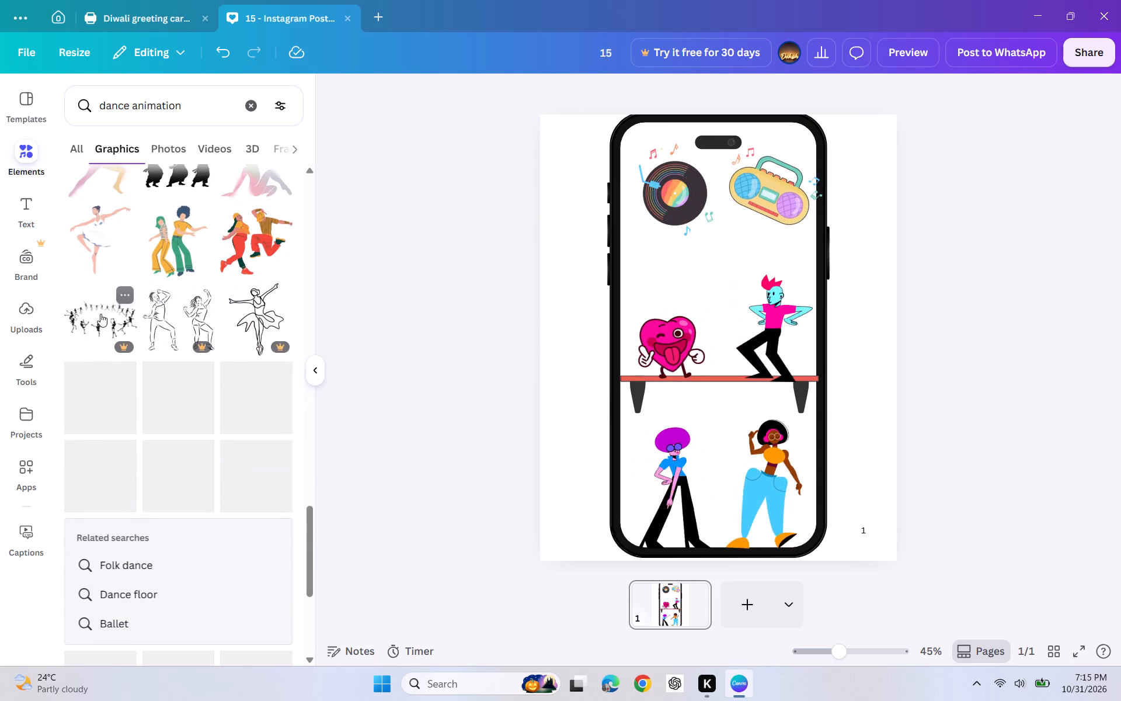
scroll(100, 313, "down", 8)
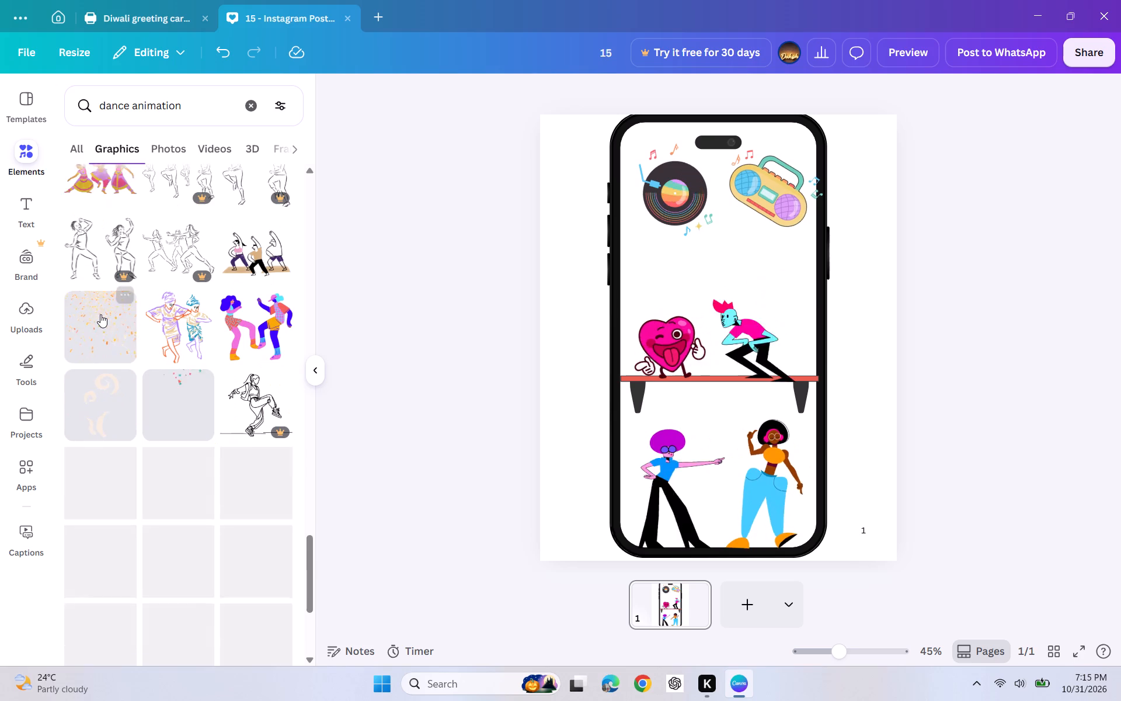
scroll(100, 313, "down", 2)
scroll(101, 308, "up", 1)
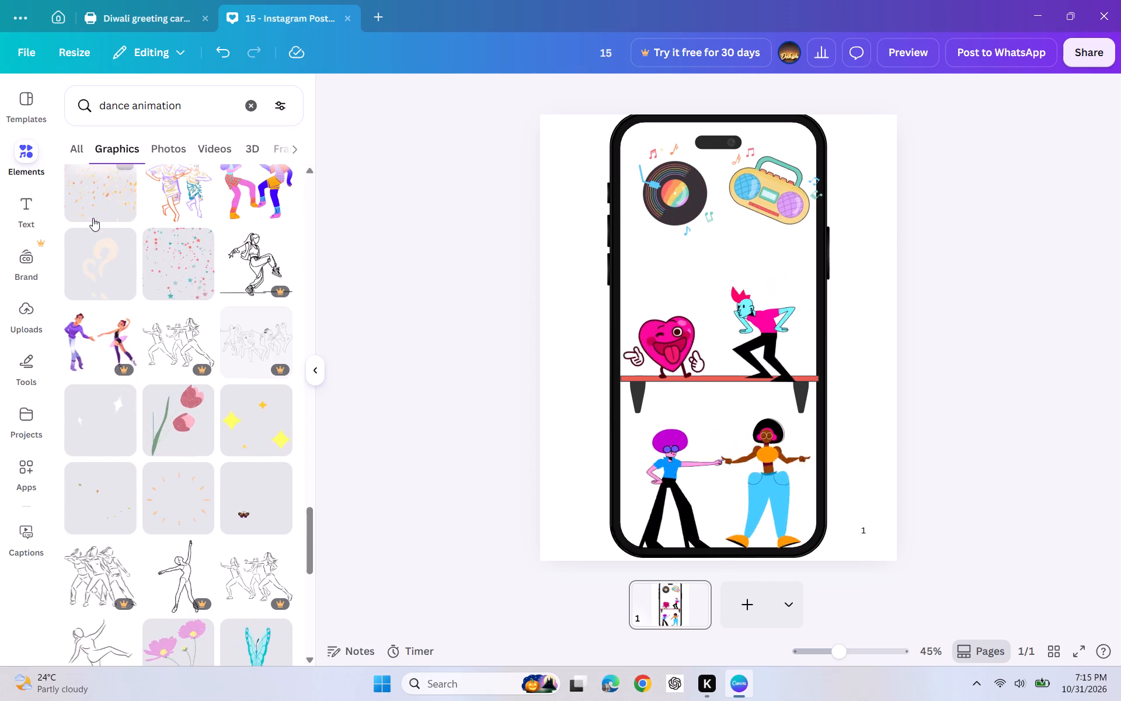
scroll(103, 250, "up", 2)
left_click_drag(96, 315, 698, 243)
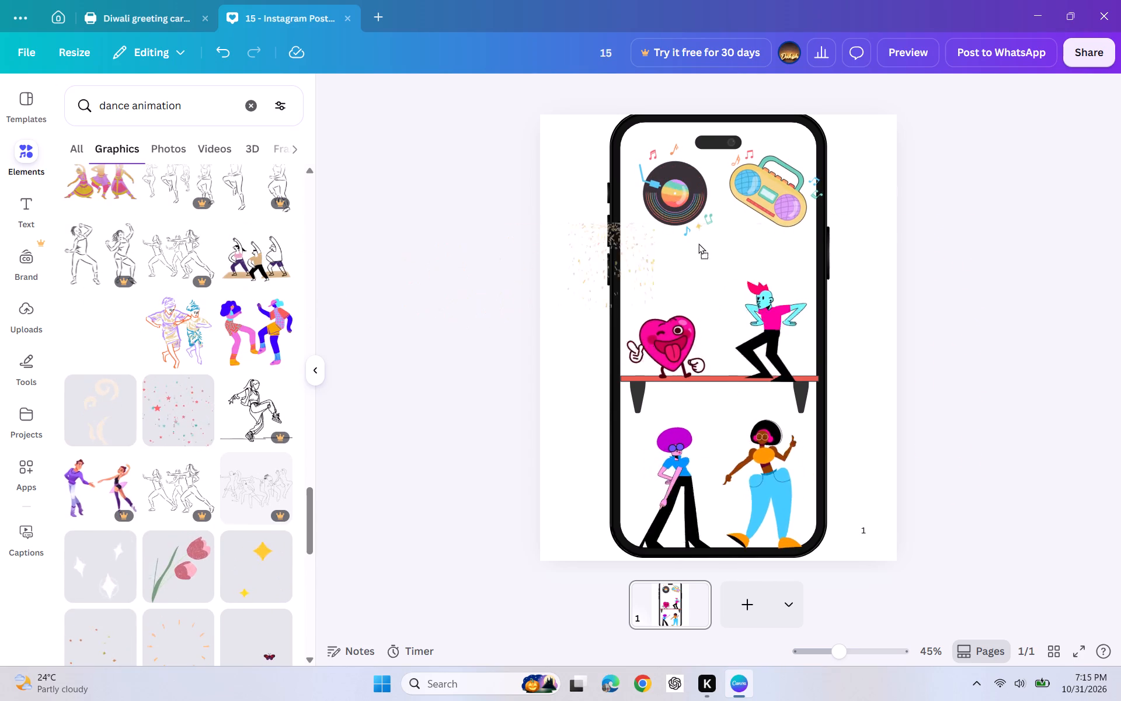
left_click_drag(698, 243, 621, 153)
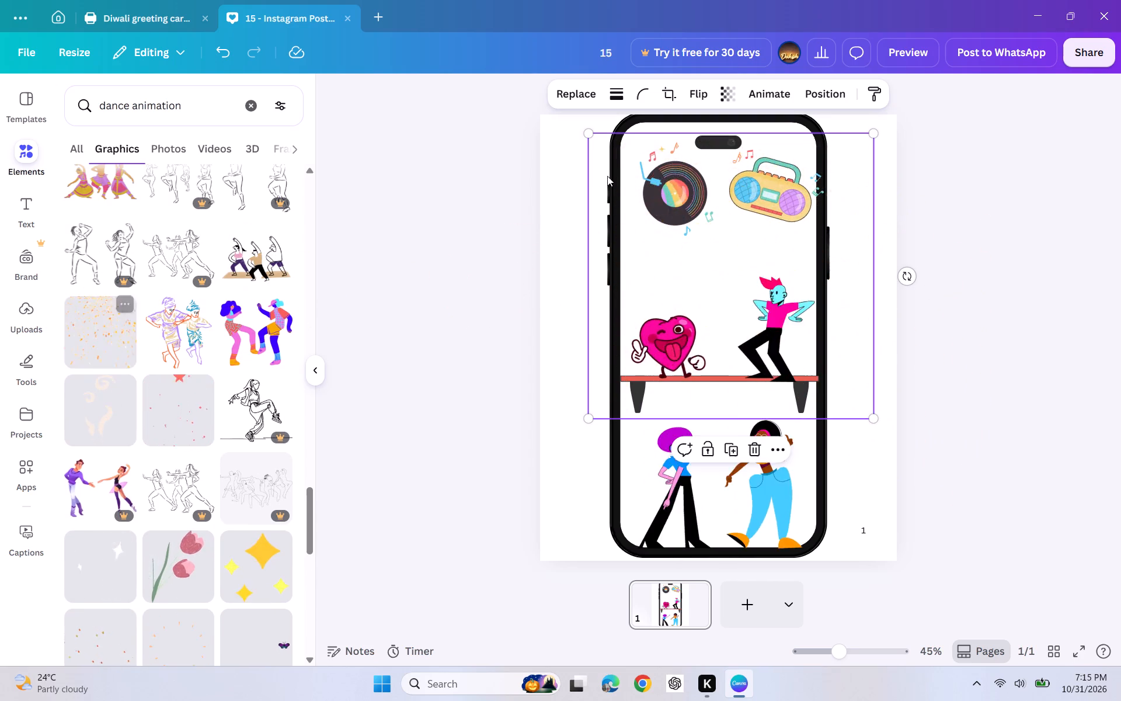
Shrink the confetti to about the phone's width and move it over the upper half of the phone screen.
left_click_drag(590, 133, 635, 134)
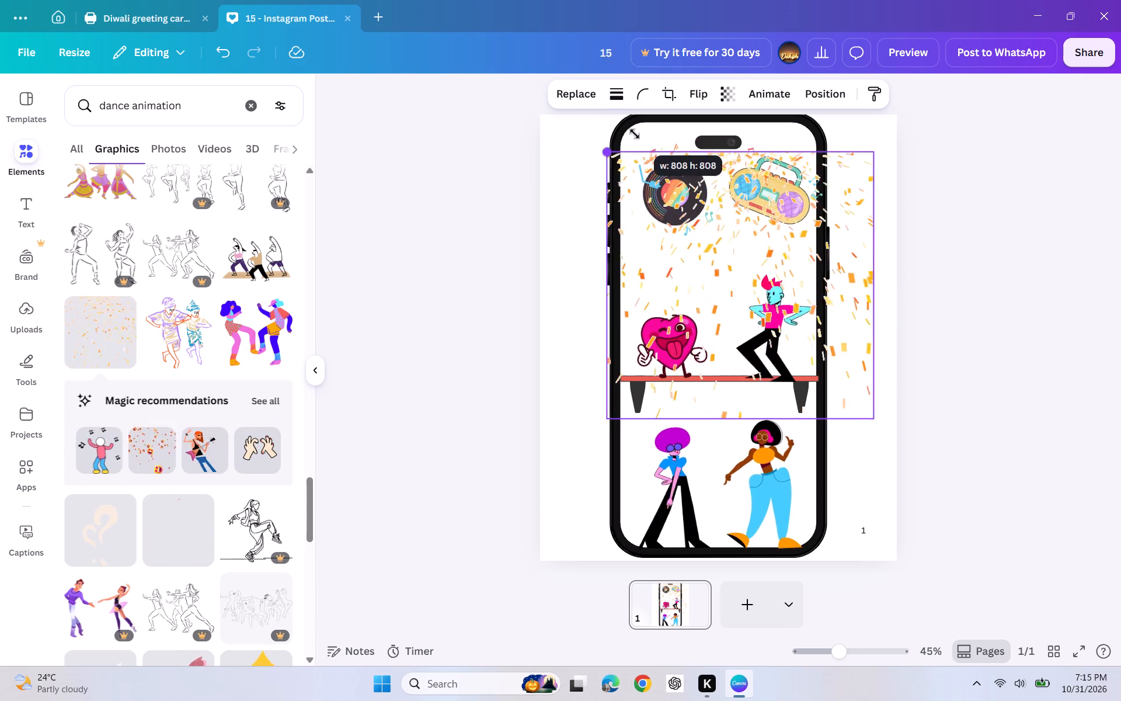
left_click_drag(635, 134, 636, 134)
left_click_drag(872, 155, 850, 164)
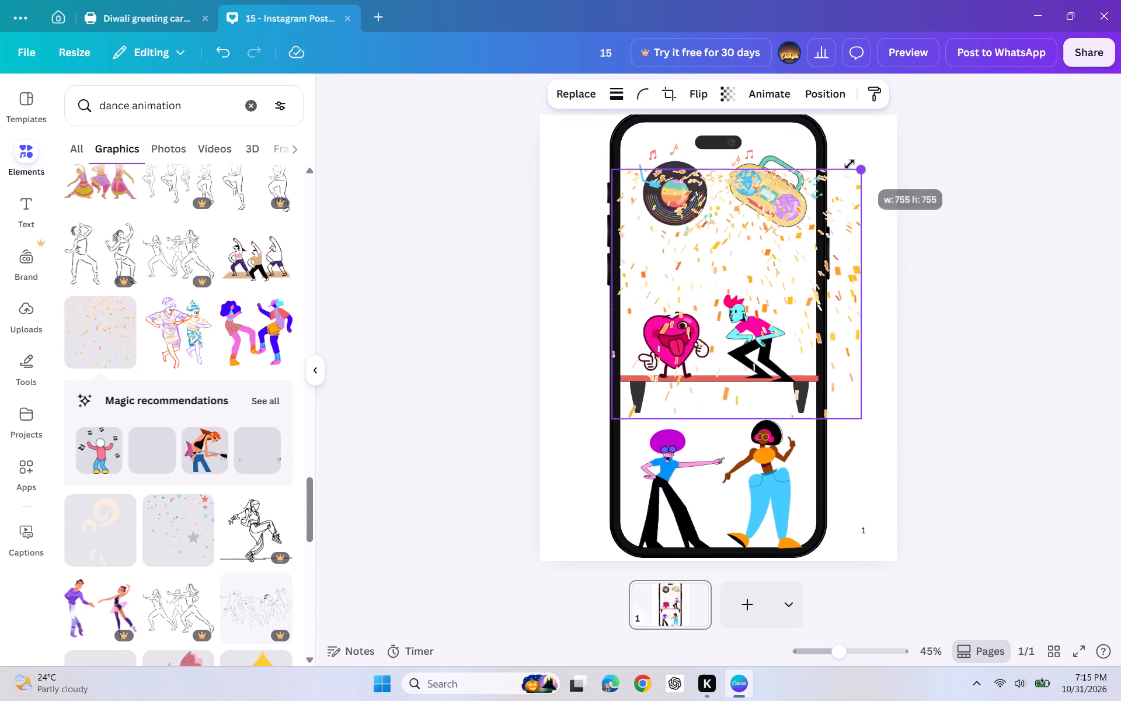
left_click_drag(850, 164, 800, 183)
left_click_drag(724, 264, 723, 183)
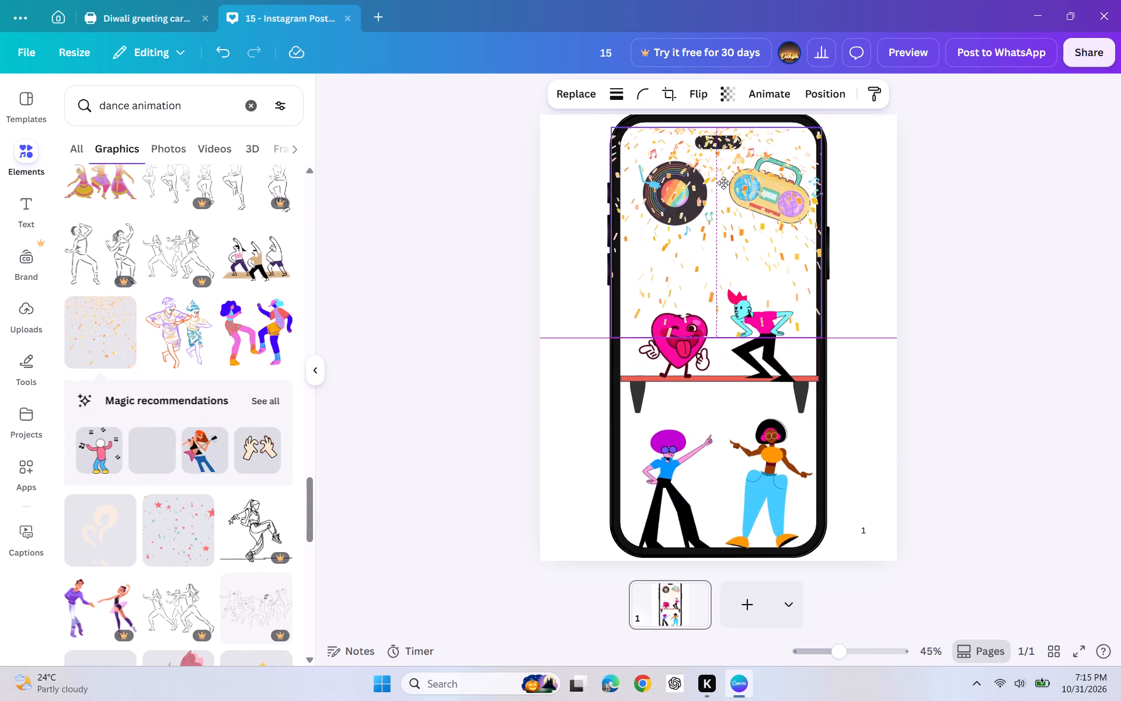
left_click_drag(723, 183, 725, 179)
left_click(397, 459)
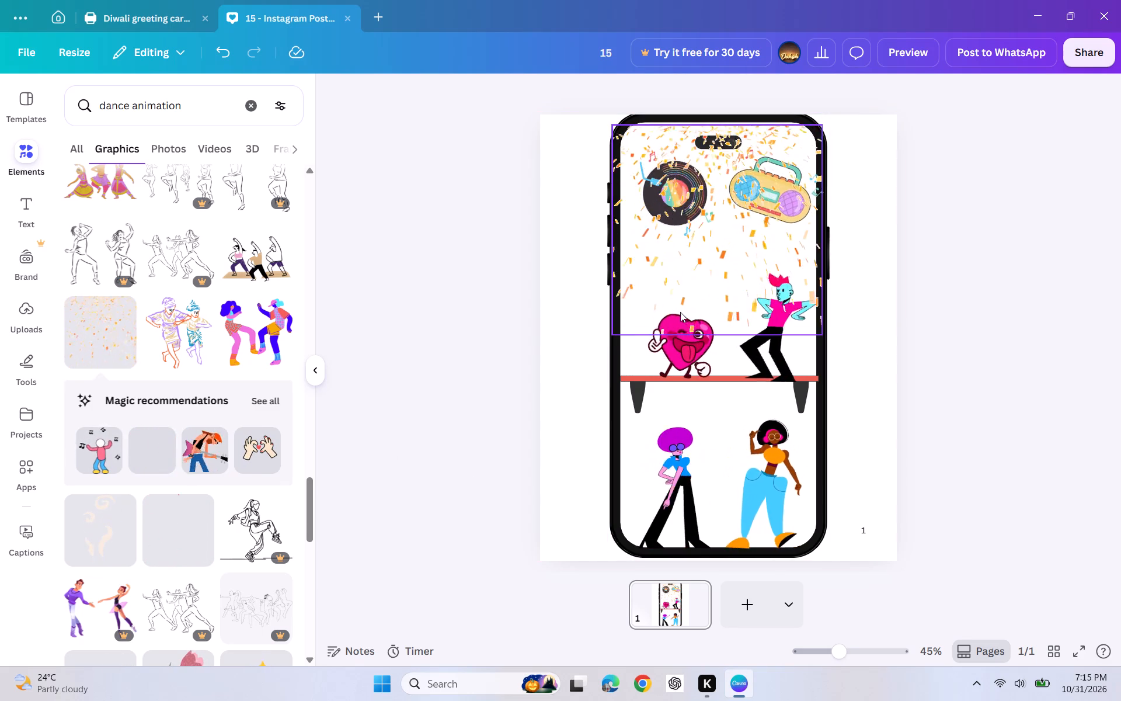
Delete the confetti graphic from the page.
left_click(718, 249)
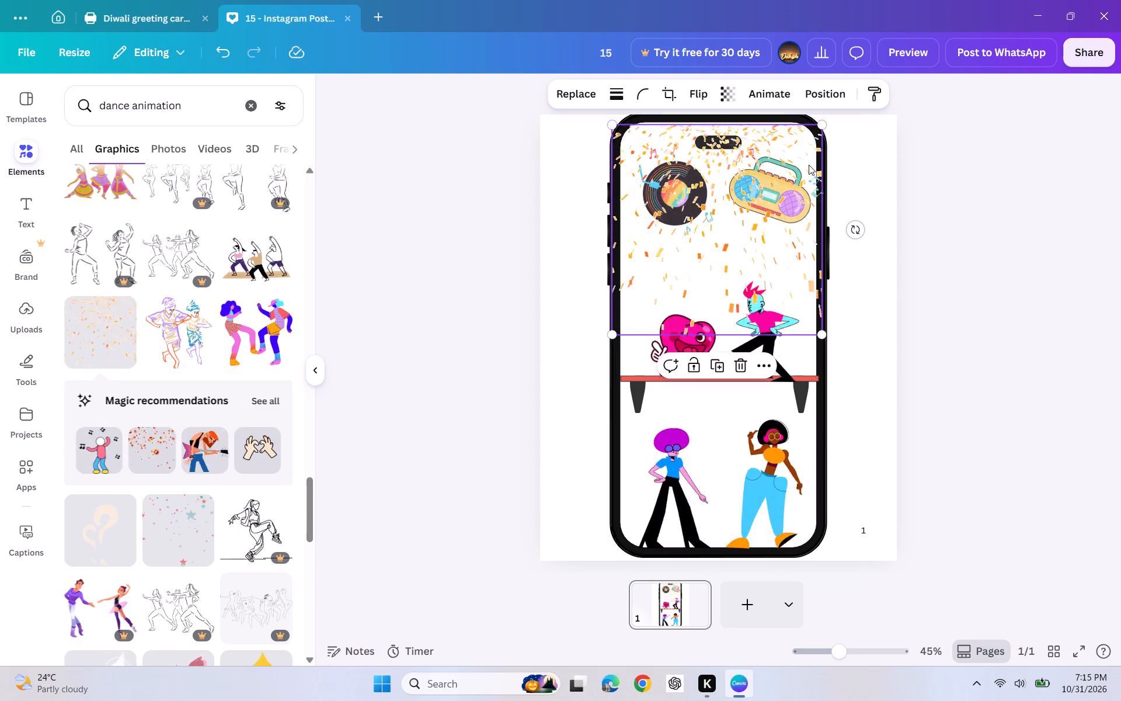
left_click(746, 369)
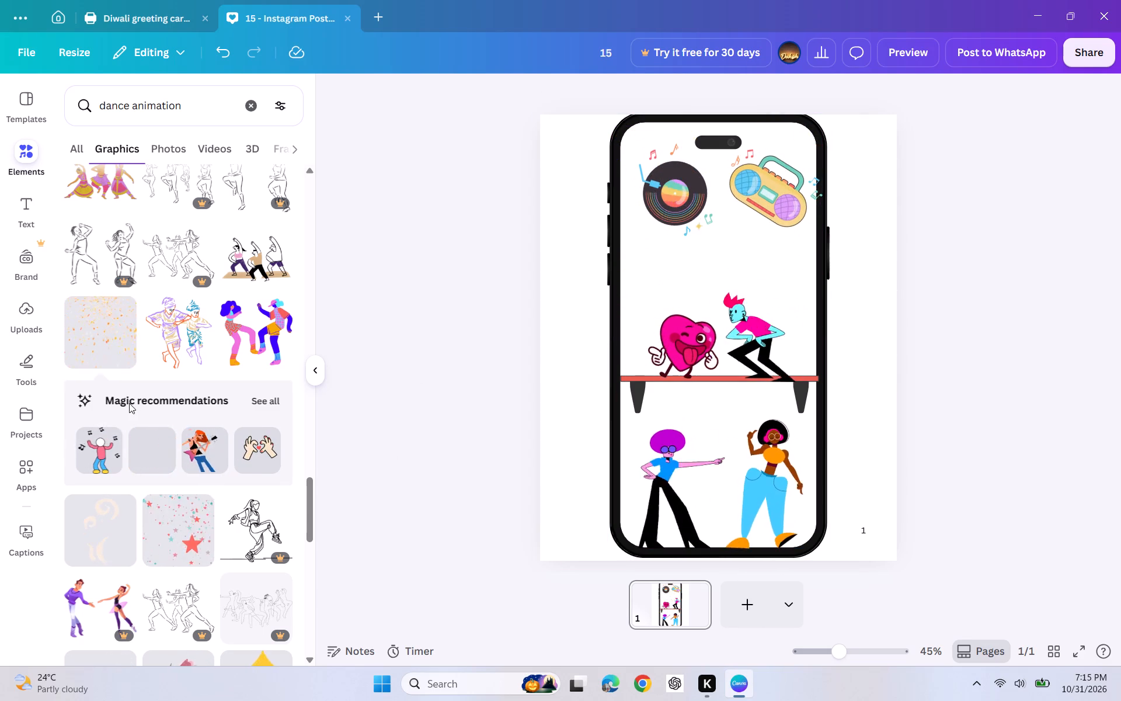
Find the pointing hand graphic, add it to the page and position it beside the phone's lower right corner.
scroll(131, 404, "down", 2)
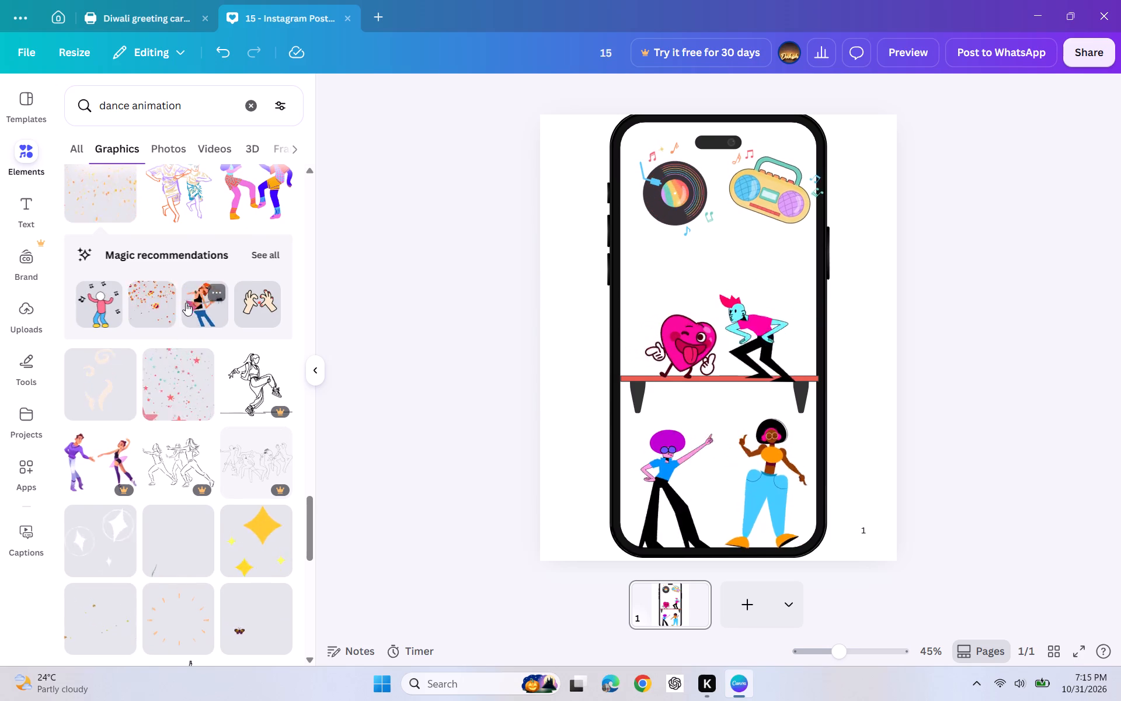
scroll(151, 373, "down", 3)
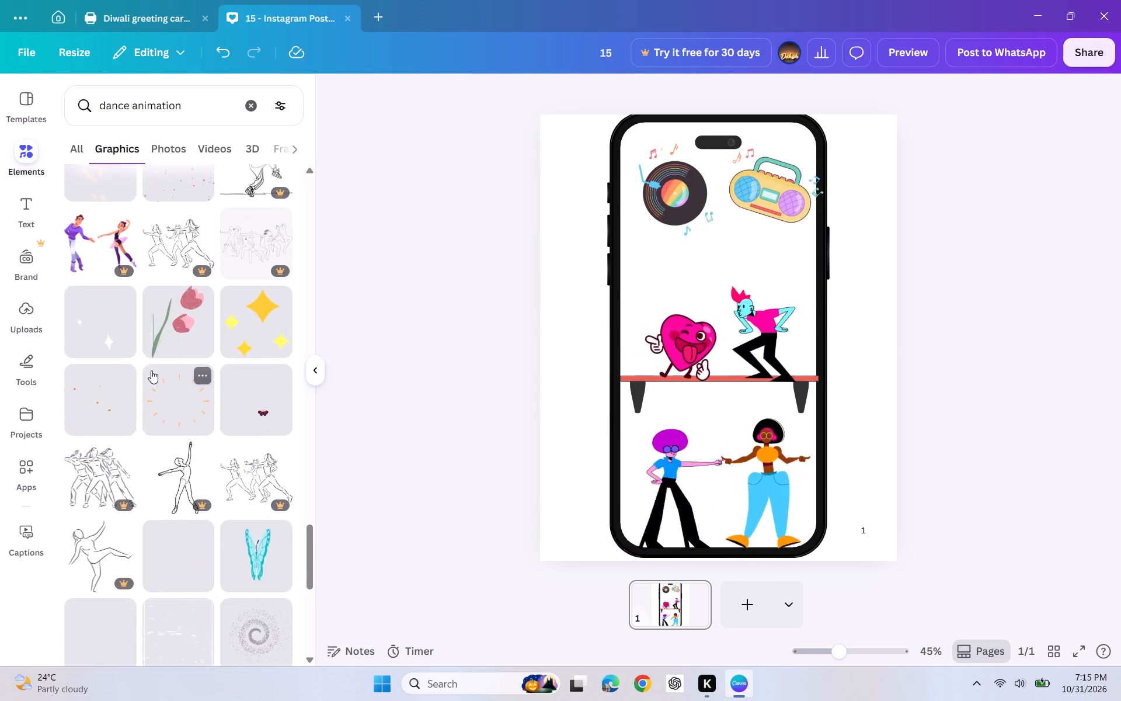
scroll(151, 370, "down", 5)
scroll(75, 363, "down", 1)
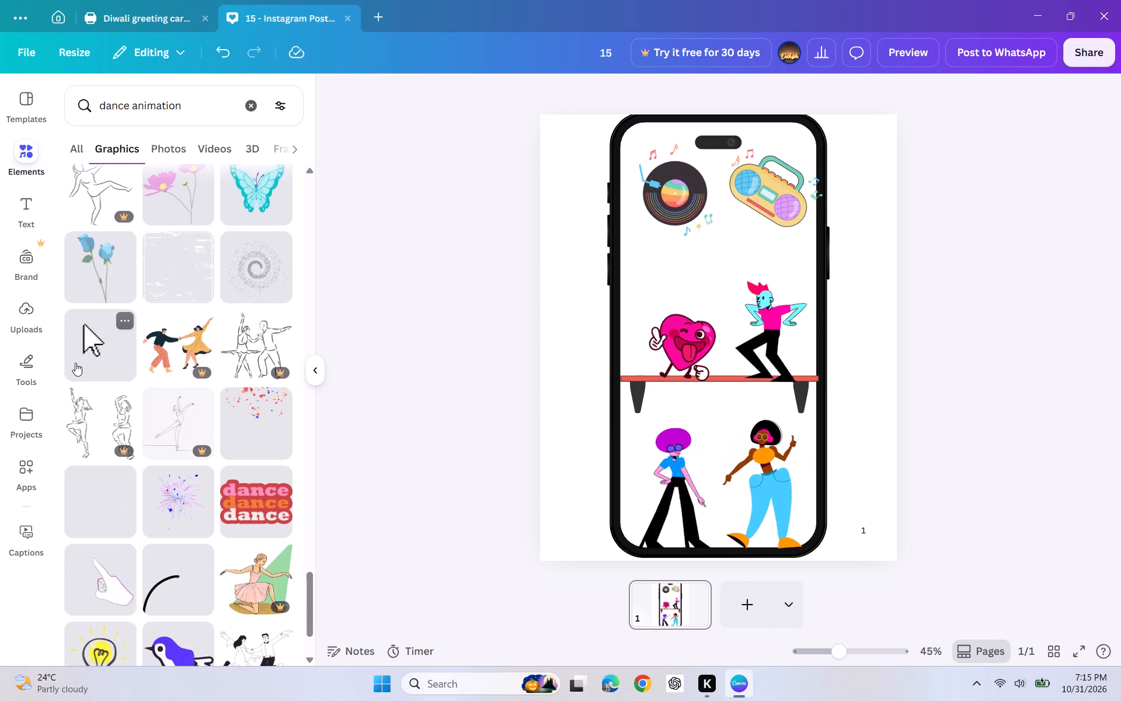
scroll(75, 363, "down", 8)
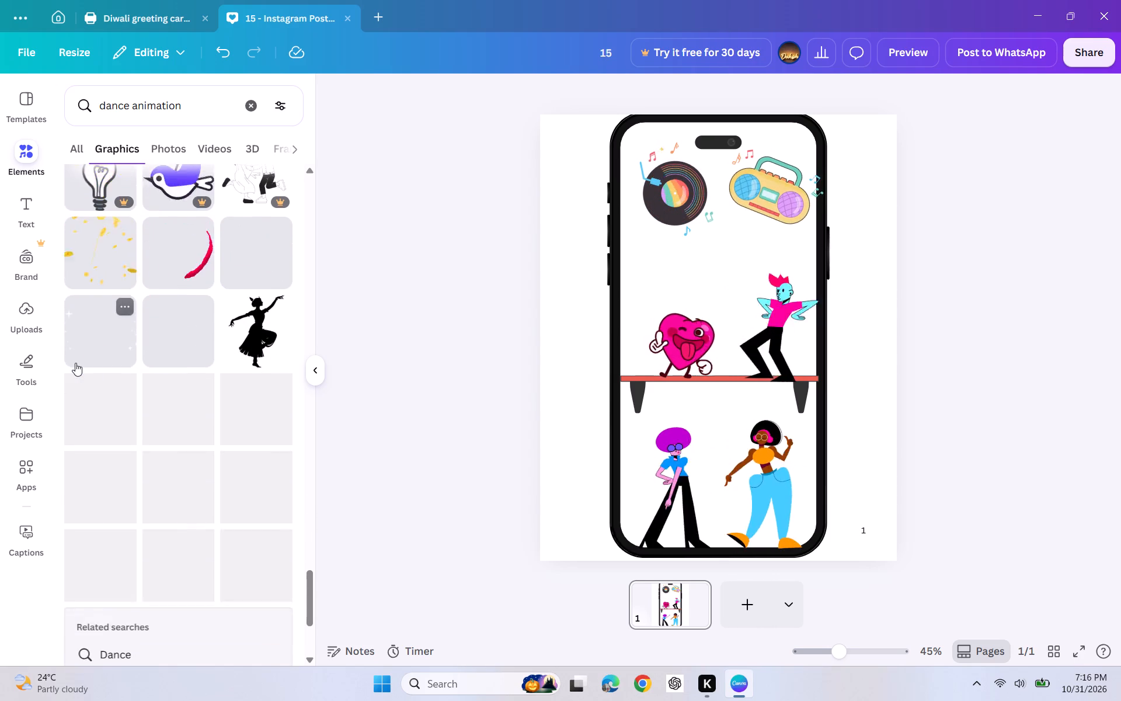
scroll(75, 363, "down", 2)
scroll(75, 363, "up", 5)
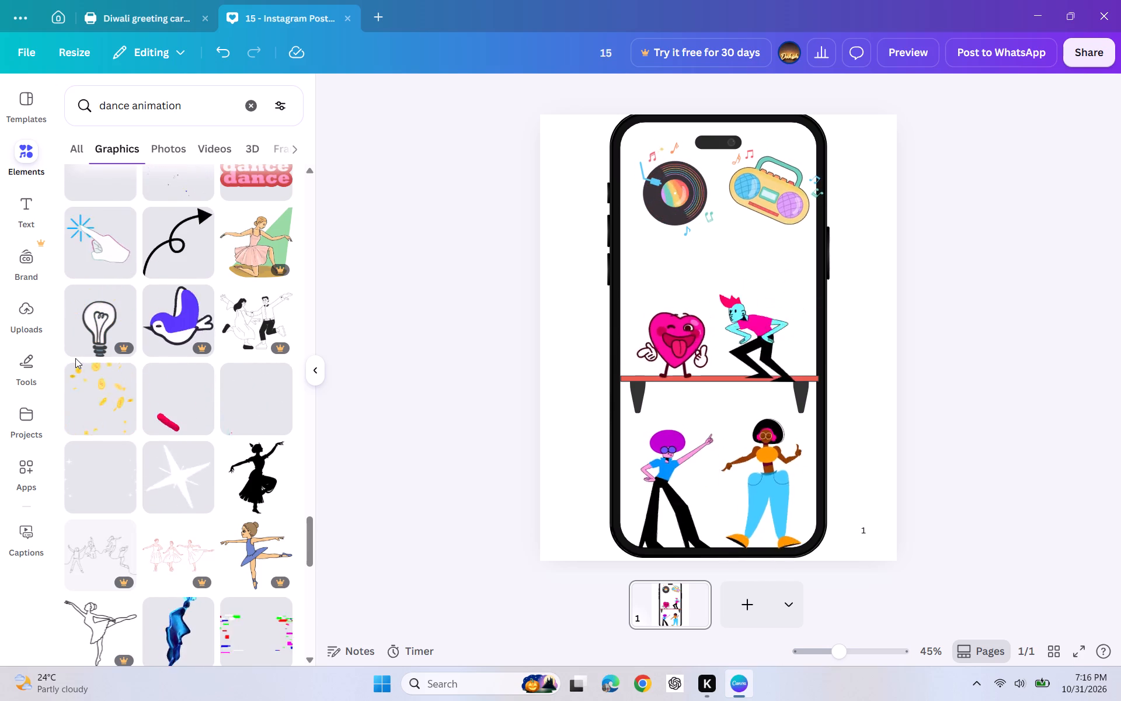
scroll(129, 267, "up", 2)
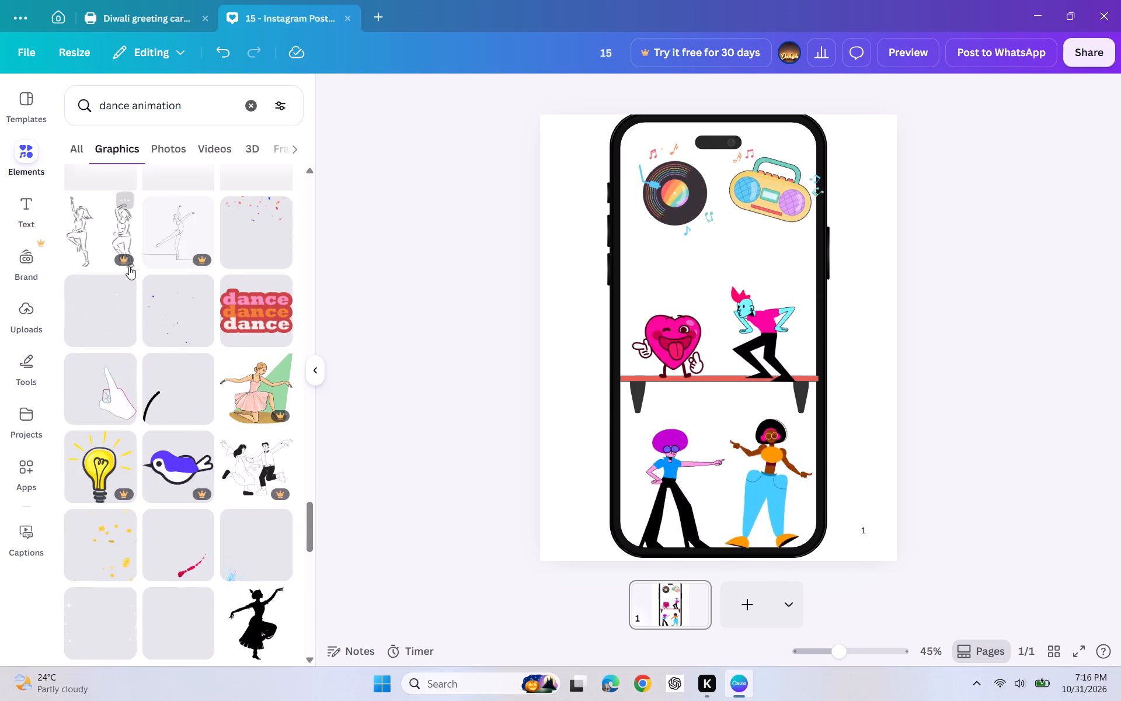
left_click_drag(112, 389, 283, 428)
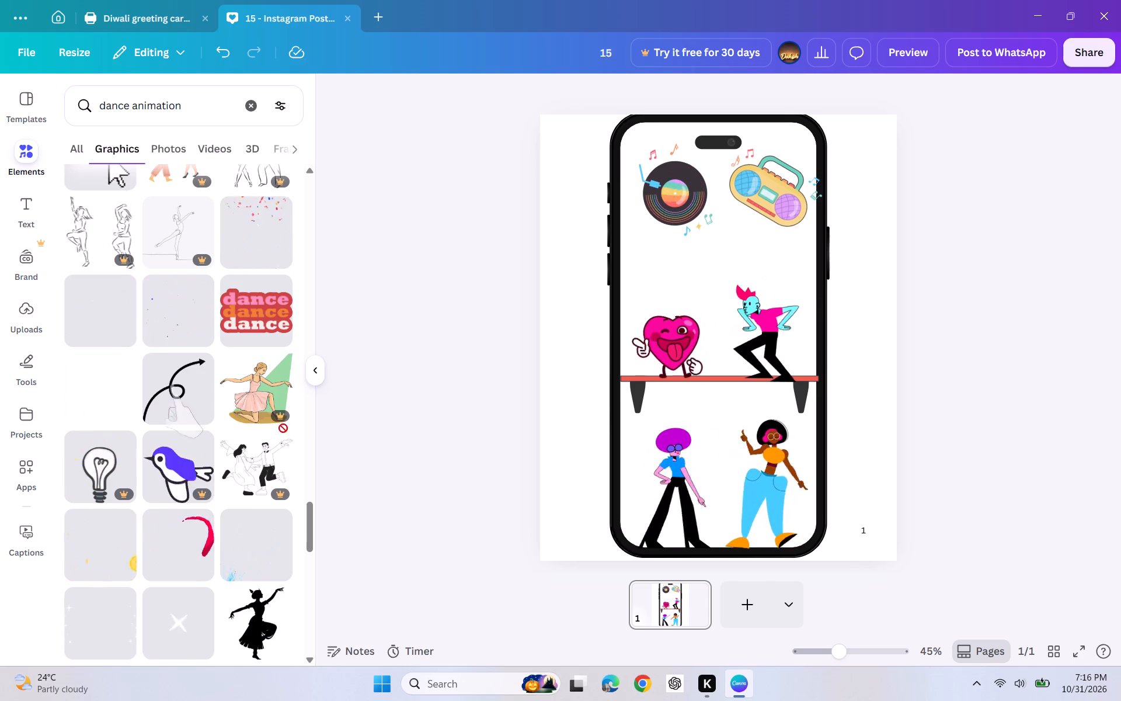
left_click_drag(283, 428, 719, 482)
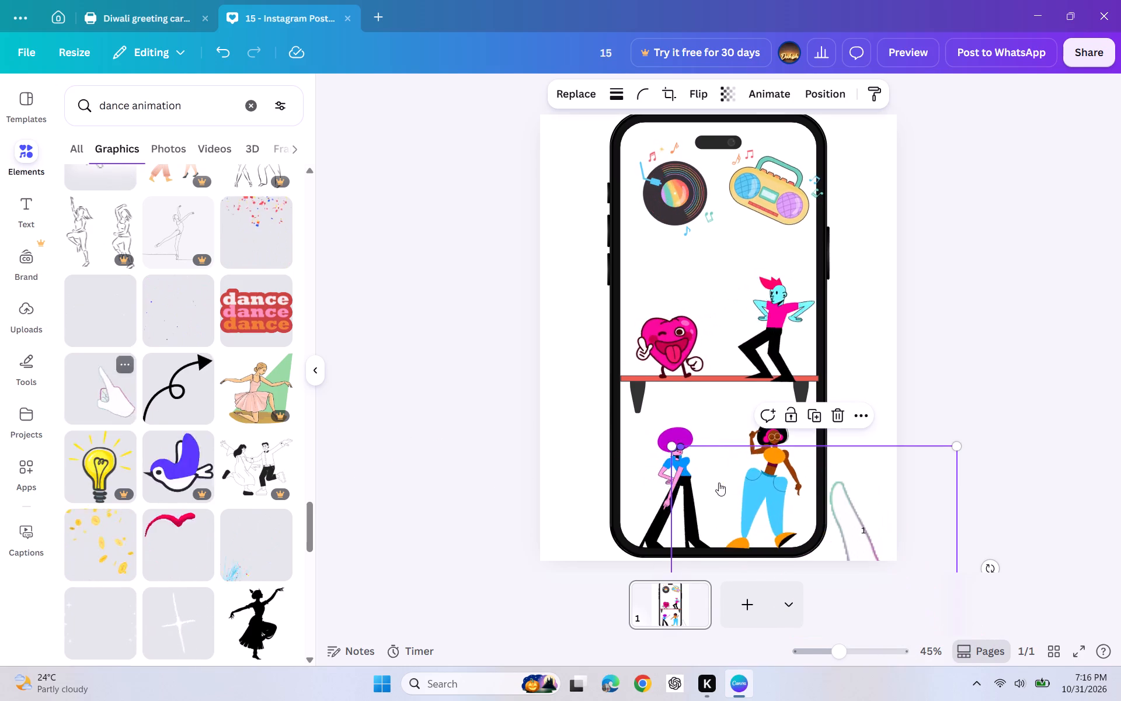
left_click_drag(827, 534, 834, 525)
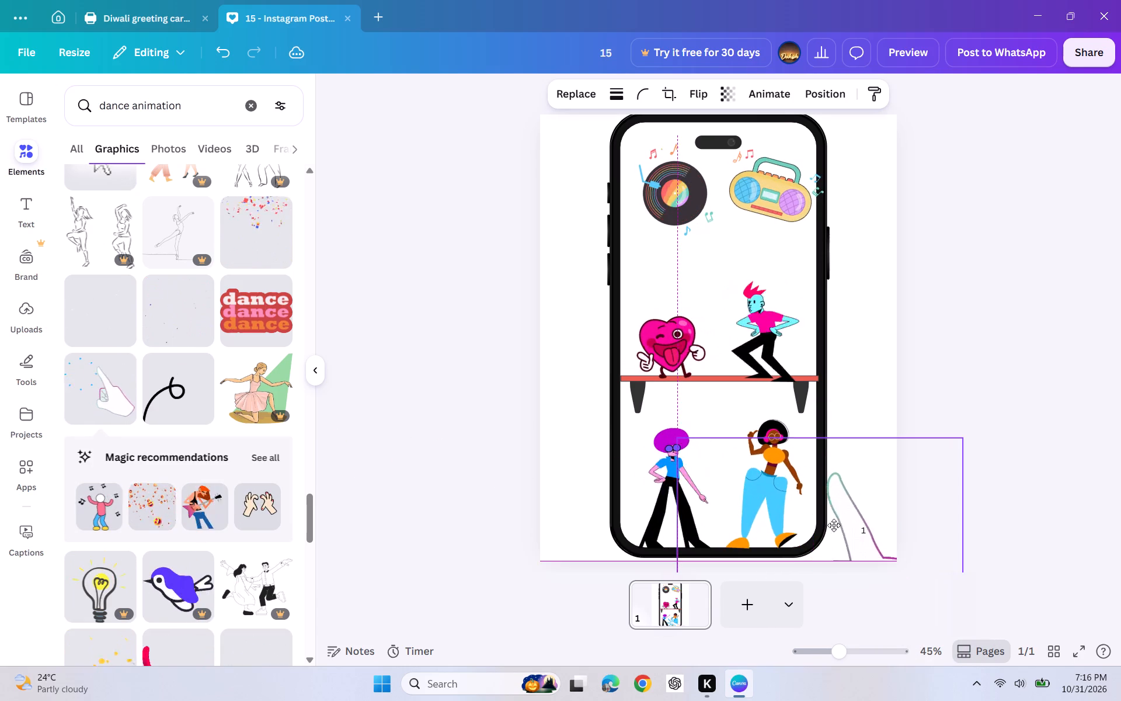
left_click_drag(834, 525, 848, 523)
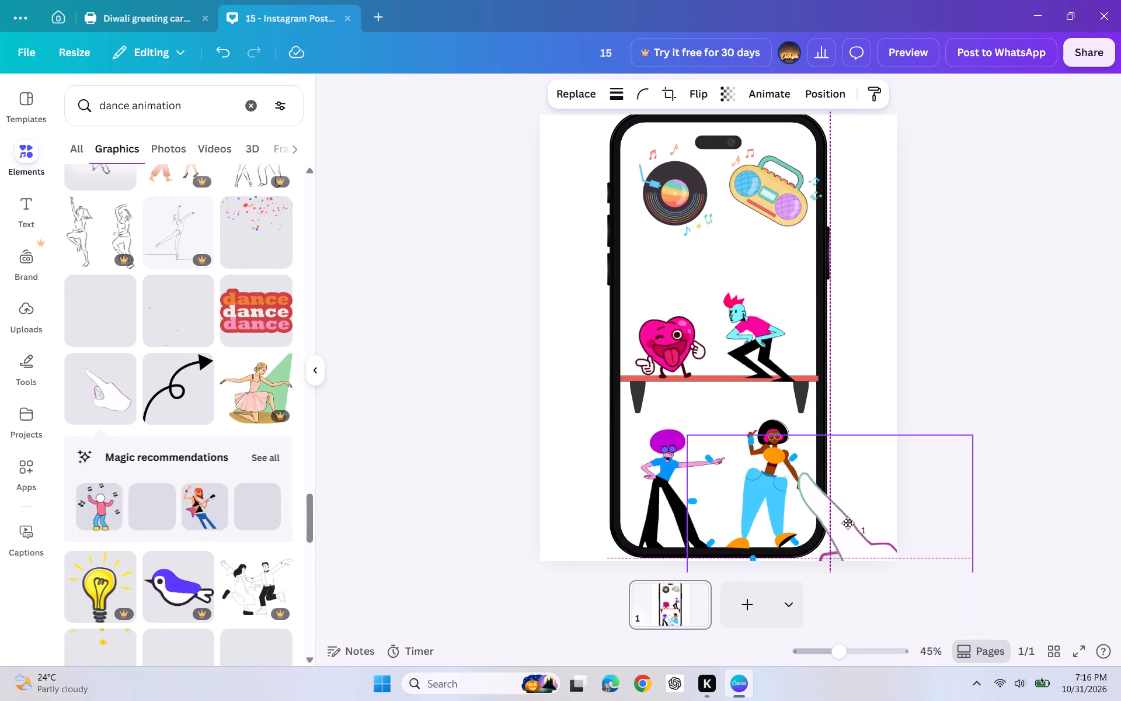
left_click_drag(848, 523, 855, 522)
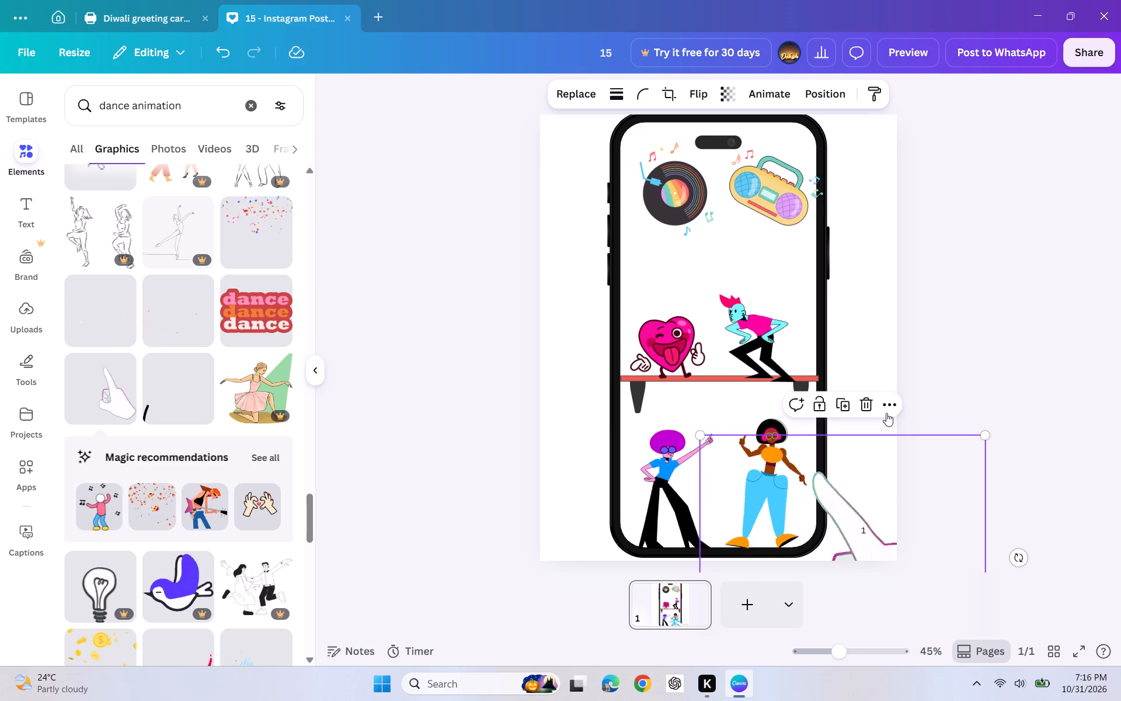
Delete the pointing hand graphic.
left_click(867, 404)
Add the stacked "dance" word graphic, shrink it to about a quarter of the page width and place it below the vinyl record.
left_click_drag(255, 319, 257, 316)
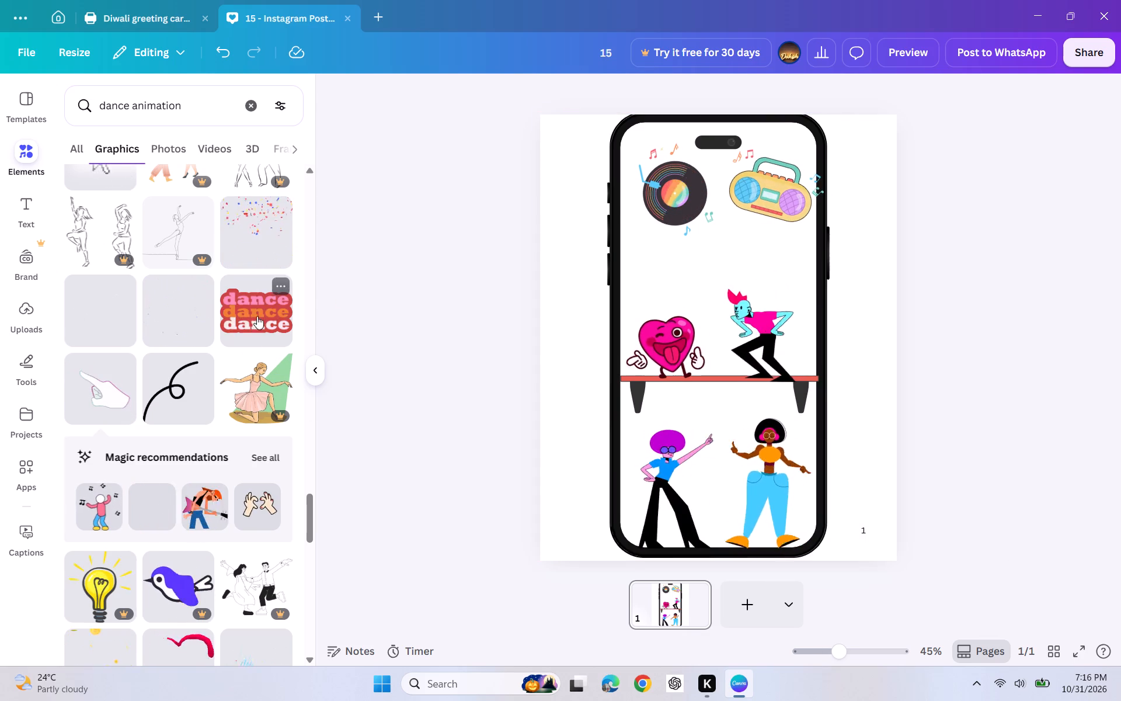
left_click_drag(257, 316, 617, 243)
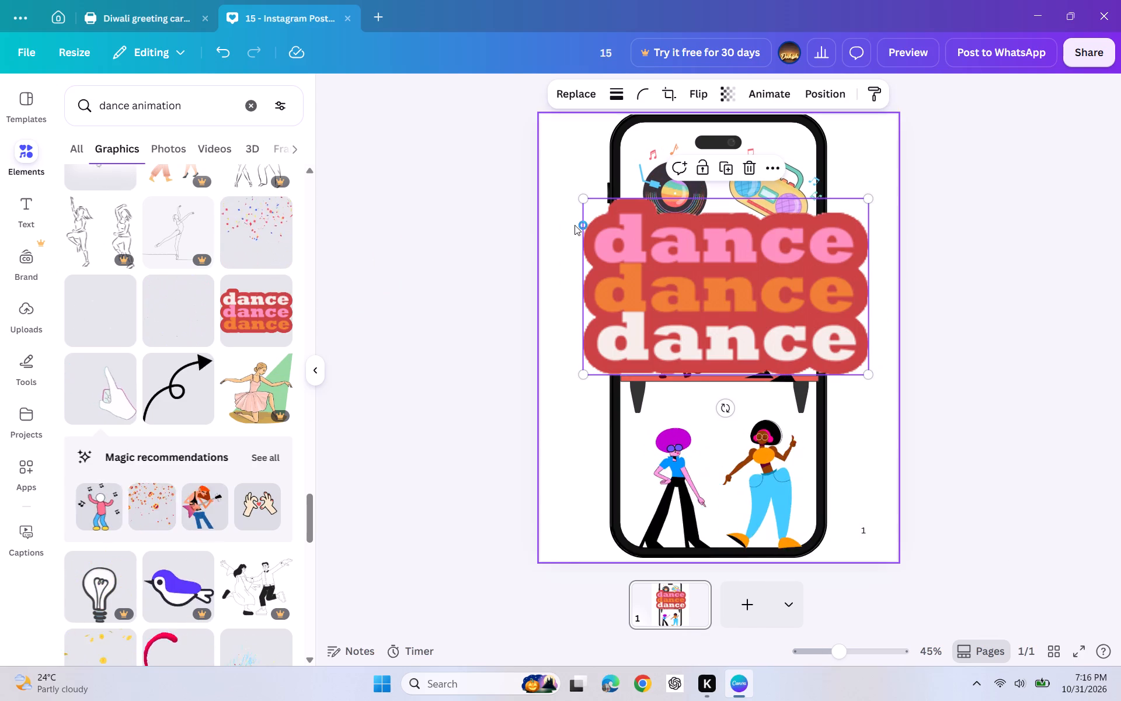
left_click_drag(577, 196, 770, 278)
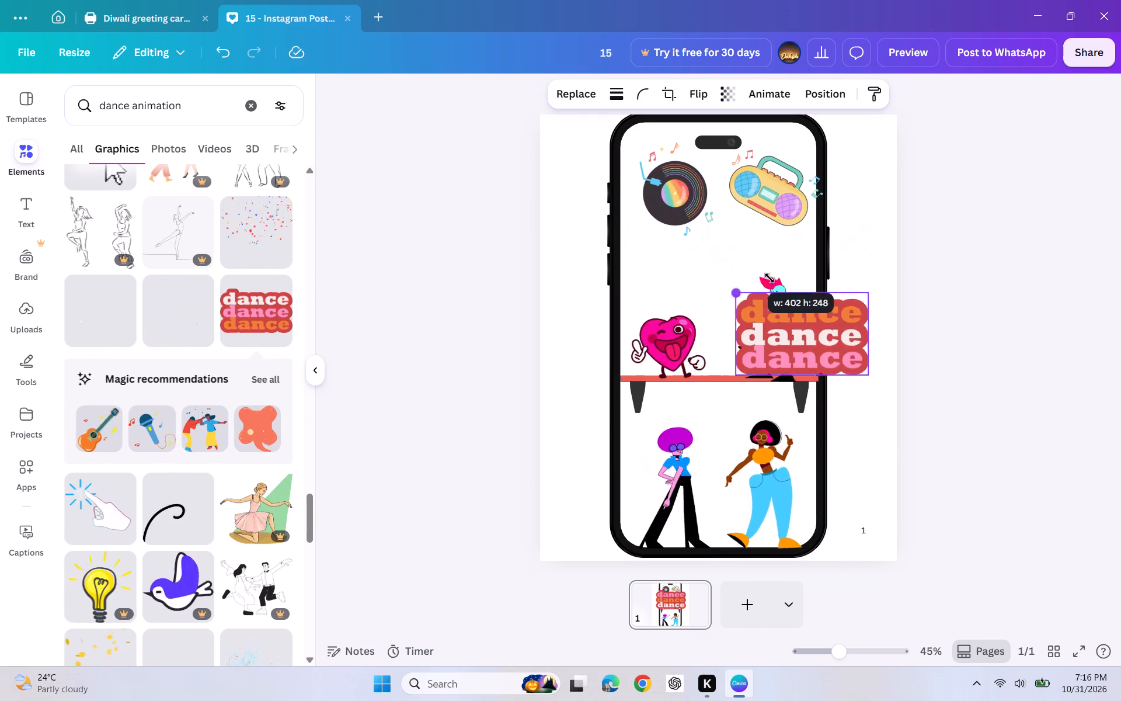
left_click_drag(770, 278, 796, 297)
left_click_drag(827, 348, 675, 263)
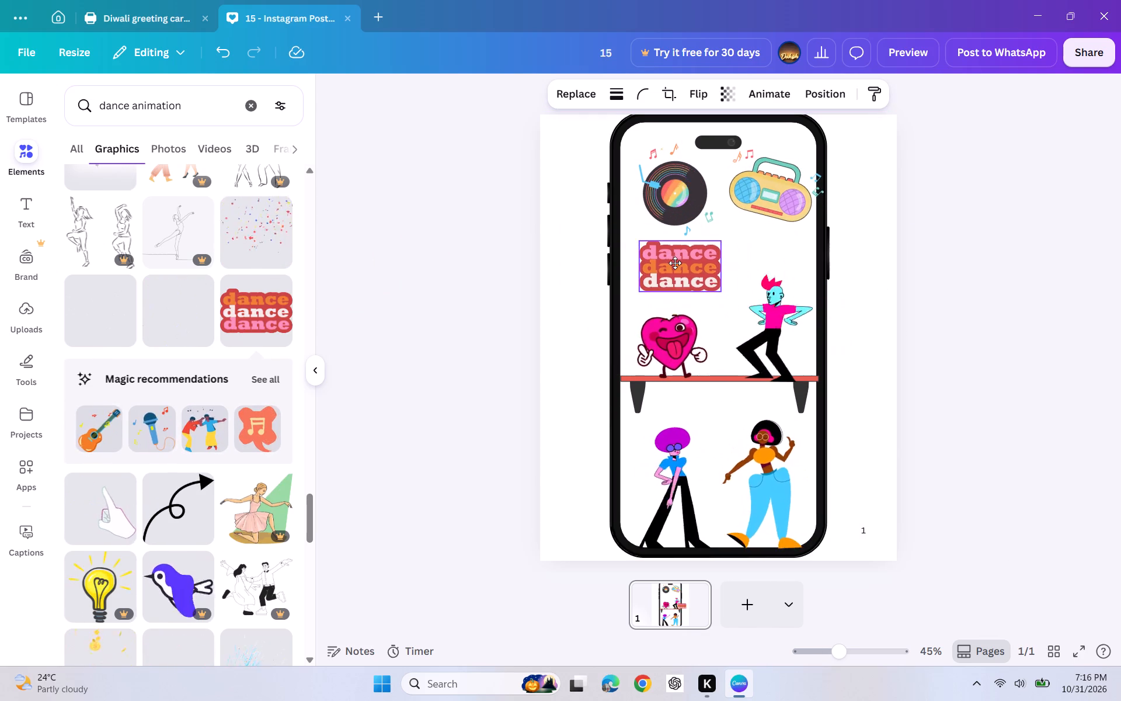
left_click_drag(675, 263, 671, 257)
left_click(382, 337)
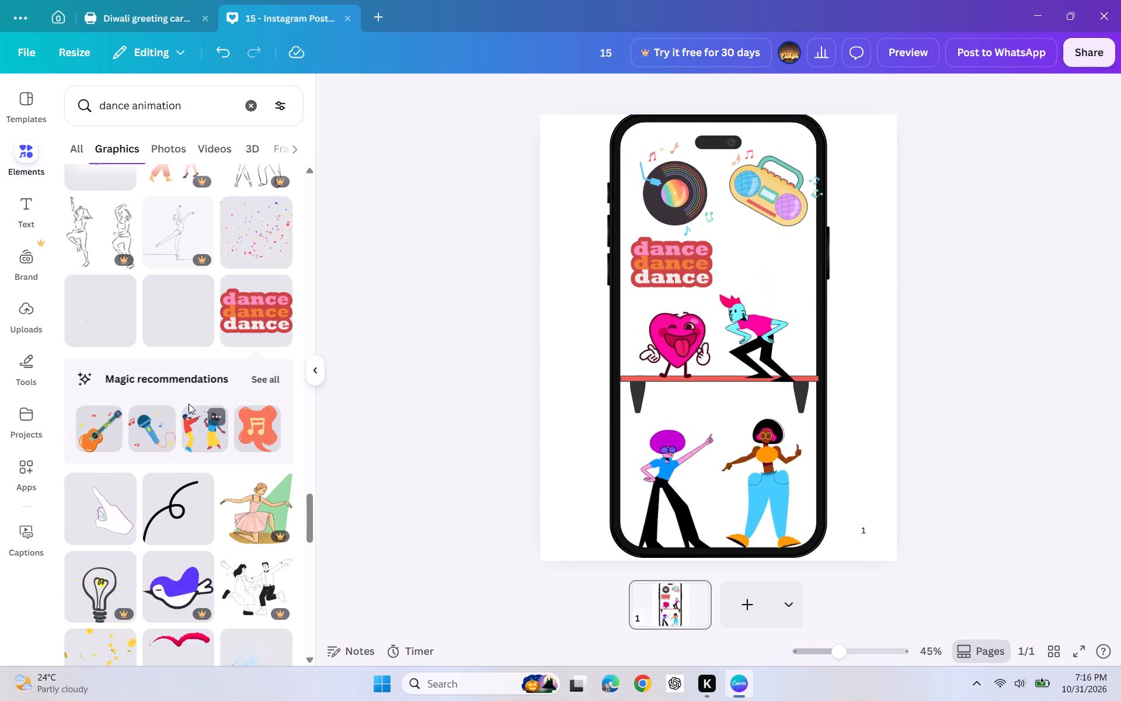
Find the blue music note graphic, shrink it to about a fifth of the page width and place it beside the "dance" word graphic.
scroll(174, 400, "down", 4)
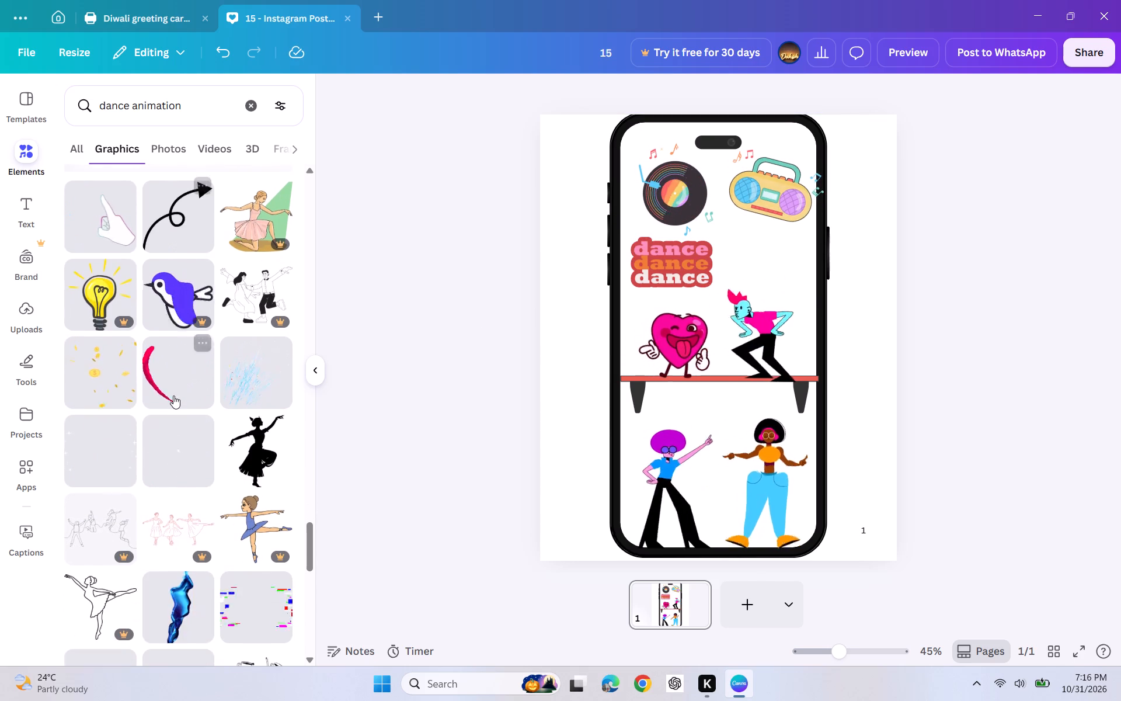
scroll(173, 394, "down", 2)
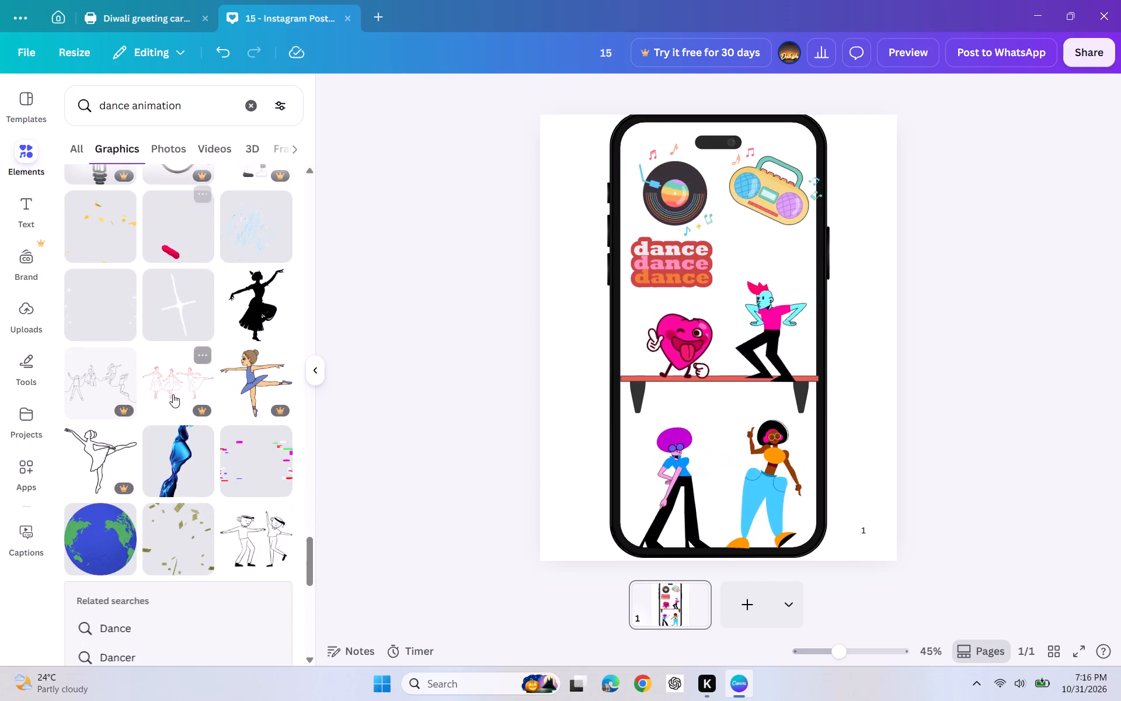
scroll(173, 394, "down", 8)
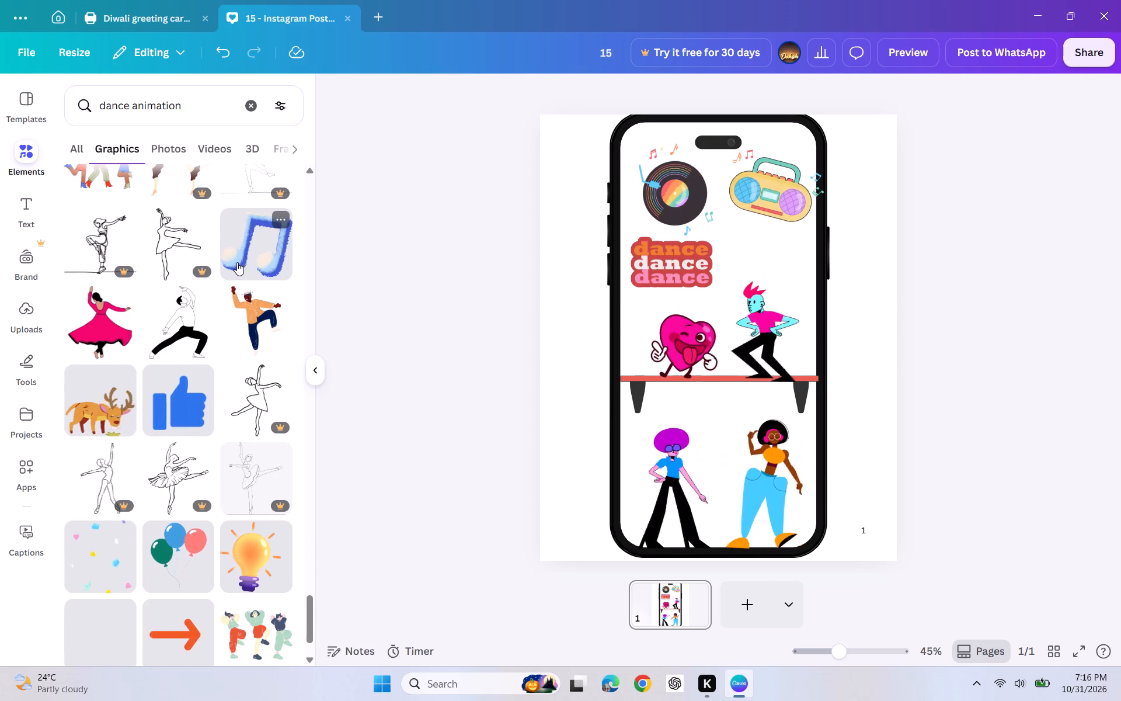
left_click_drag(237, 262, 671, 277)
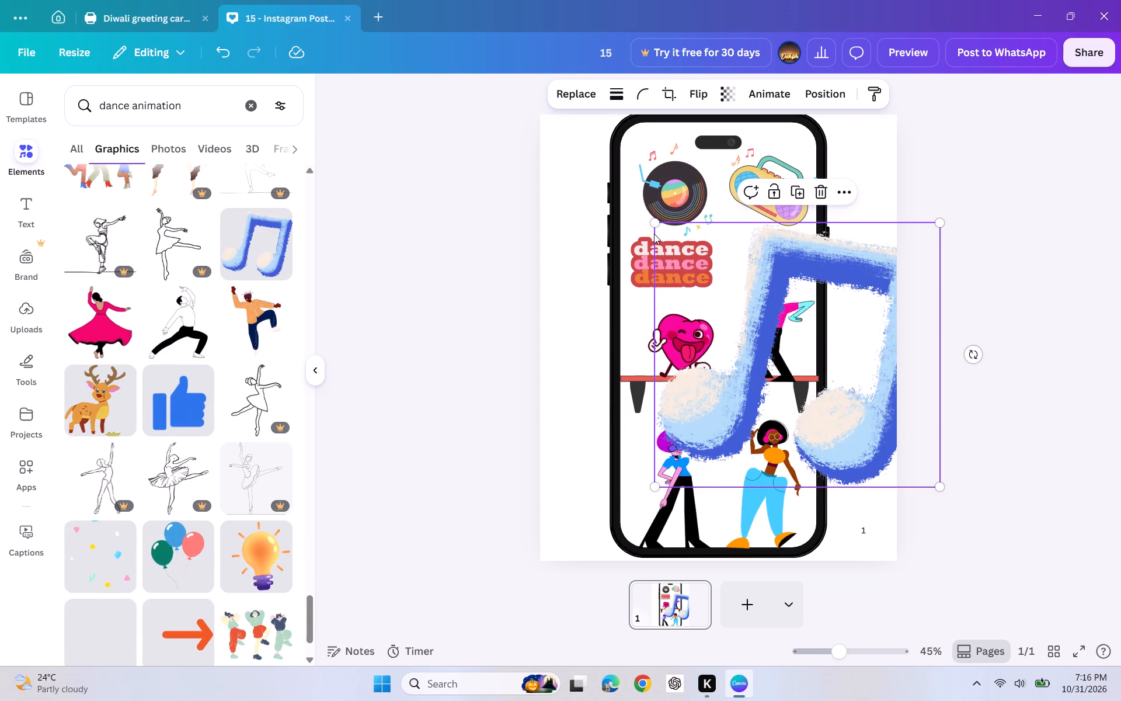
left_click_drag(652, 221, 794, 321)
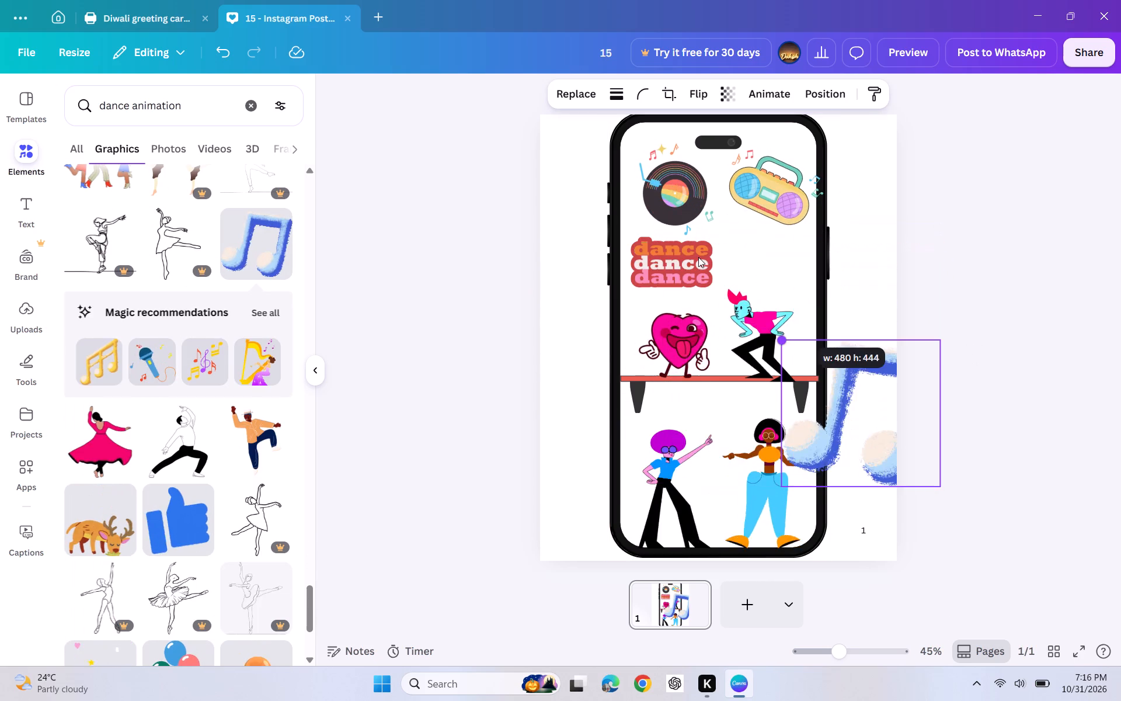
left_click_drag(785, 339, 823, 380)
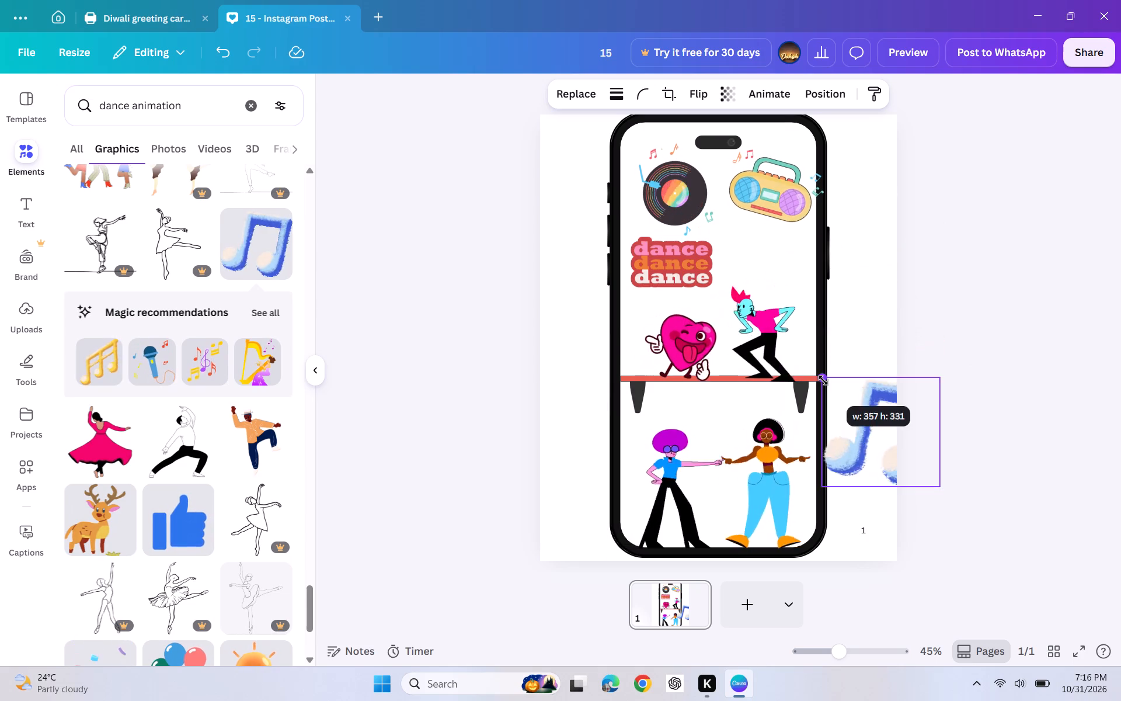
left_click_drag(823, 380, 824, 380)
left_click_drag(854, 431, 722, 279)
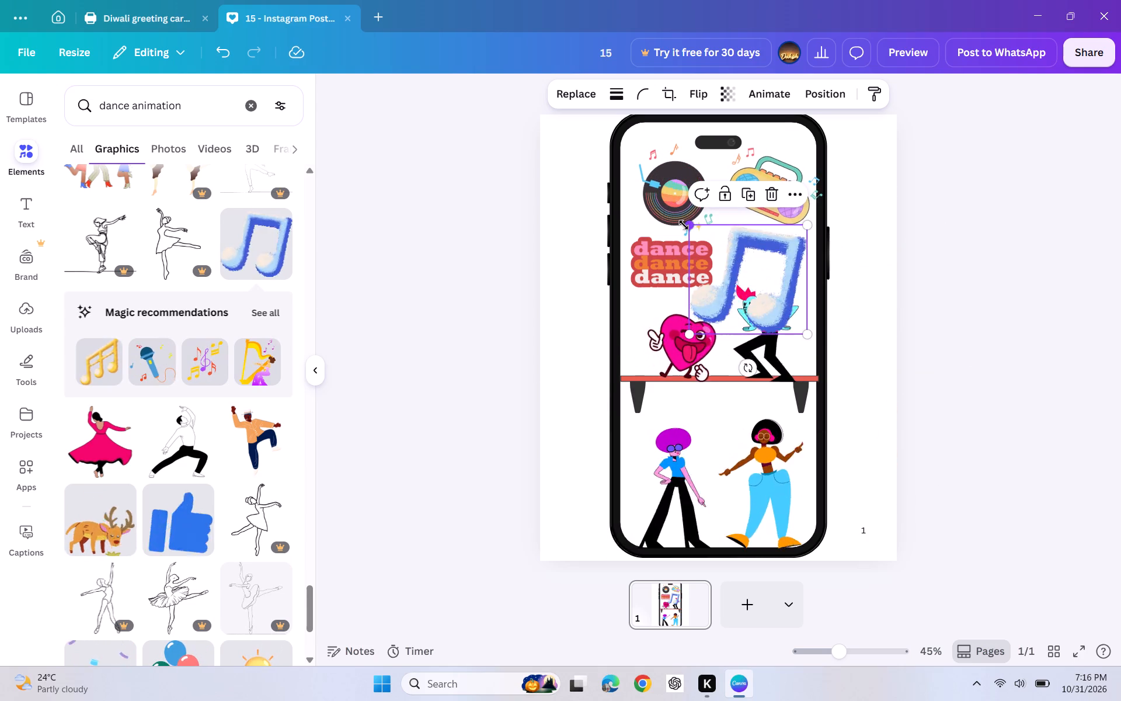
left_click_drag(684, 224, 733, 275)
left_click_drag(772, 312, 761, 277)
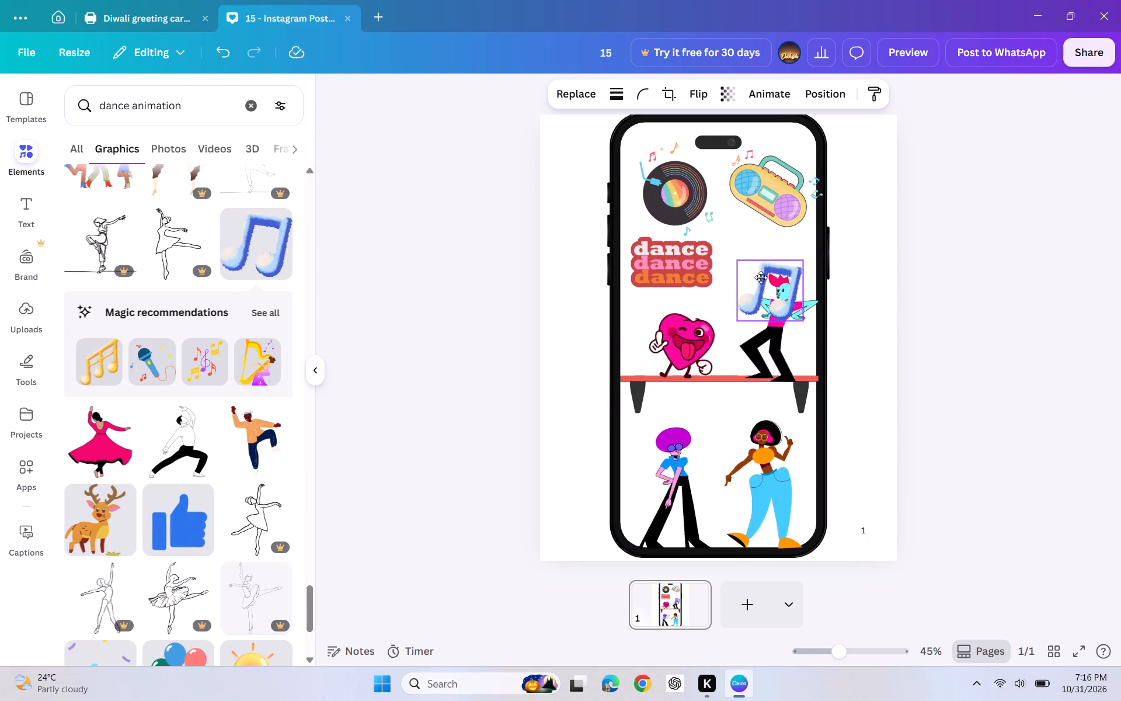
left_click_drag(761, 277, 753, 265)
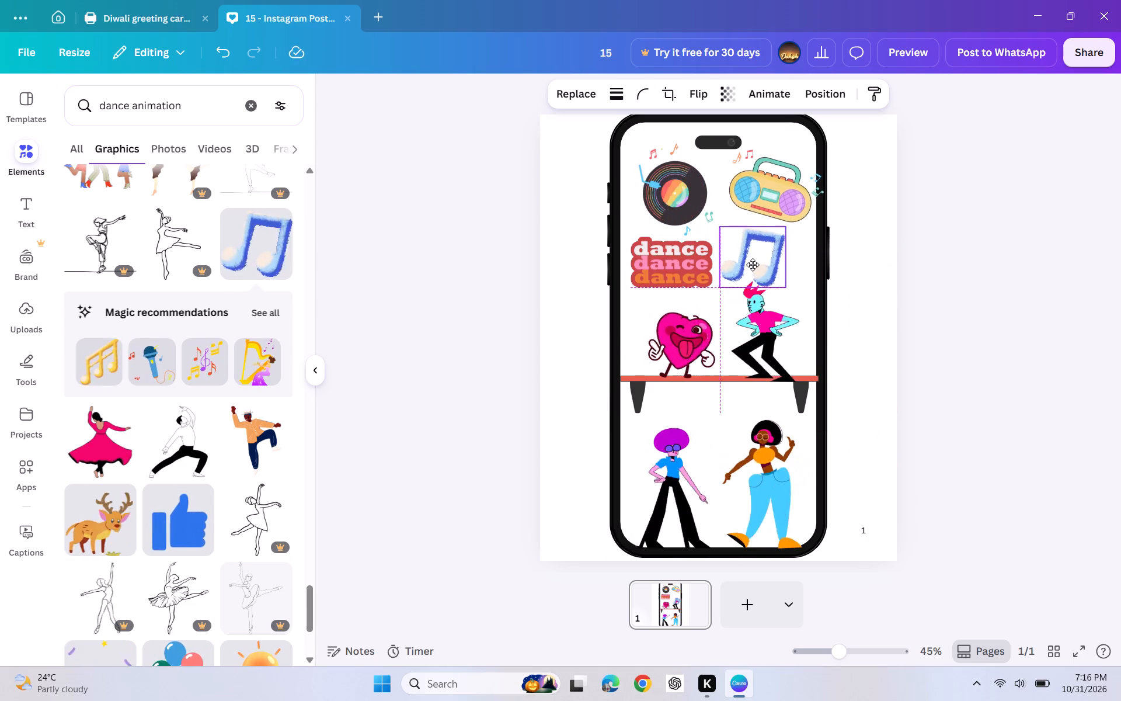
left_click_drag(753, 265, 753, 263)
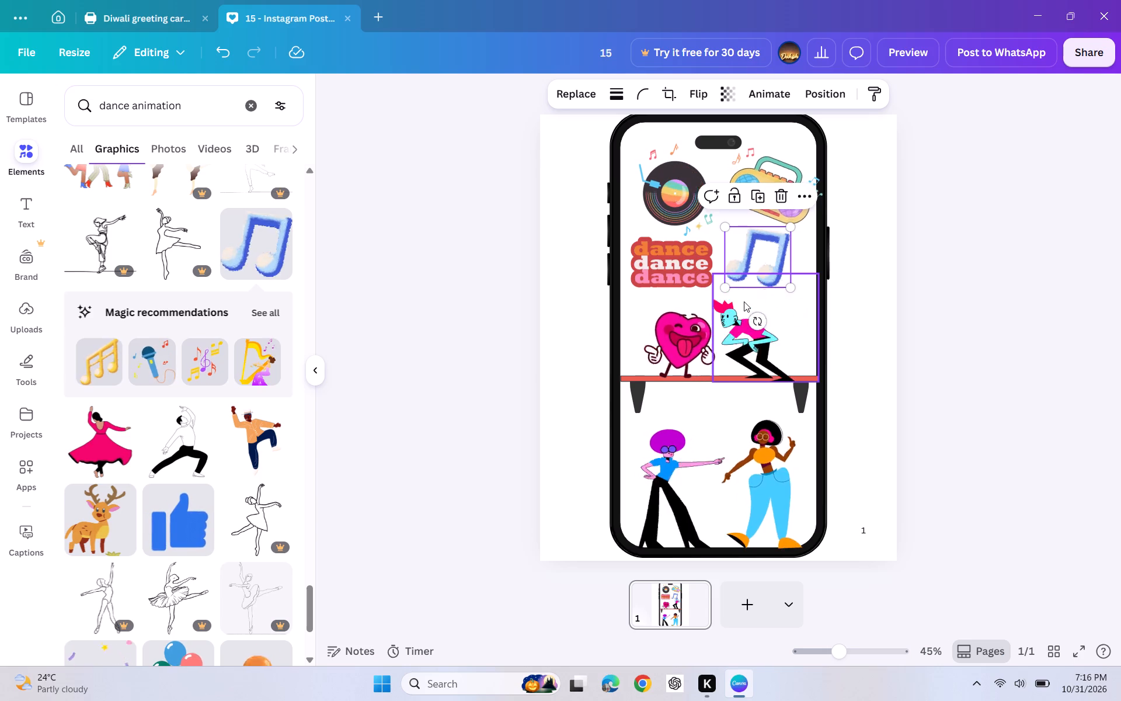
Shrink the pink-haired performer on the red shelf slightly so it sits below the music note.
left_click(744, 301)
left_click_drag(714, 275, 720, 283)
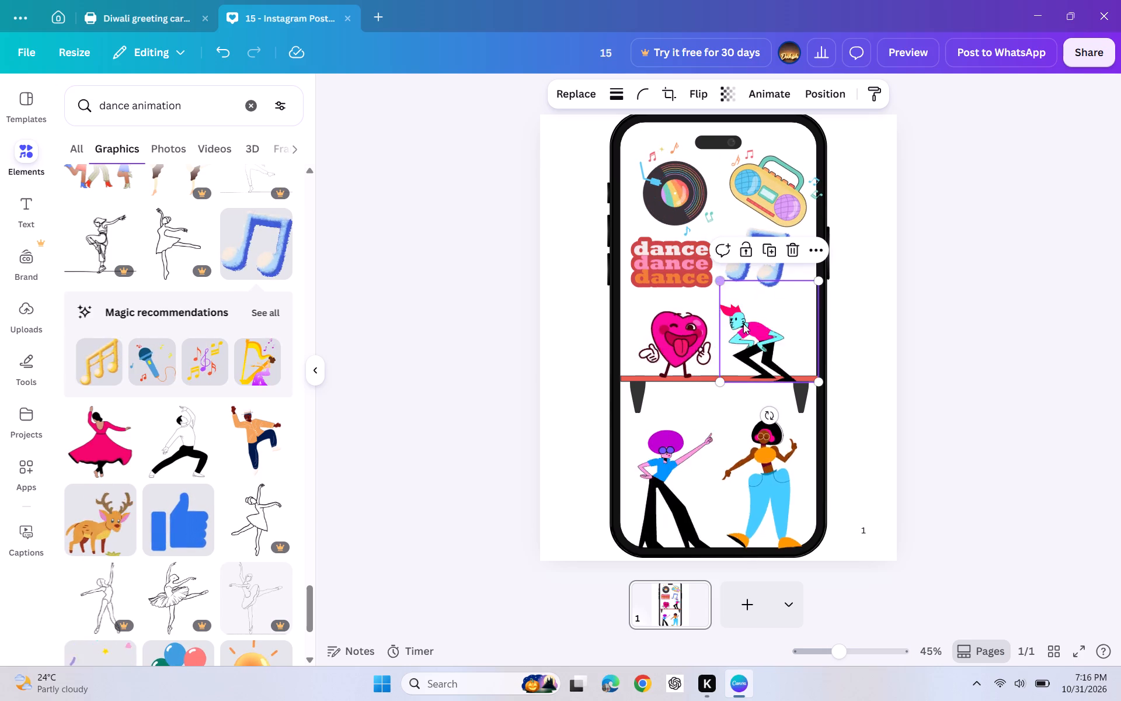
left_click(752, 338)
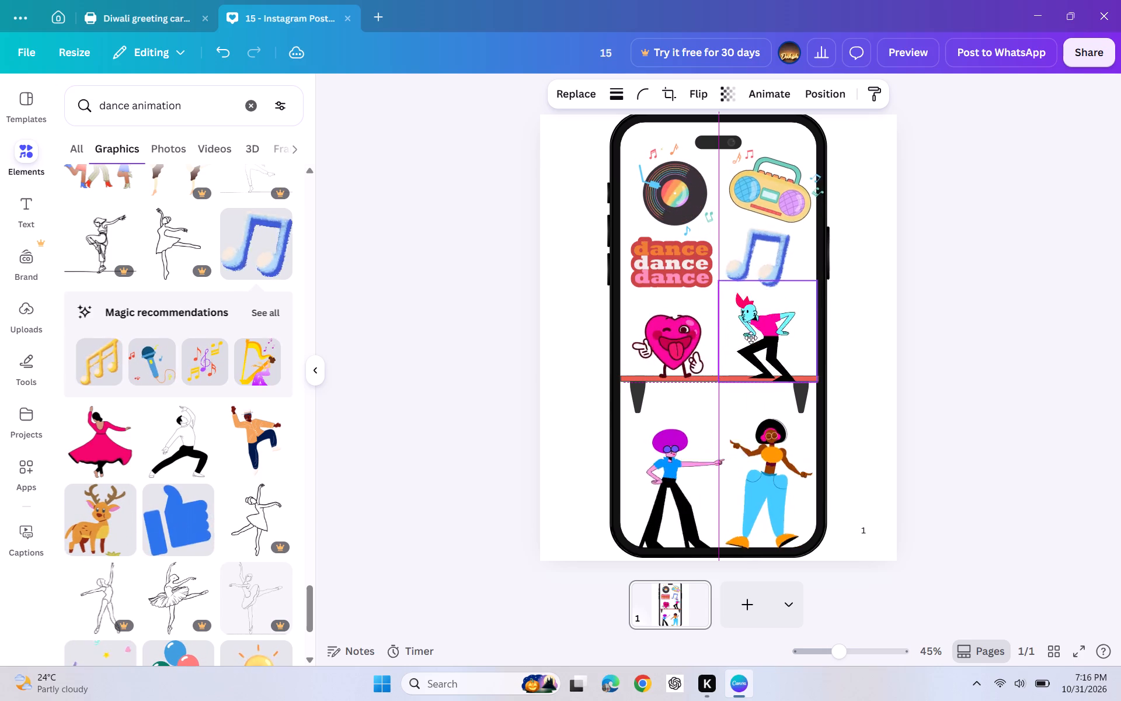
left_click(452, 392)
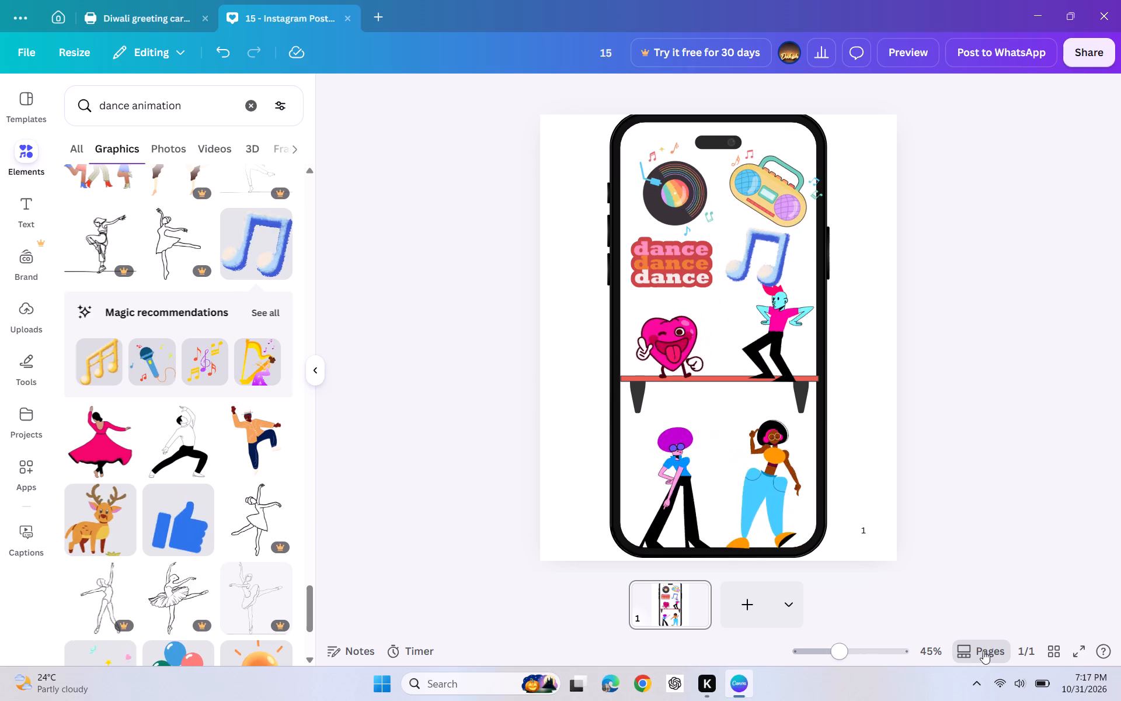
Turn on energy saver in the Windows quick settings and return to the design.
left_click(1015, 677)
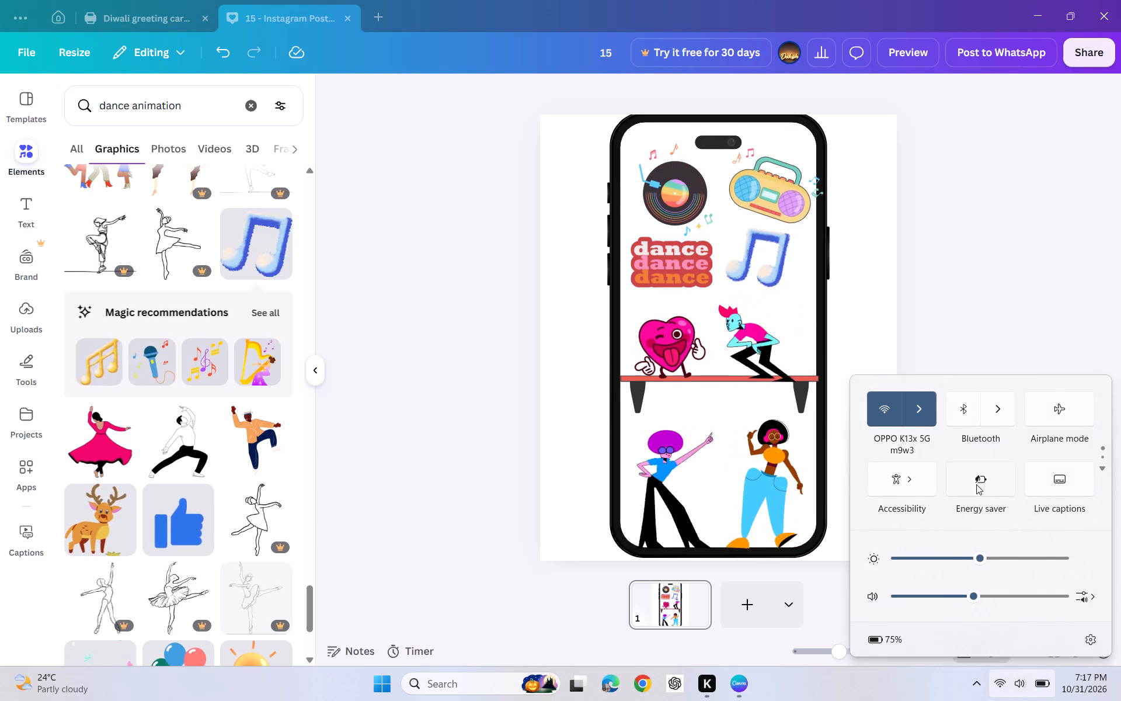
left_click(973, 484)
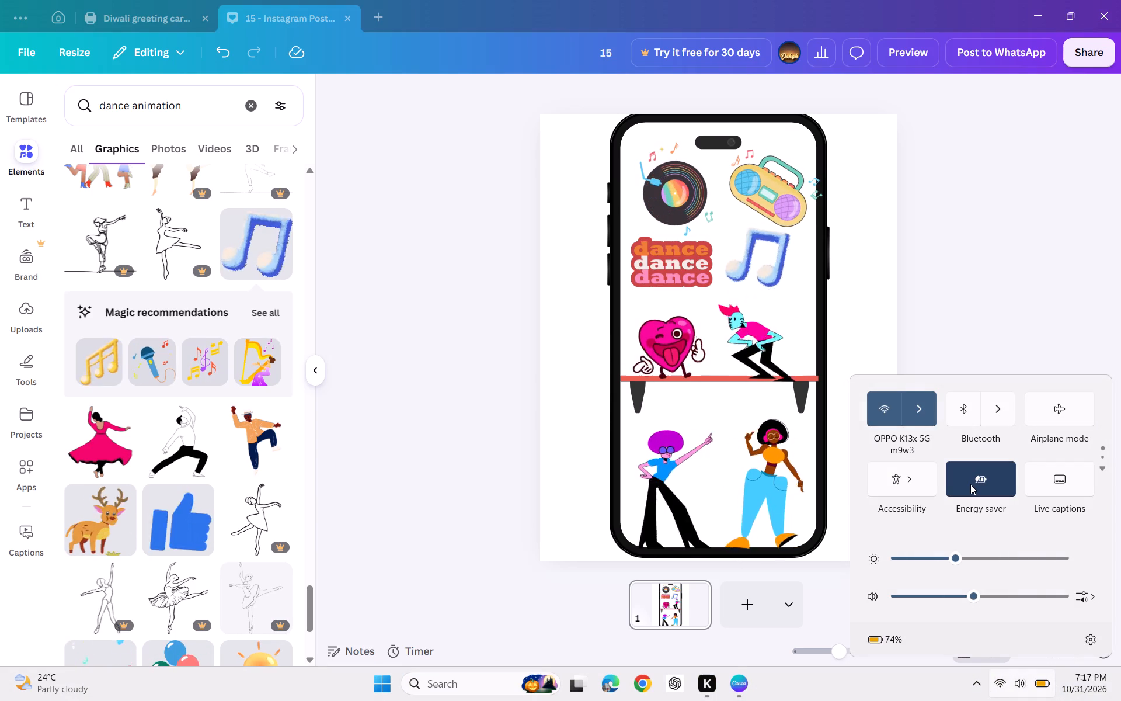
left_click(535, 502)
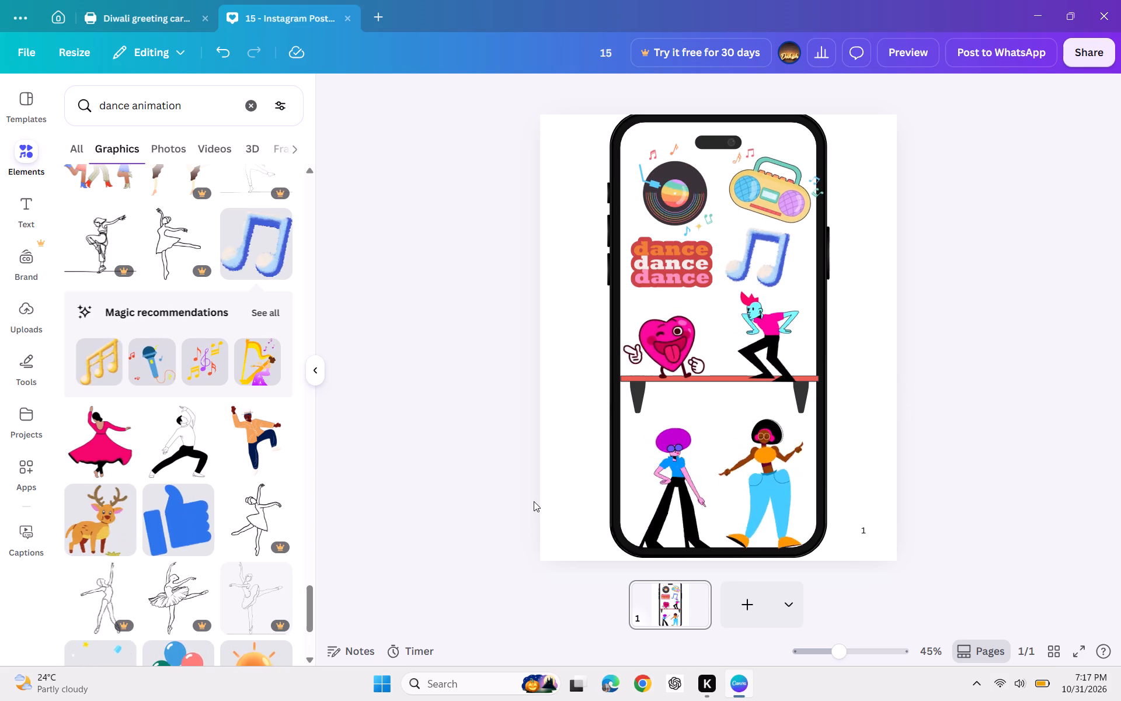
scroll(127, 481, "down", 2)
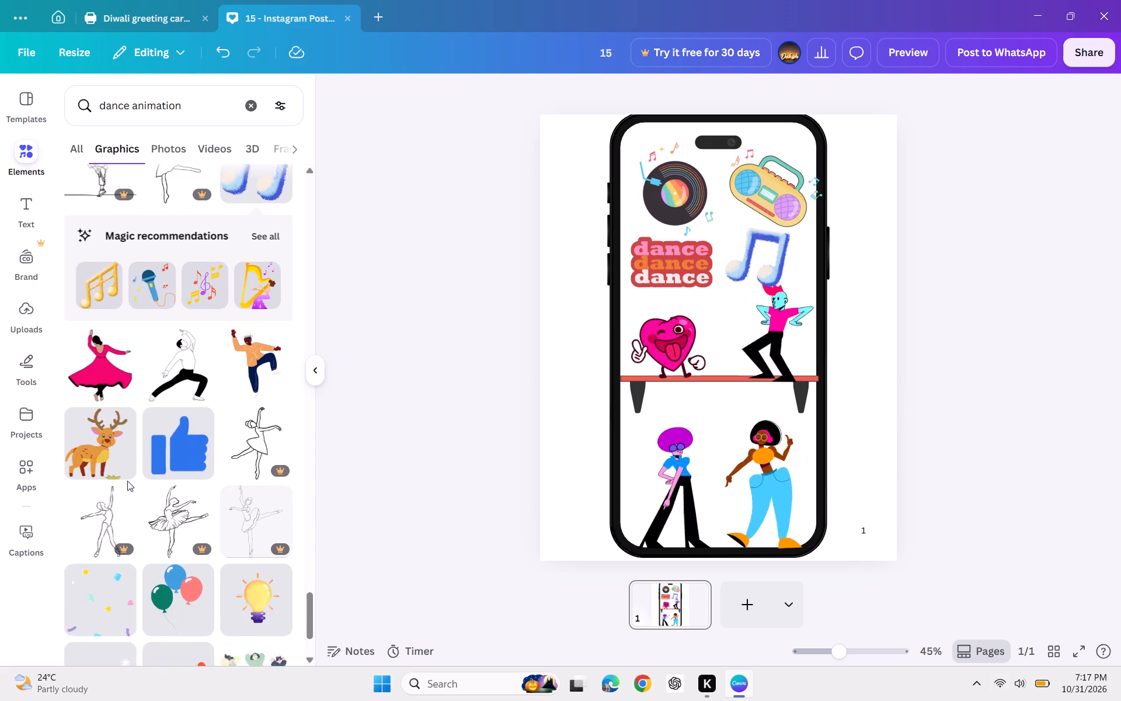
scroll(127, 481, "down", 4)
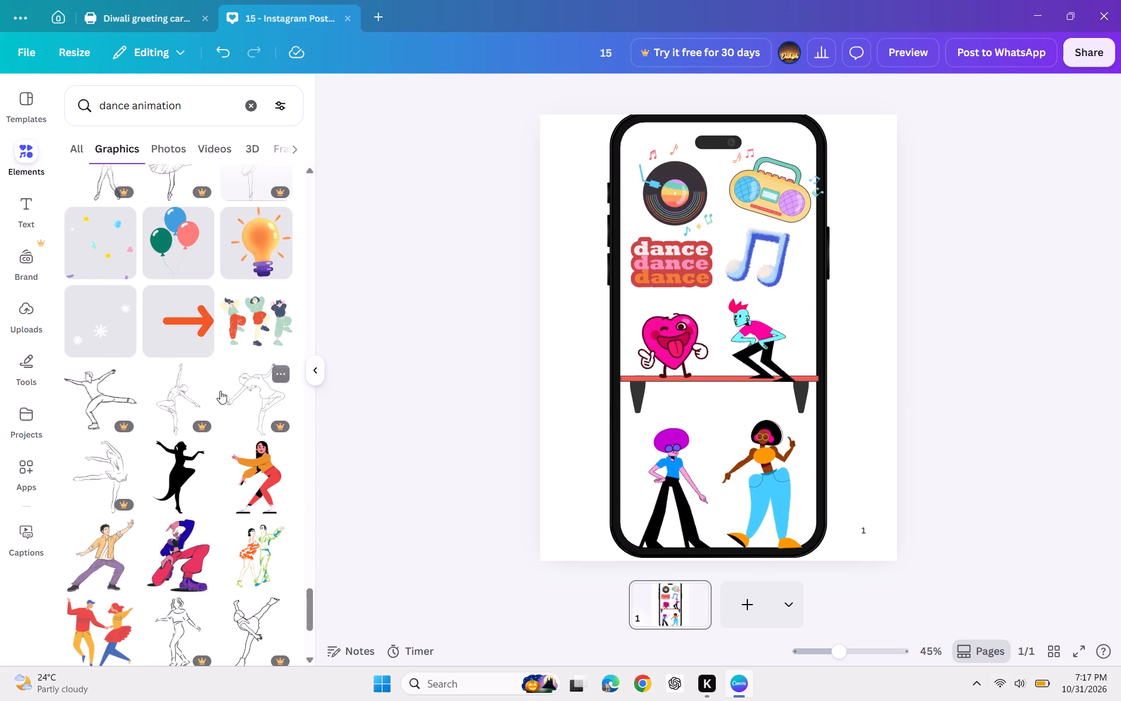
Move the vinyl record and the boombox slightly up and to the left within the phone's screen.
left_click_drag(669, 213, 661, 211)
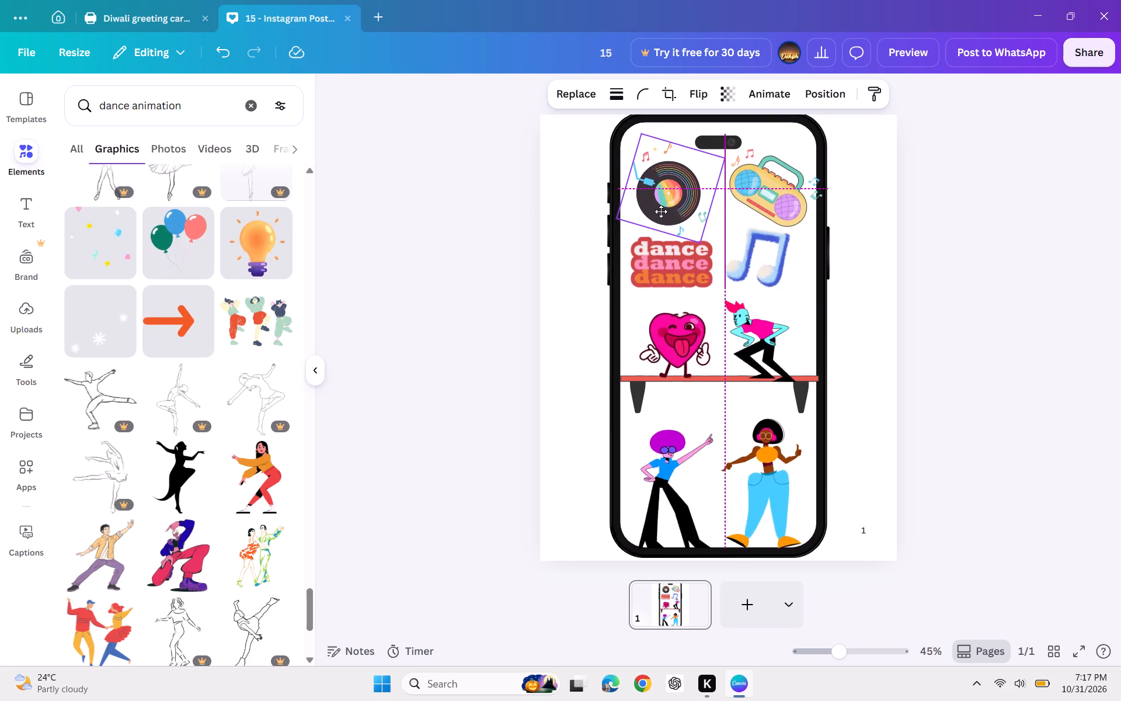
left_click_drag(661, 211, 657, 207)
left_click_drag(769, 195, 760, 193)
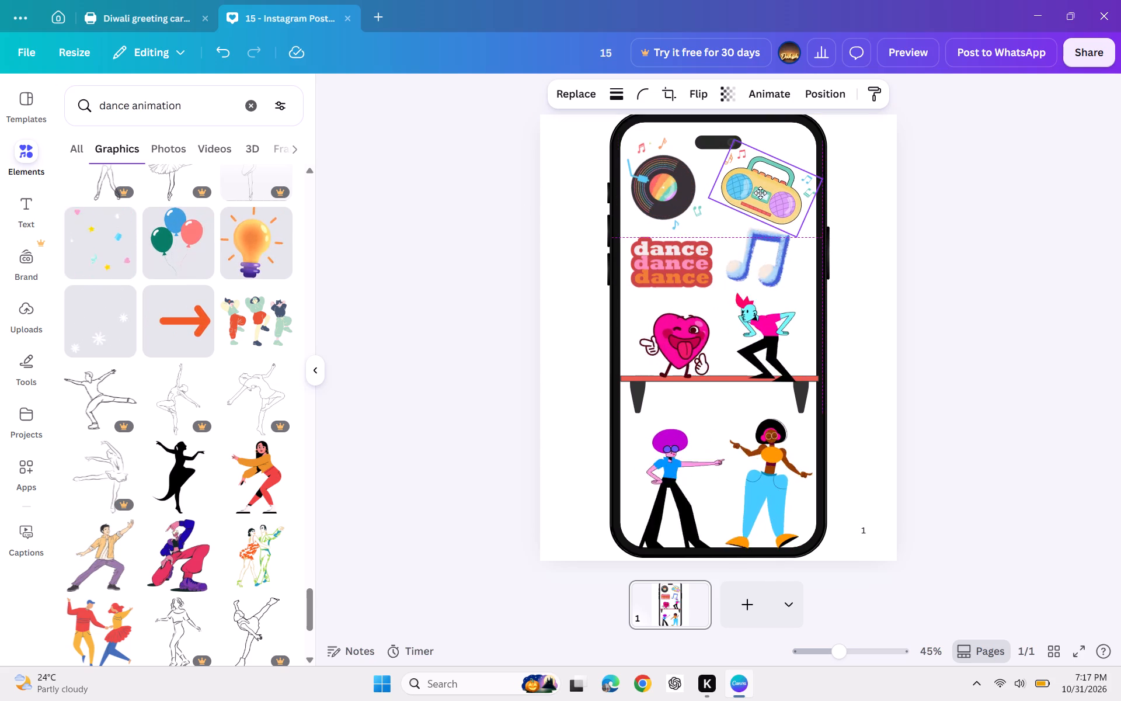
left_click_drag(760, 193, 759, 192)
left_click(686, 185)
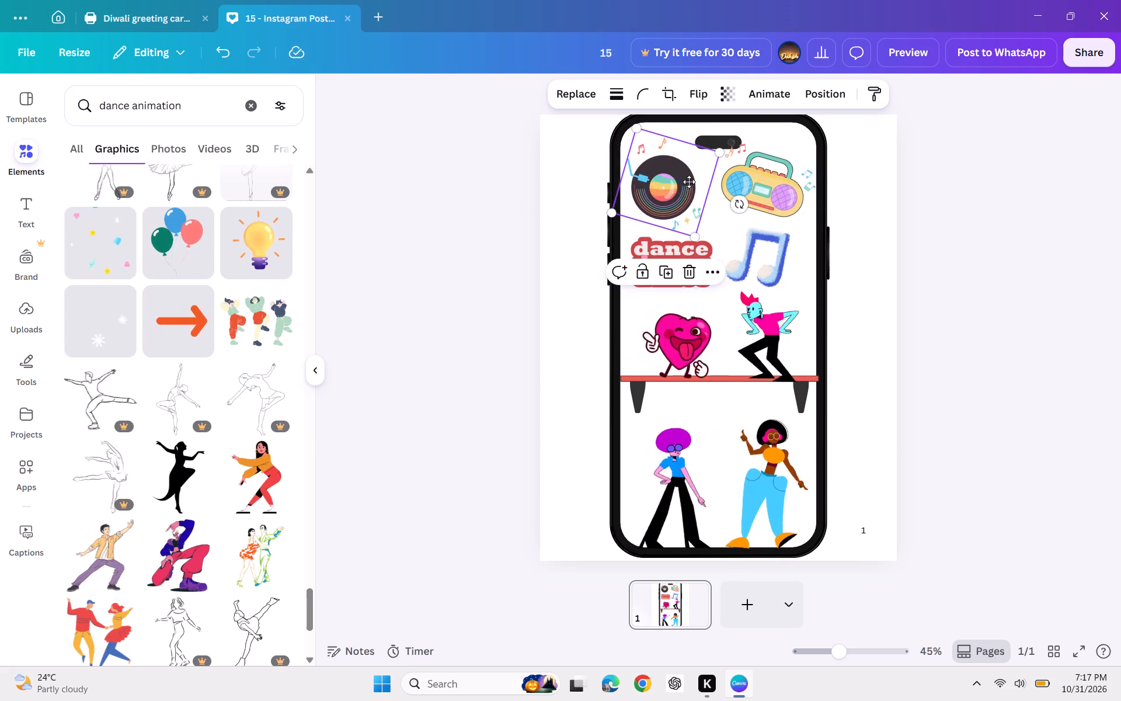
left_click_drag(756, 189, 750, 188)
left_click(511, 231)
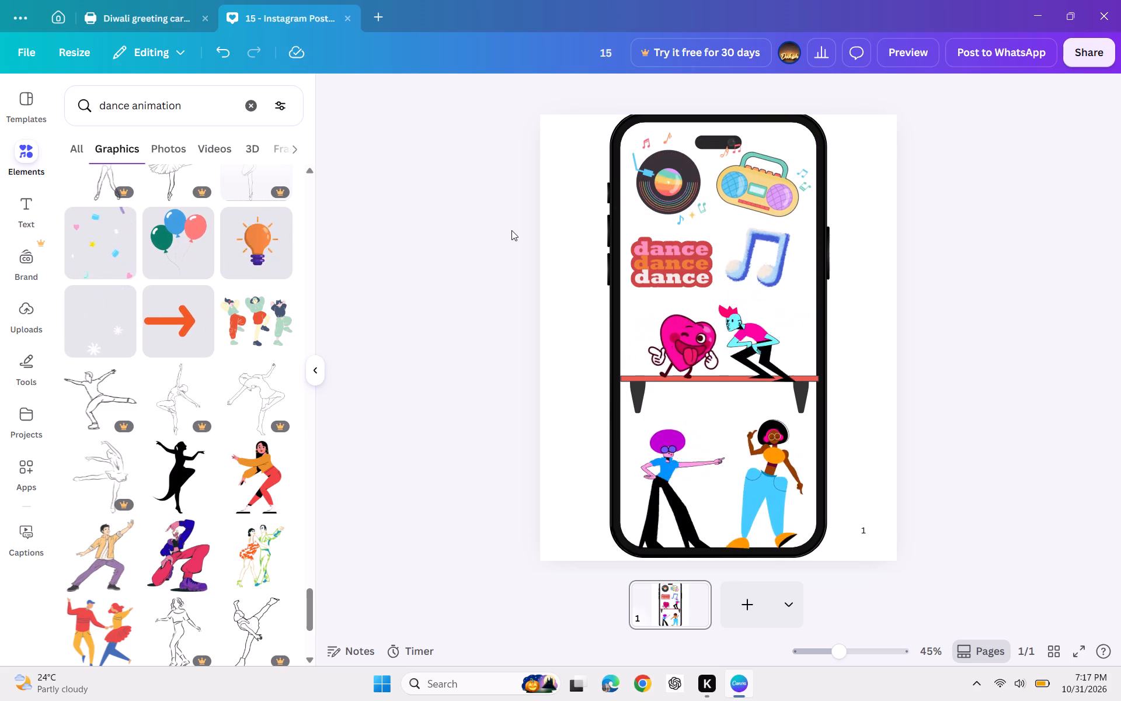
left_click(760, 173)
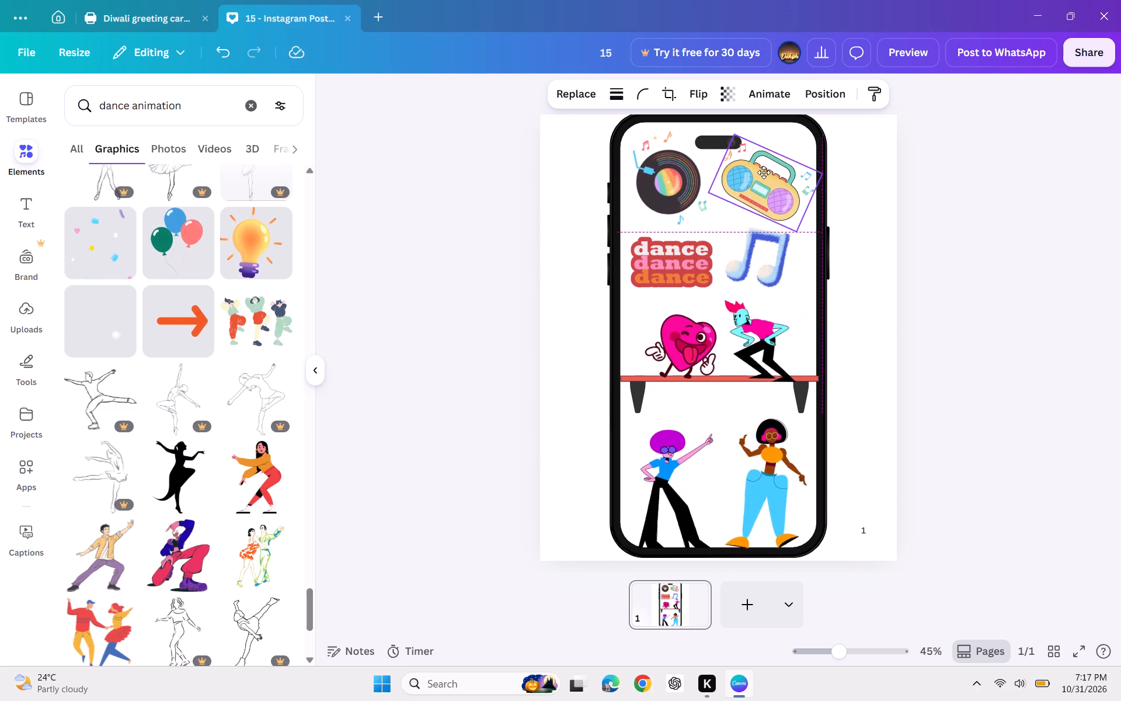
left_click(464, 216)
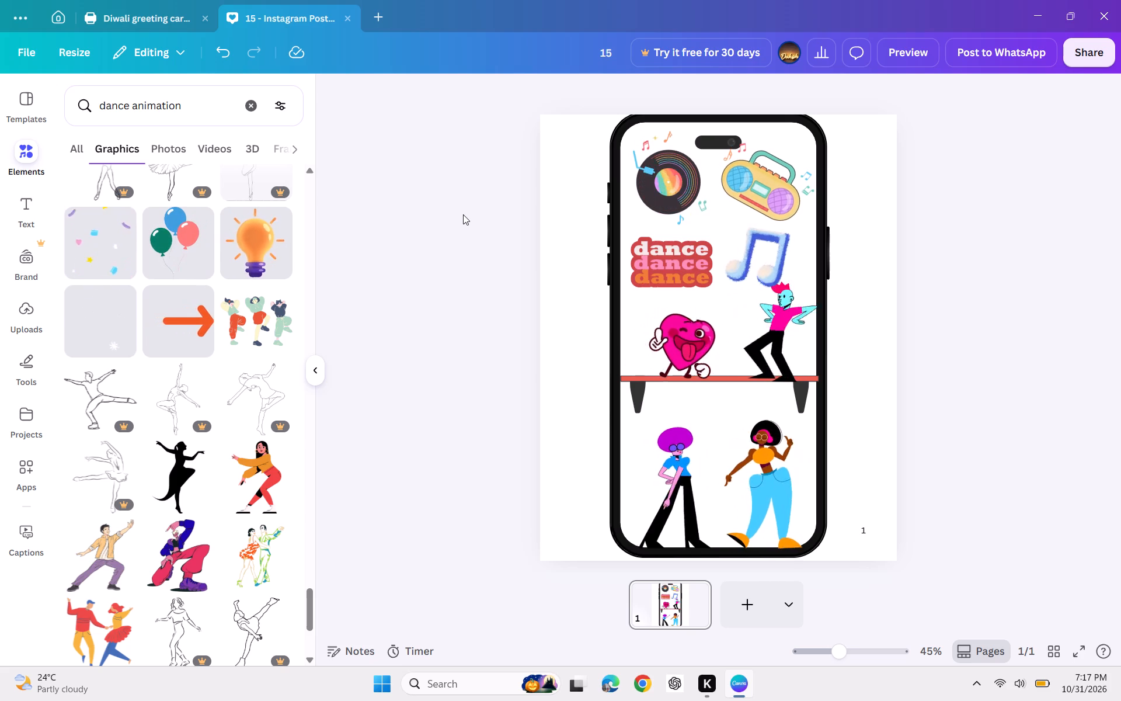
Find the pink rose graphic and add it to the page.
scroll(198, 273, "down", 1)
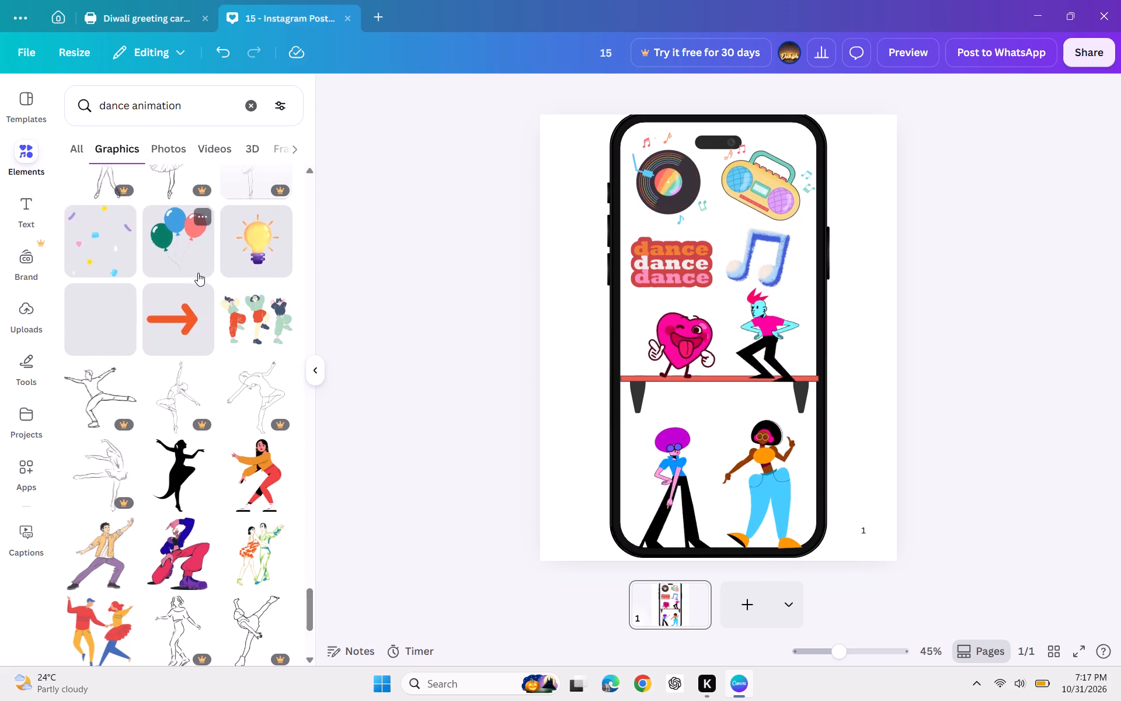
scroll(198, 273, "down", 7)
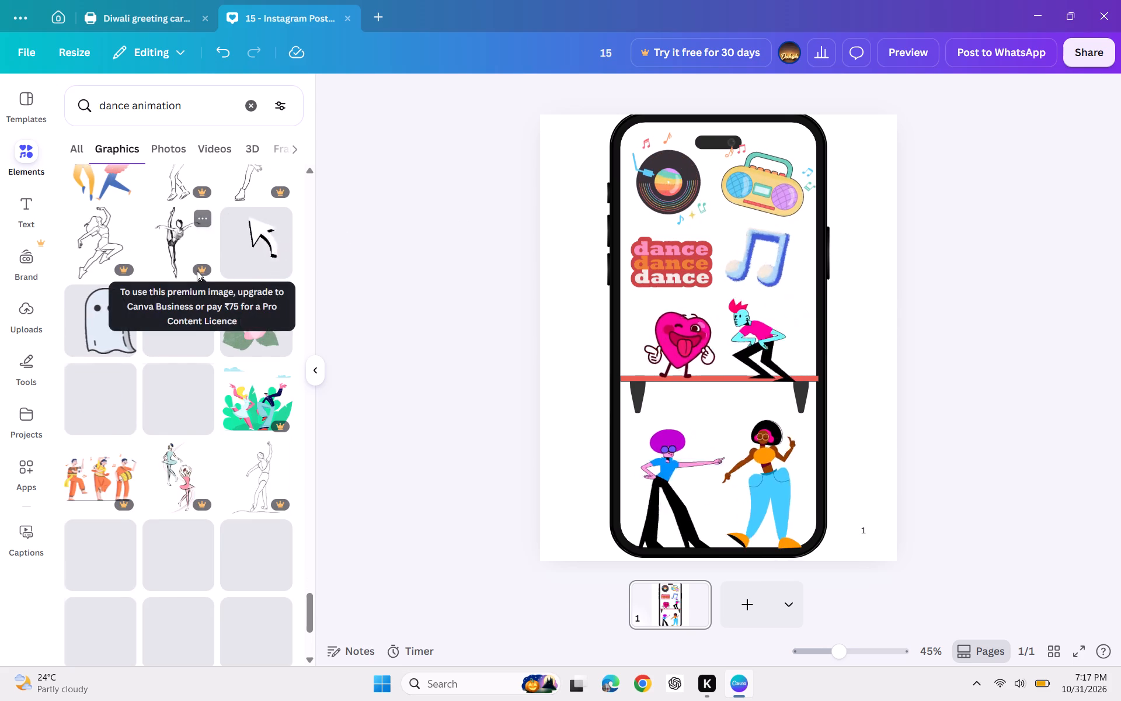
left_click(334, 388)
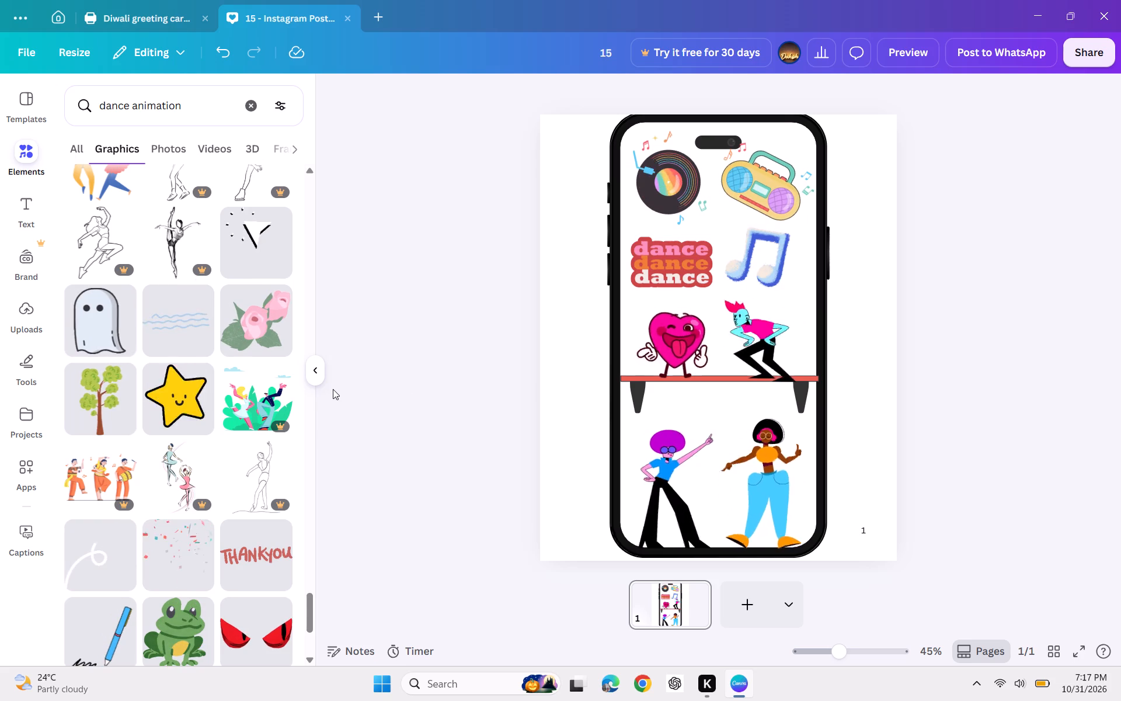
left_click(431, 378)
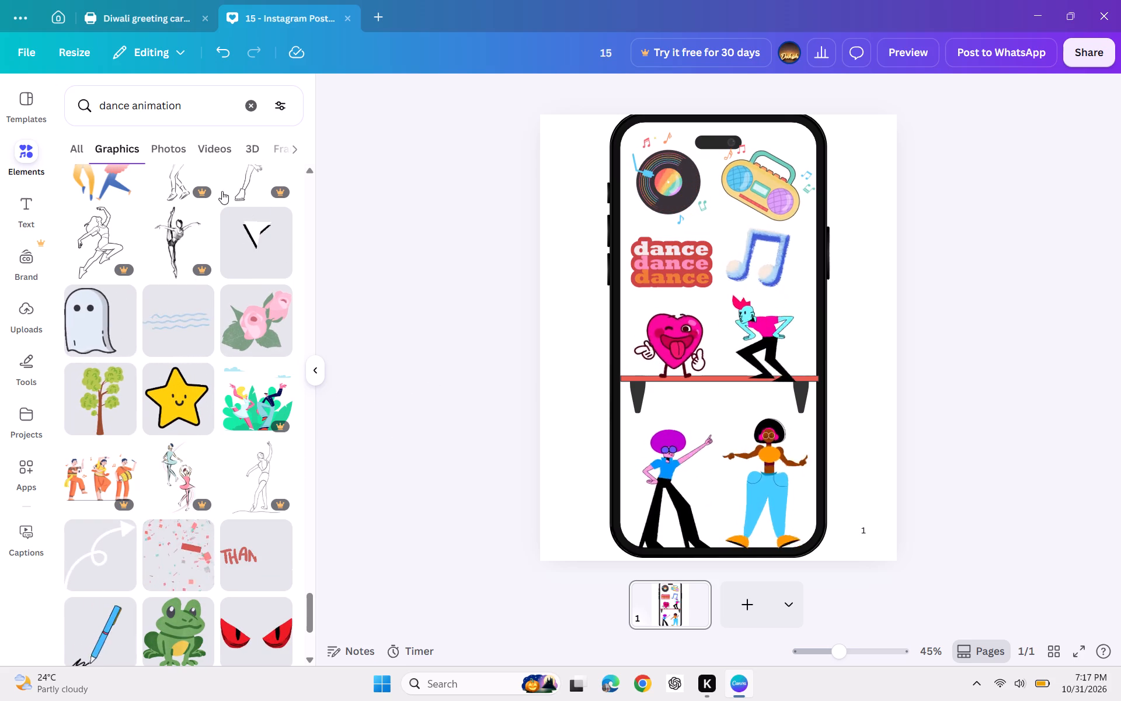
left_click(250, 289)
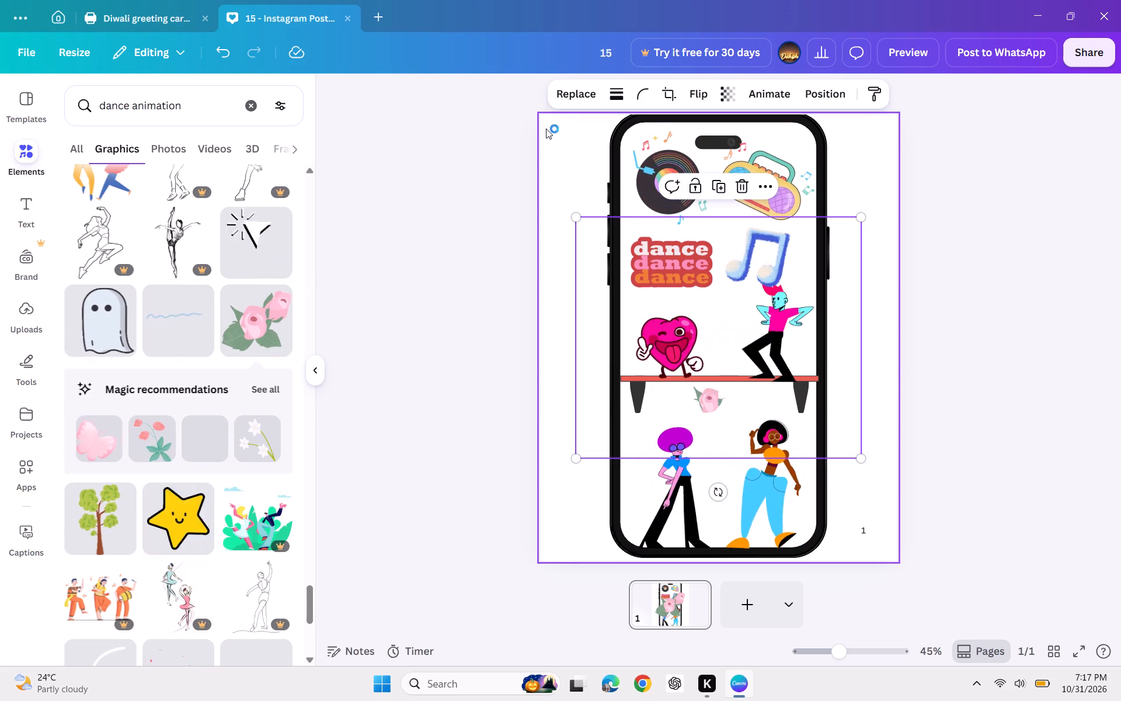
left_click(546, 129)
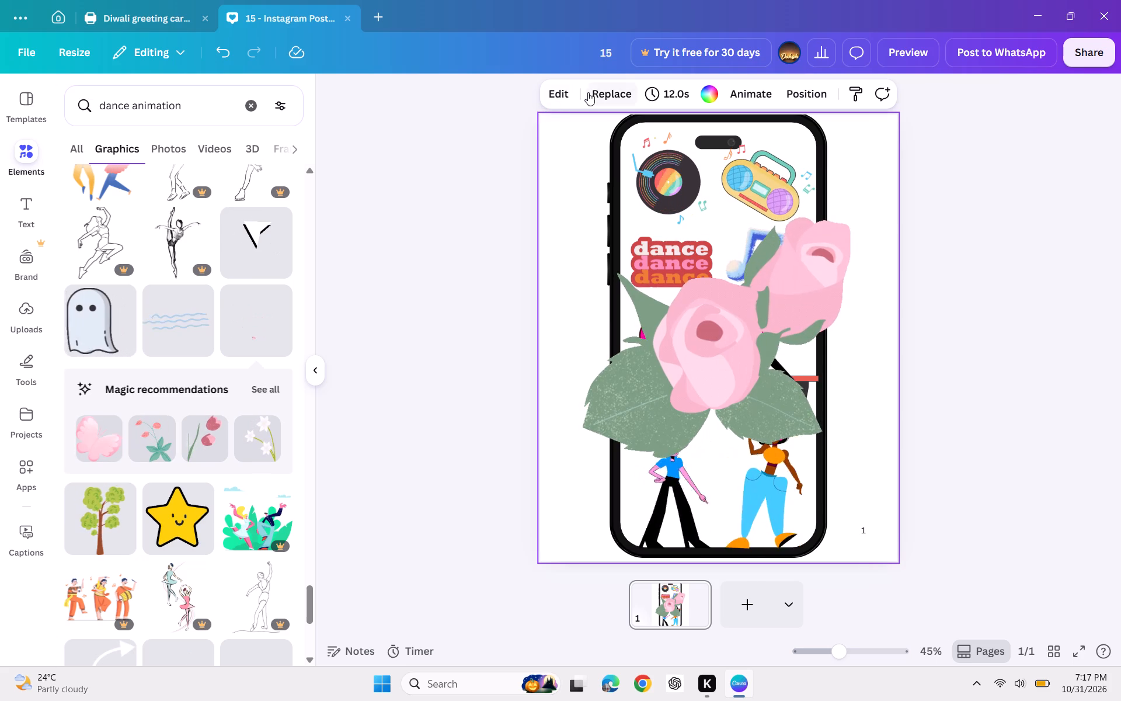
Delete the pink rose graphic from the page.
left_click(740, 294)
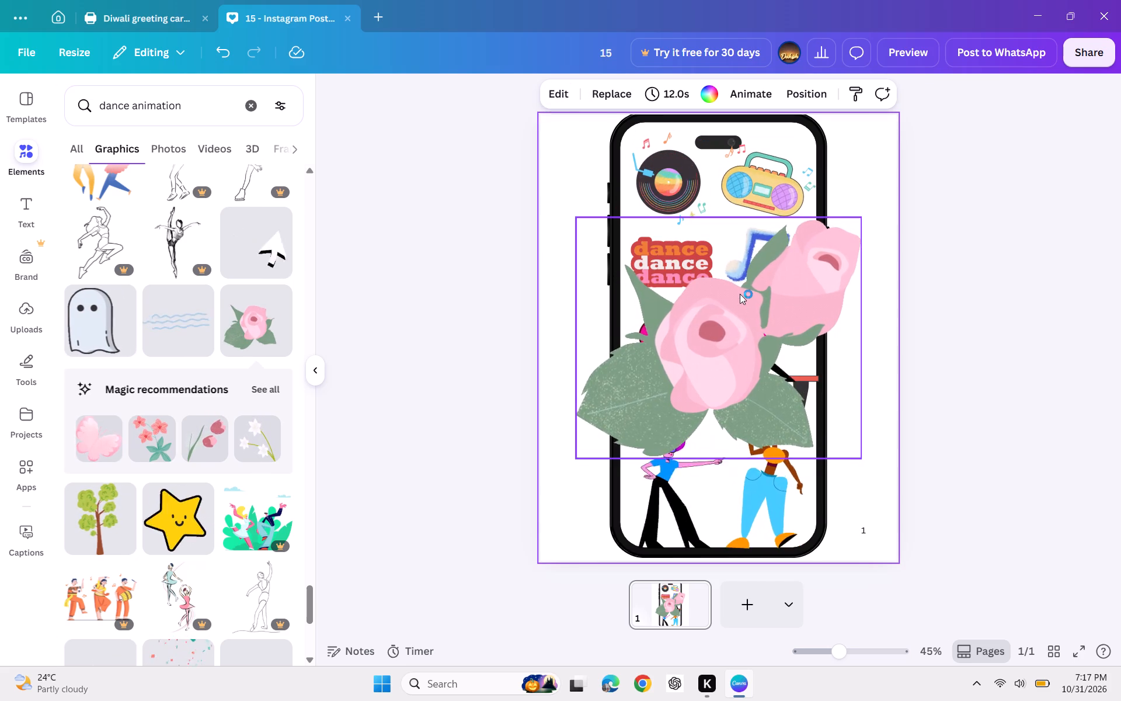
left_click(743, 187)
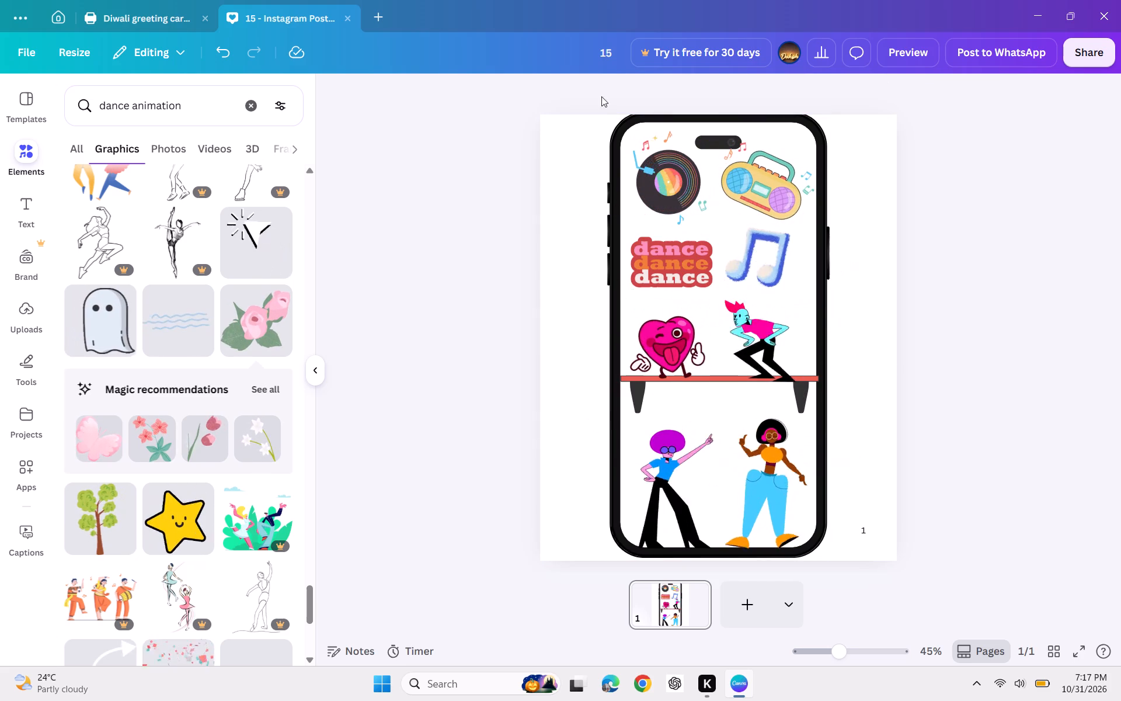
Set the page background colour to dark grey #121212.
left_click(563, 147)
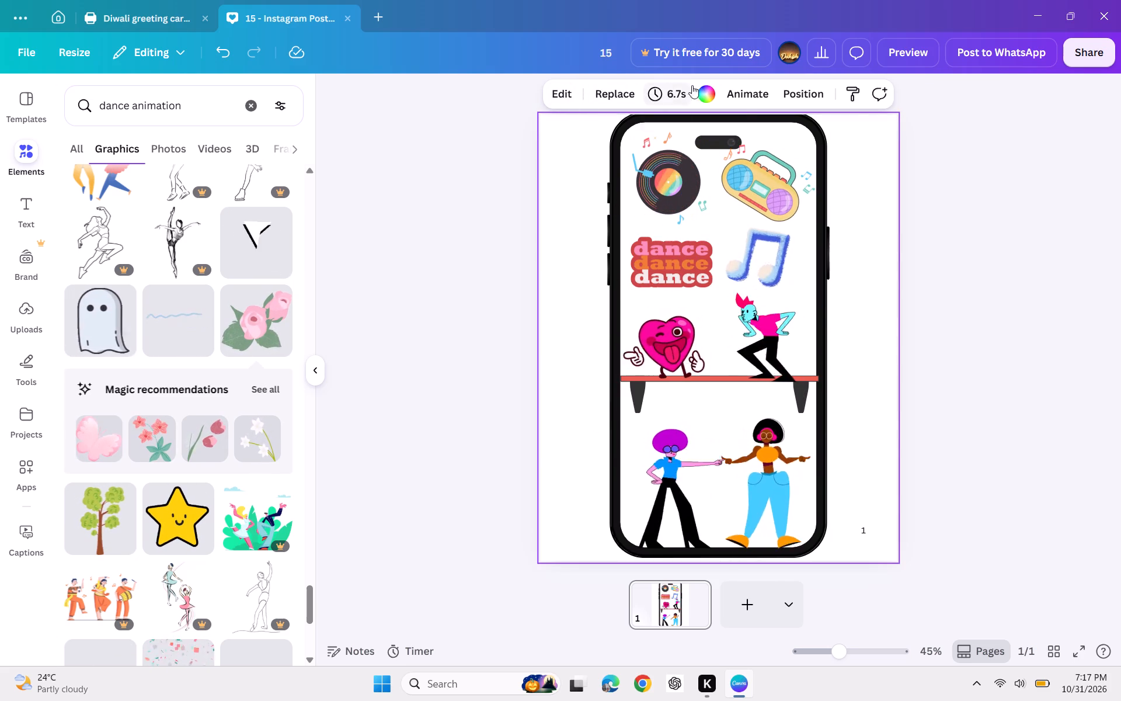
left_click(698, 88)
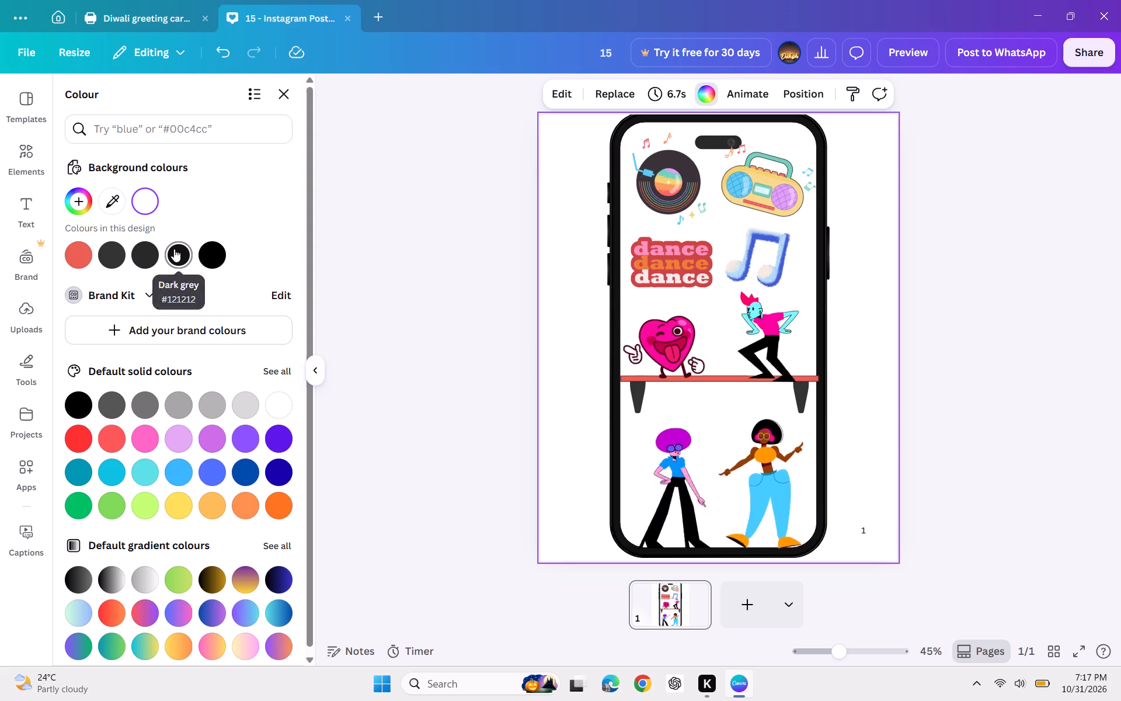
left_click(174, 249)
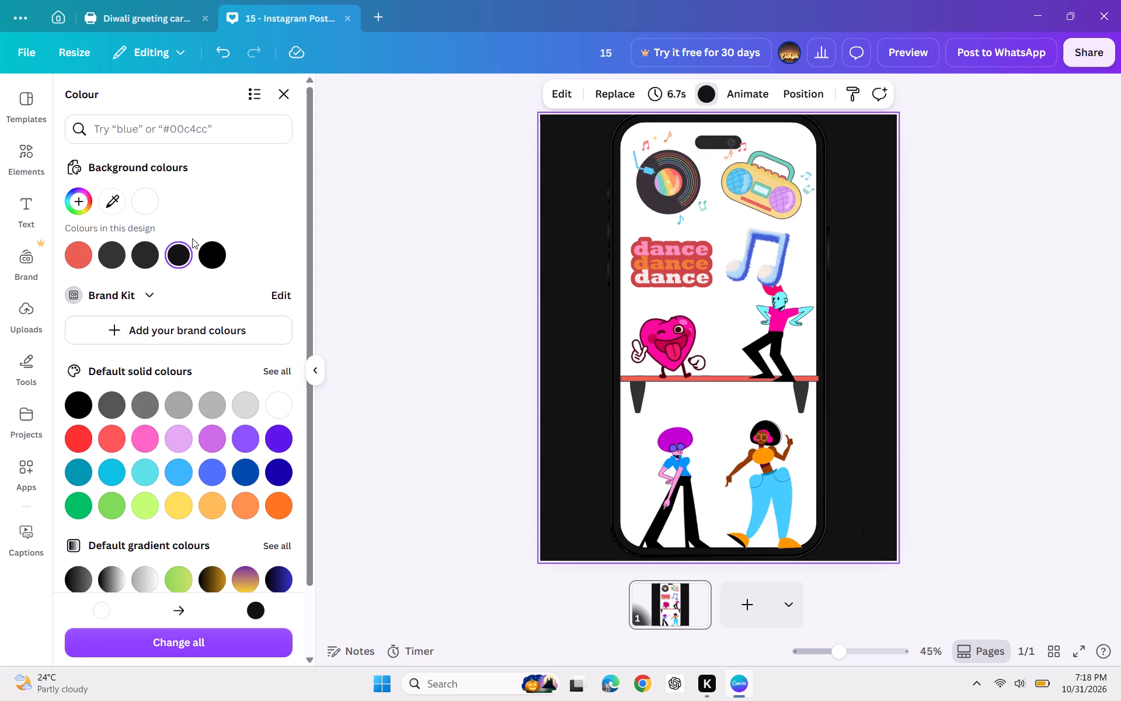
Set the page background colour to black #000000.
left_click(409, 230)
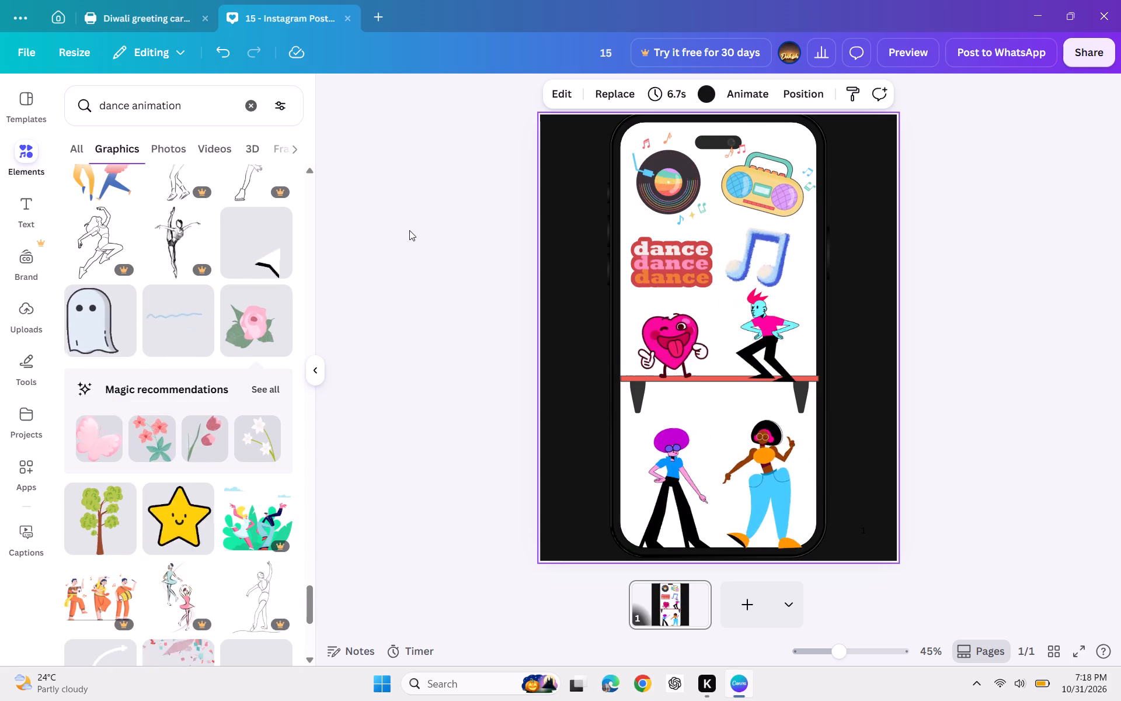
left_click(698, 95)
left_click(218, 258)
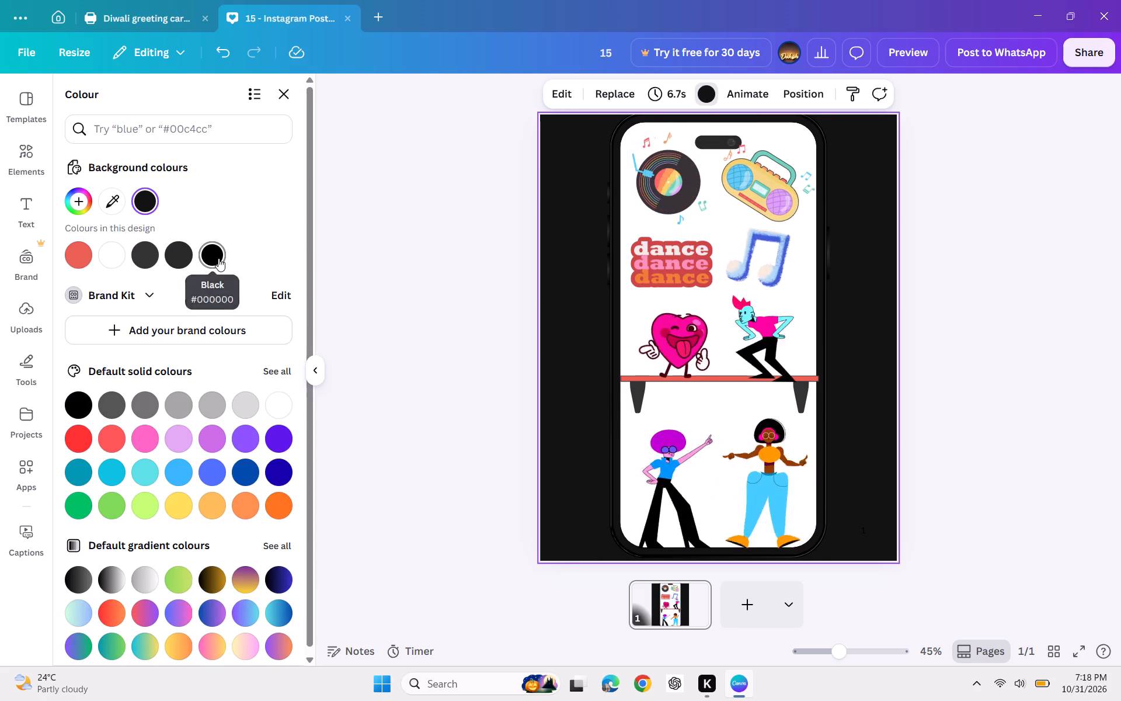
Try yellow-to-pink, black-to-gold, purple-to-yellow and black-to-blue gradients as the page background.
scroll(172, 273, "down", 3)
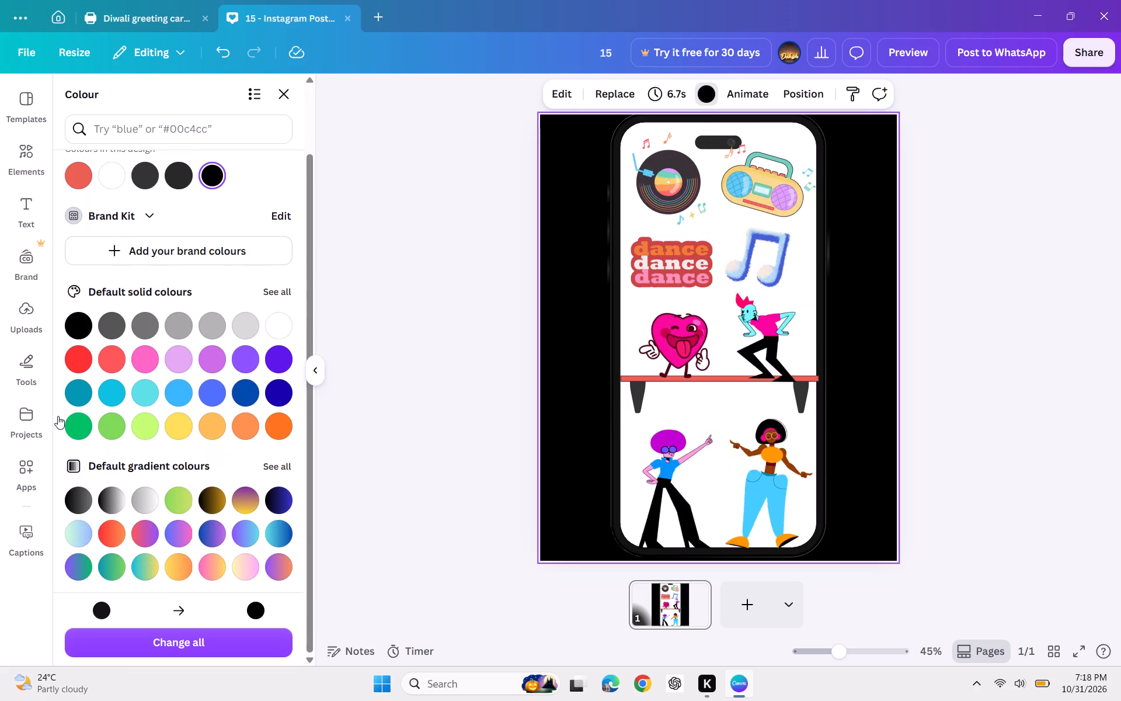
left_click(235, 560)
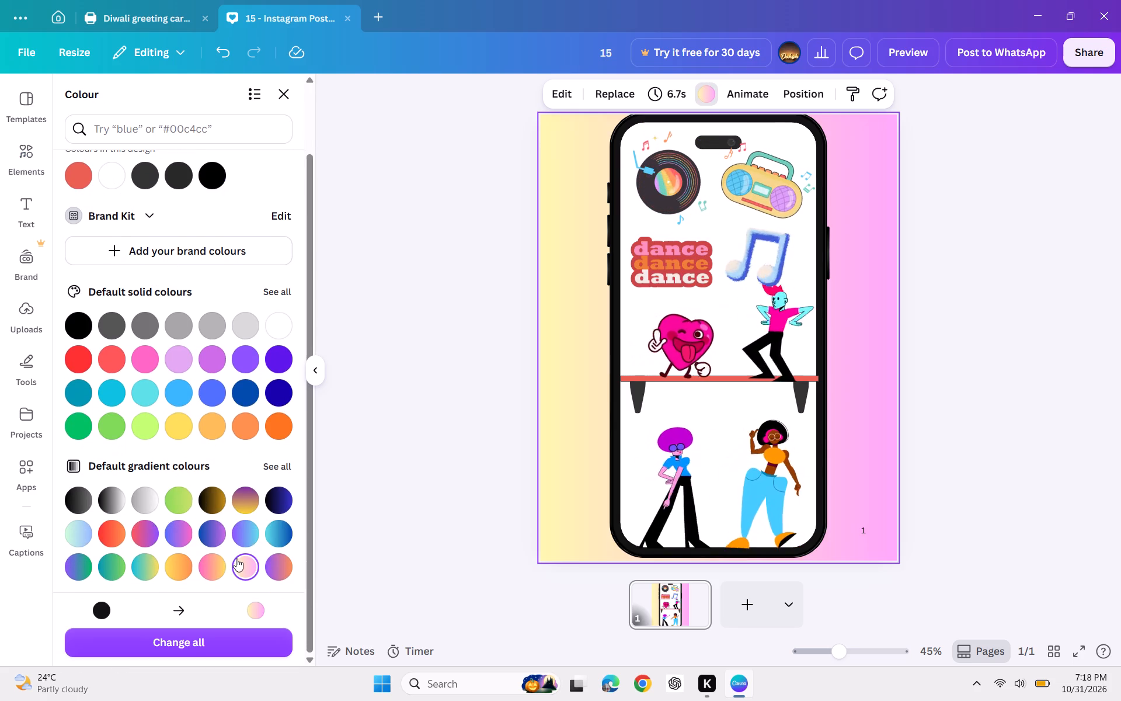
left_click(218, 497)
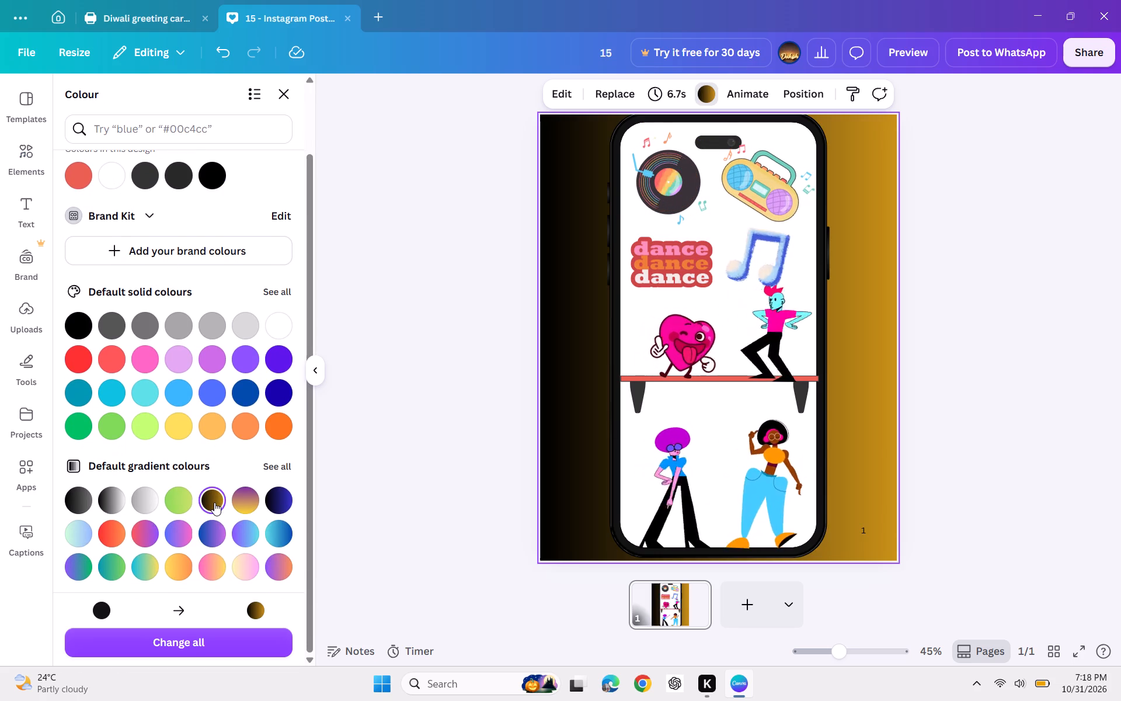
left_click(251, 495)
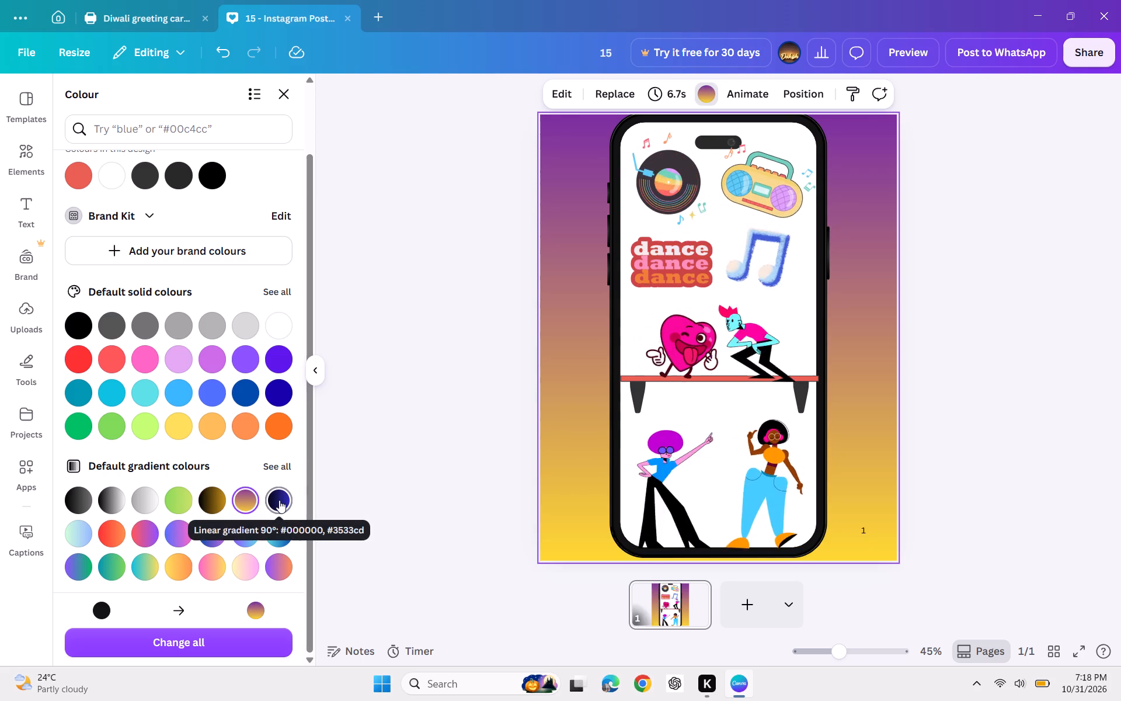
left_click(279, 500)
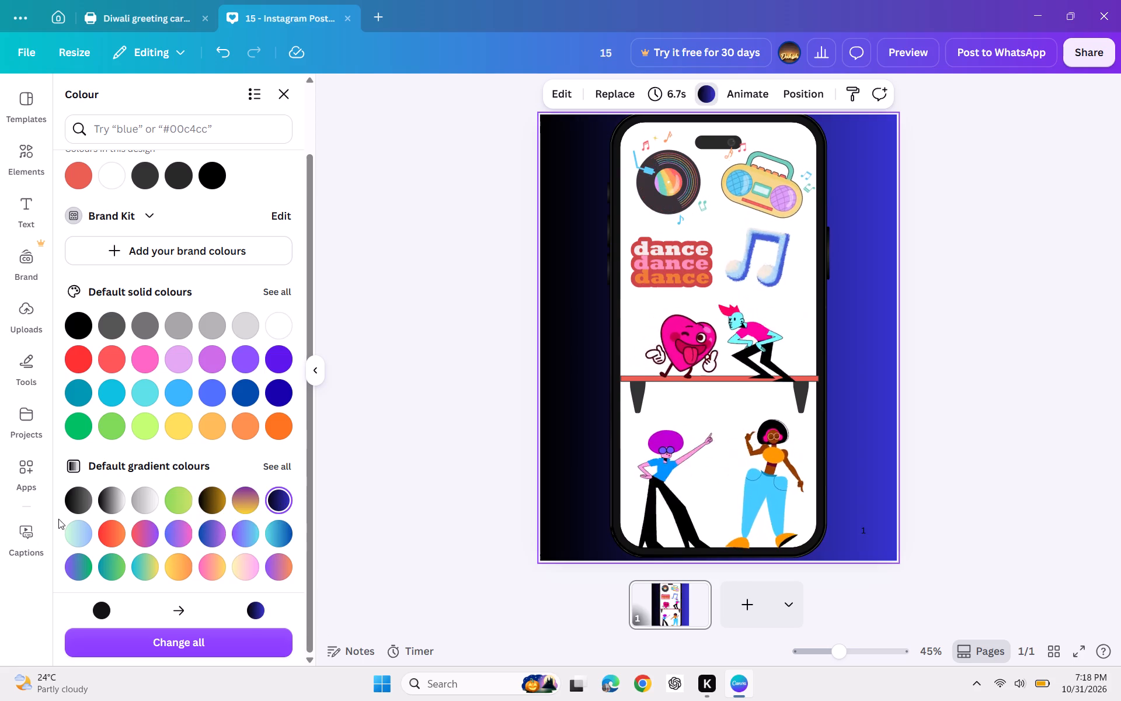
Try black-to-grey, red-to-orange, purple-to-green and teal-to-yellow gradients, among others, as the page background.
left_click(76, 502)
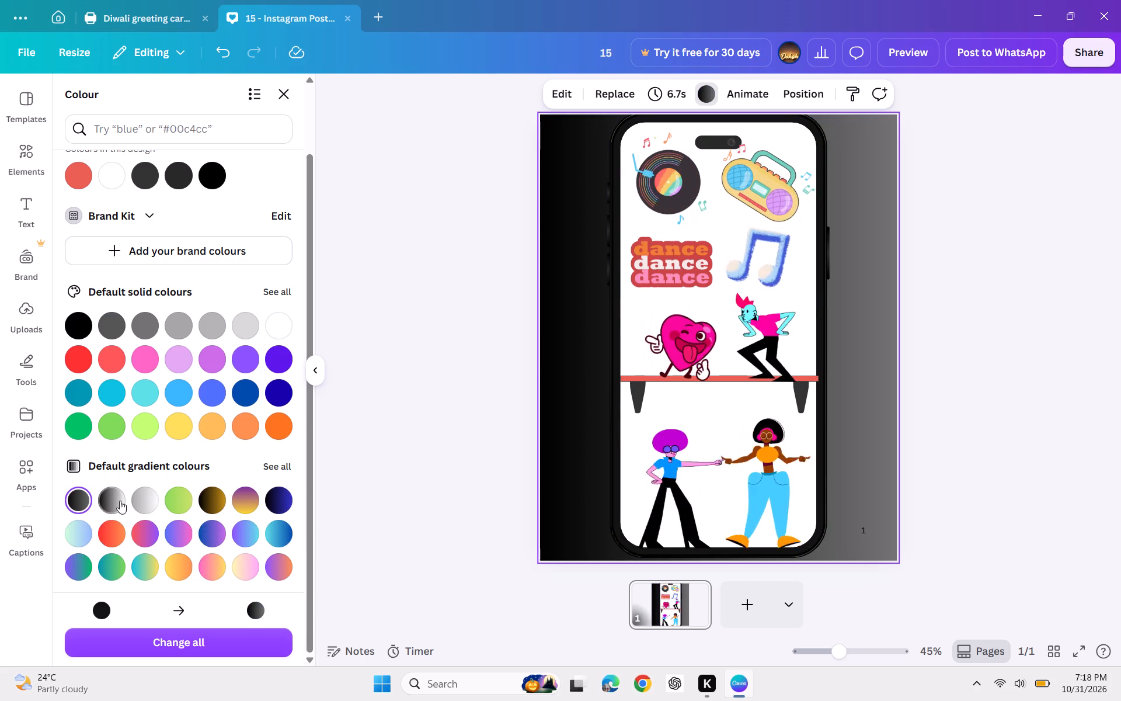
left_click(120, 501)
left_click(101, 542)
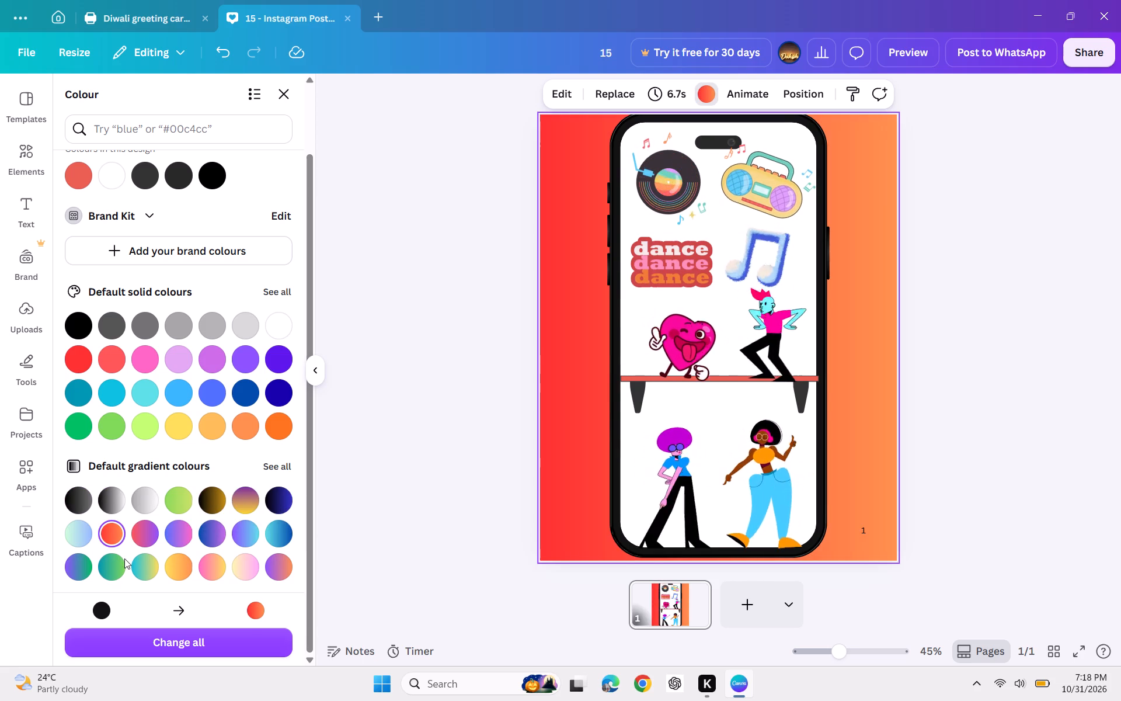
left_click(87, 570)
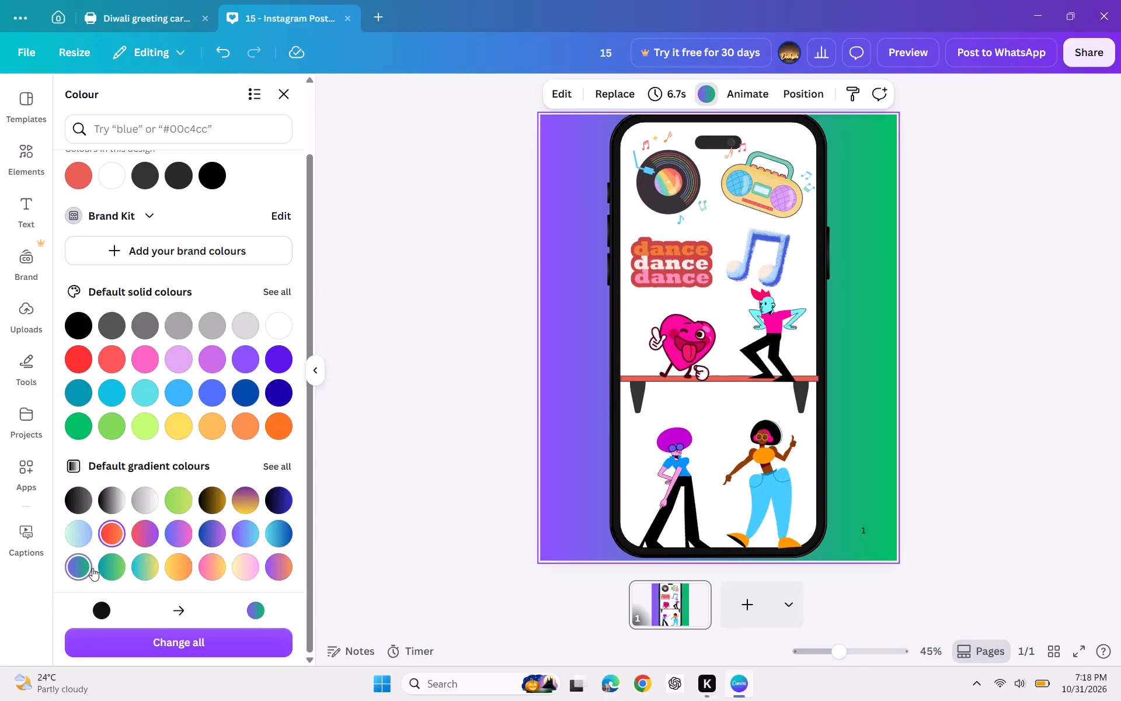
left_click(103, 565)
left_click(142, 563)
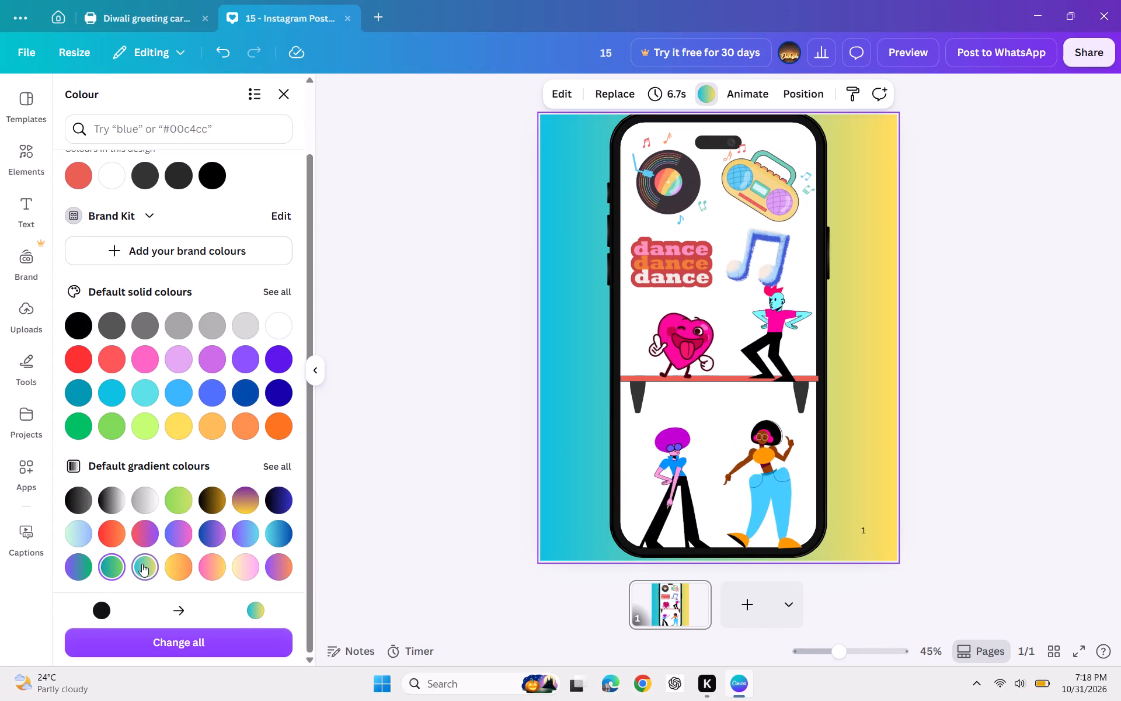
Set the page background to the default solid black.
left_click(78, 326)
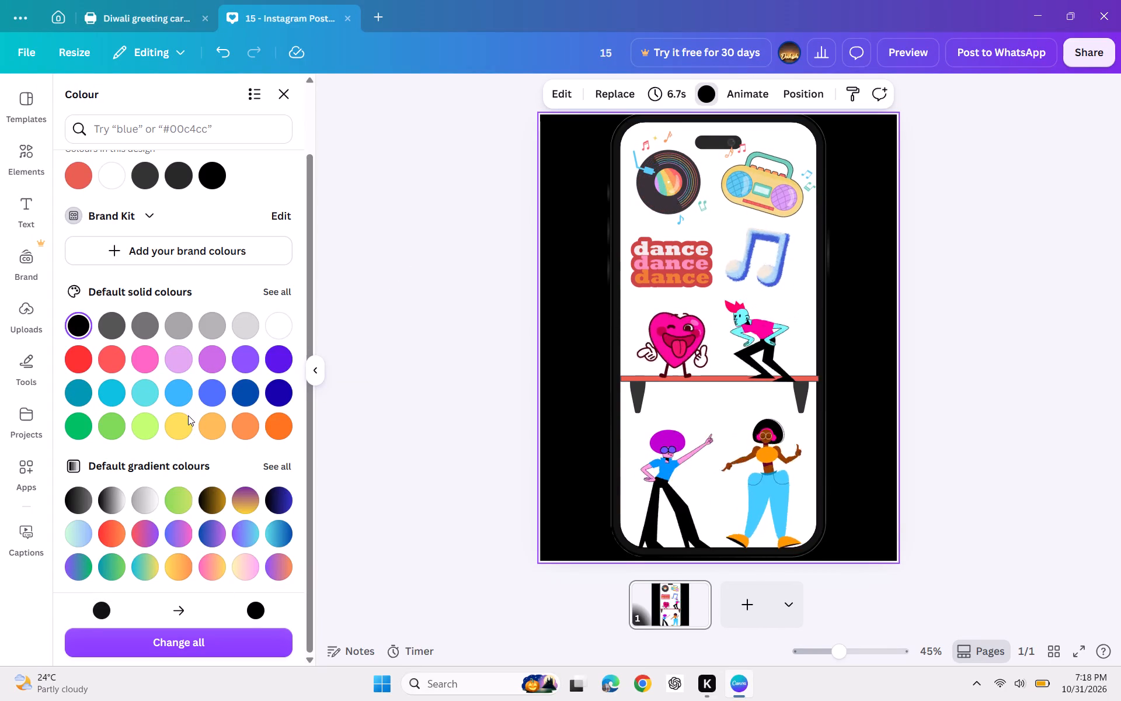
Set the page background to the yellow-to-orange linear gradient #ffde59 to #ff914d.
scroll(222, 473, "down", 5)
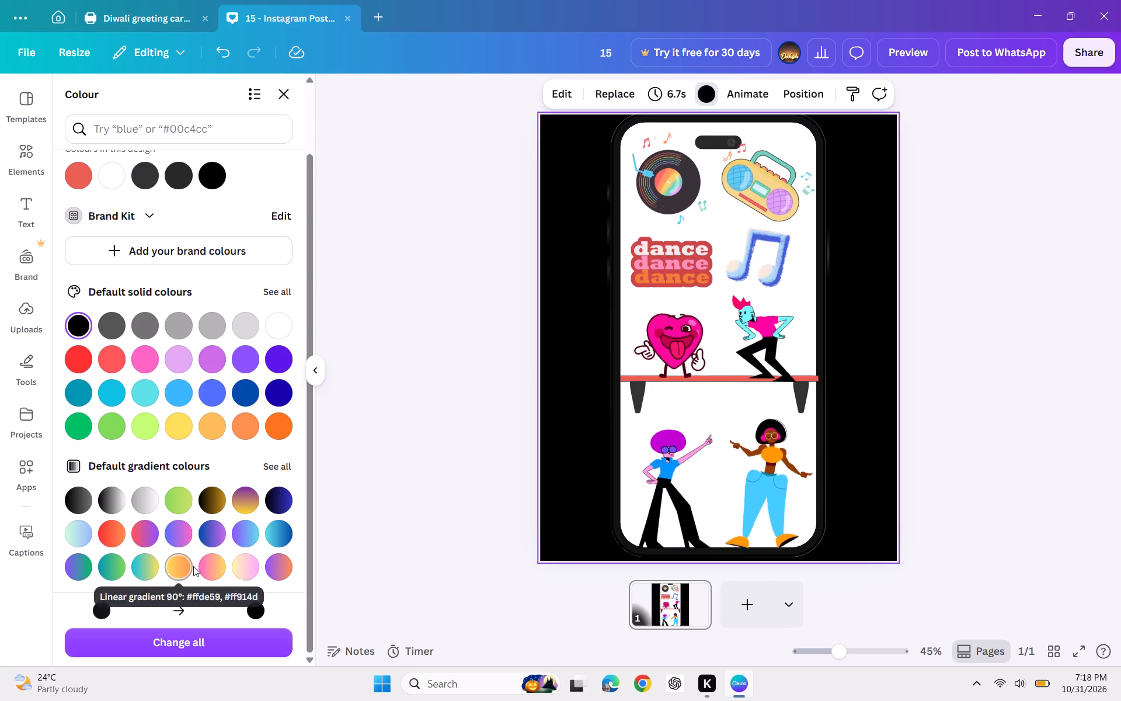
left_click(182, 571)
left_click(427, 330)
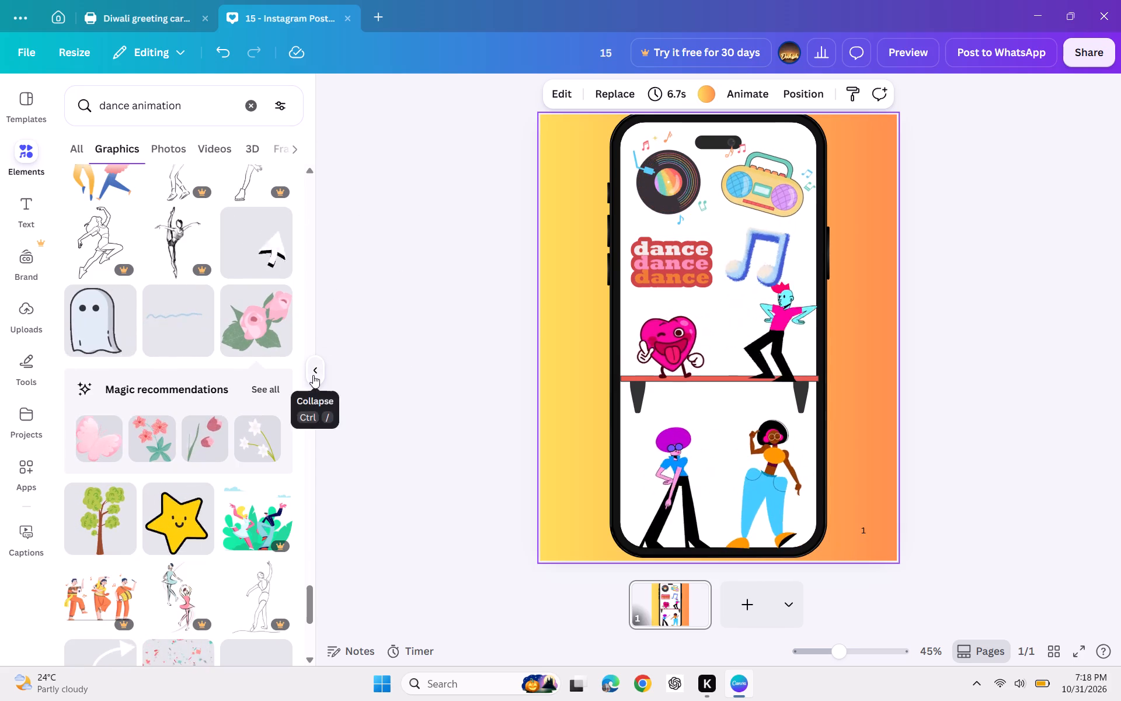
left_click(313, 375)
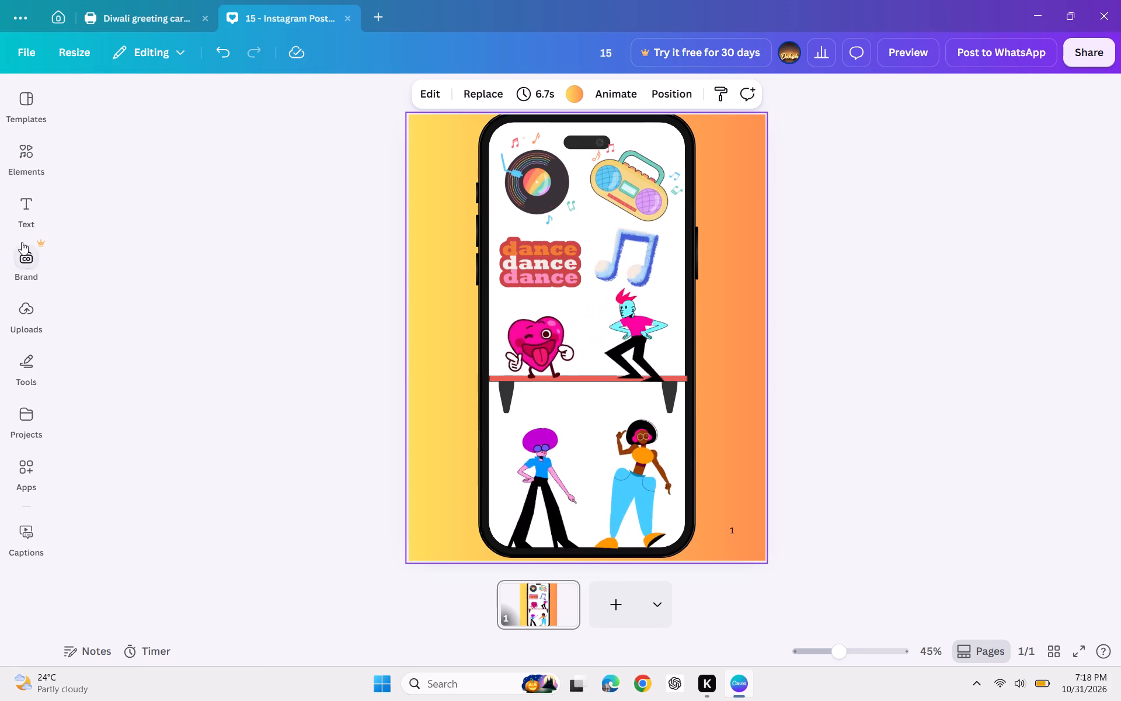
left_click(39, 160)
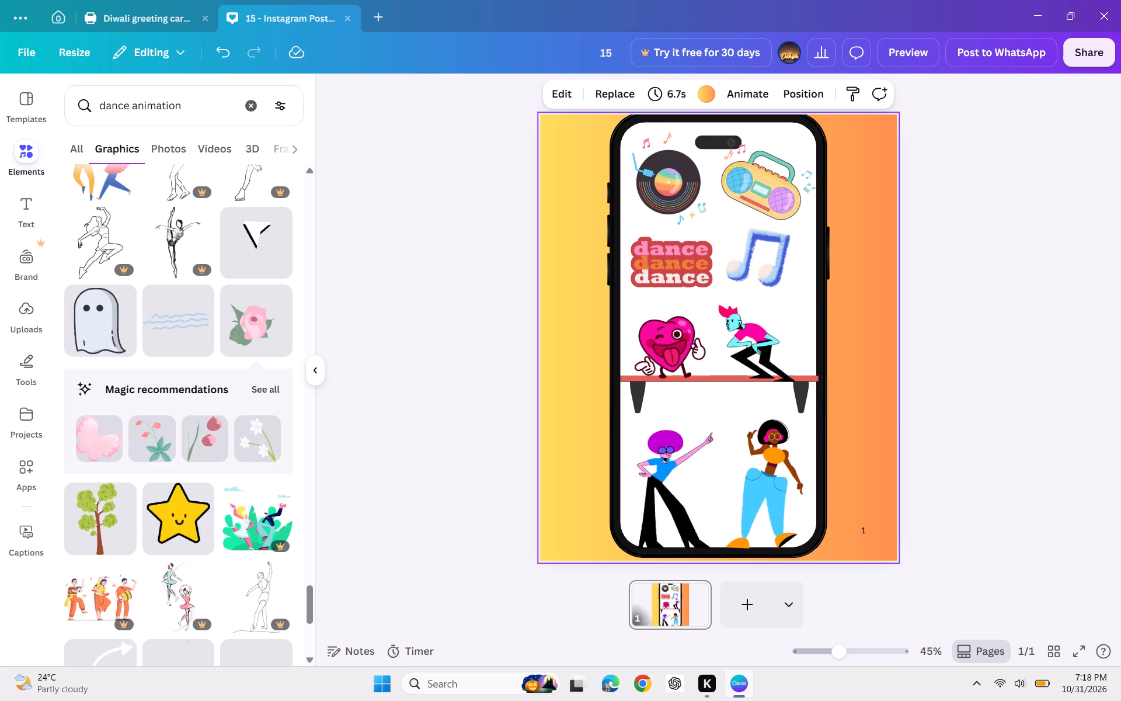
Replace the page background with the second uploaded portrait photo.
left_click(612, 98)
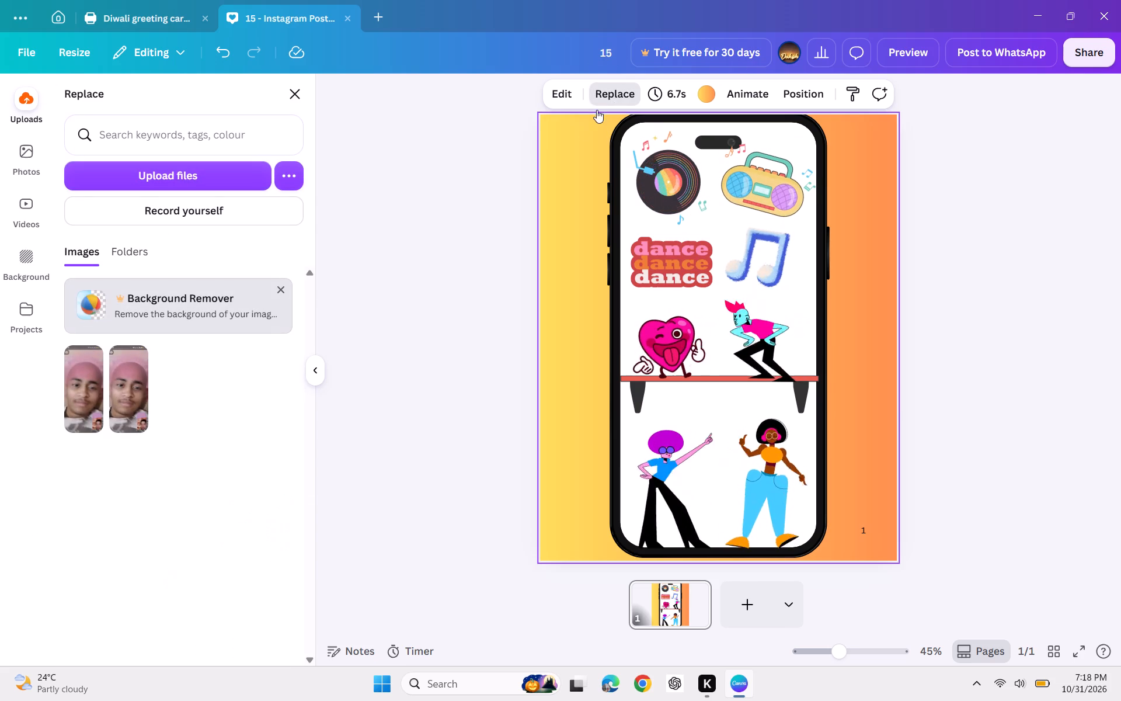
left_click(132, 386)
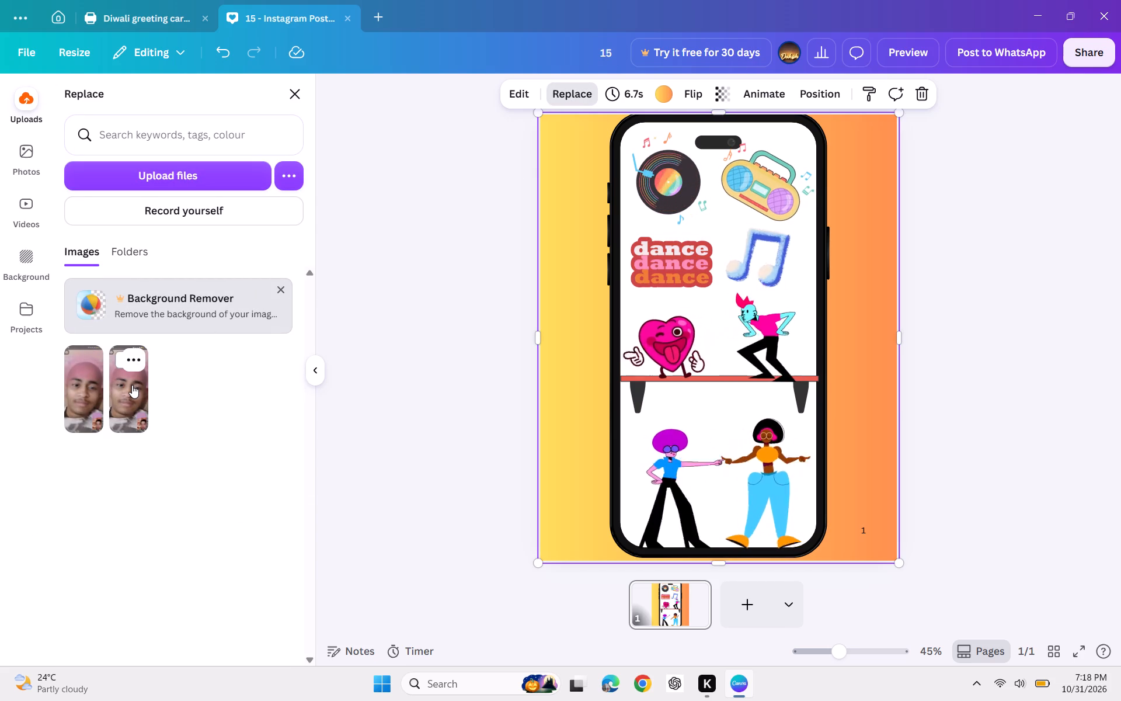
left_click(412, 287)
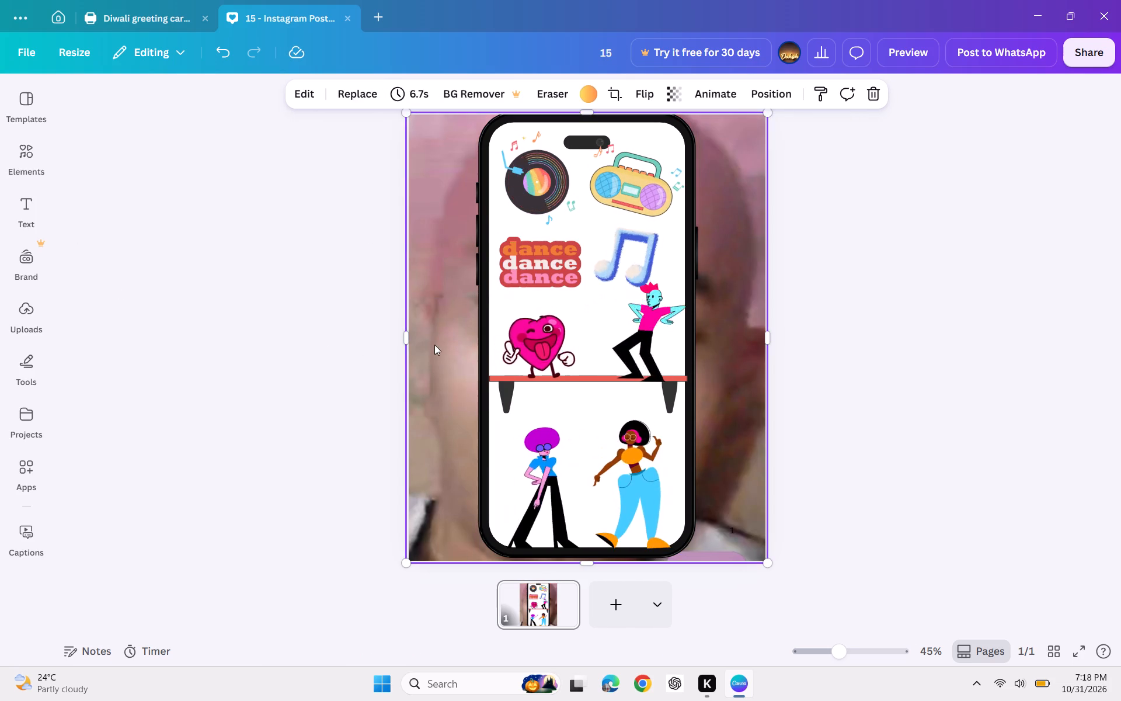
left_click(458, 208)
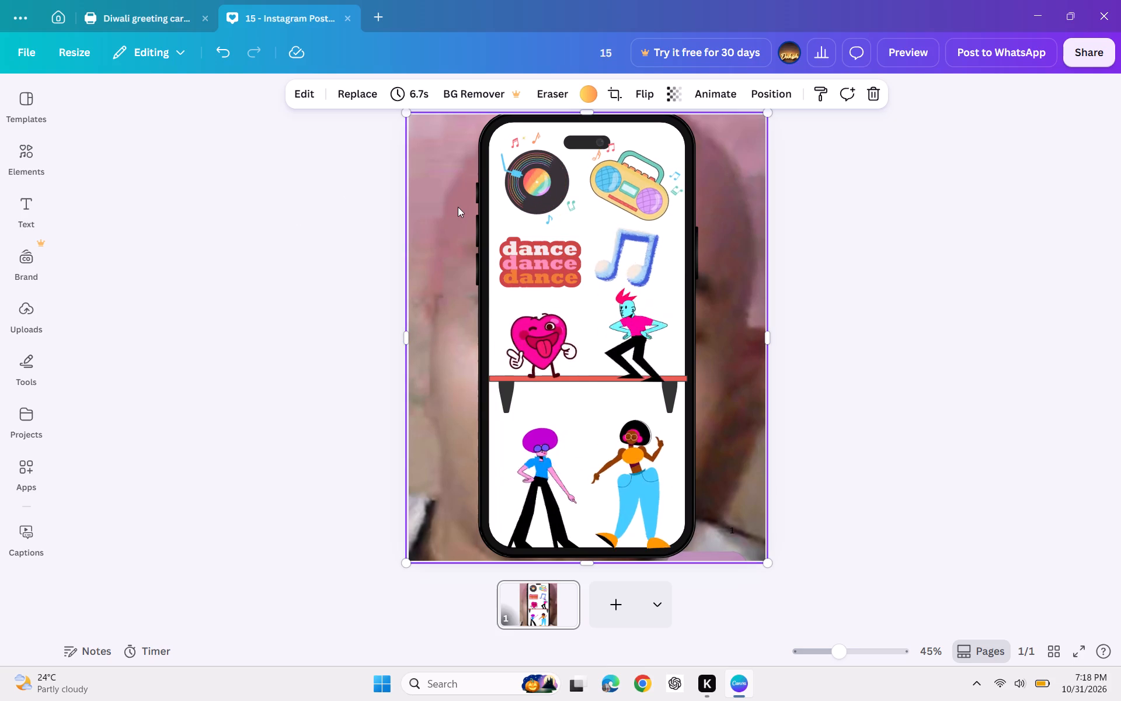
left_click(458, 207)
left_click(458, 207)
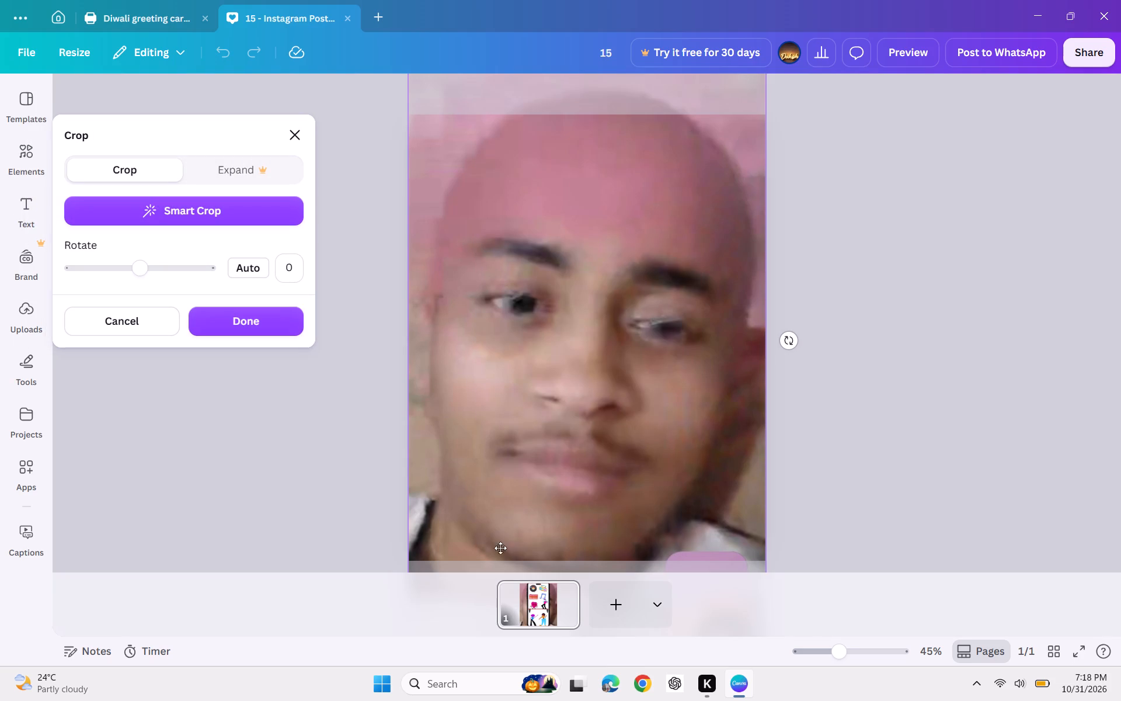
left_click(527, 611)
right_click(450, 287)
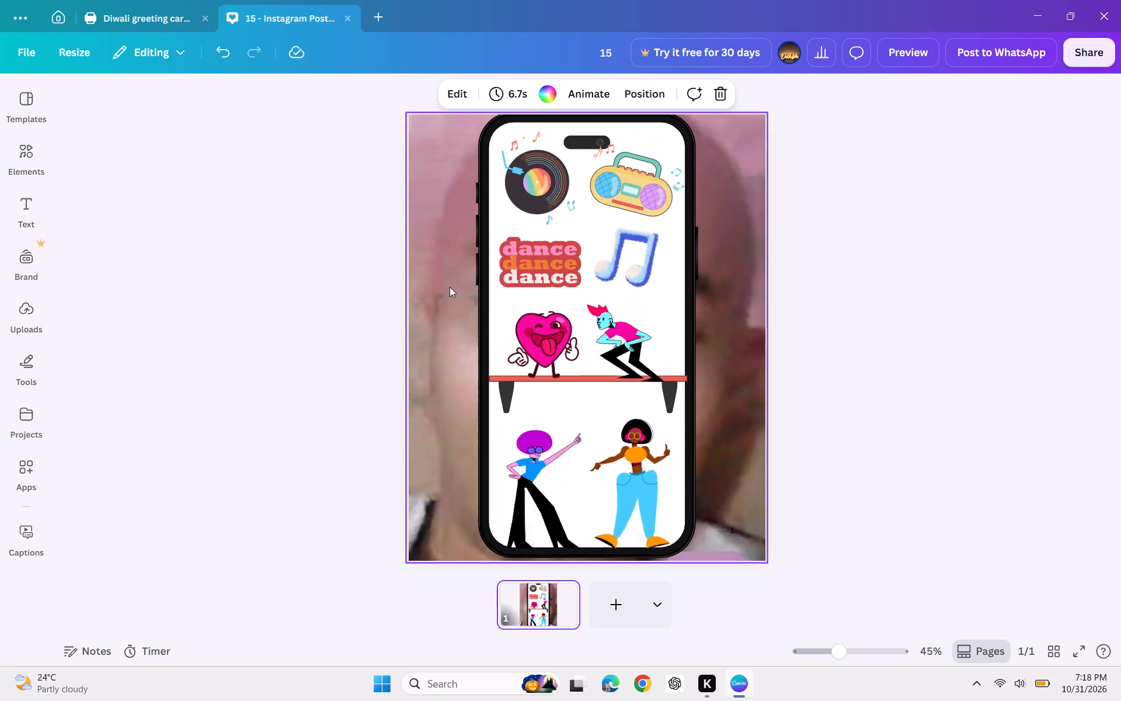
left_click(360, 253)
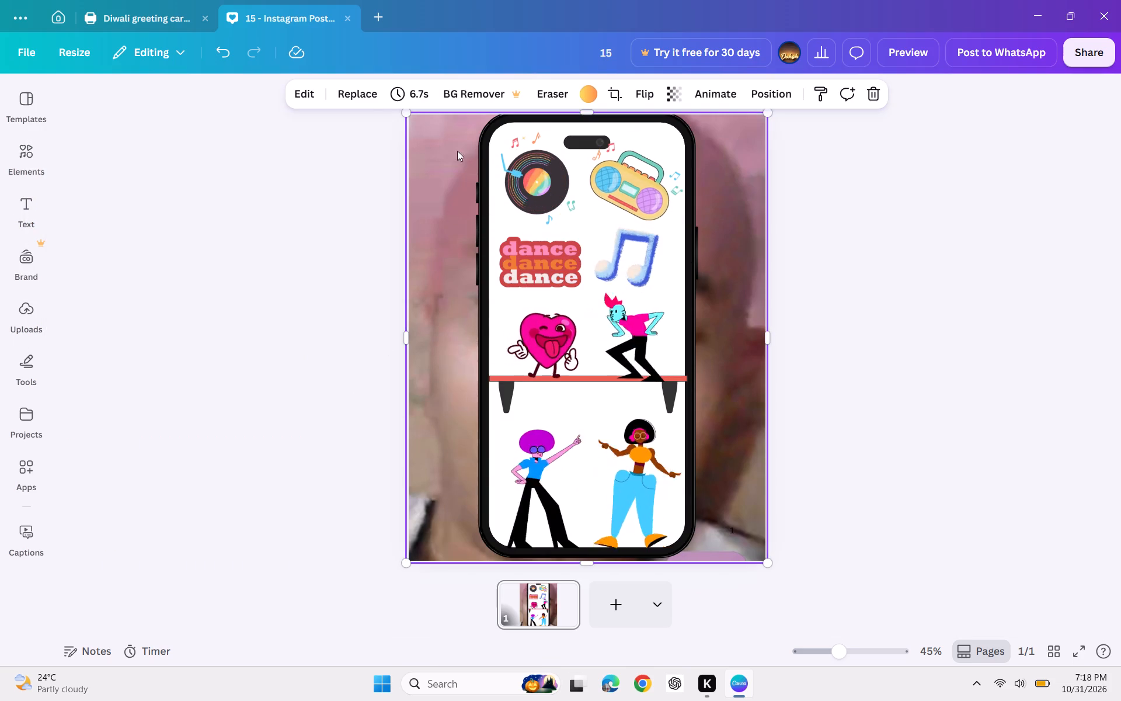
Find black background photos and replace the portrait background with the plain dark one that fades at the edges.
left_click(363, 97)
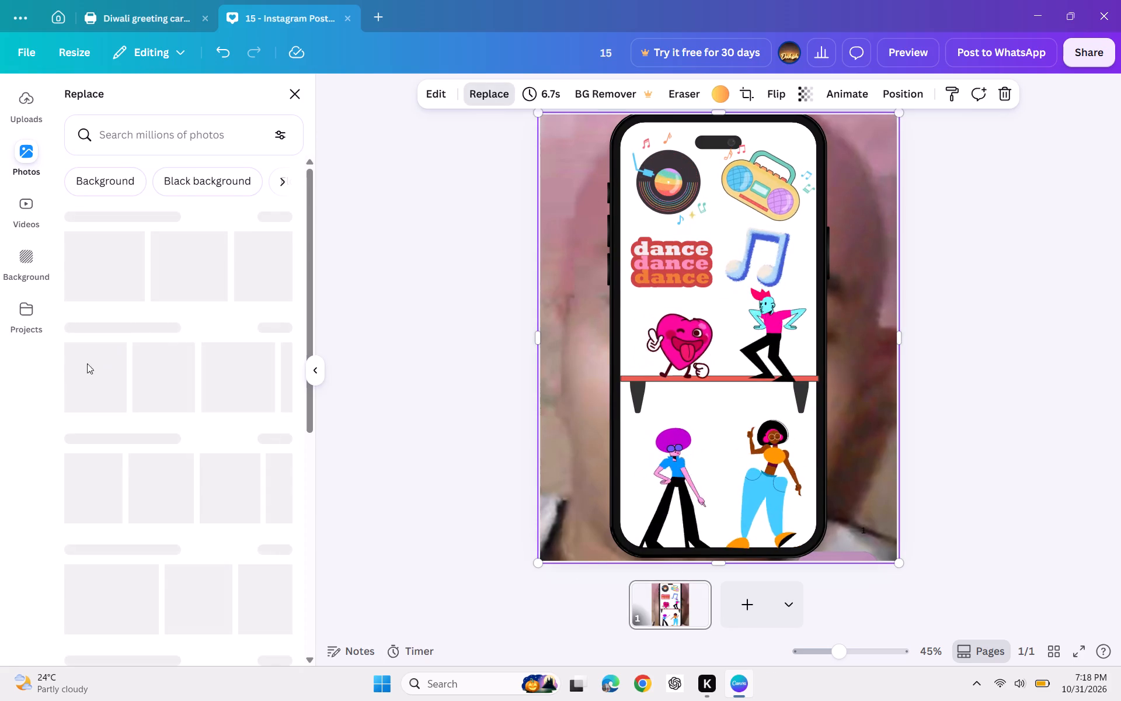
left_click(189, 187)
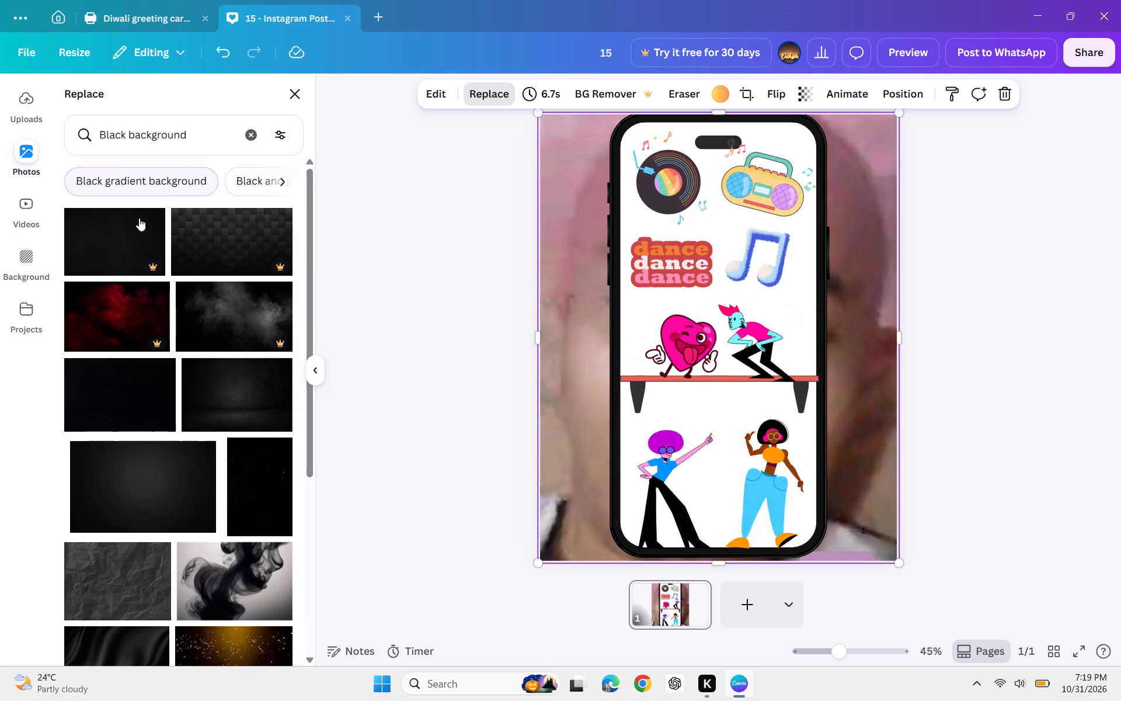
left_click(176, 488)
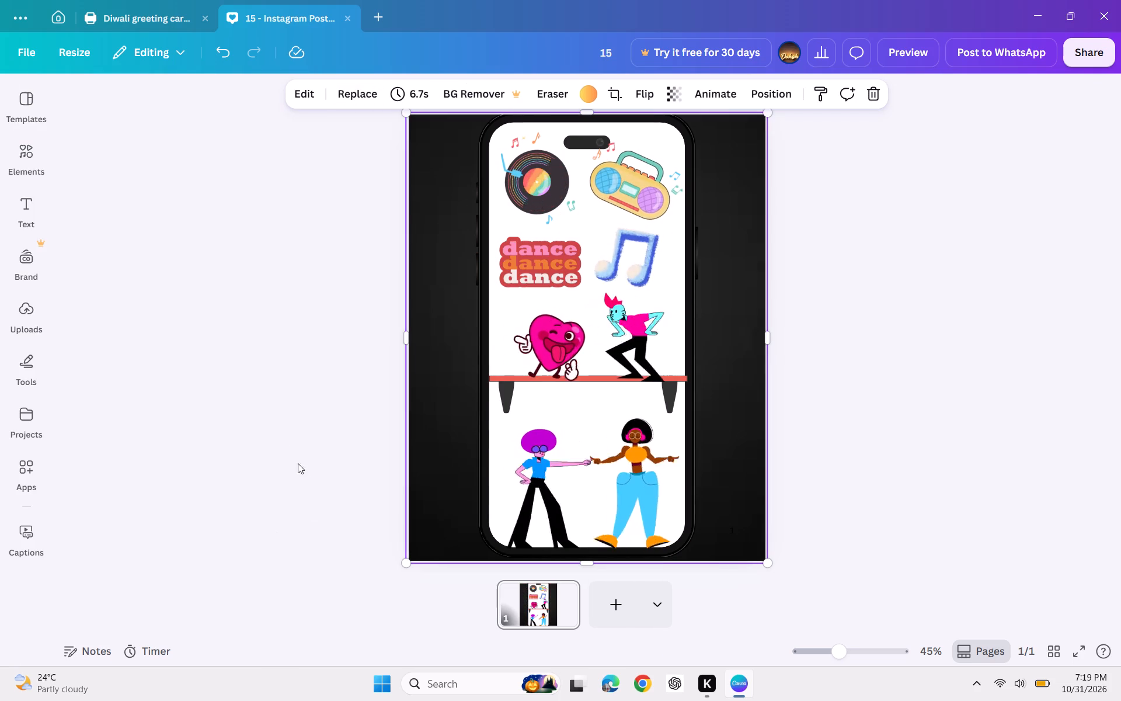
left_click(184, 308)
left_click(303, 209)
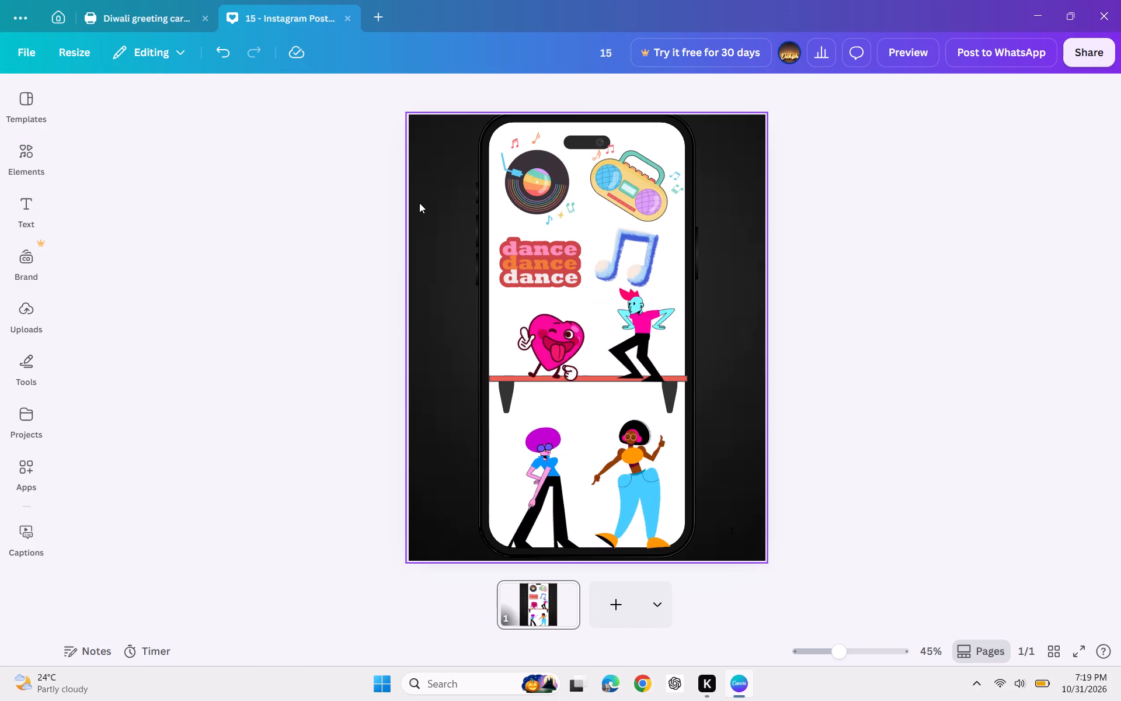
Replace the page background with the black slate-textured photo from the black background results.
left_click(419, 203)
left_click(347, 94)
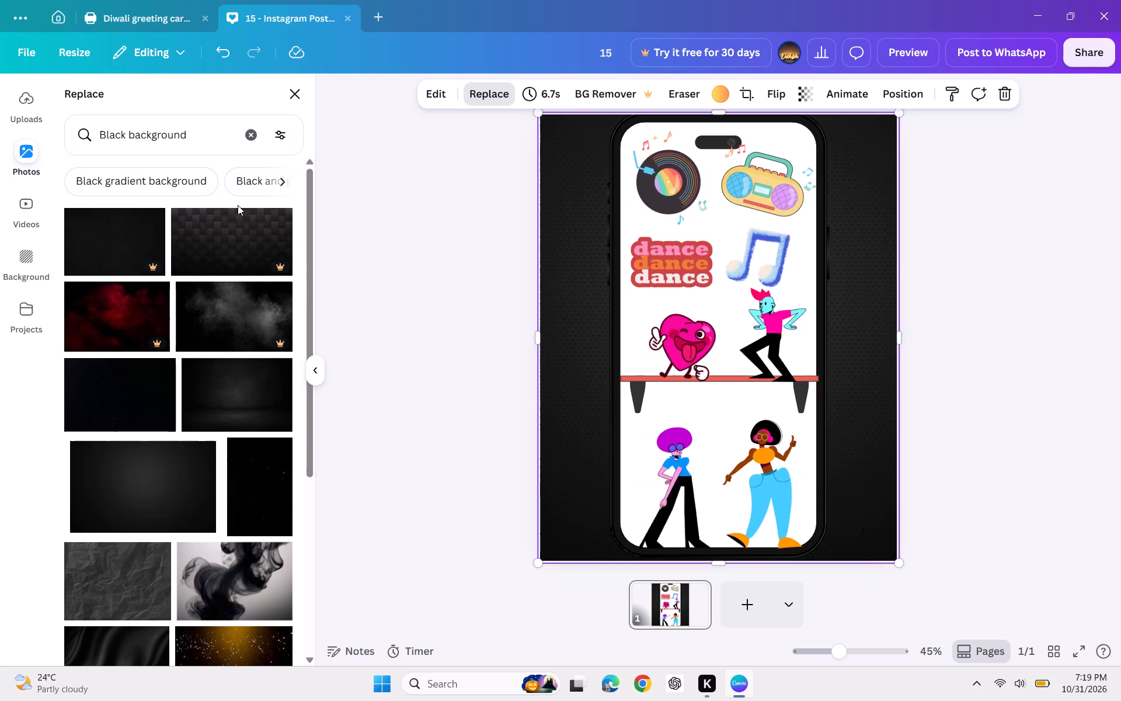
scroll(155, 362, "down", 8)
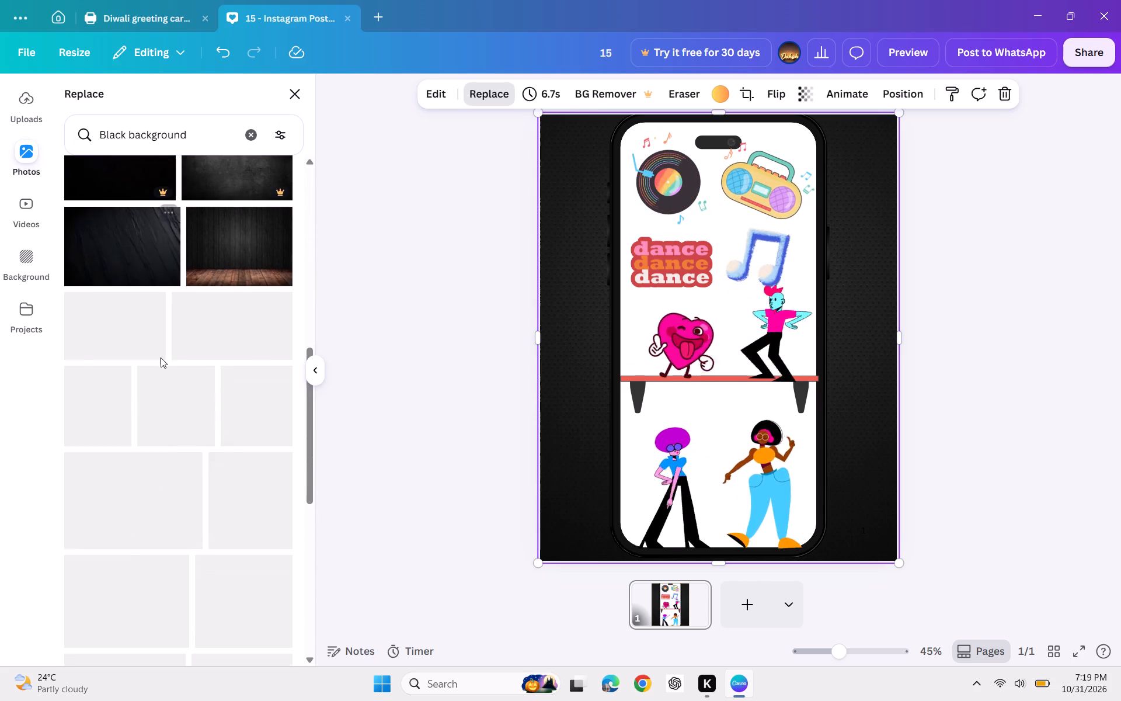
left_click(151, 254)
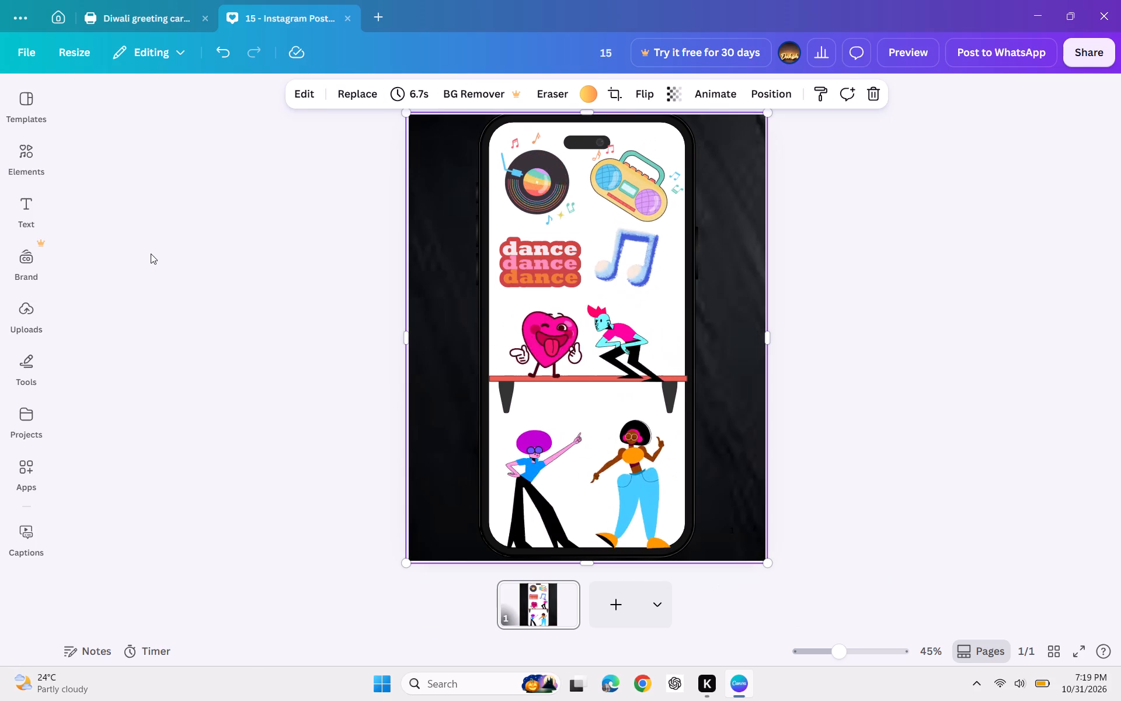
Replace the page background with the narrow black marble-textured photo from the black background results.
left_click(365, 92)
scroll(110, 306, "down", 2)
scroll(110, 304, "up", 2)
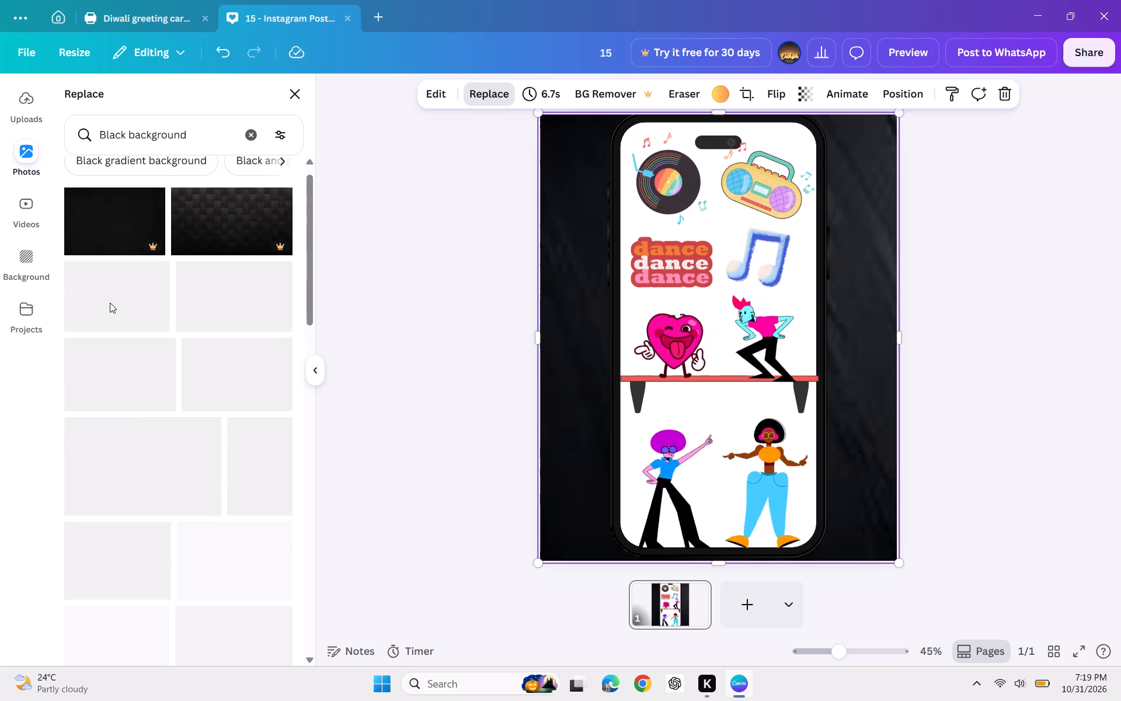
scroll(109, 297, "up", 4)
scroll(109, 293, "down", 1)
scroll(127, 339, "up", 3)
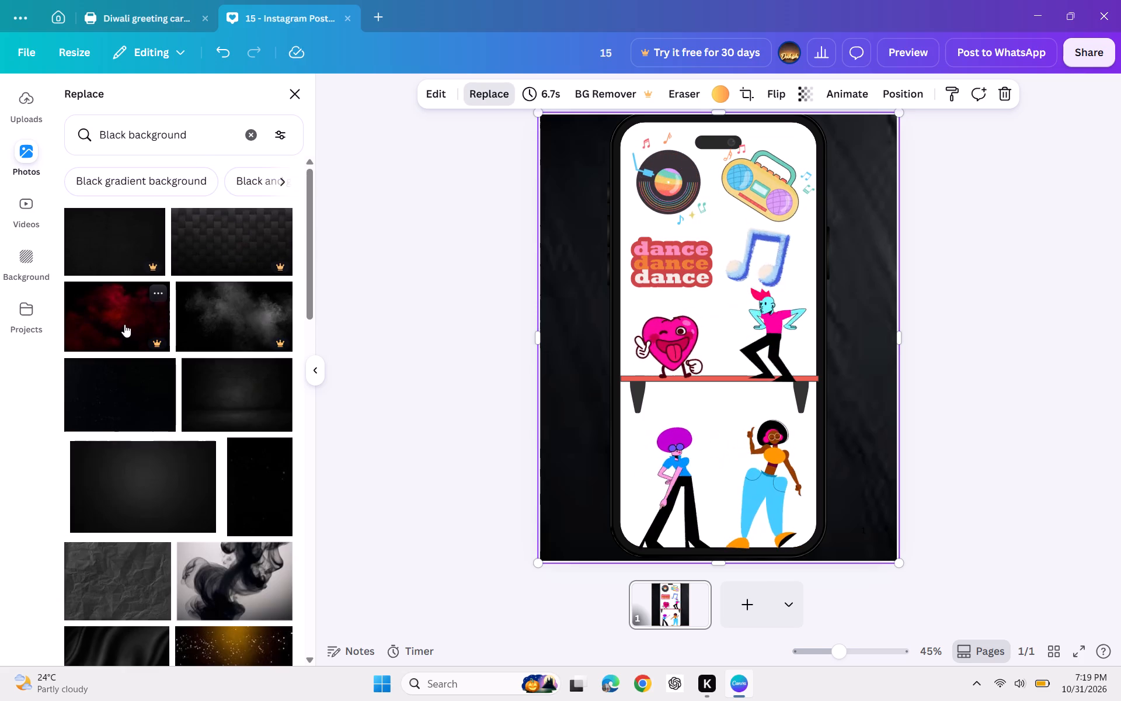
scroll(124, 326, "down", 4)
scroll(99, 395, "down", 4)
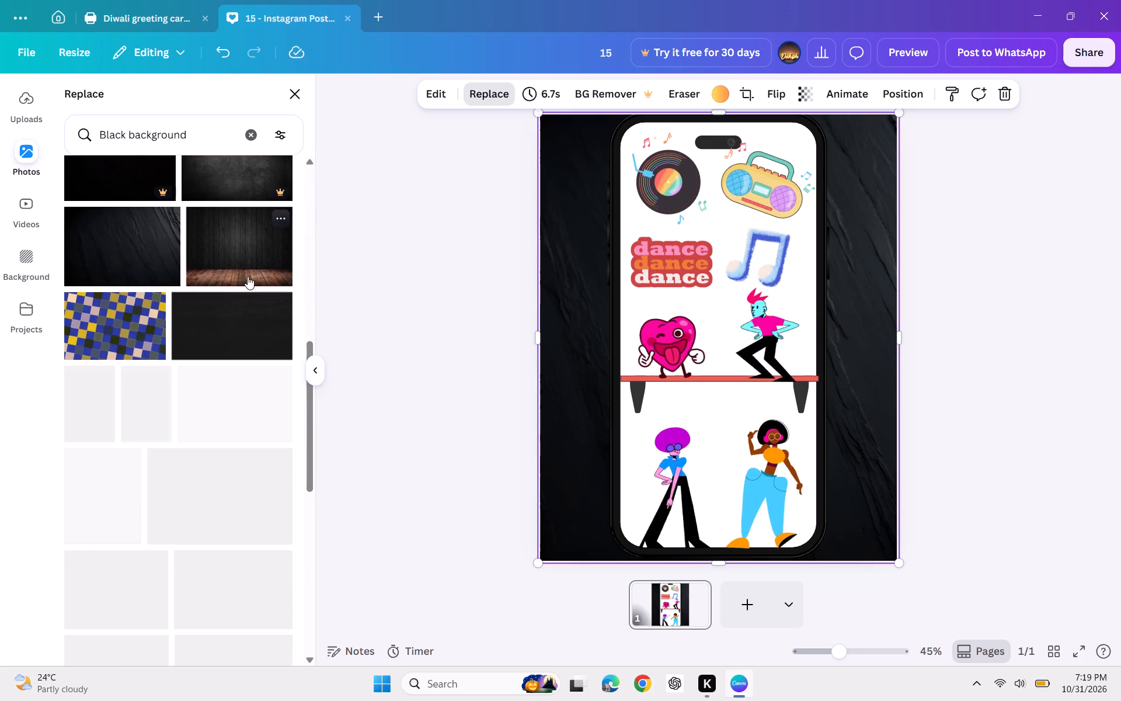
scroll(210, 286, "down", 3)
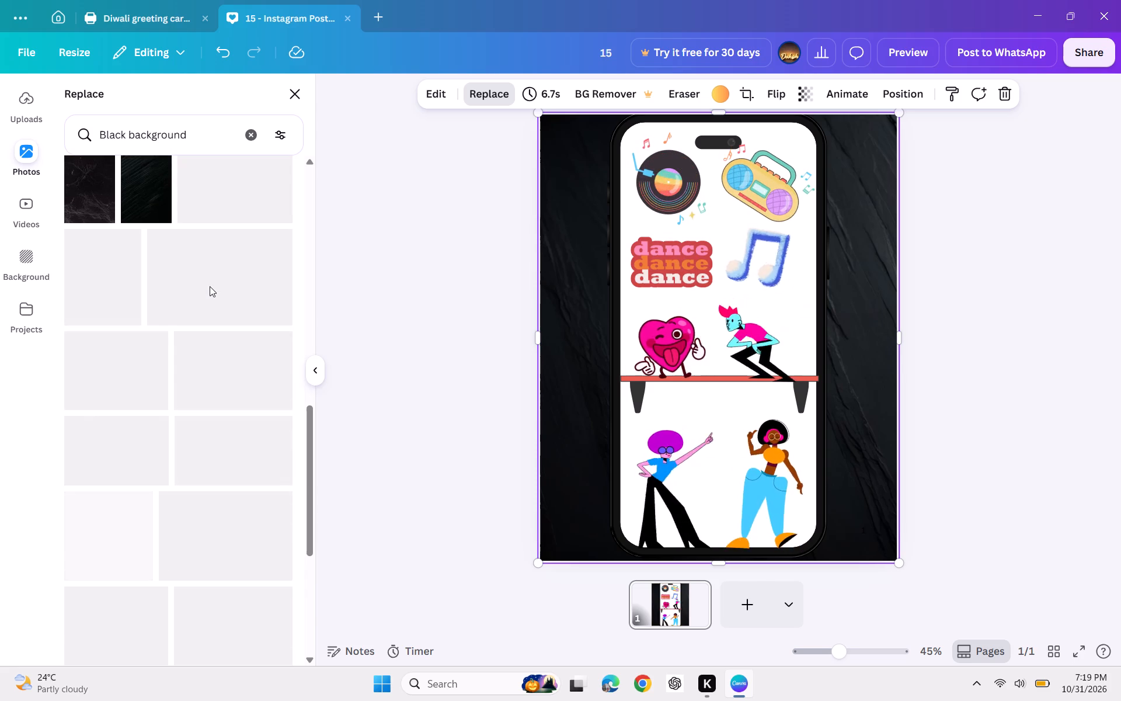
scroll(210, 286, "up", 1)
left_click(85, 277)
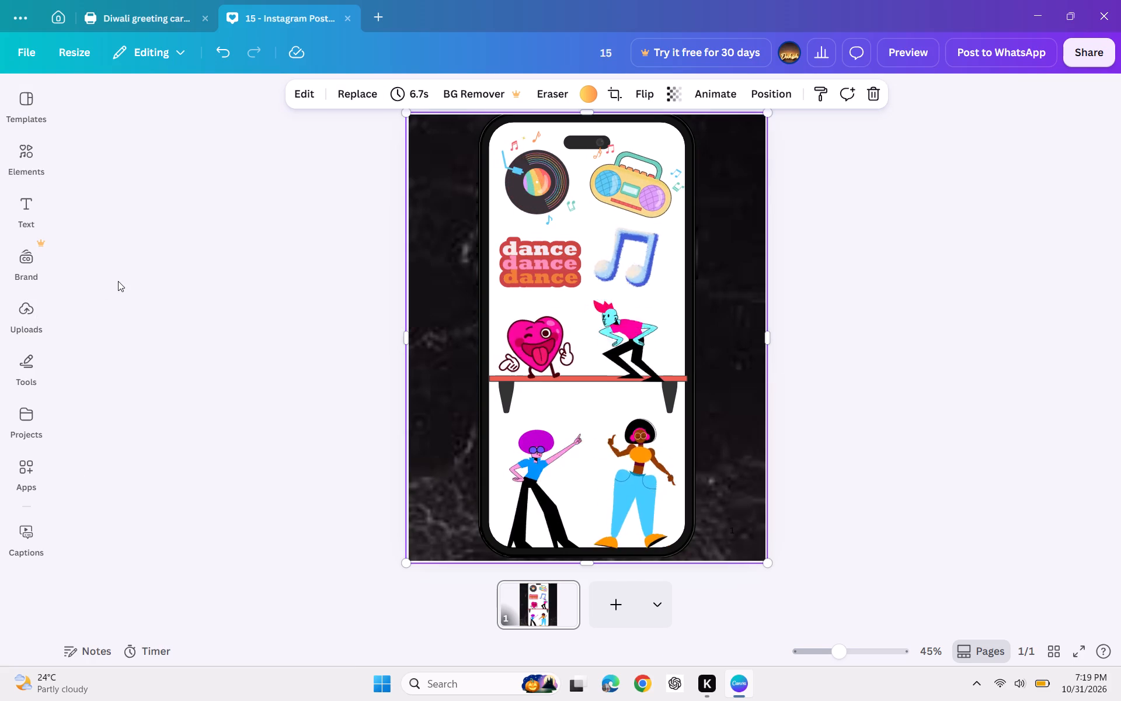
Look through the dance animation graphics results for further elements to add to the page.
left_click(208, 254)
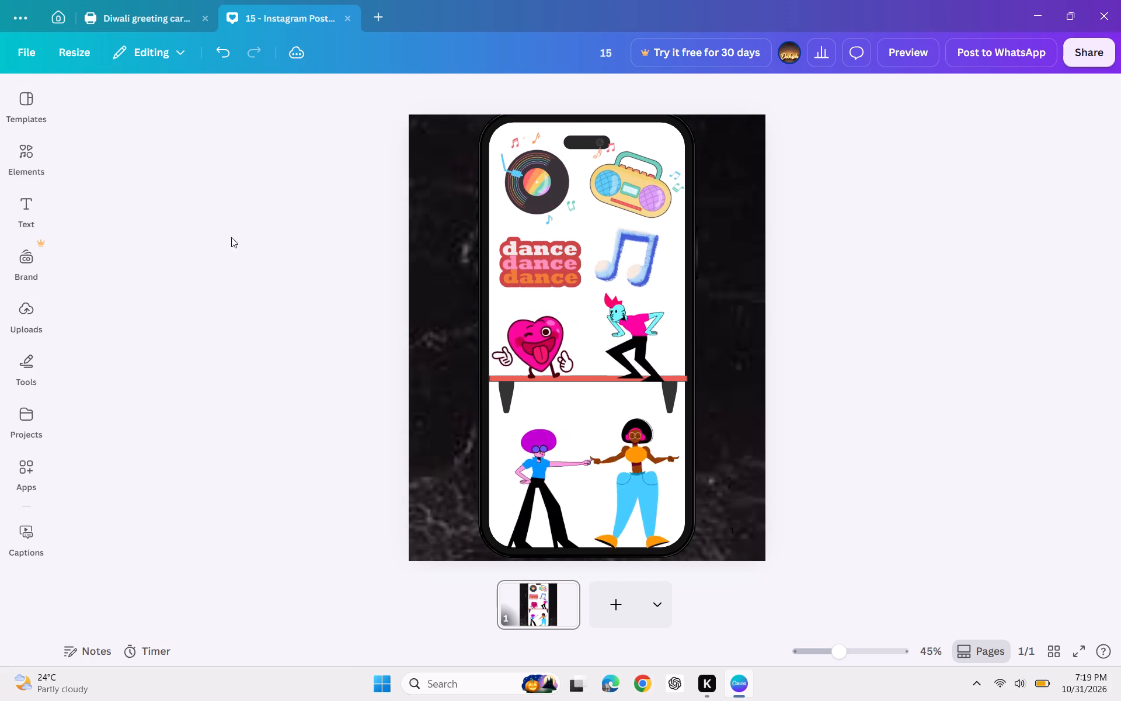
left_click(453, 274)
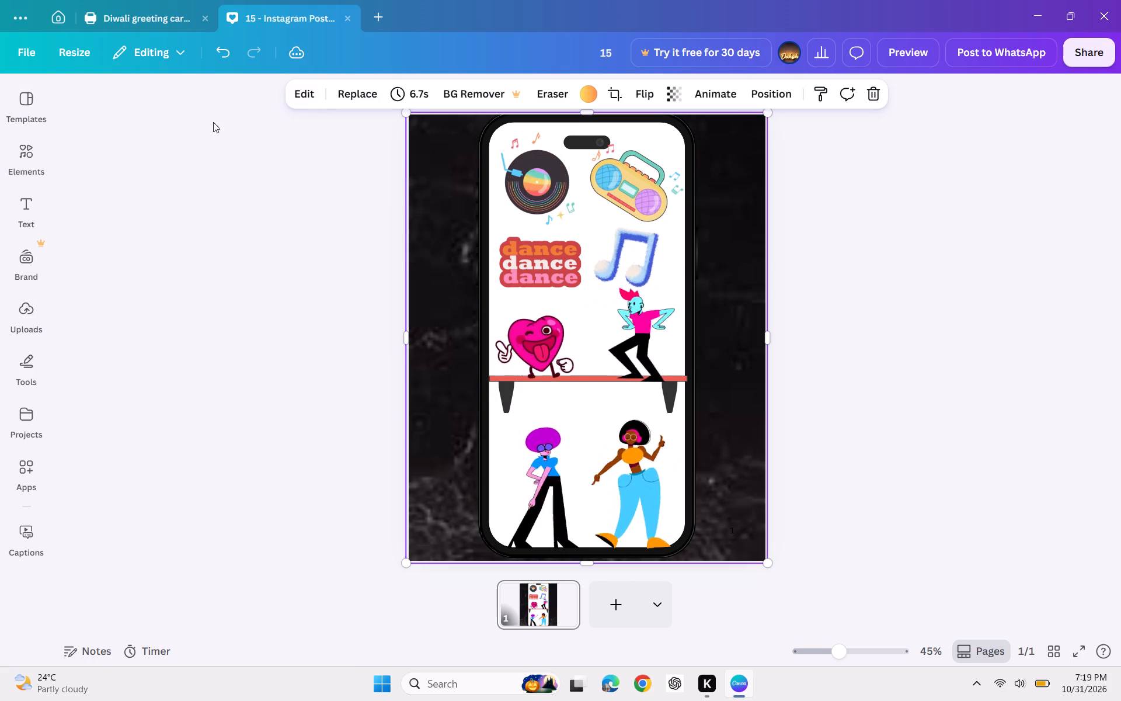
left_click(30, 155)
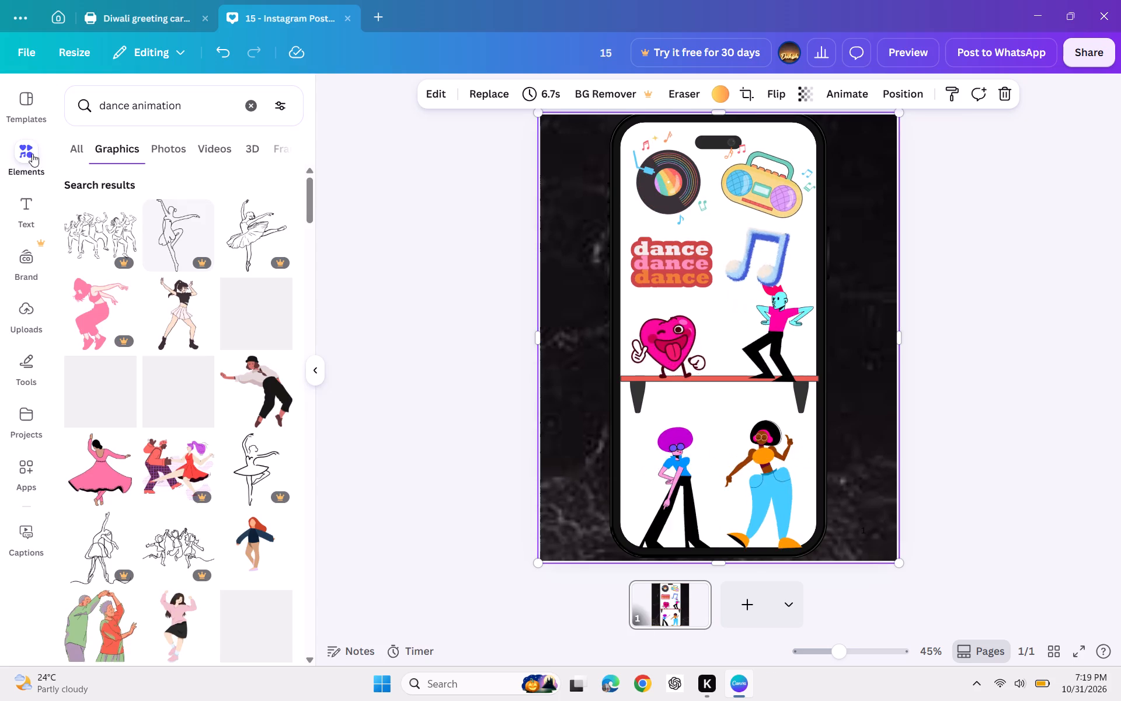
scroll(154, 279, "down", 5)
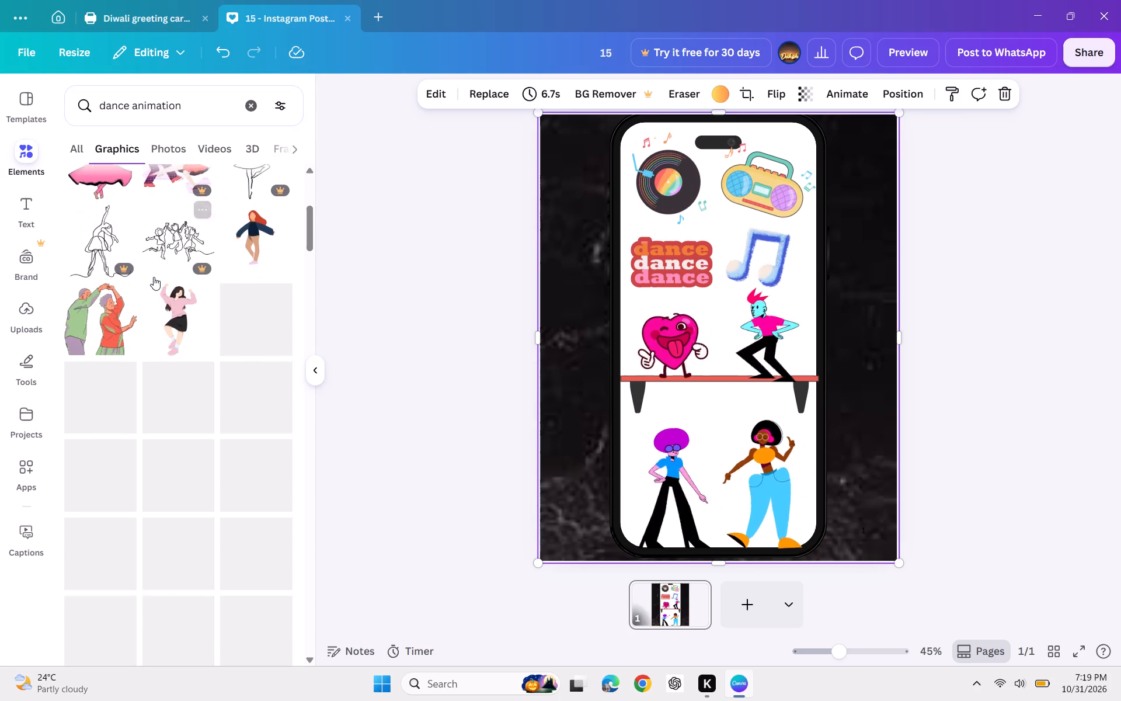
scroll(154, 277, "down", 2)
scroll(154, 273, "up", 4)
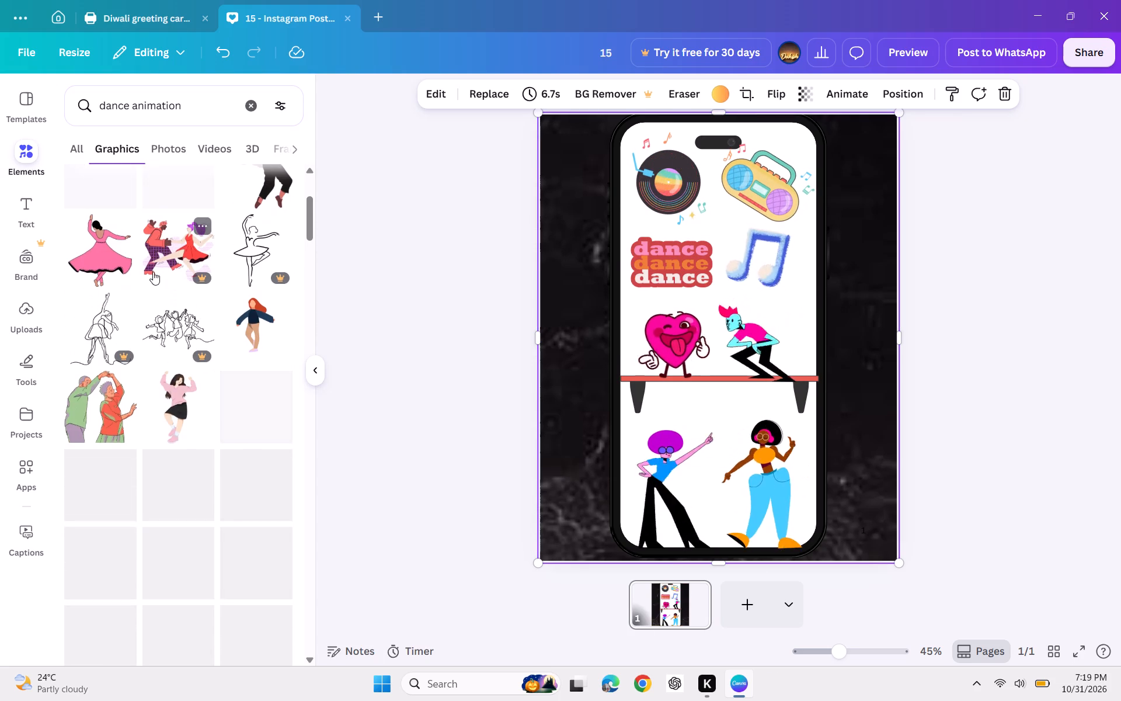
scroll(152, 273, "down", 4)
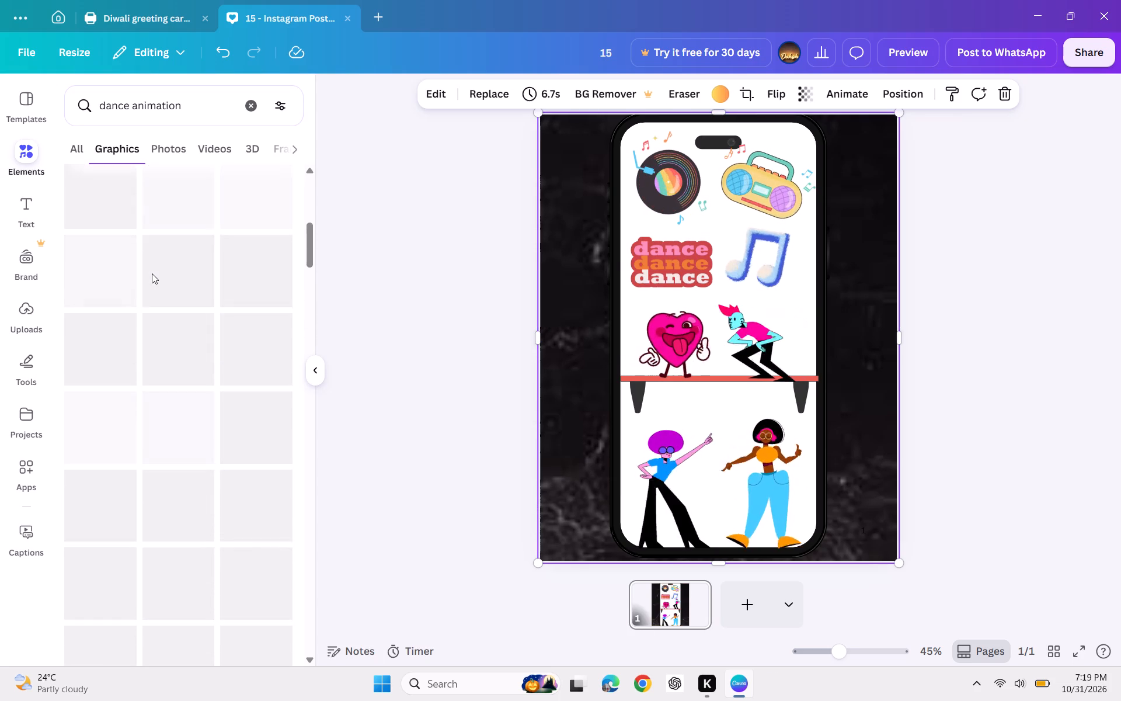
scroll(152, 269, "down", 2)
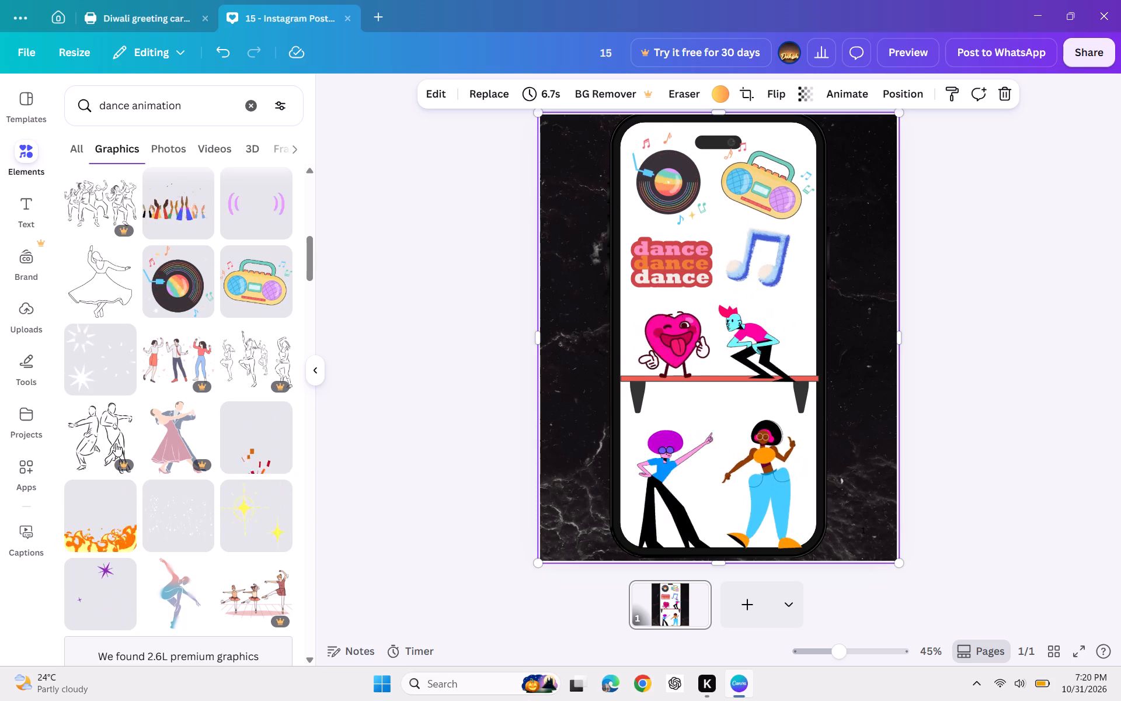
scroll(117, 443, "down", 5)
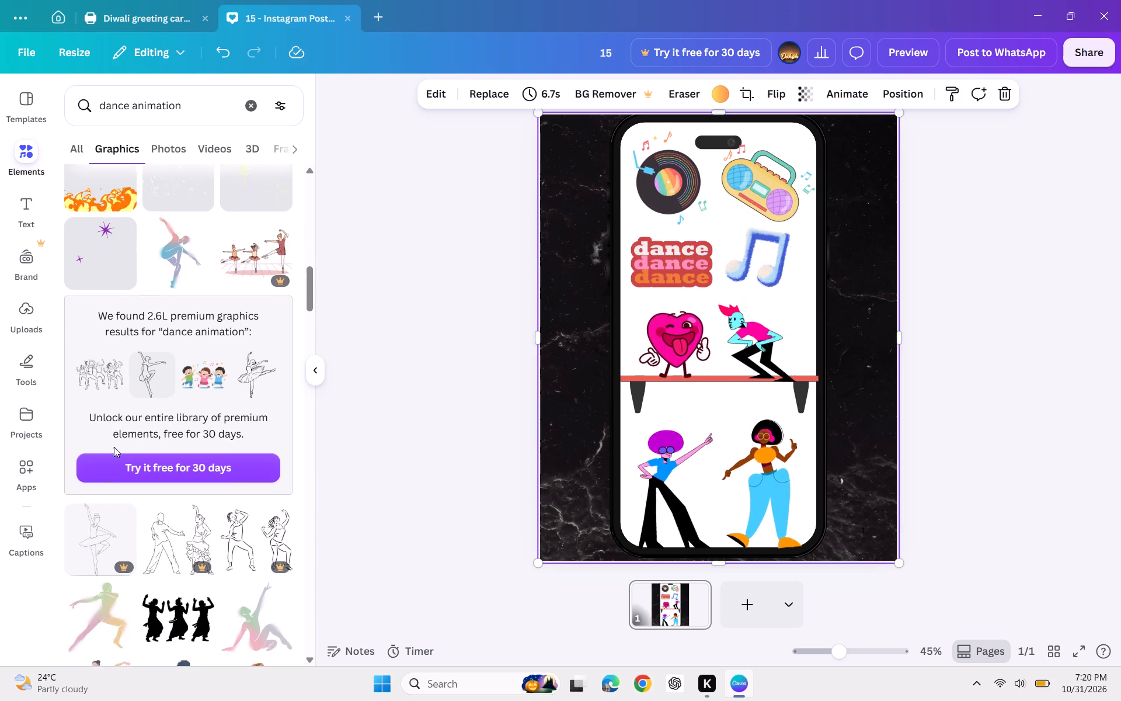
scroll(114, 445, "down", 3)
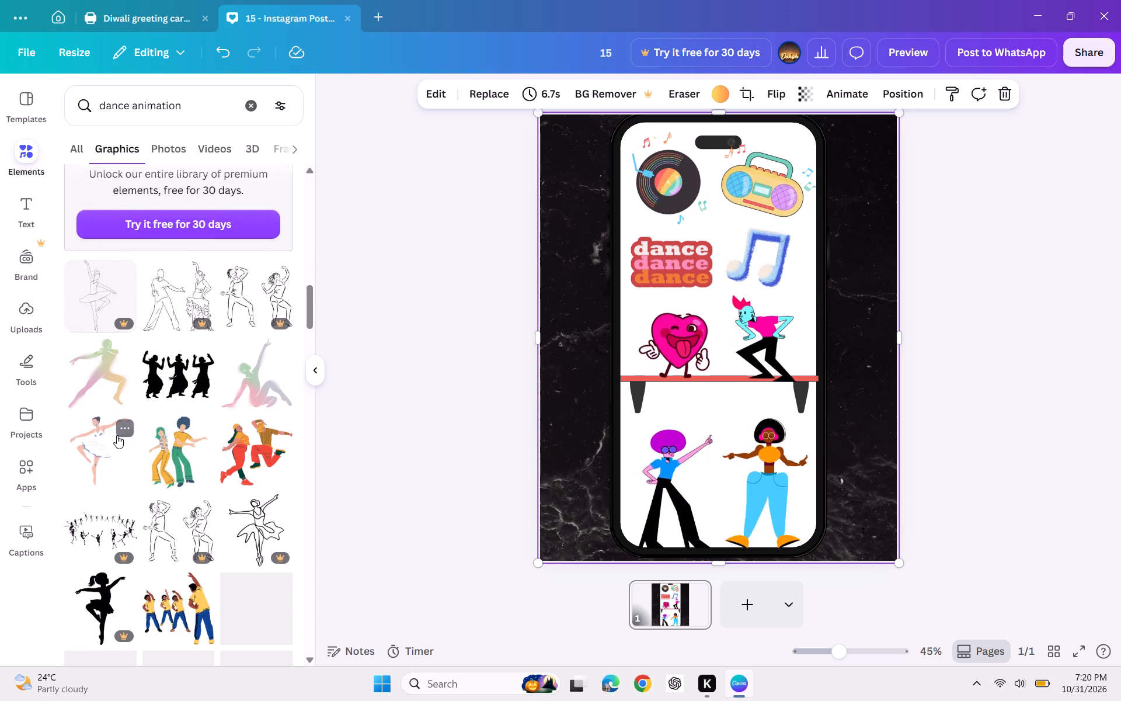
scroll(117, 435, "down", 2)
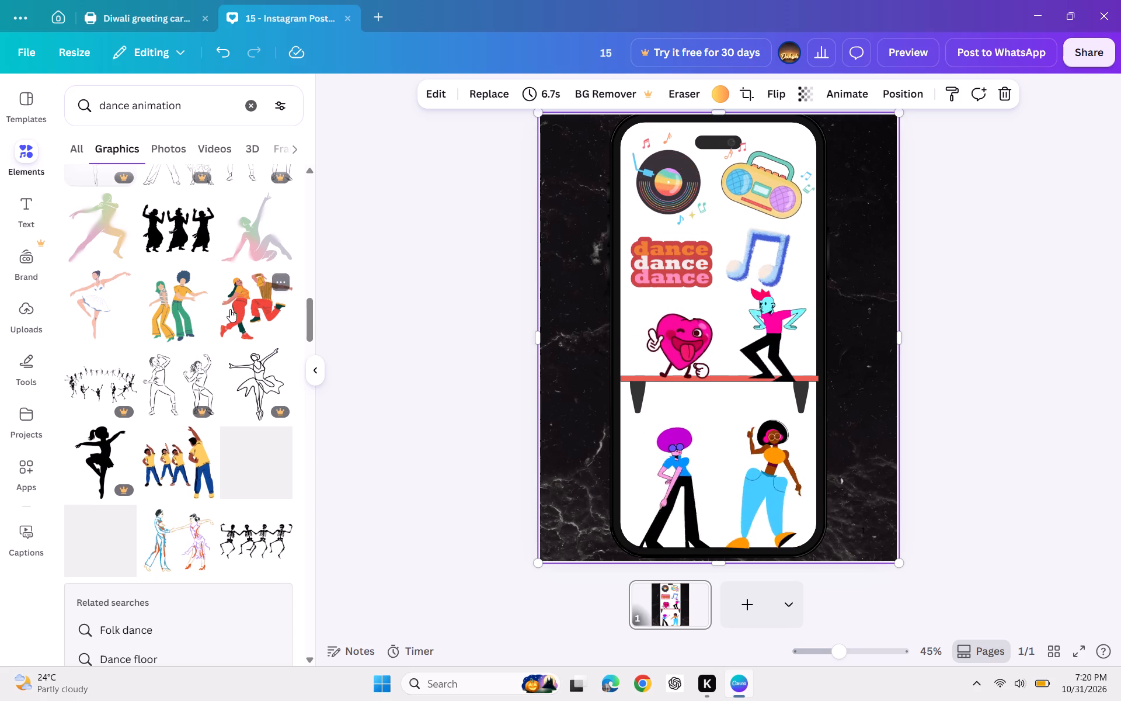
scroll(230, 309, "up", 5)
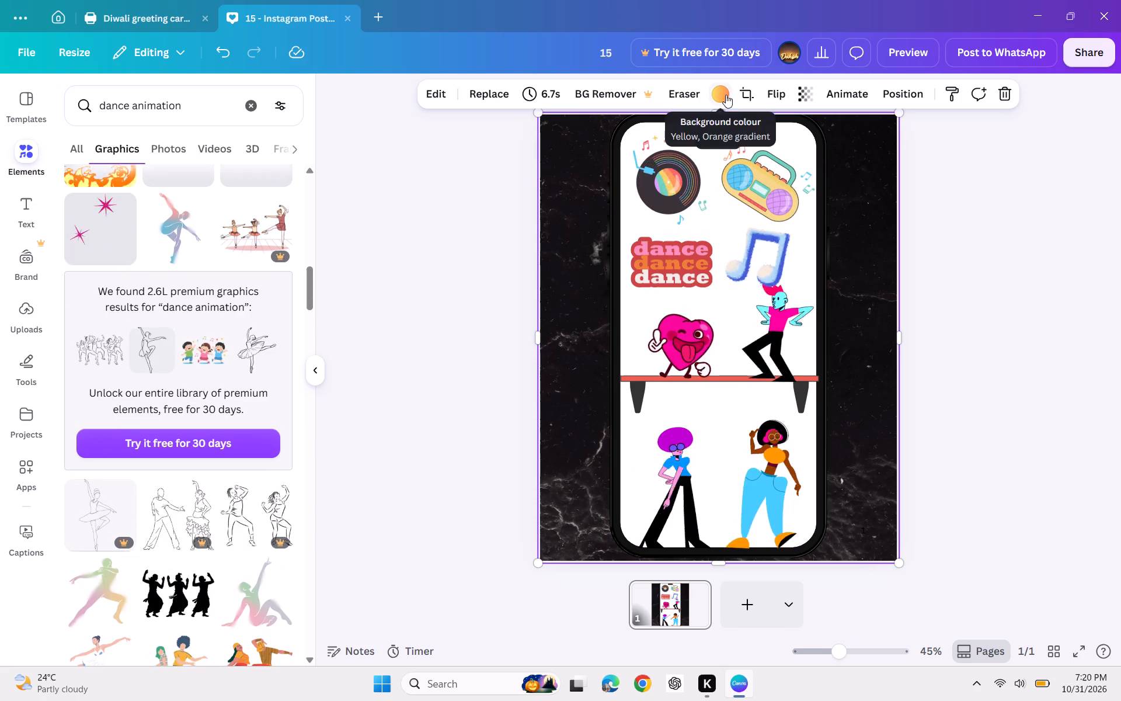
Deselect the page background and save design 15.
left_click(487, 205)
left_click(955, 212)
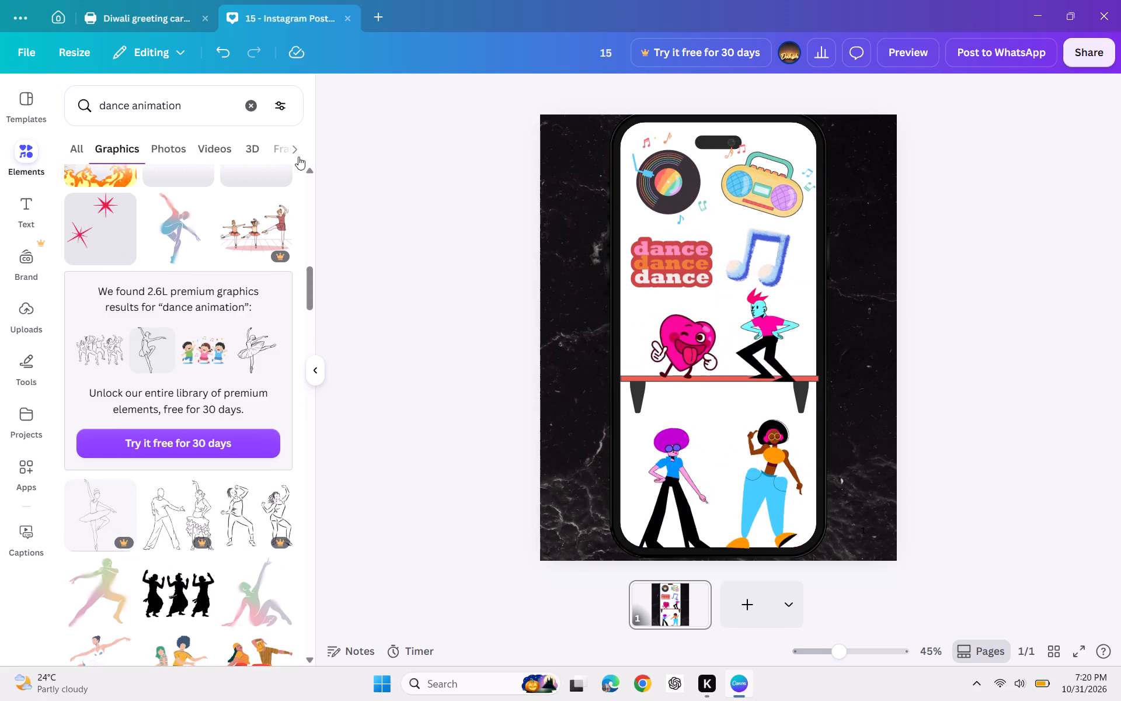
left_click(165, 52)
left_click(340, 207)
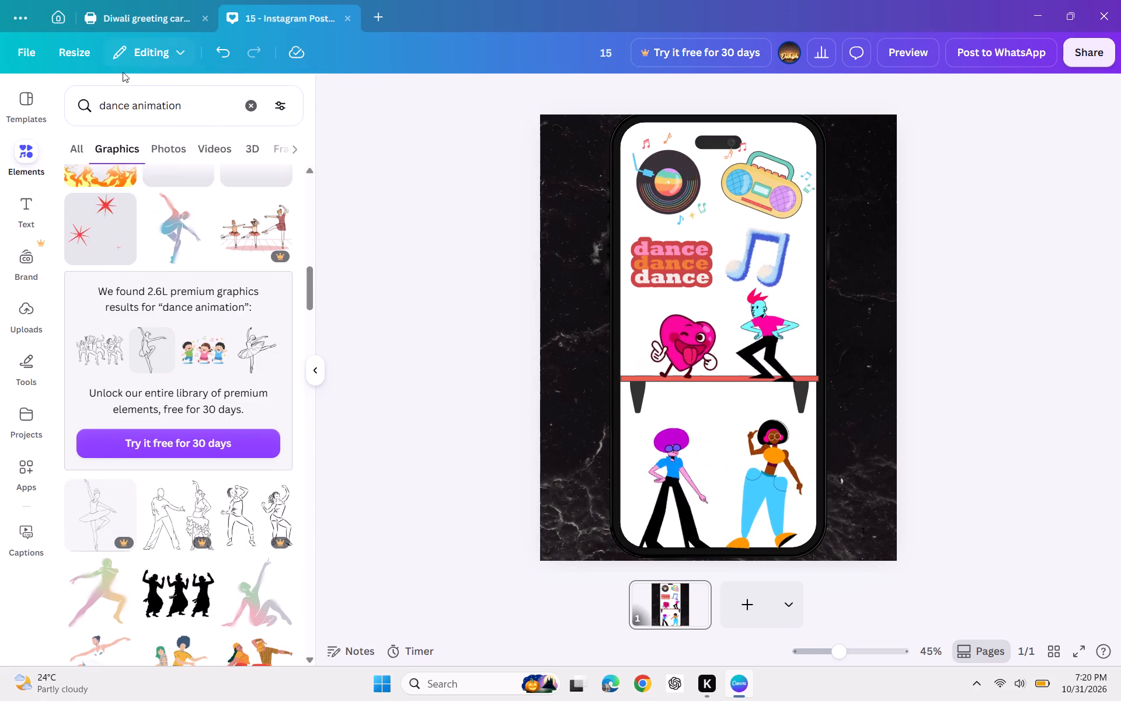
left_click(24, 58)
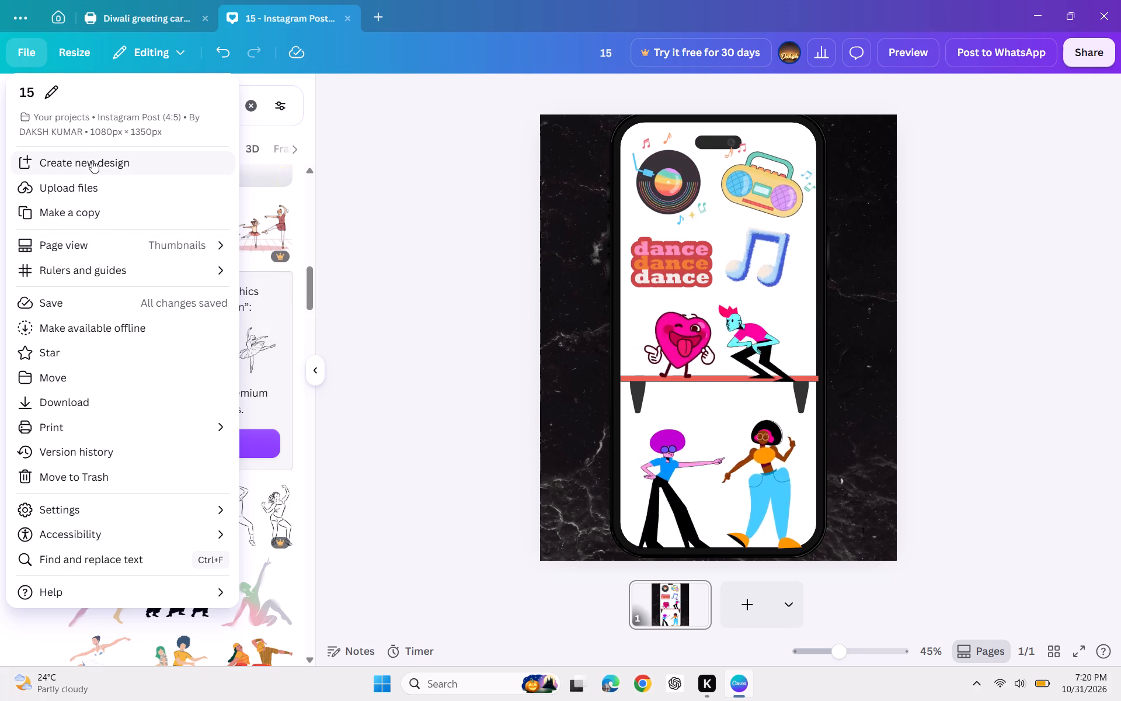
left_click(62, 303)
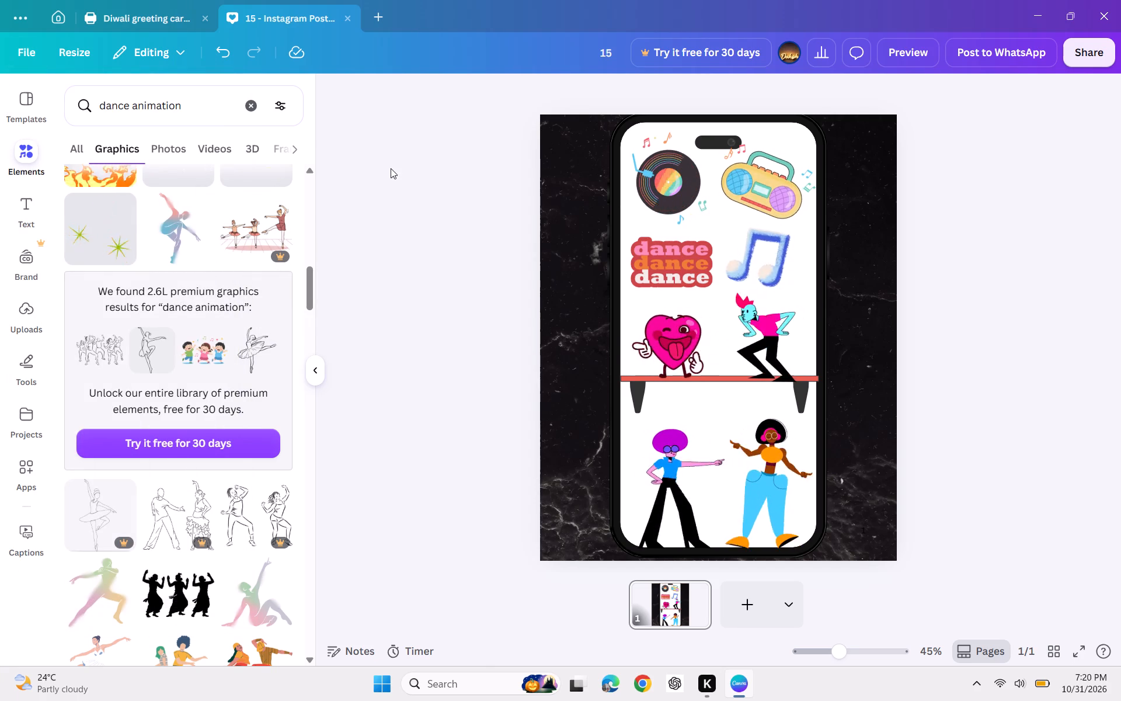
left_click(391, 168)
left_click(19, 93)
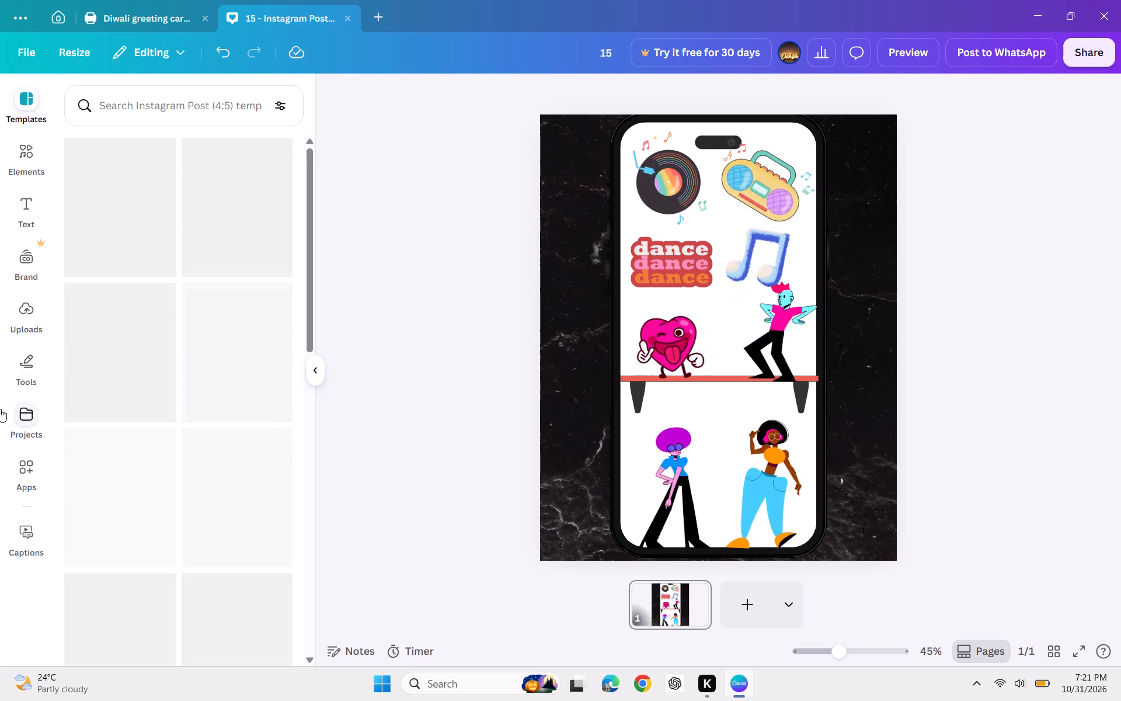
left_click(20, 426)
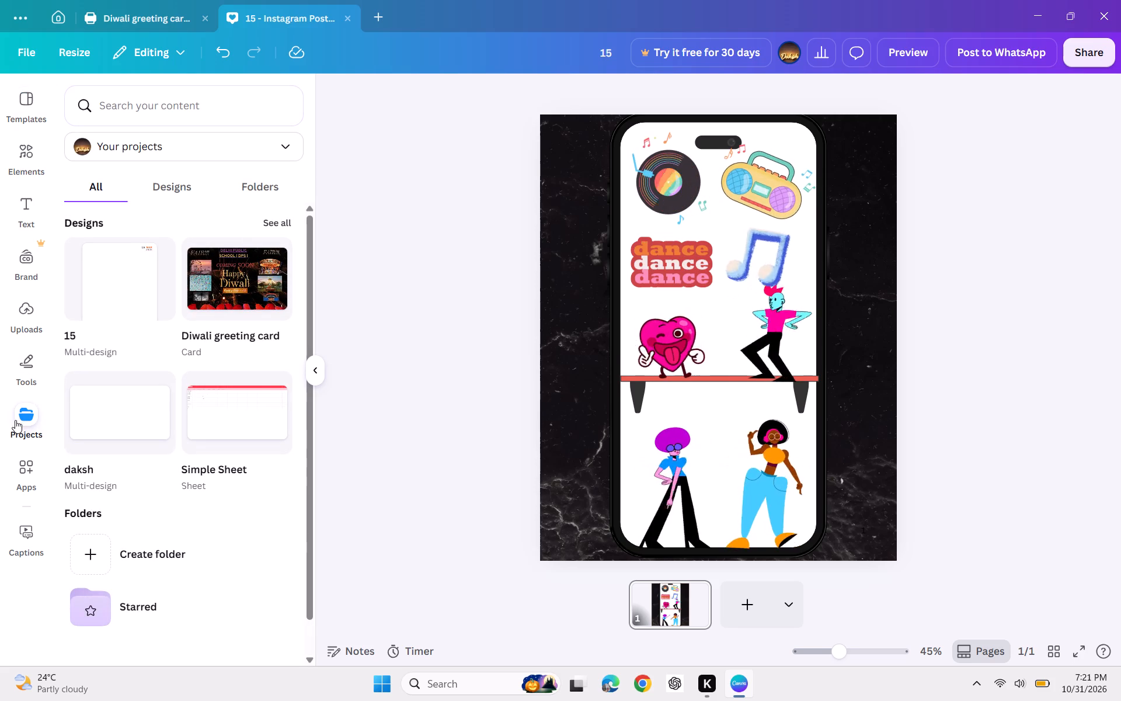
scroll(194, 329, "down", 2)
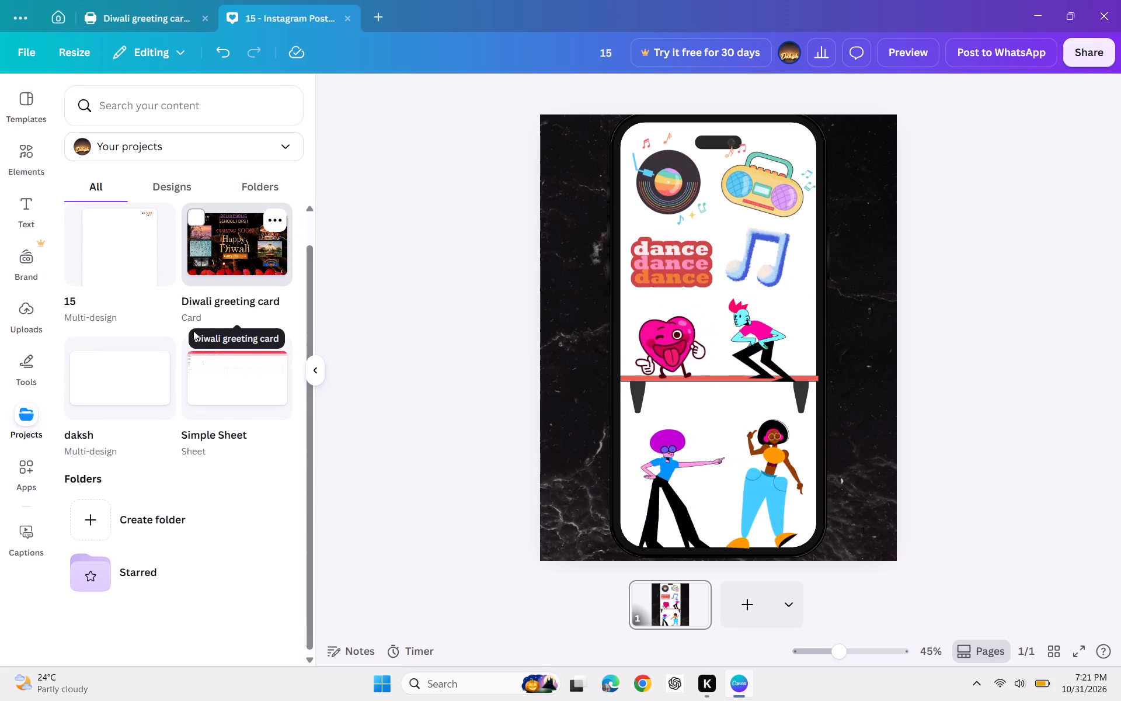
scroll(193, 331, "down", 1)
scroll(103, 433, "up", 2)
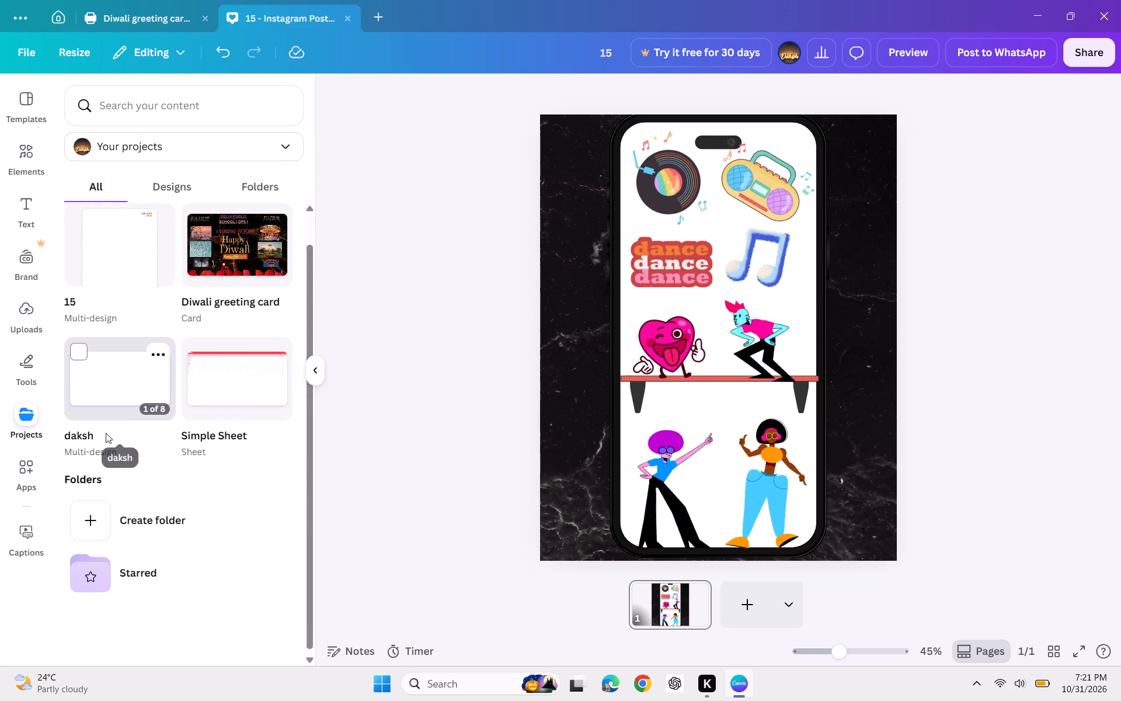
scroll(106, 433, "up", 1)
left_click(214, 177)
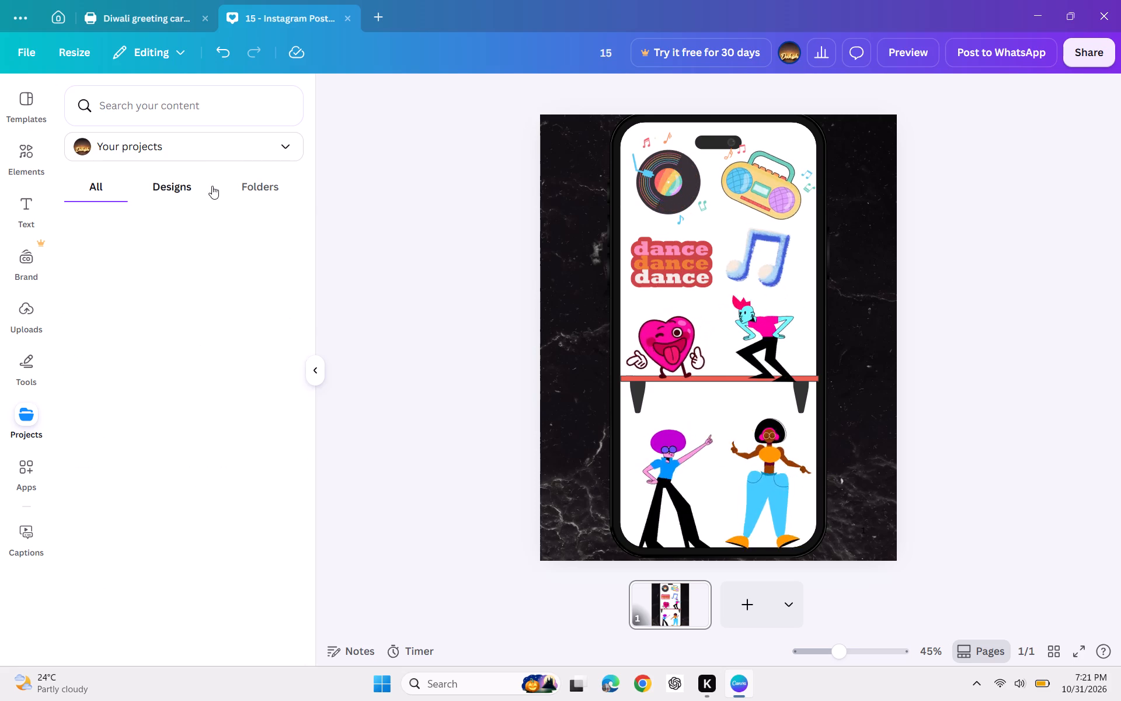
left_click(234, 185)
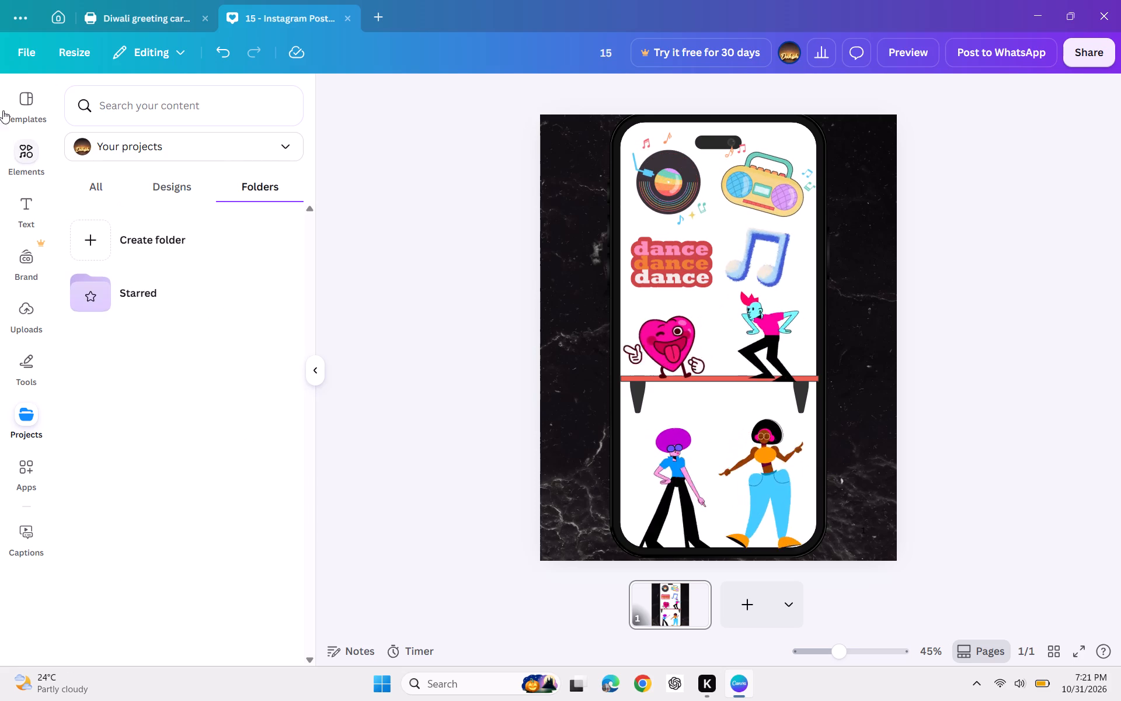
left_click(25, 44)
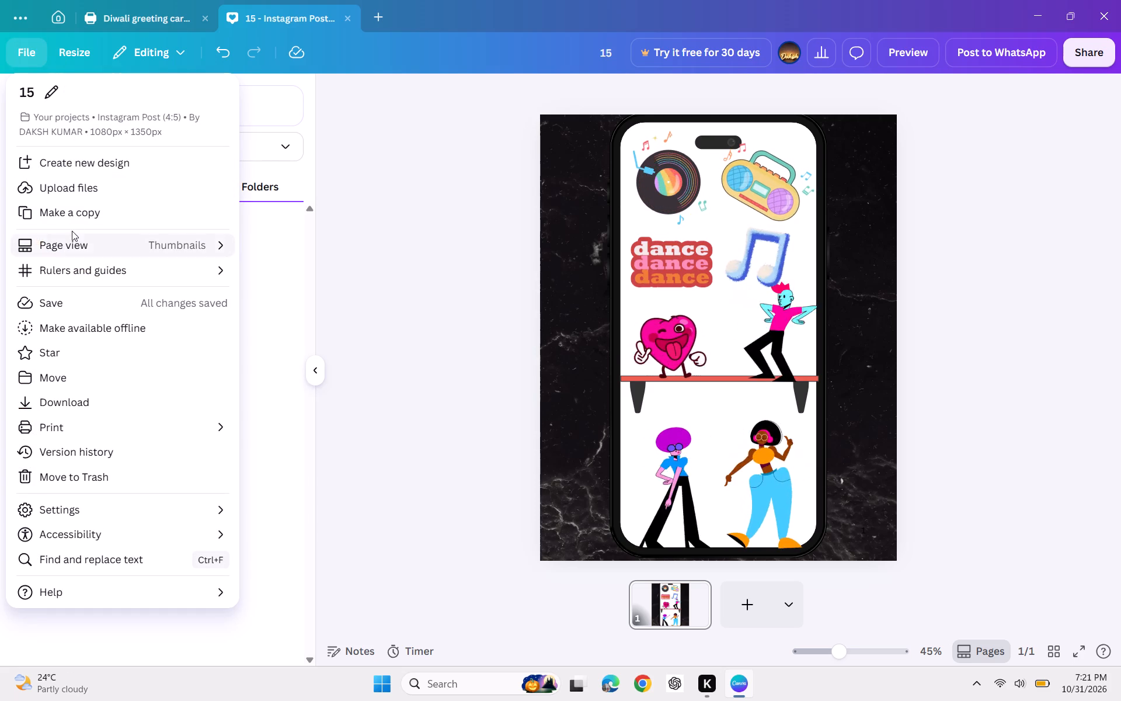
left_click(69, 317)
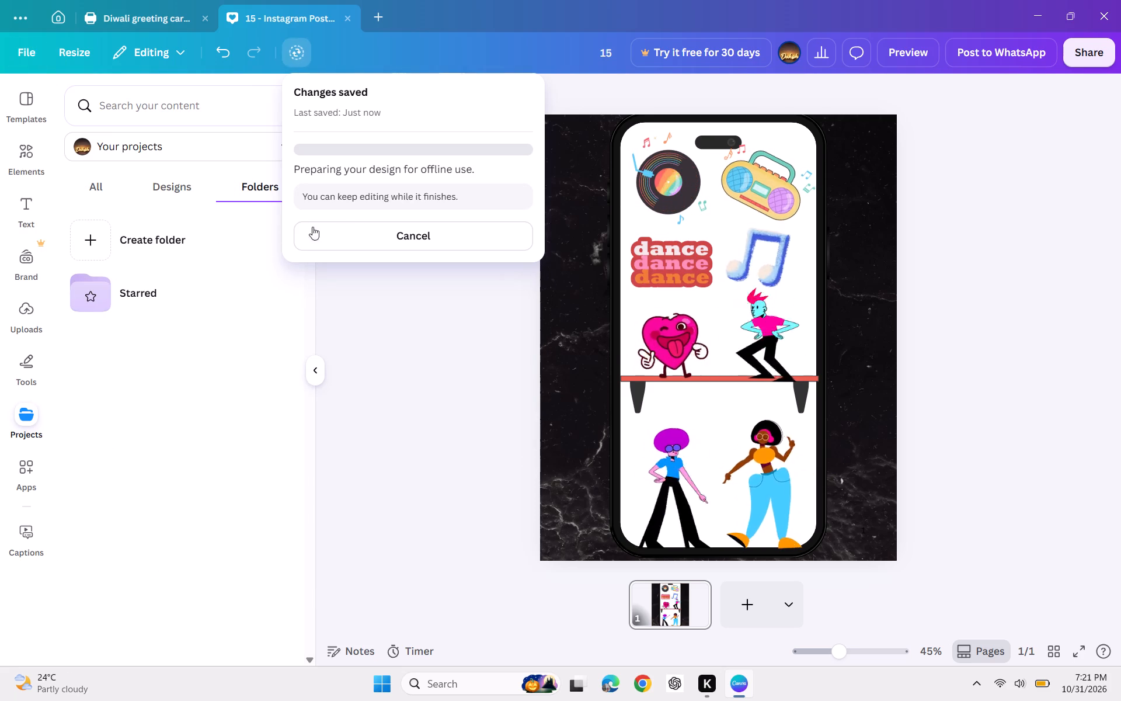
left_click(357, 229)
Save design 15 with its current dance scene.
left_click(21, 43)
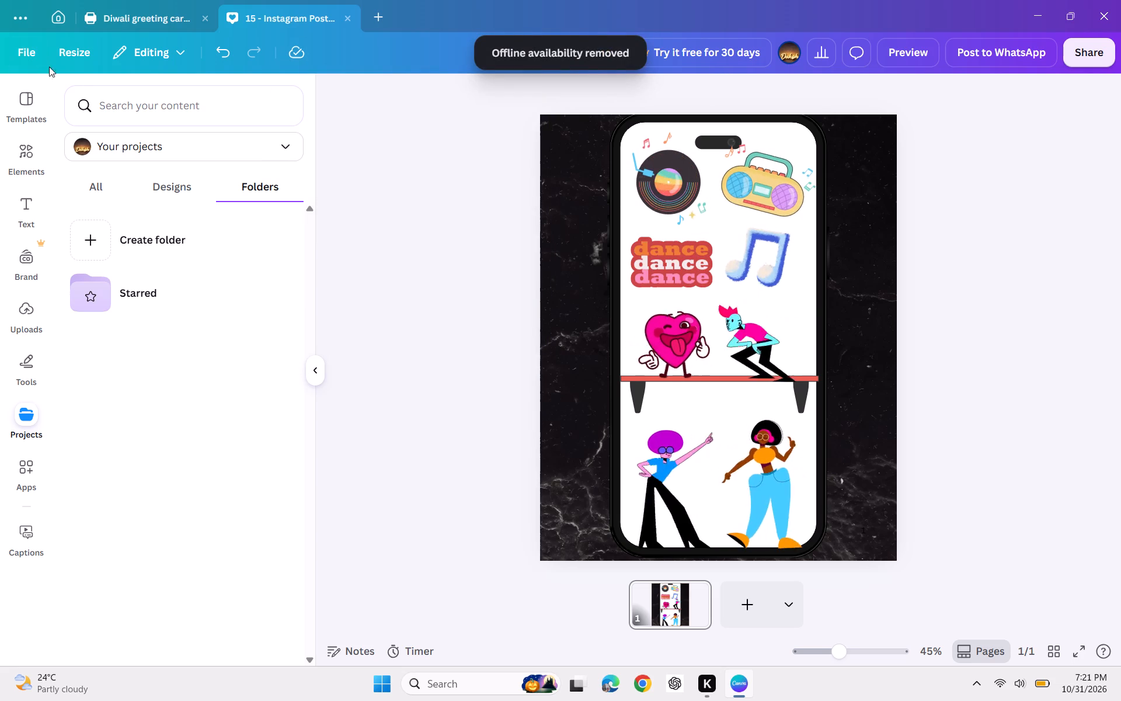
left_click(25, 53)
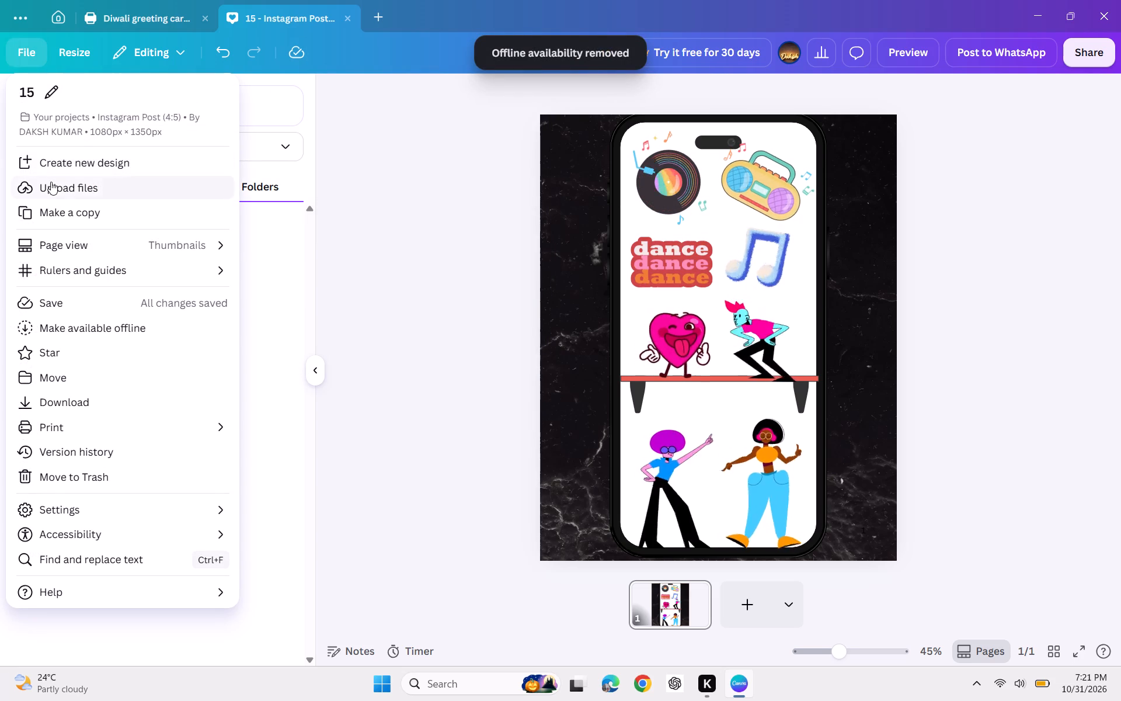
left_click(53, 302)
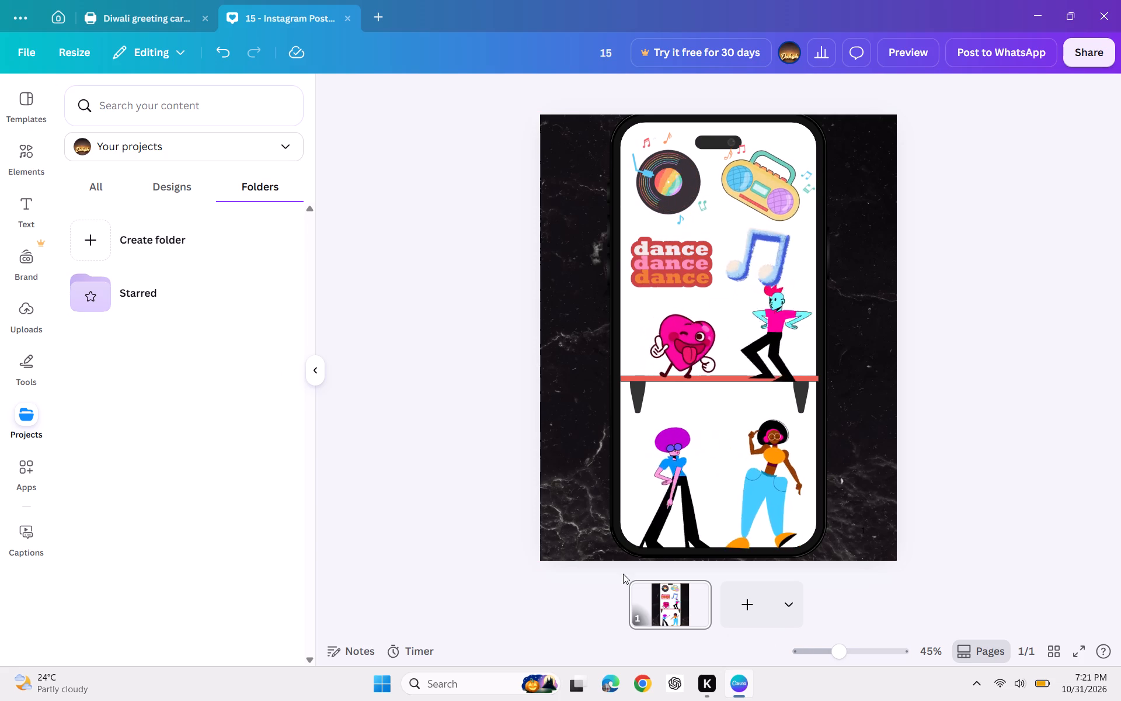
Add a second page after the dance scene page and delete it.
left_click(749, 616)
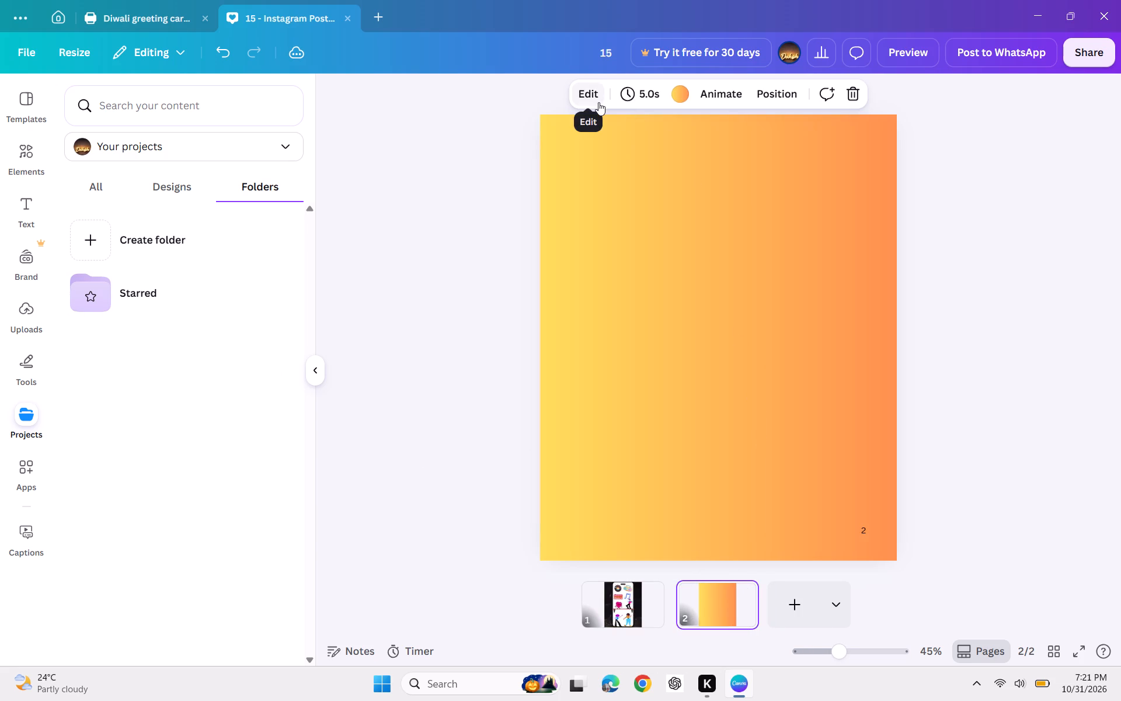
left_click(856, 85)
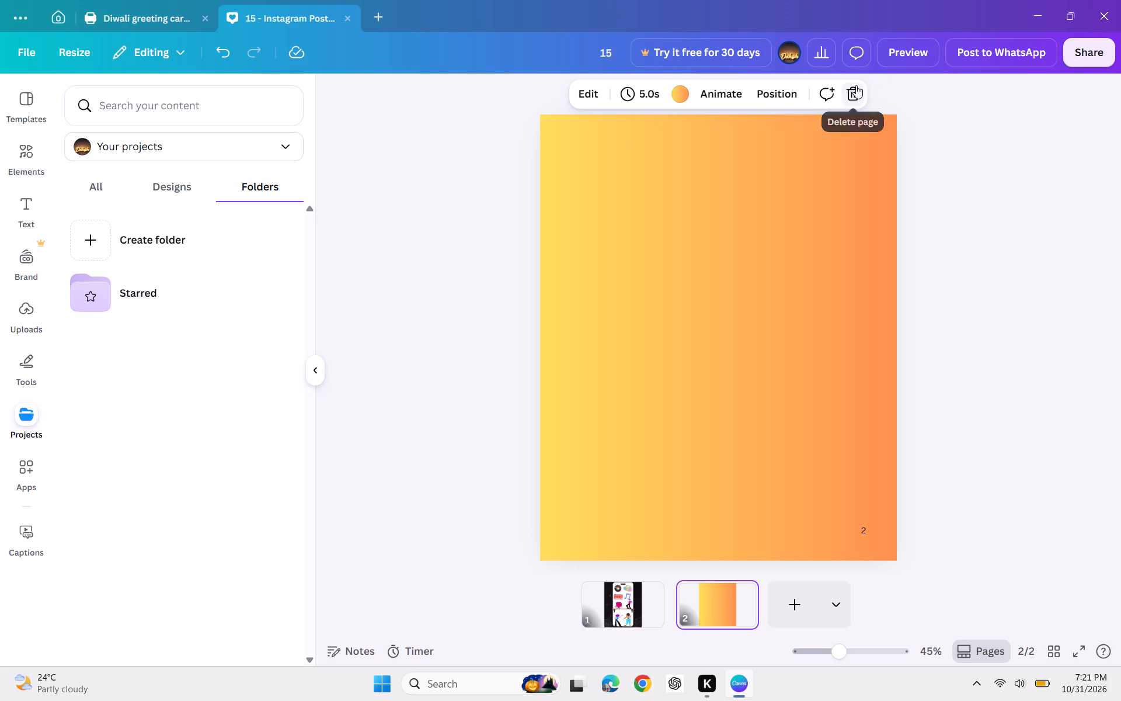
Add a new page after the dance scene page and open its background colour choices.
left_click(755, 620)
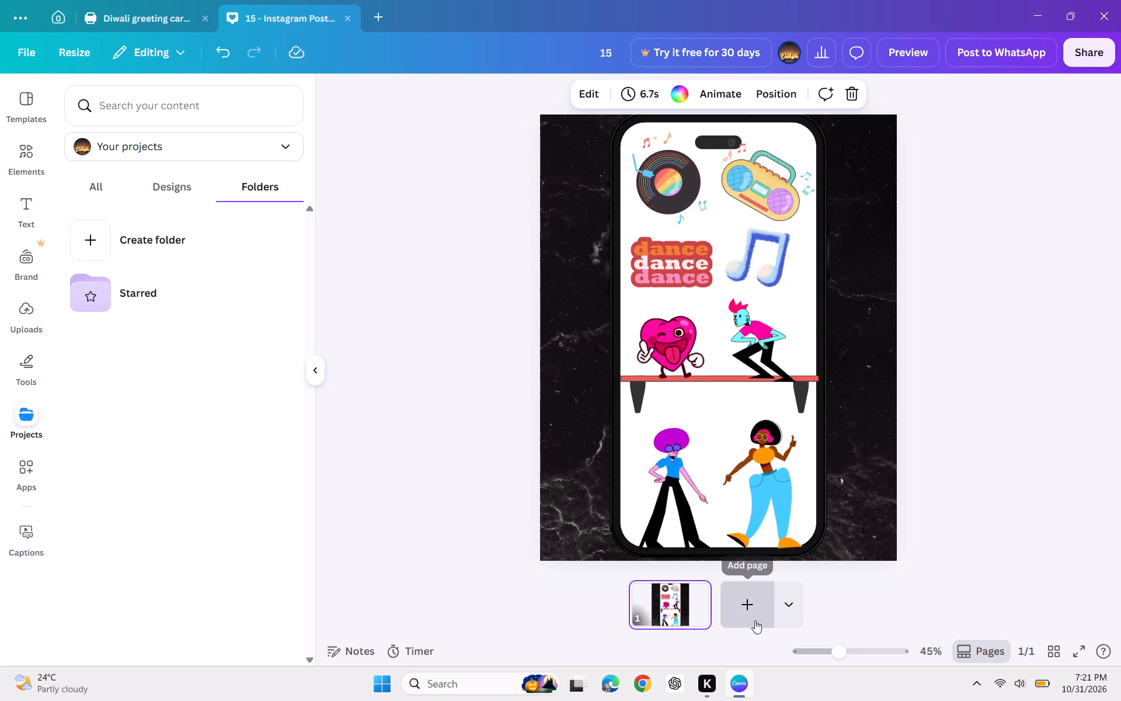
left_click(683, 95)
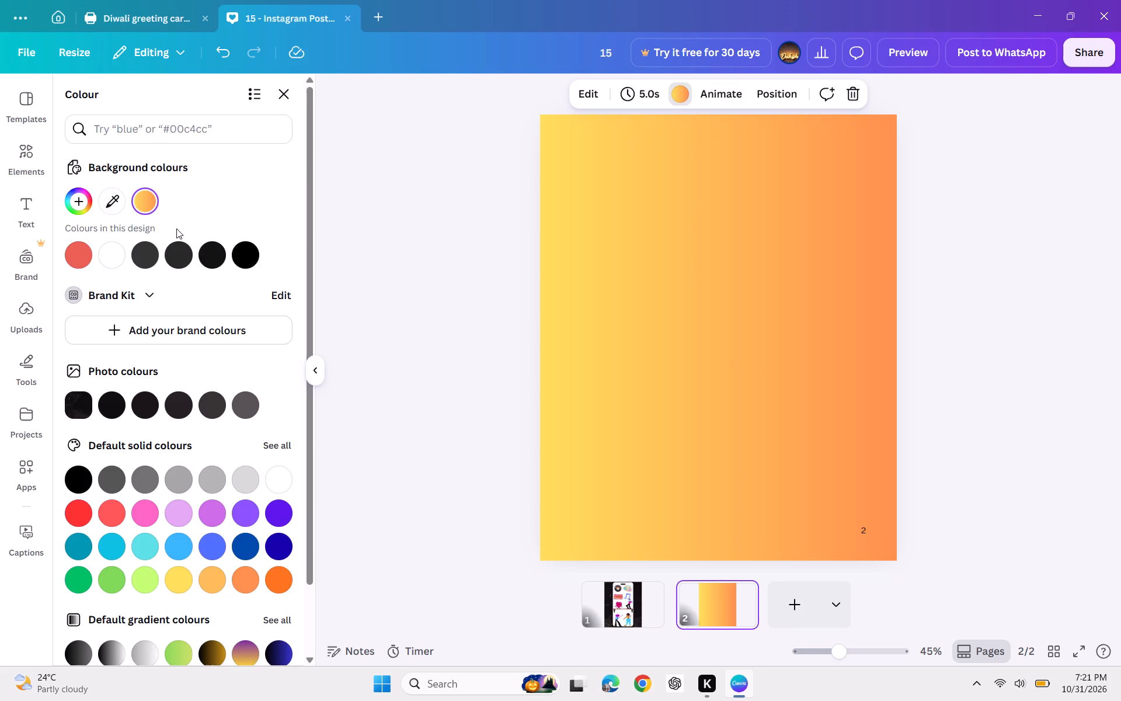
Set the background colour of page 2 to the white used in this design.
left_click(117, 248)
left_click(739, 250)
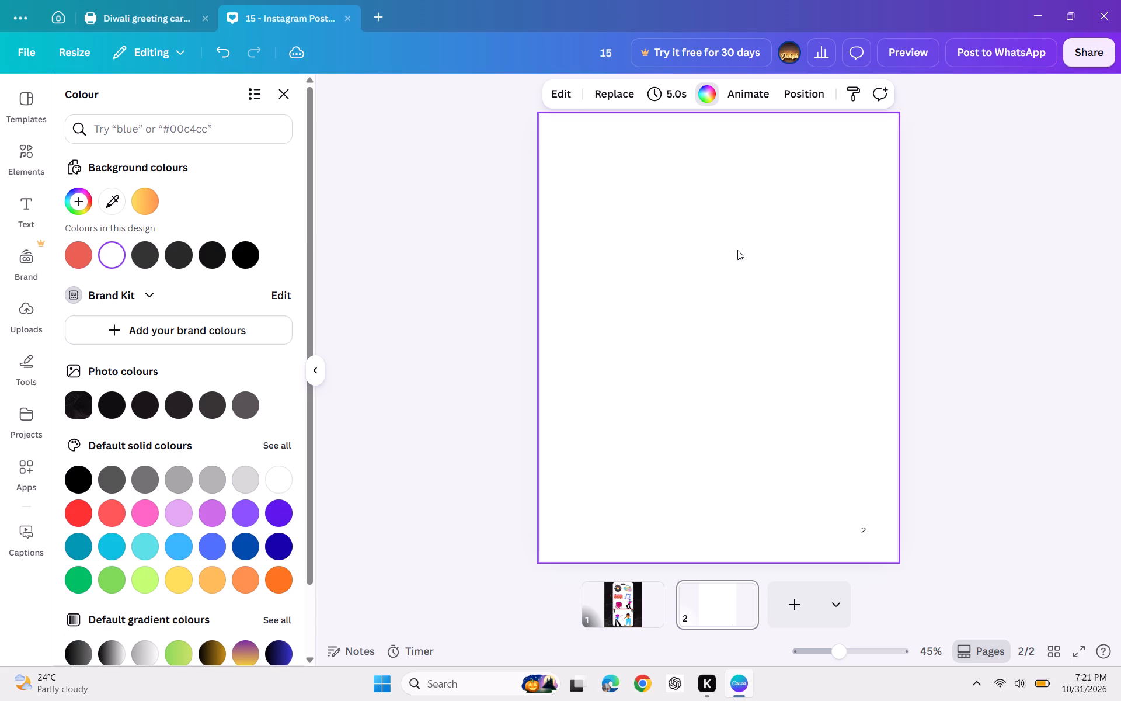
left_click(351, 265)
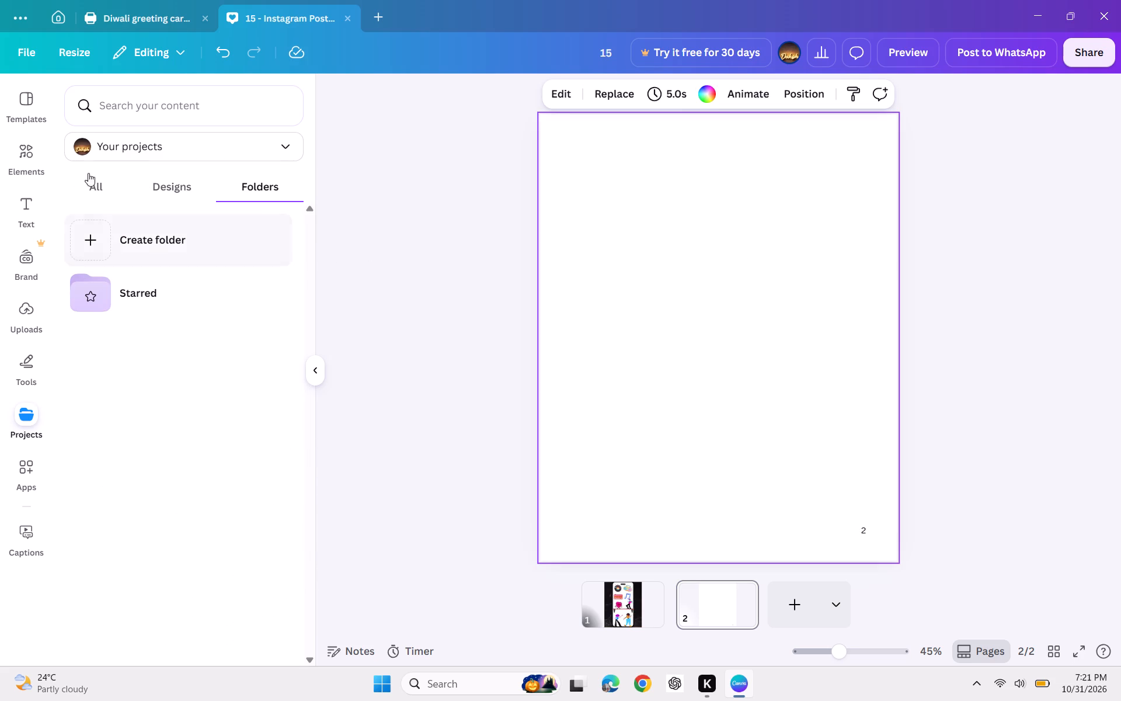
Look through more dance animation graphics for the blank second page and clear the search term.
left_click(27, 154)
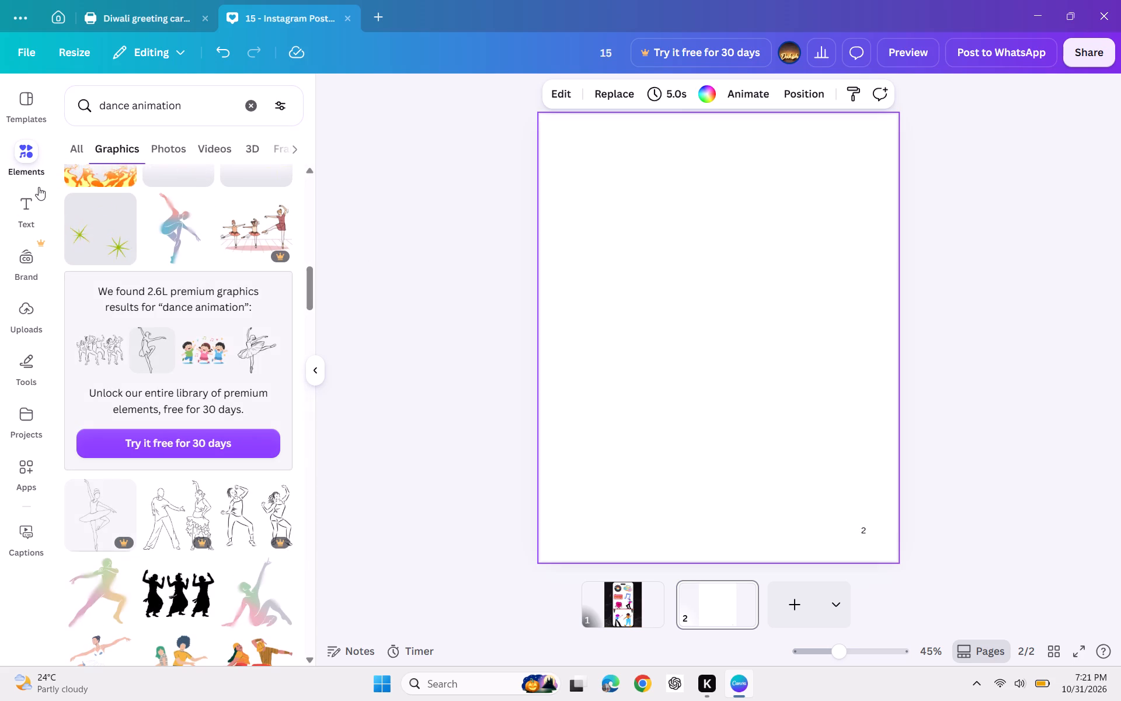
scroll(42, 191, "down", 2)
scroll(128, 270, "down", 10)
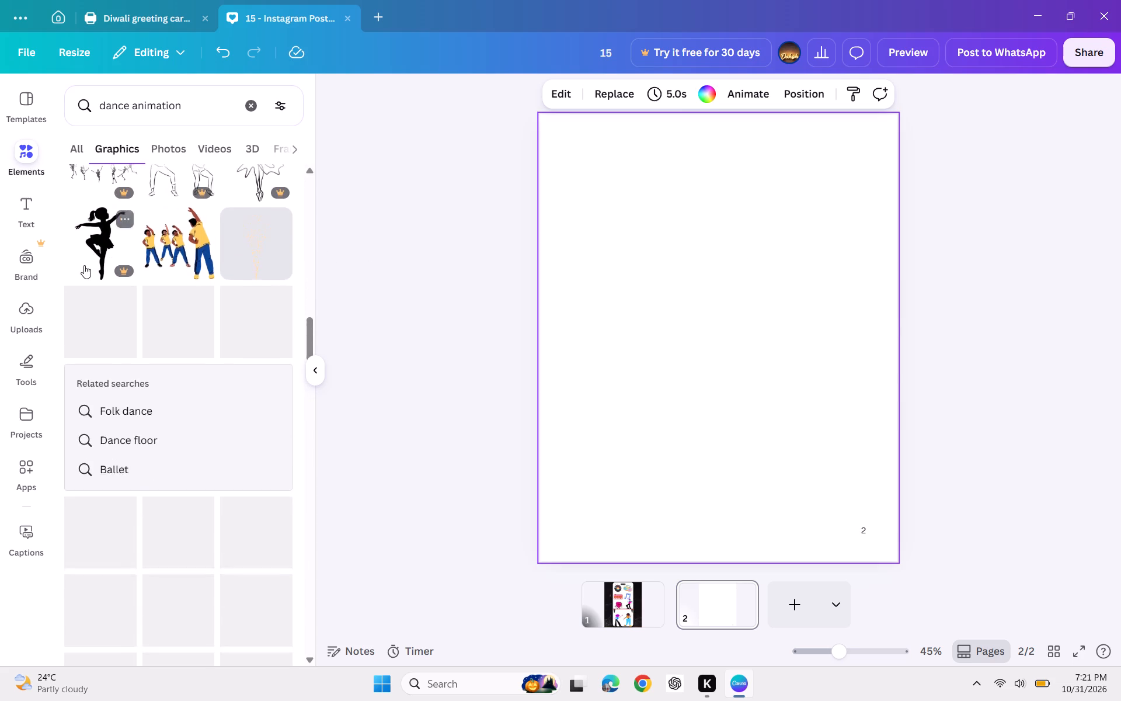
scroll(84, 265, "down", 8)
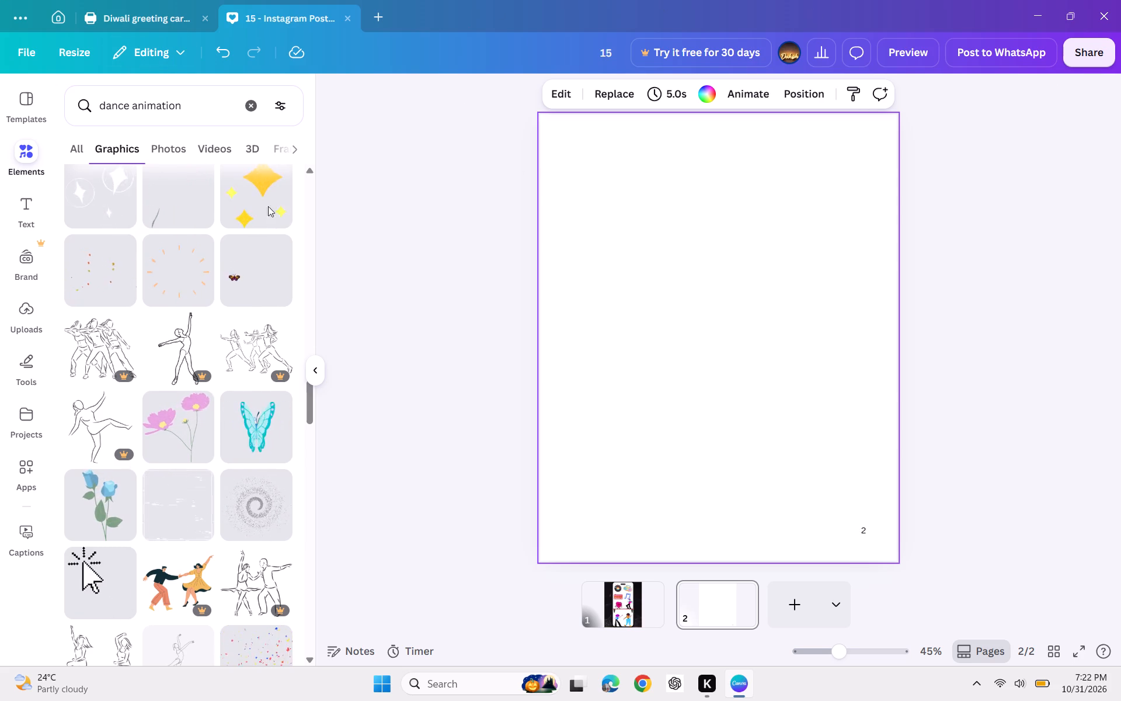
scroll(119, 209, "down", 3)
scroll(140, 217, "up", 12)
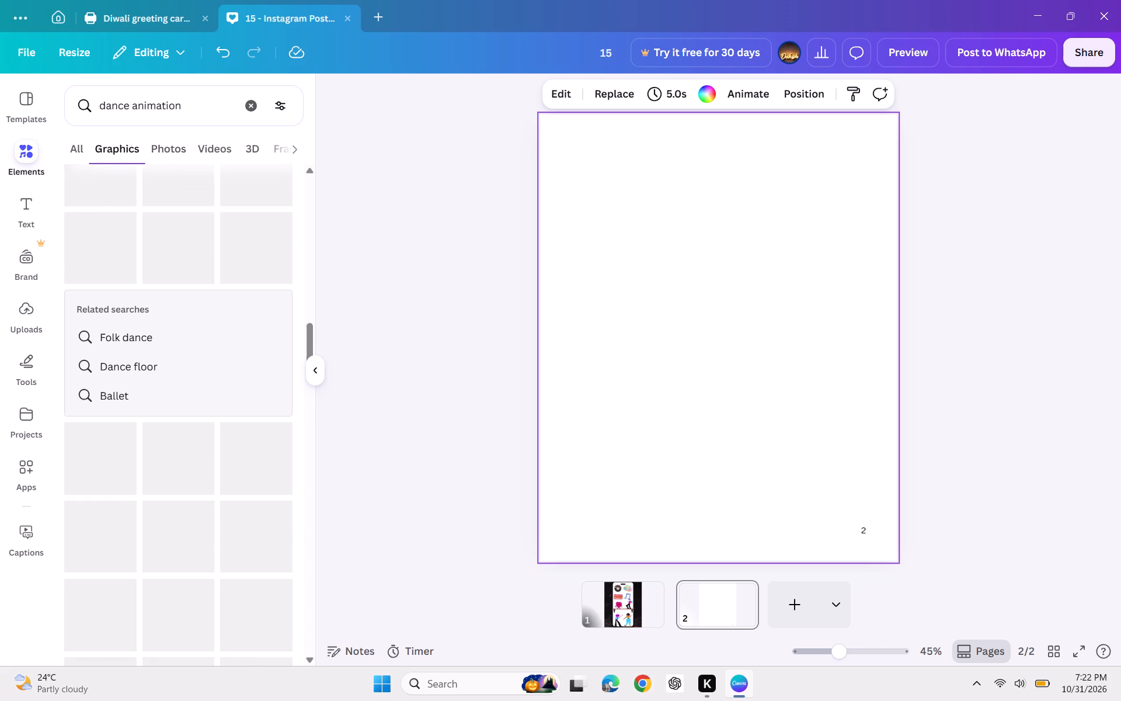
left_click(244, 107)
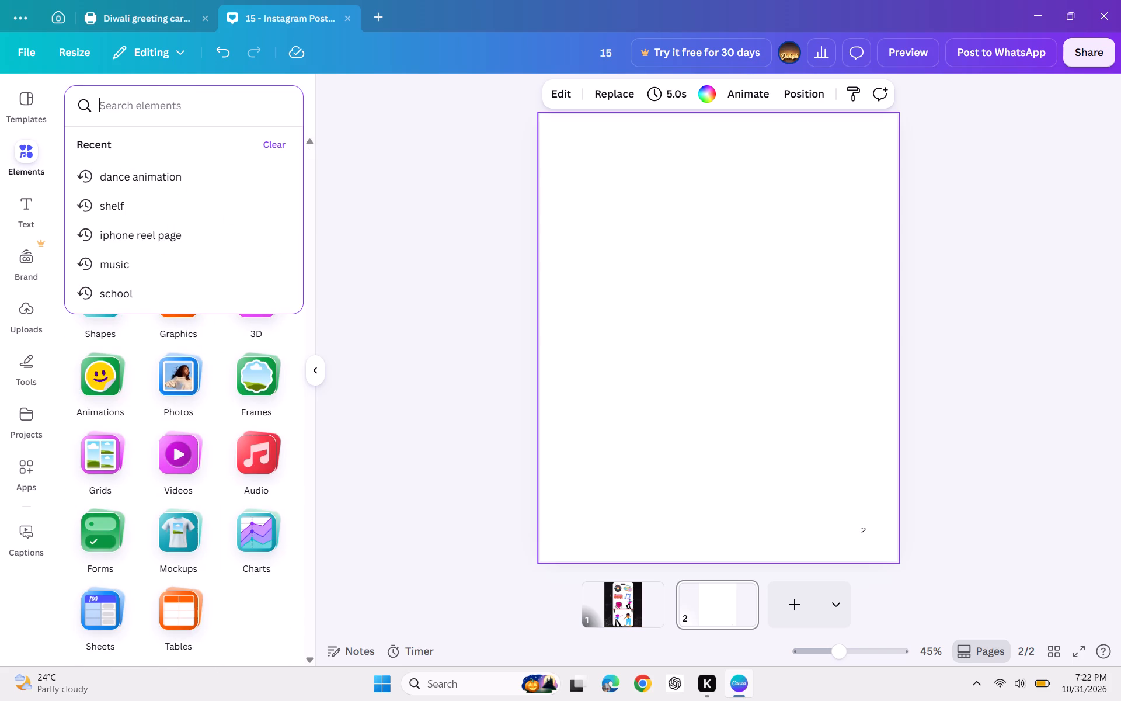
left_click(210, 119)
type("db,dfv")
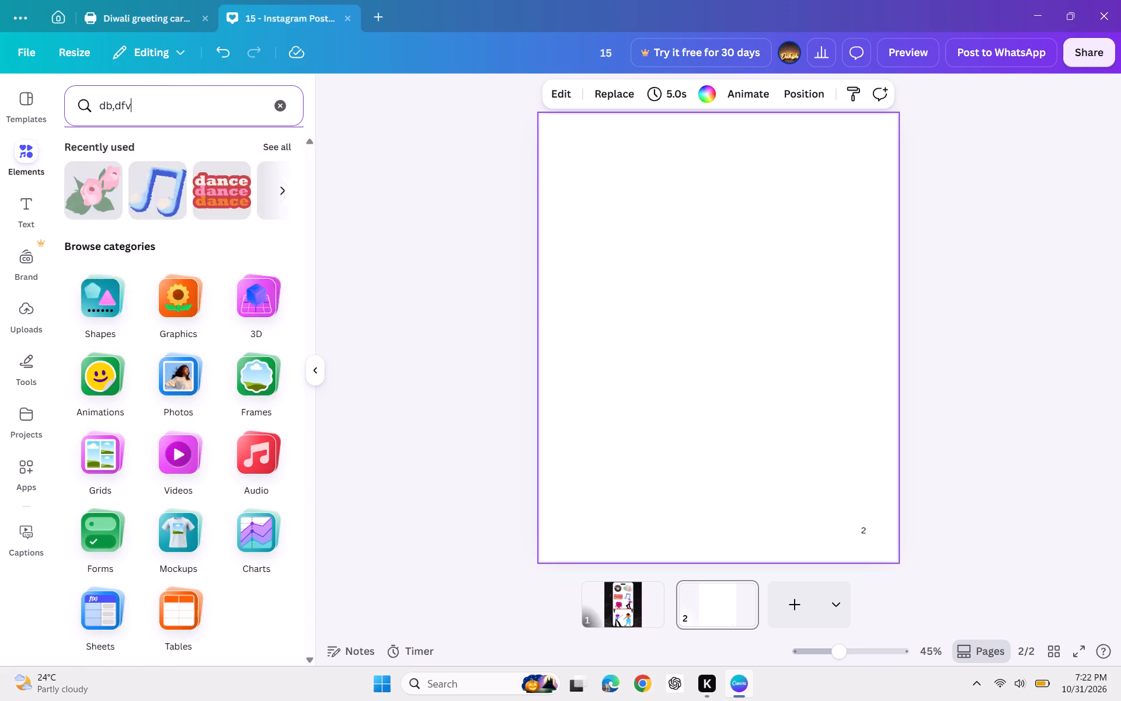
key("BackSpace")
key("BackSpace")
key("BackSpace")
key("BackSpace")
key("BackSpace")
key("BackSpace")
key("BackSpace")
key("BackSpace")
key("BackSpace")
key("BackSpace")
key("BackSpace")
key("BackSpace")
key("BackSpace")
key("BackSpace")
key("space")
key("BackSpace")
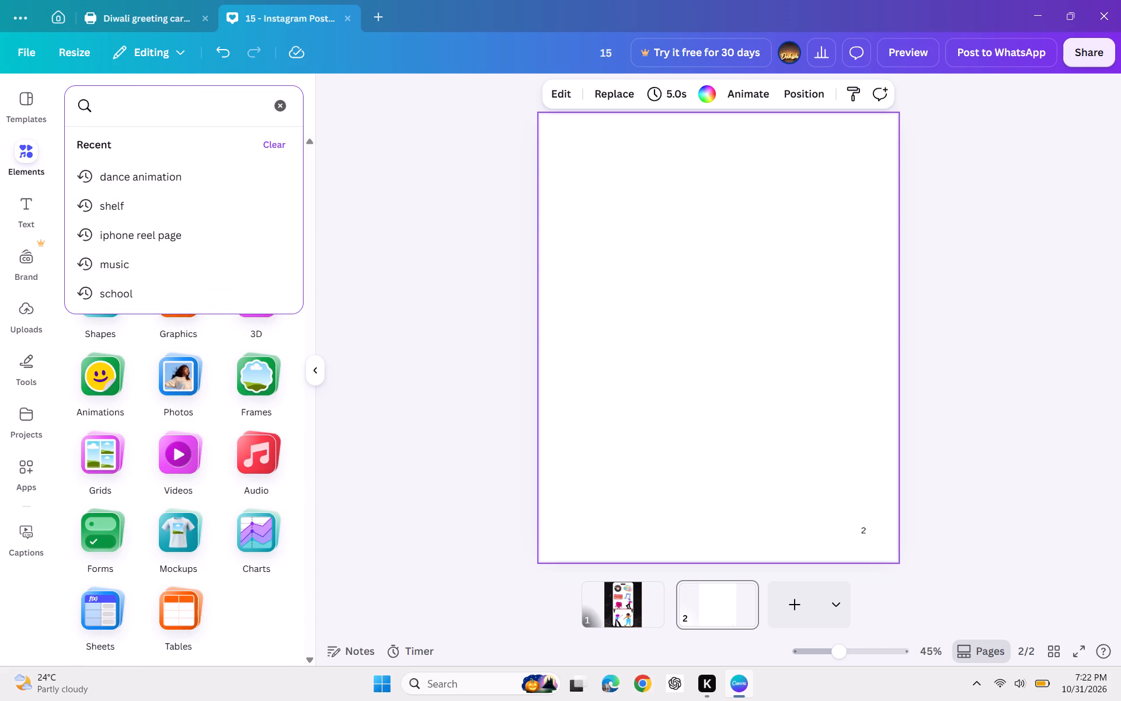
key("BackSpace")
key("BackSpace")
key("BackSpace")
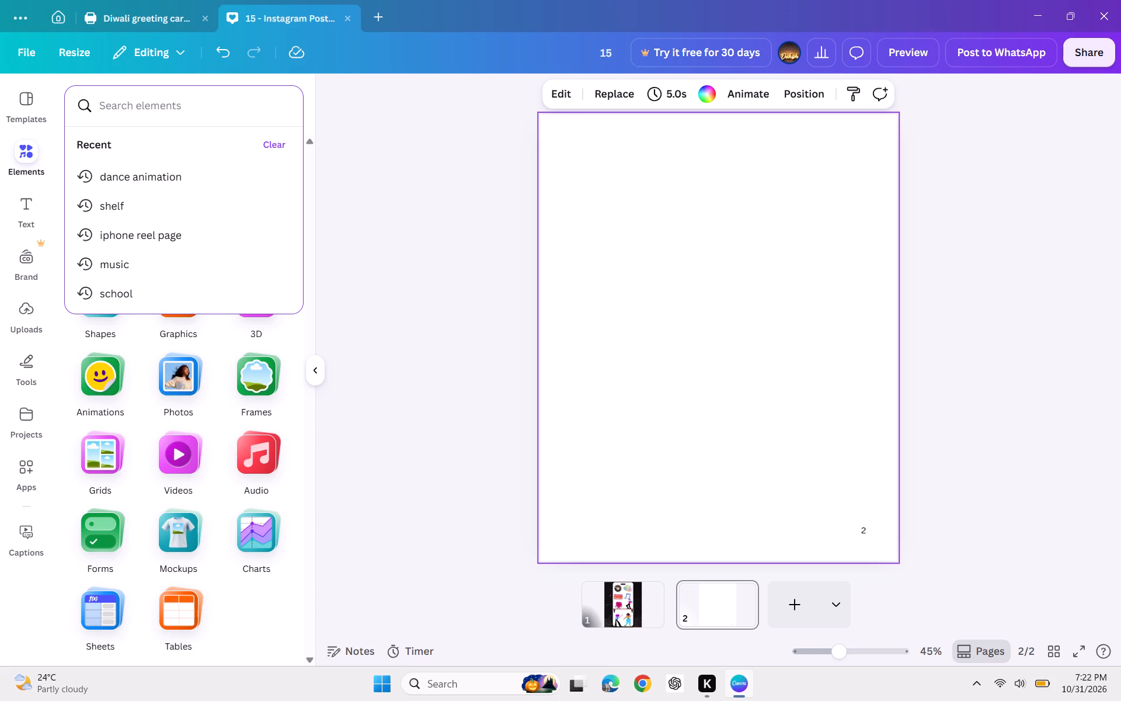
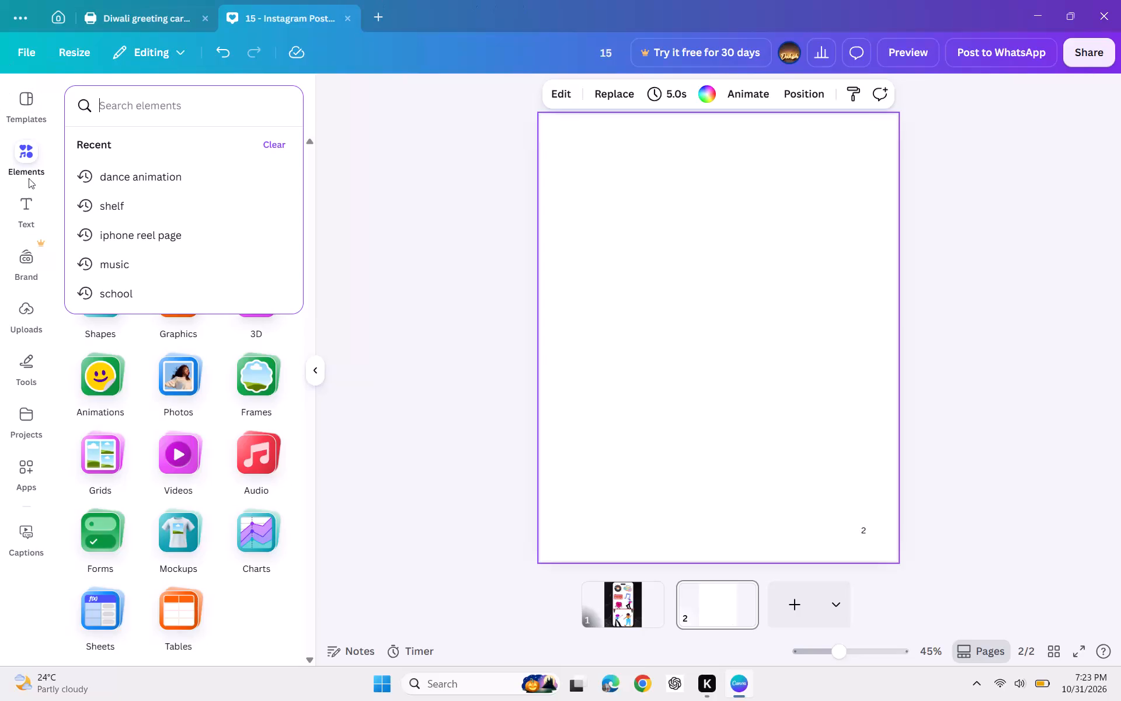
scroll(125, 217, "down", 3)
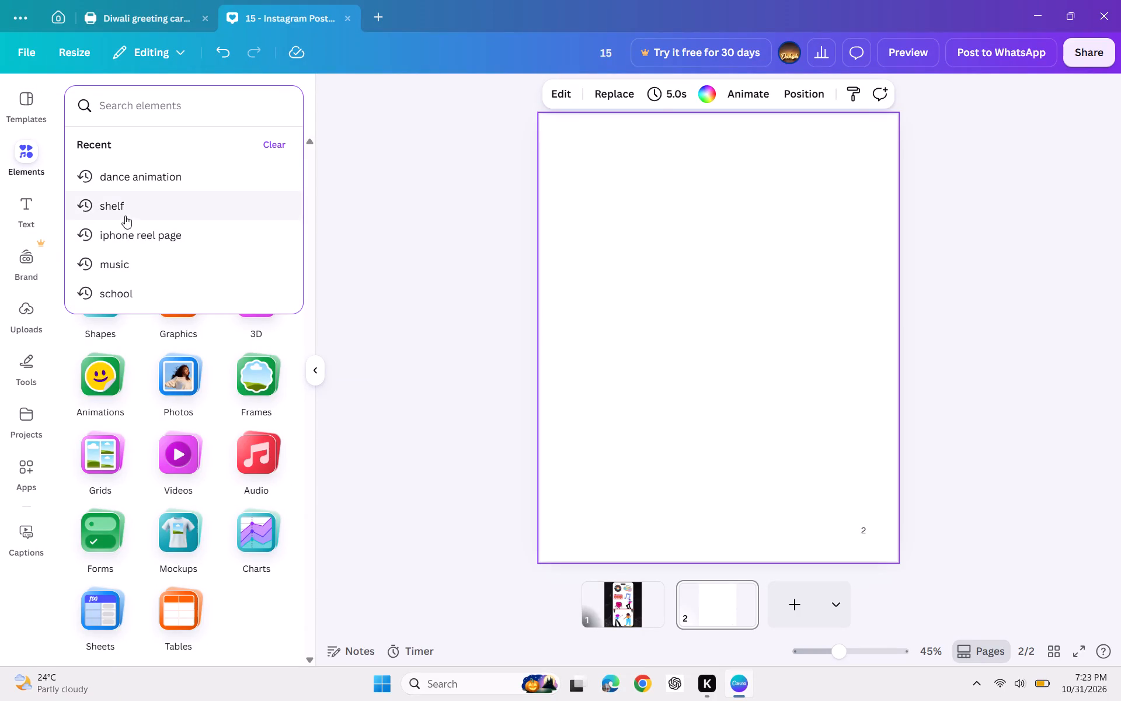
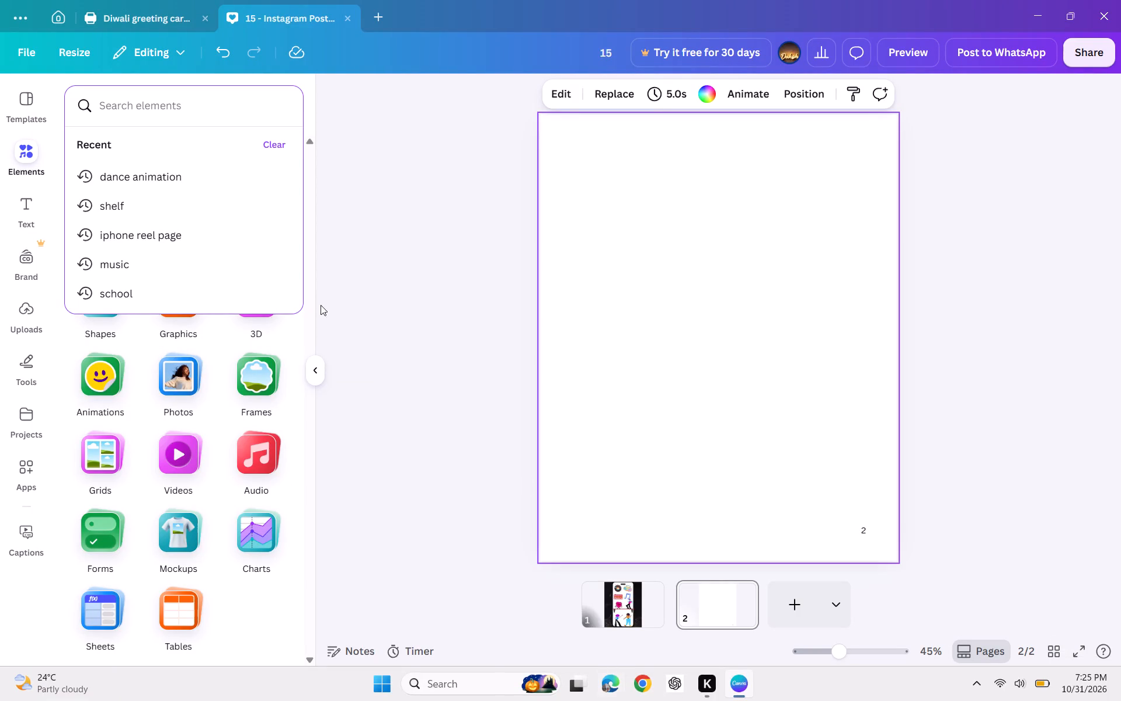
Search the elements library for "border" and browse the results across all categories.
left_click(182, 98)
key("t")
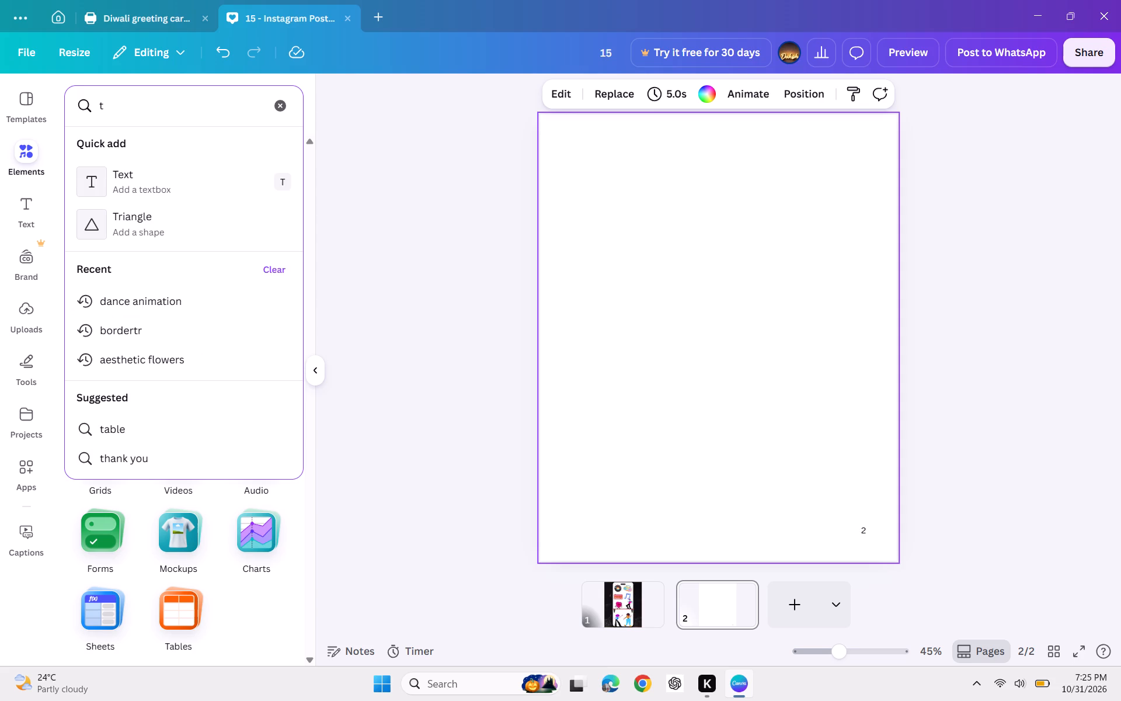
key("BackSpace")
type("border")
left_click(105, 178)
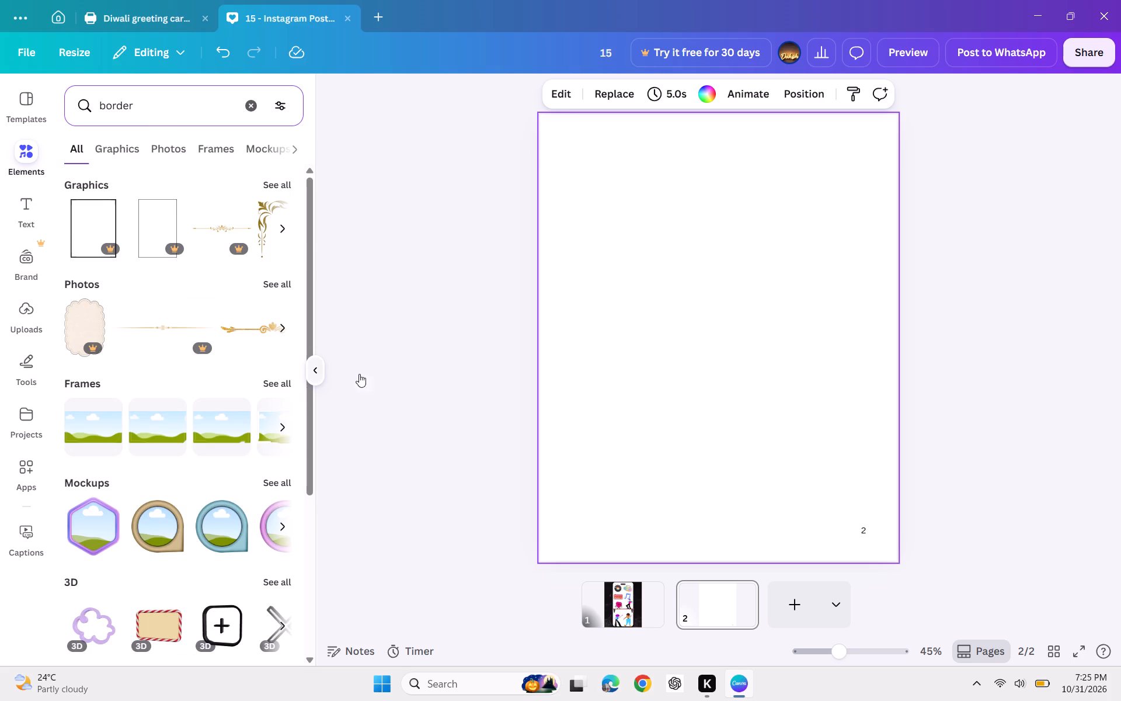
scroll(187, 351, "down", 2)
scroll(190, 412, "down", 4)
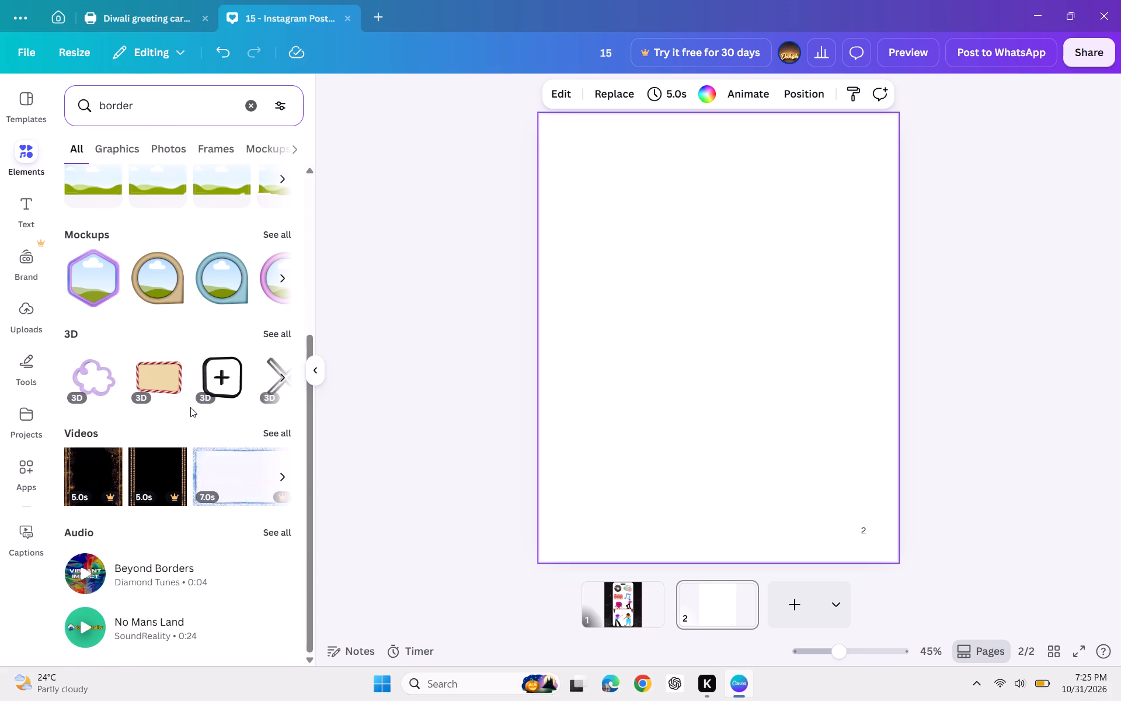
scroll(190, 407, "down", 2)
scroll(190, 407, "up", 4)
scroll(189, 407, "down", 4)
scroll(133, 286, "up", 4)
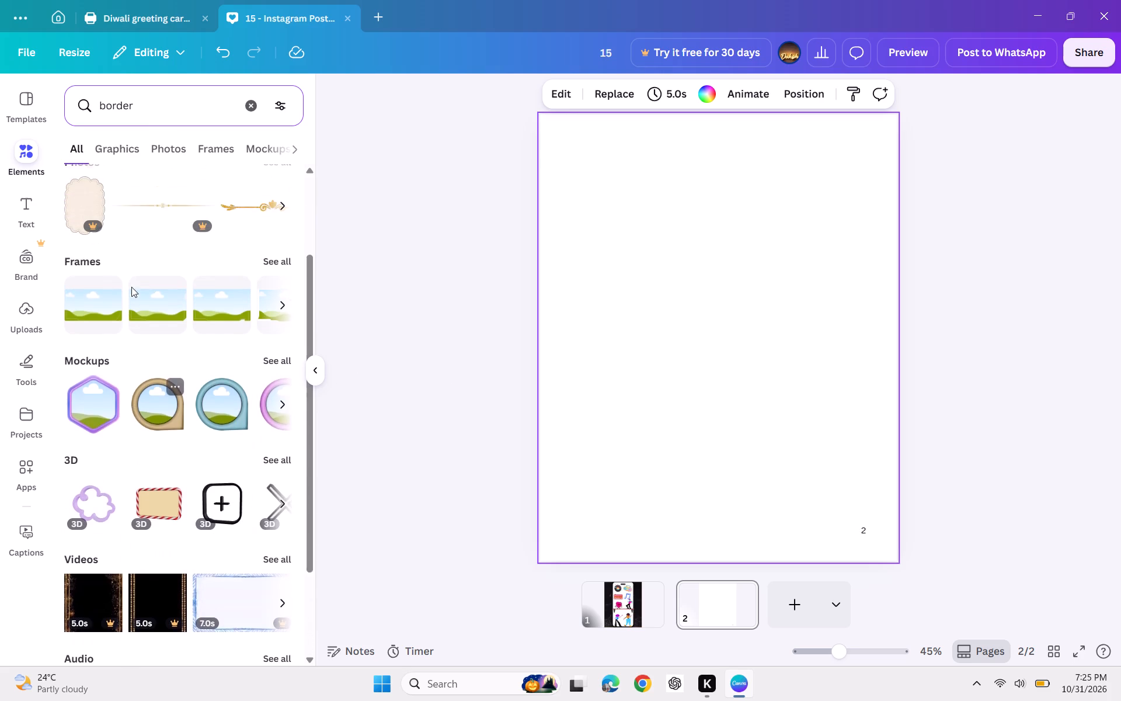
scroll(131, 287, "up", 3)
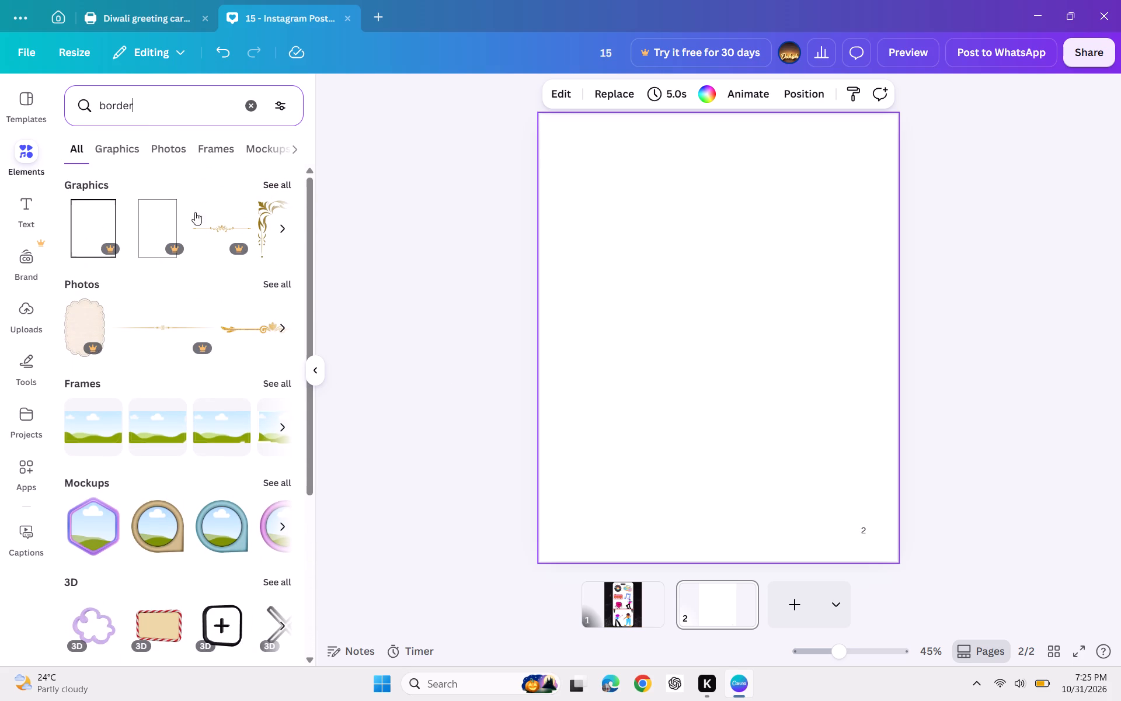
scroll(212, 253, "down", 1)
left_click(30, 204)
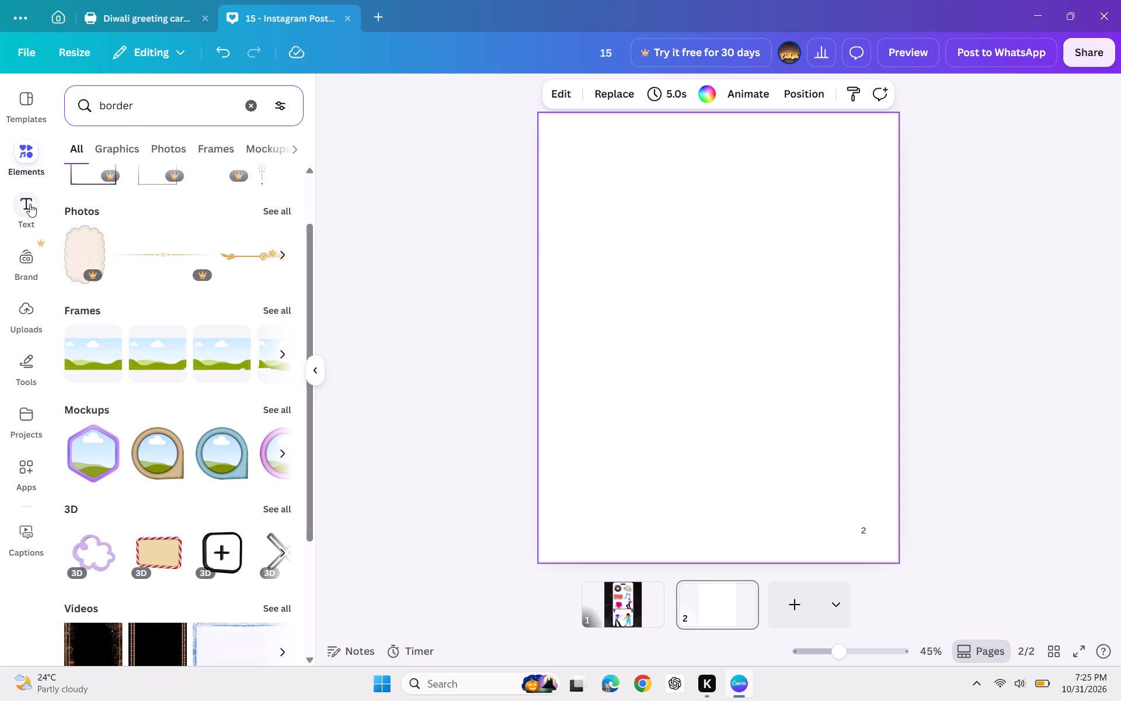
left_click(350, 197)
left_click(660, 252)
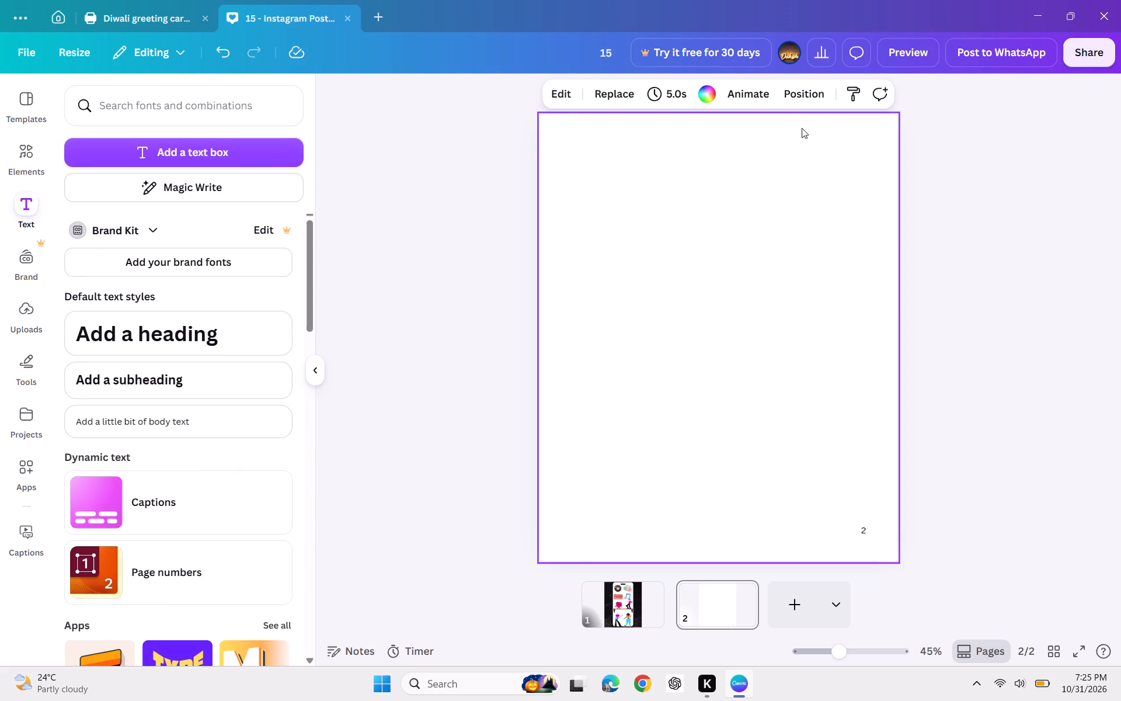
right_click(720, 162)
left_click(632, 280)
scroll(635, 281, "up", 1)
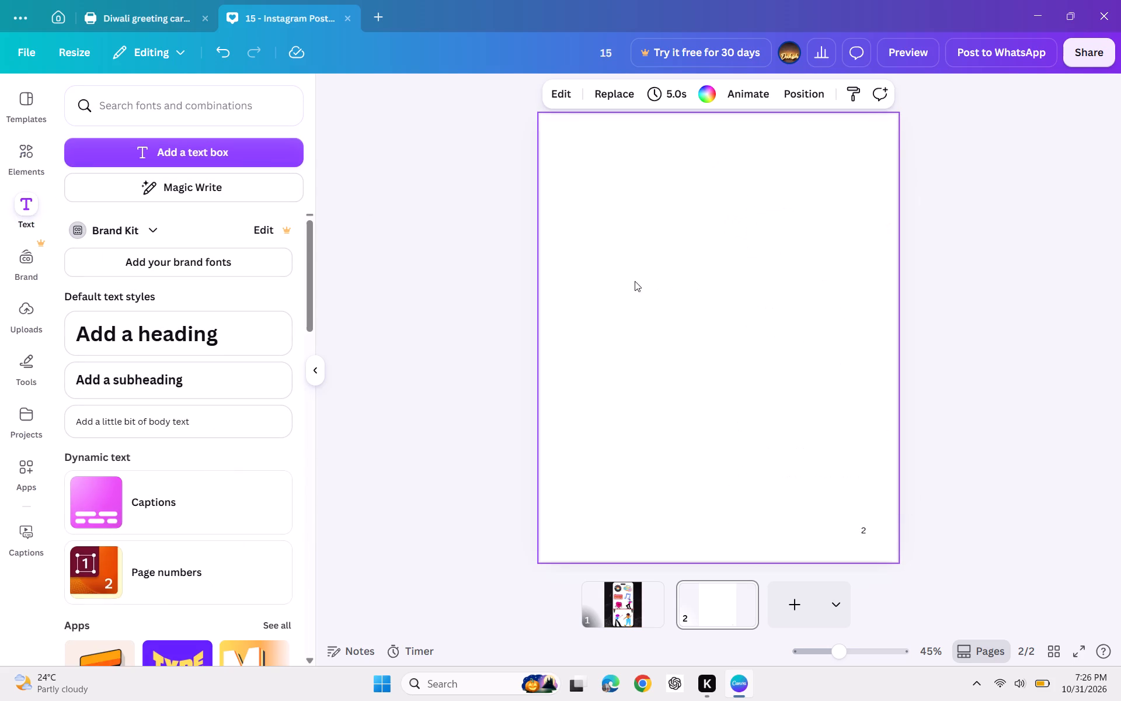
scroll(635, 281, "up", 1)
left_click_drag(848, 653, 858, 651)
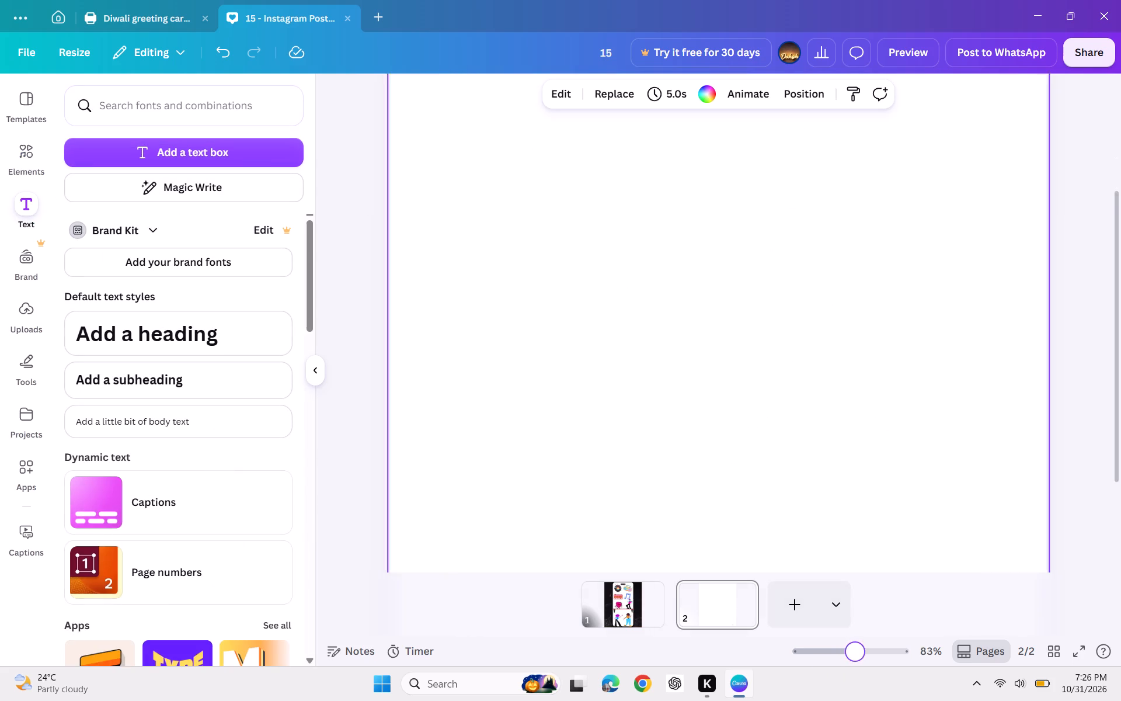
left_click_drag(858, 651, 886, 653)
Search the fonts and text combinations for "border", and clear the search.
left_click(176, 103)
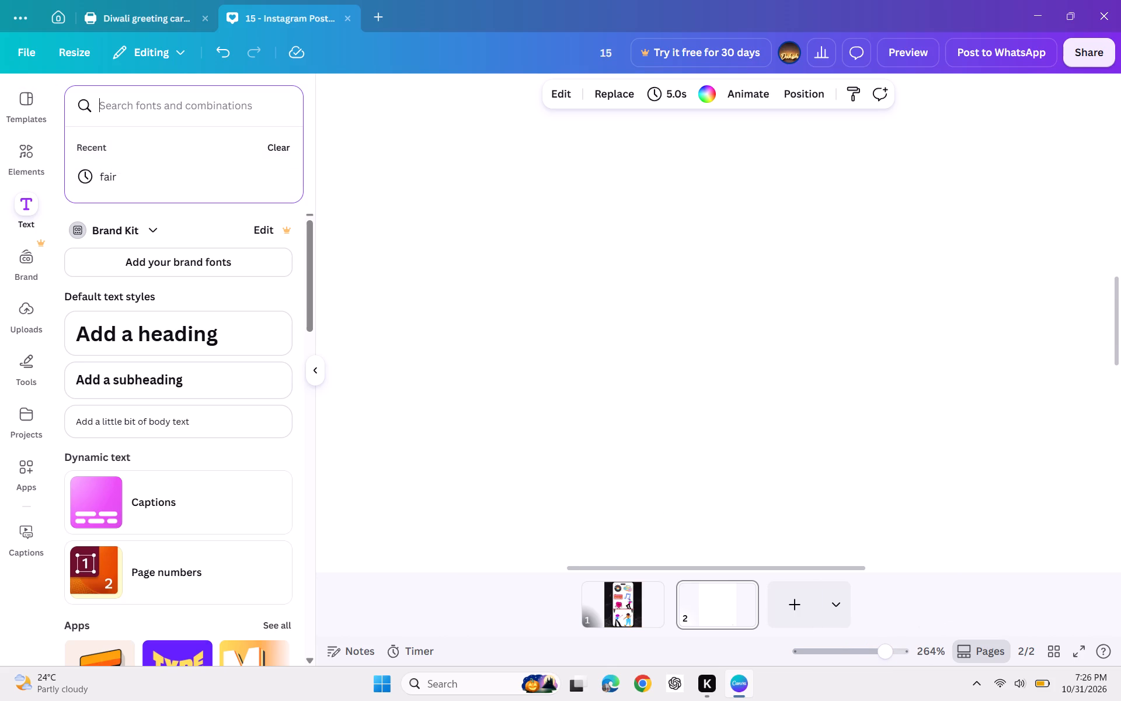
type("bo")
type("rder")
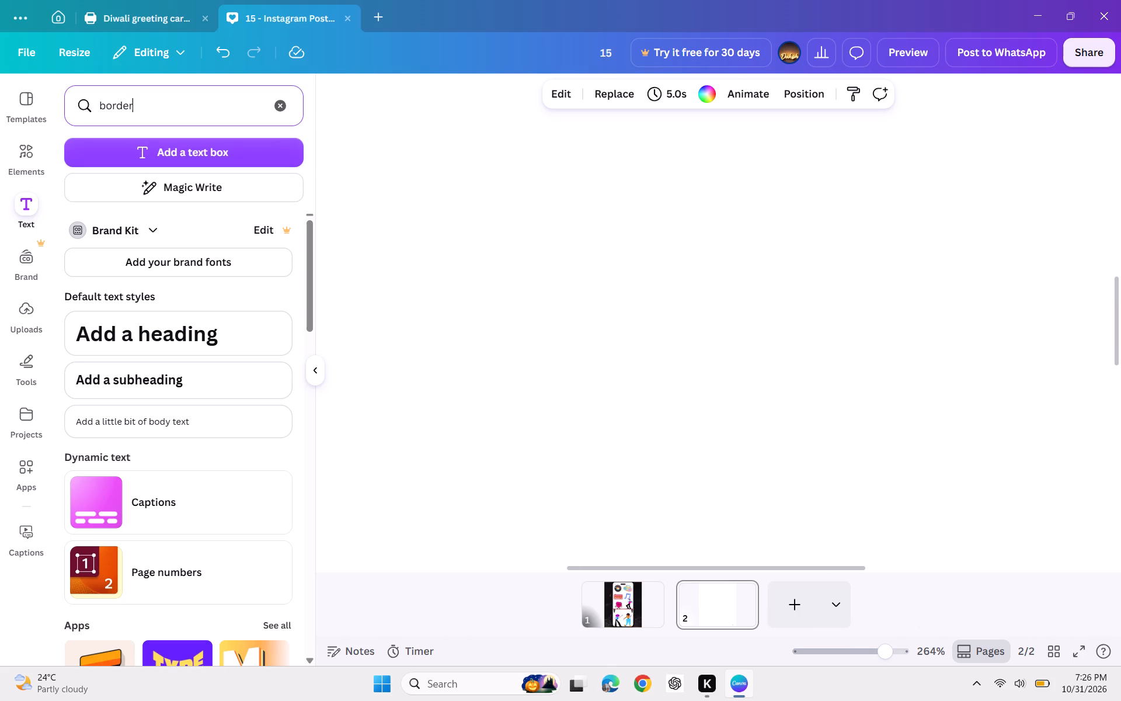
key("Return")
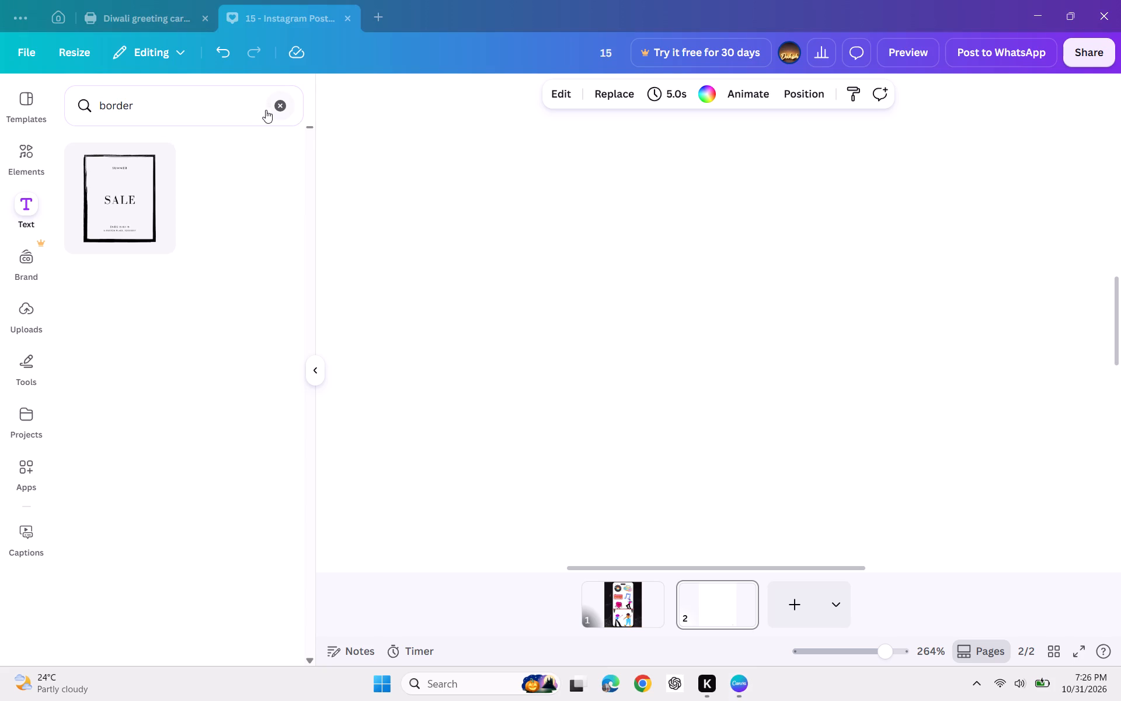
left_click(273, 109)
left_click(143, 104)
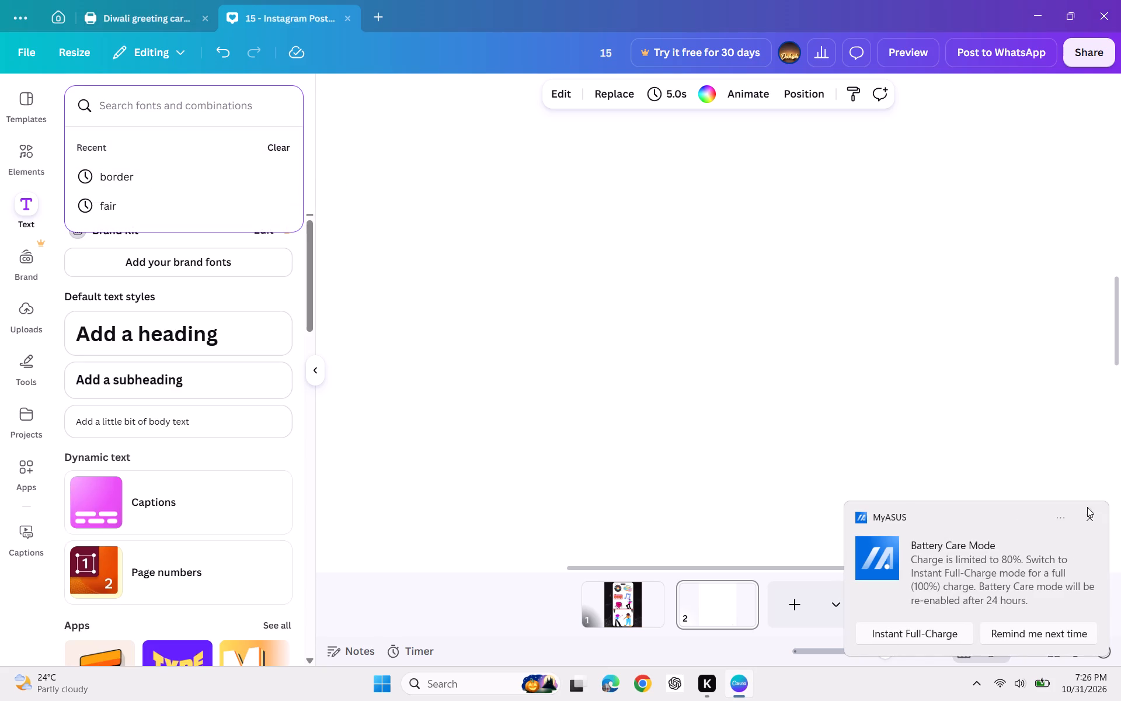
Dismiss the Battery Care Mode notification and toggle Energy saver in the Windows quick settings.
left_click(1087, 514)
left_click(1040, 679)
left_click(988, 500)
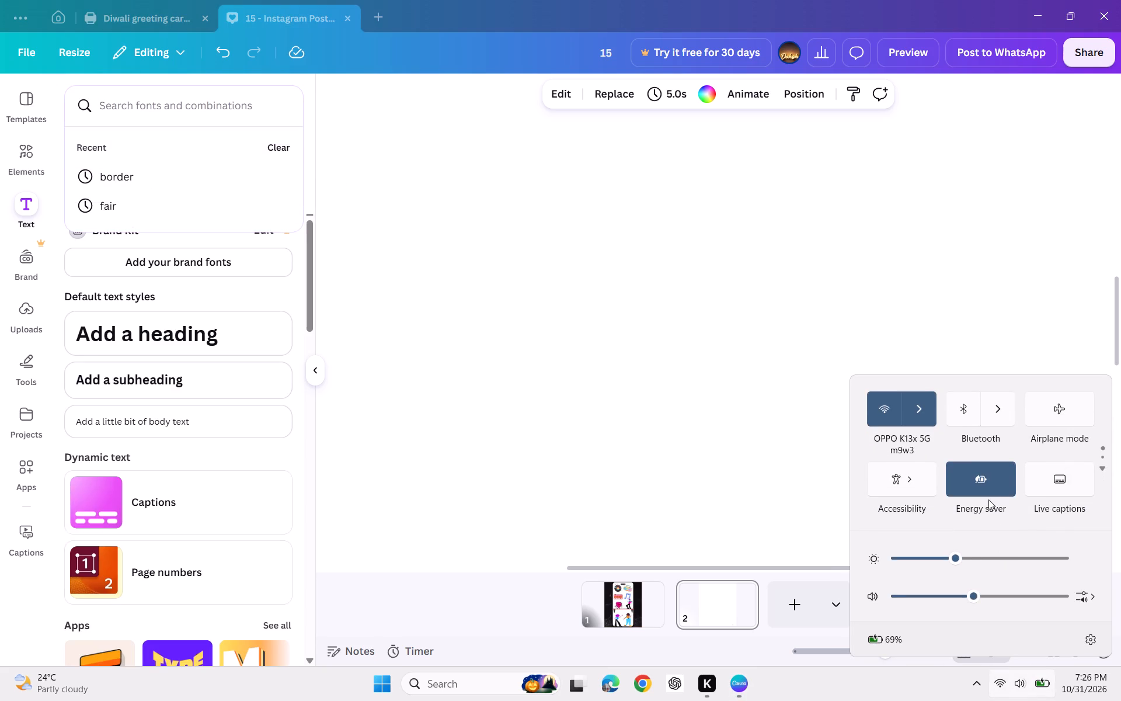
left_click(988, 494)
left_click(463, 318)
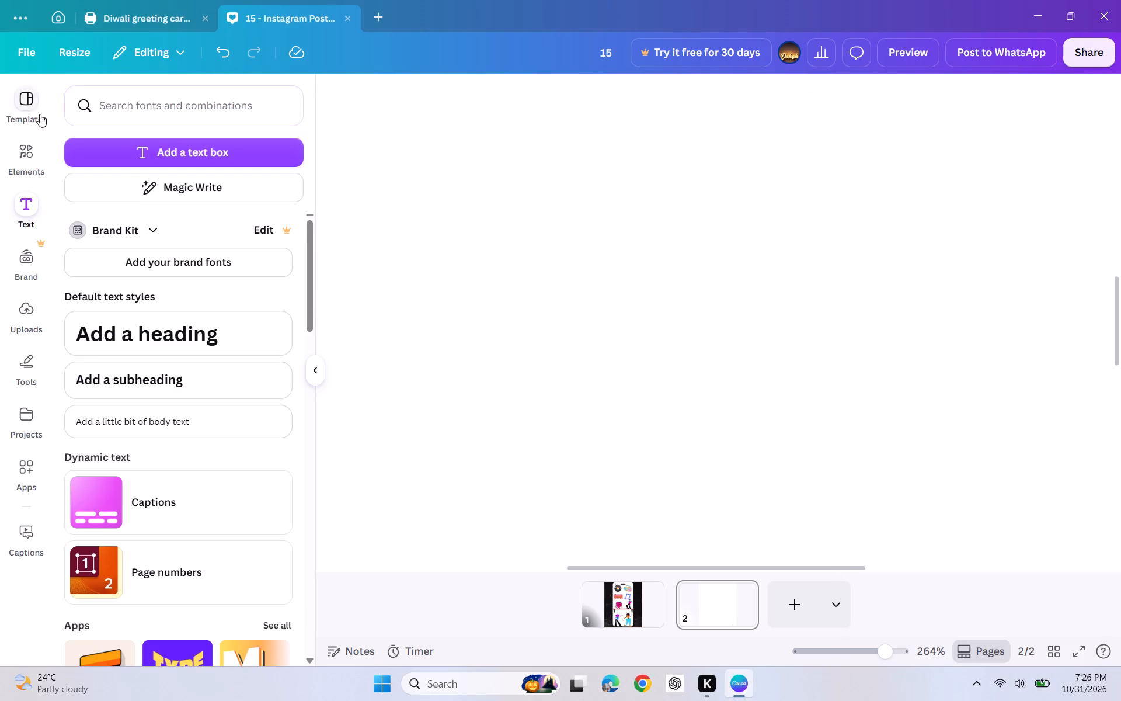
Search the fonts and text combinations for "border" again.
left_click(133, 106)
type("bor")
key("BackSpace")
key("BackSpace")
key("BackSpace")
key("BackSpace")
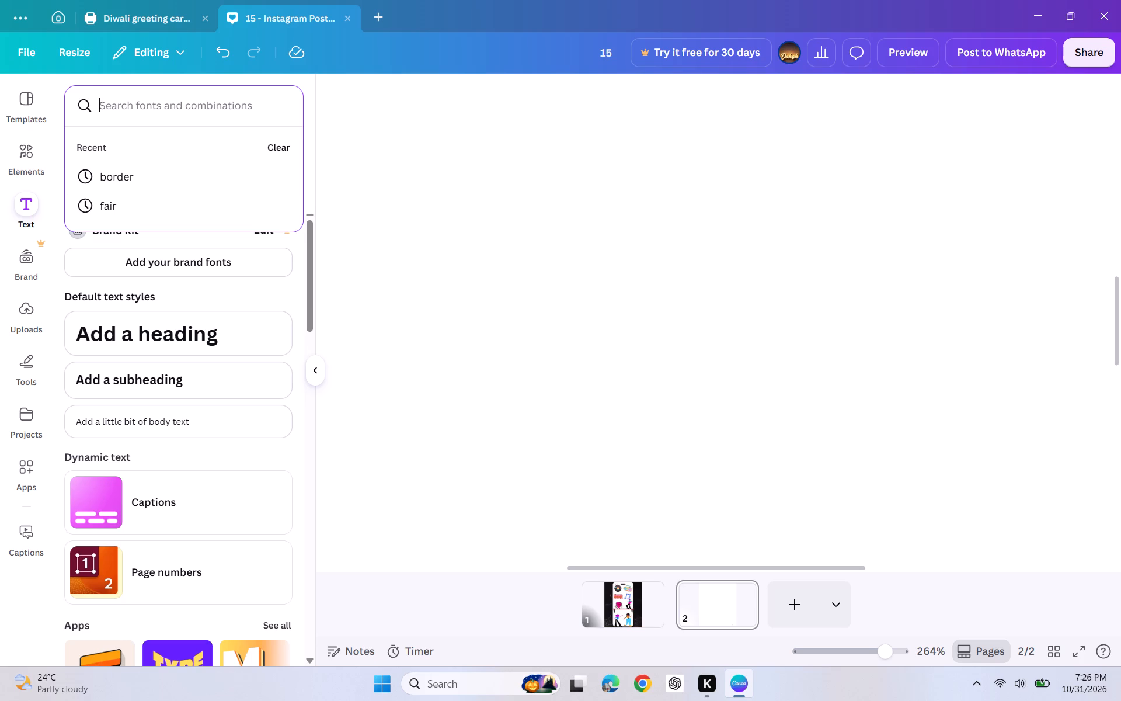
key("b")
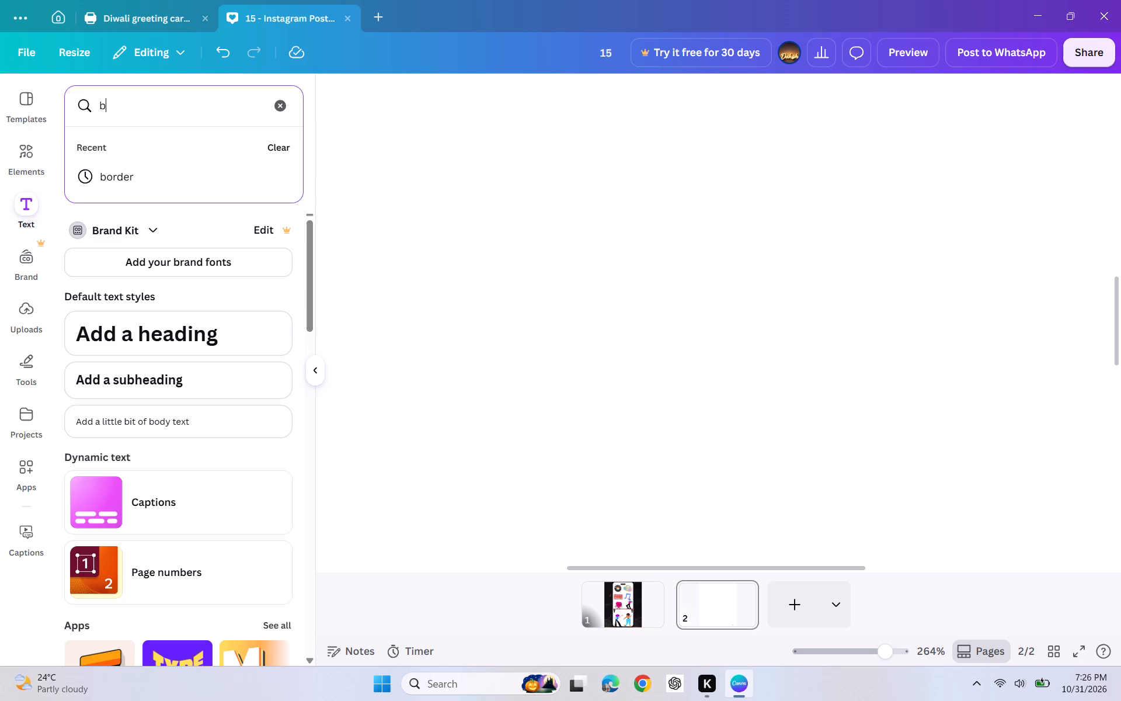
type("order")
key("Return")
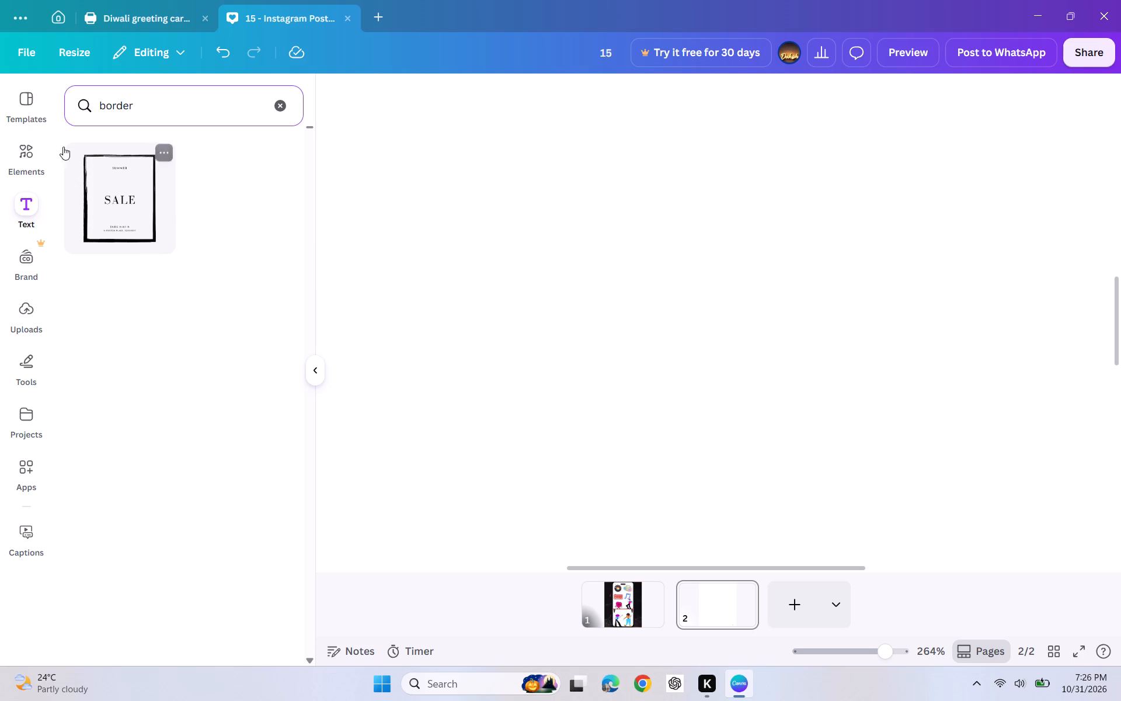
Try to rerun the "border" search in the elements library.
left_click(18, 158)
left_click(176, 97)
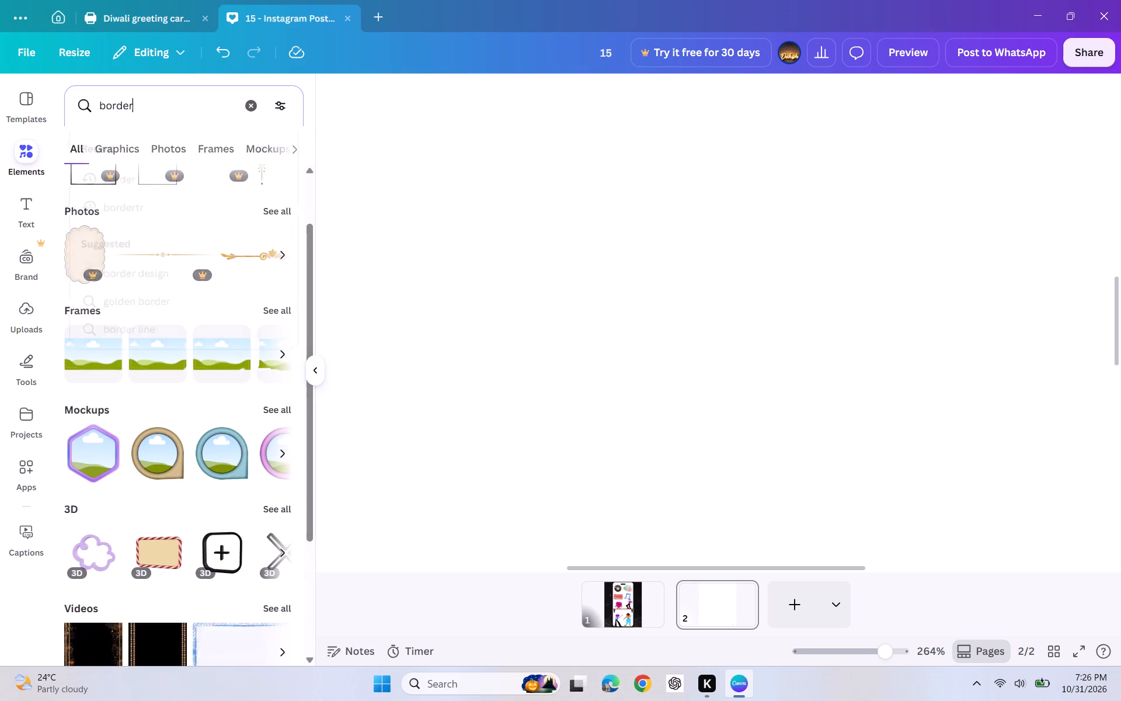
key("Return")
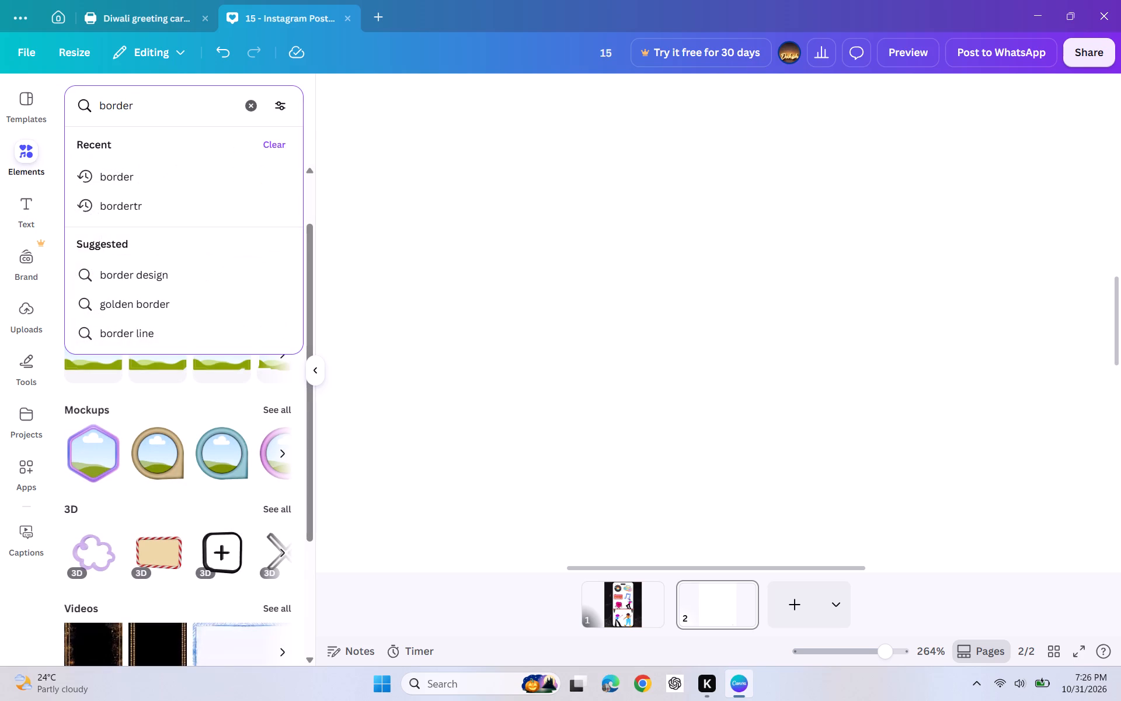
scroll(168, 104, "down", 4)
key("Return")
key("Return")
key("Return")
Enter a fresh "border" search in the elements library and limit the results to graphics.
left_click(194, 110)
key("Return")
key("BackSpace")
key("BackSpace")
key("BackSpace")
key("BackSpace")
key("BackSpace")
key("BackSpace")
key("BackSpace")
key("BackSpace")
key("BackSpace")
key("BackSpace")
key("BackSpace")
key("BackSpace")
key("BackSpace")
key("BackSpace")
key("BackSpace")
key("BackSpace")
key("BackSpace")
key("BackSpace")
key("b")
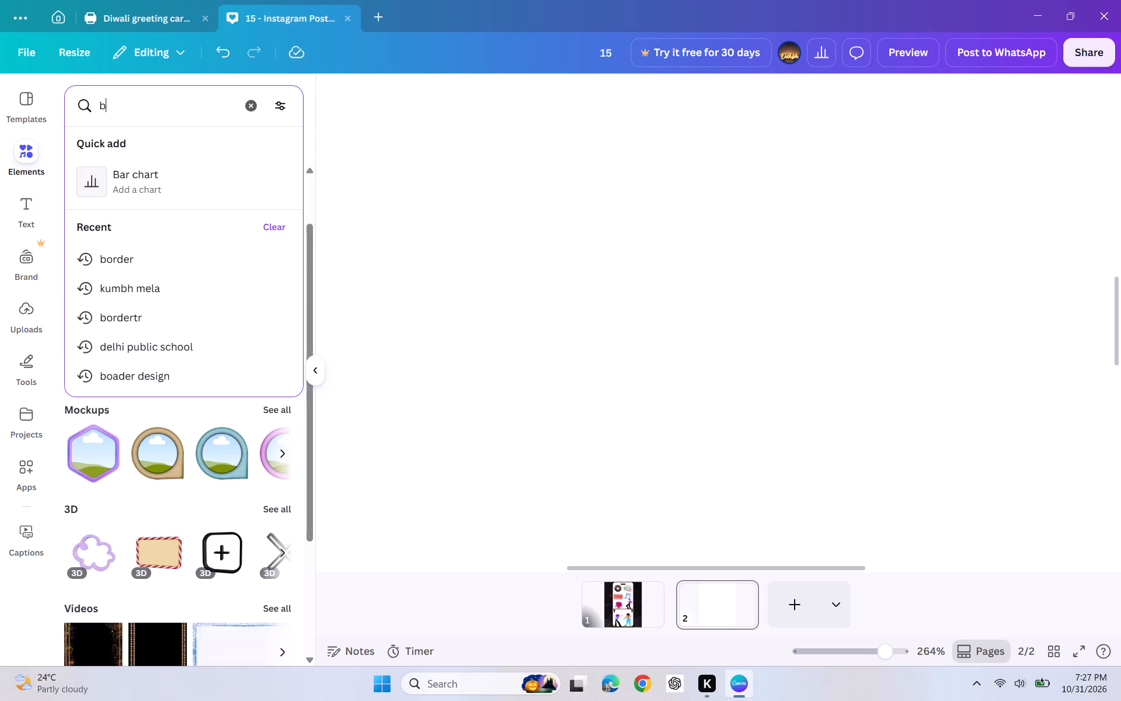
key("o")
type("rd")
type("er")
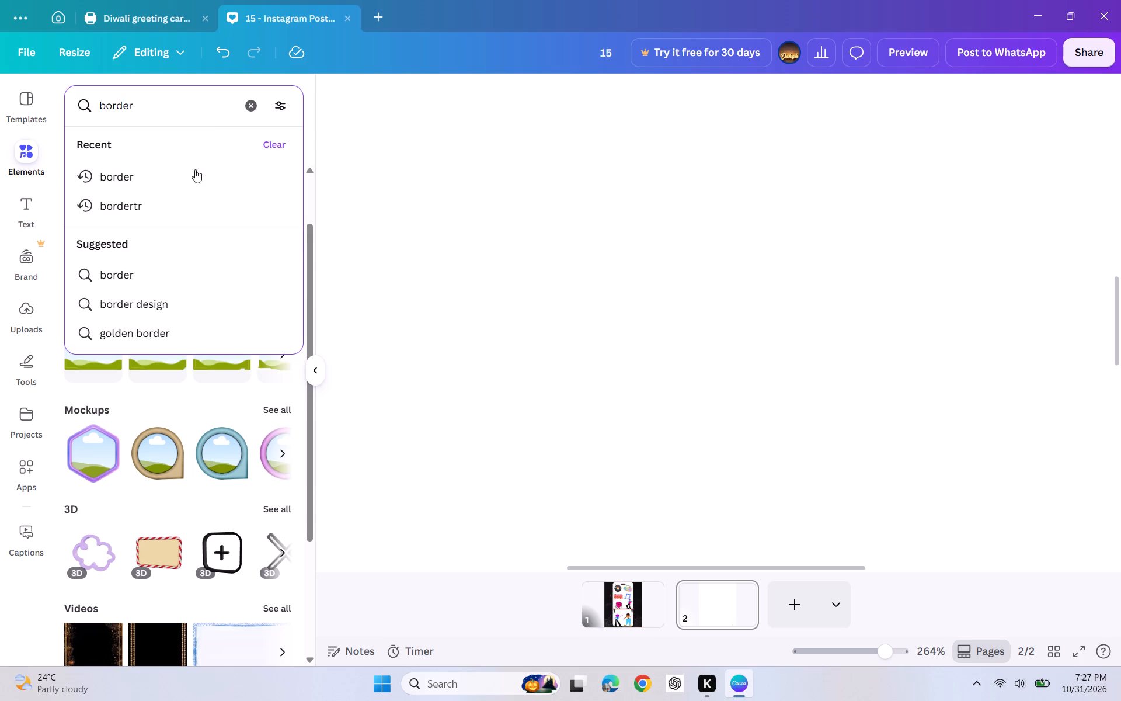
left_click(193, 188)
left_click(106, 155)
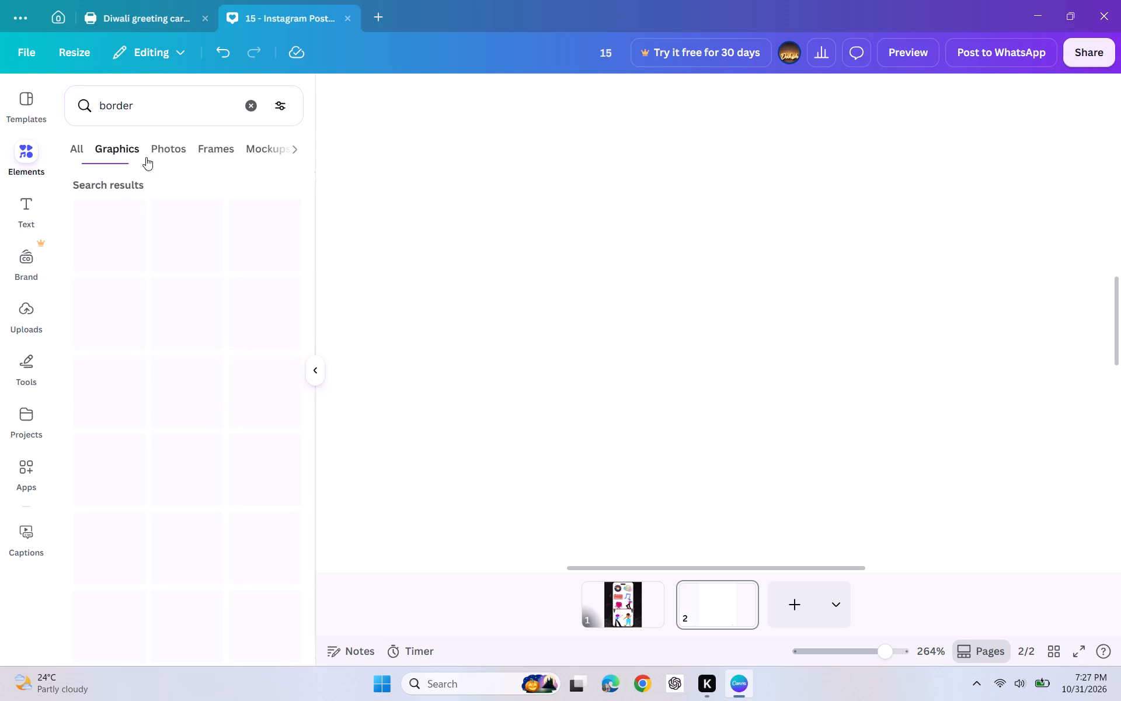
Place the thin gold rectangular border graphic on page 2 and shift it up toward the page's upper-left.
scroll(213, 300, "down", 2)
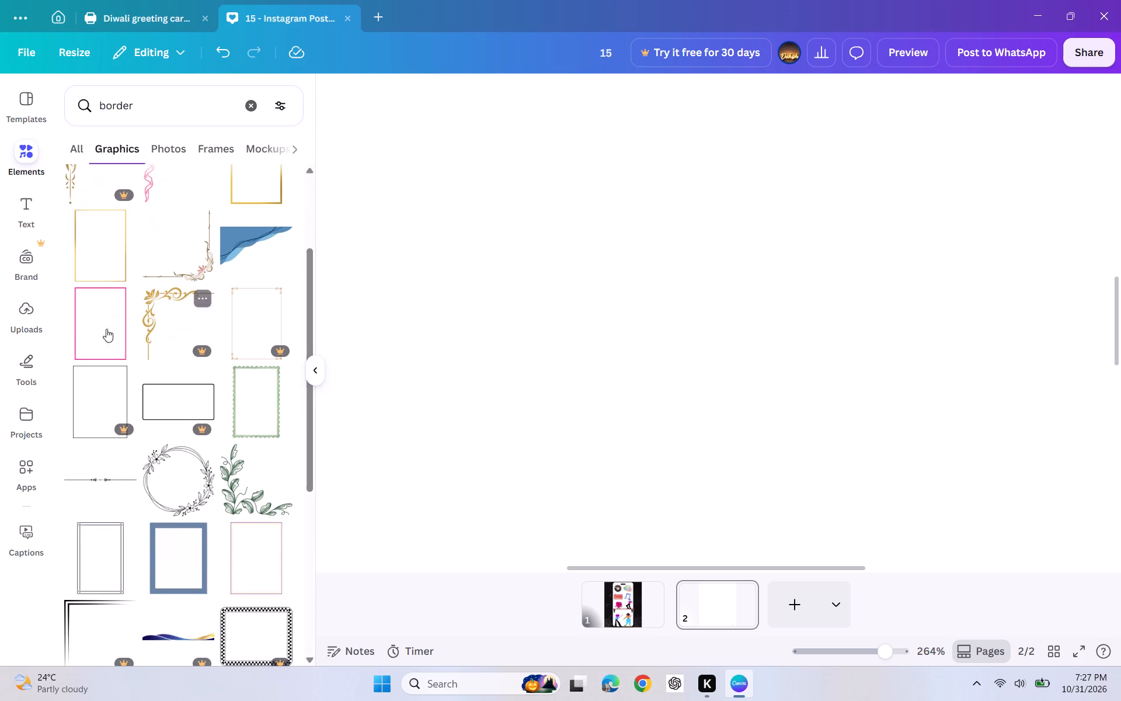
left_click_drag(119, 258, 477, 339)
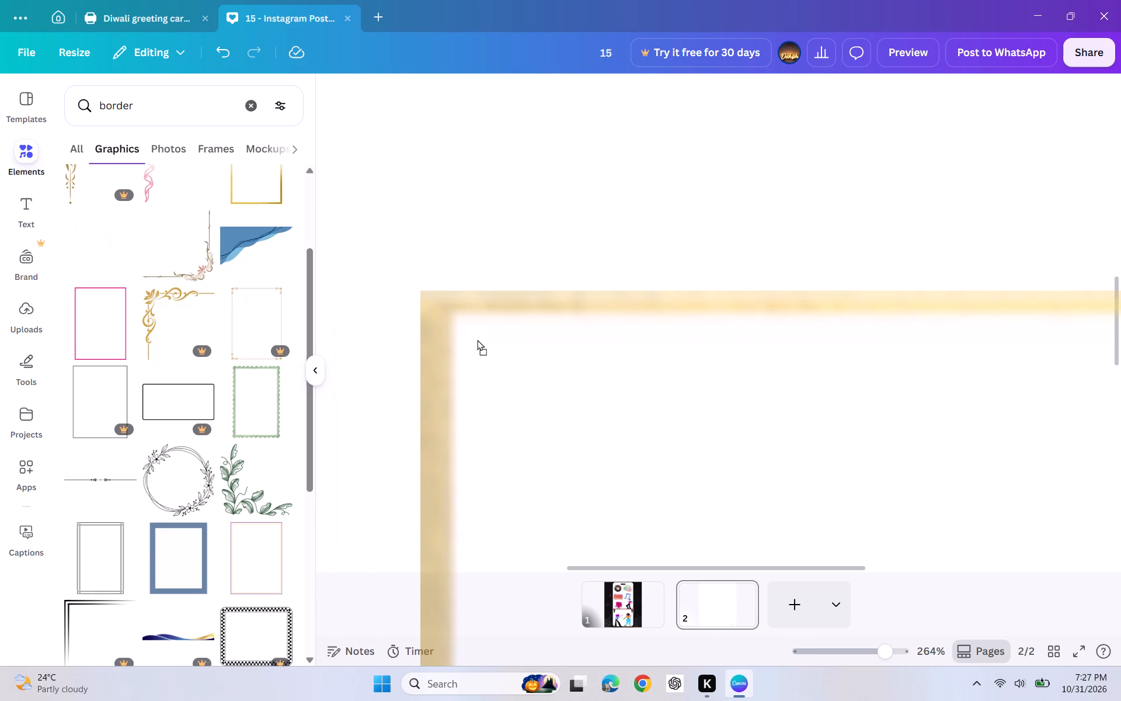
left_click_drag(477, 339, 394, 268)
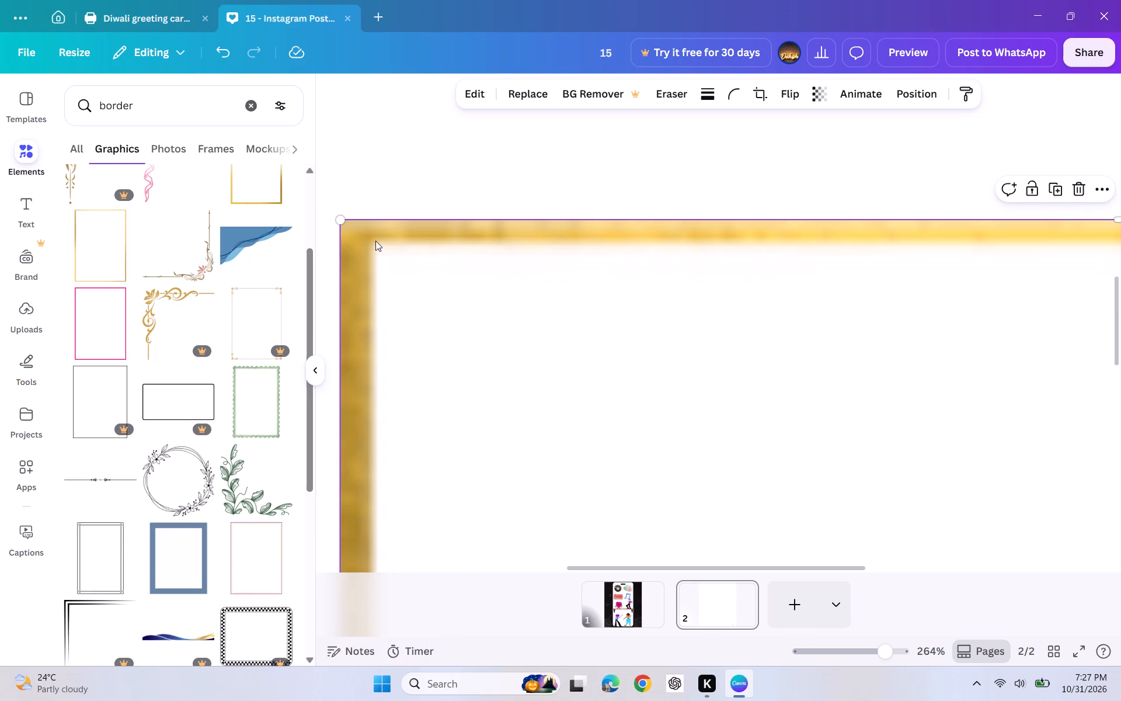
left_click_drag(379, 244, 333, 131)
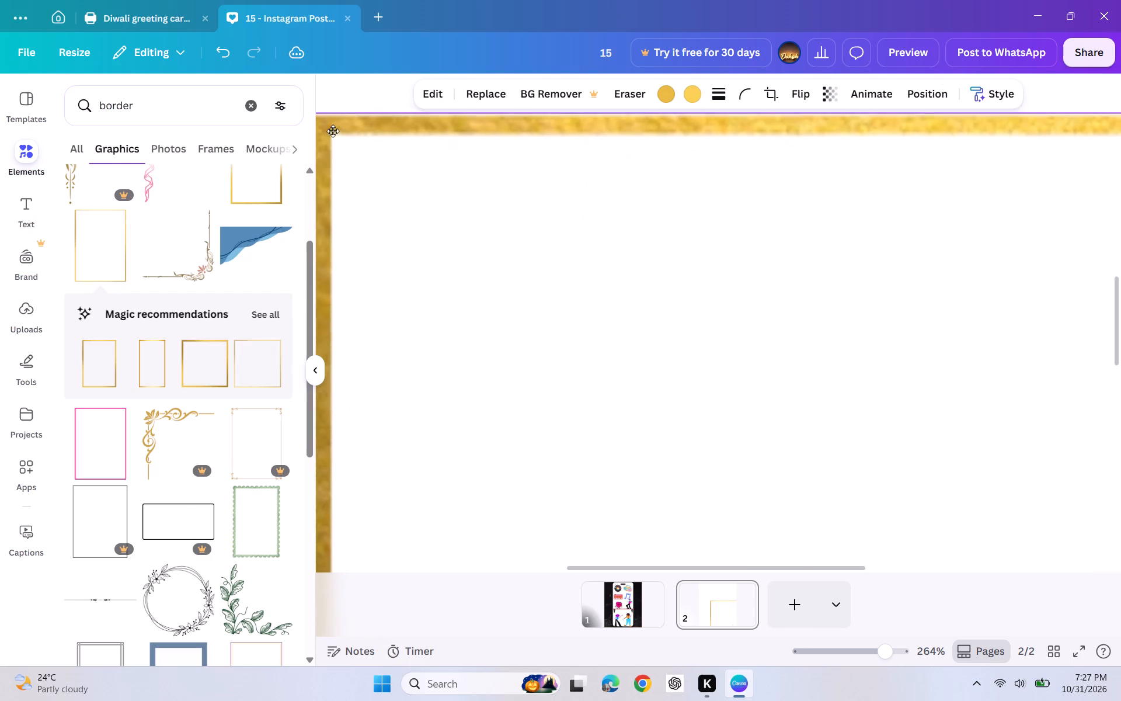
left_click_drag(333, 131, 332, 130)
Enlarge the gold border to about 1,130 by 1,363, stretching its top side upward and its left side to the page's left edge.
left_click_drag(885, 654, 847, 652)
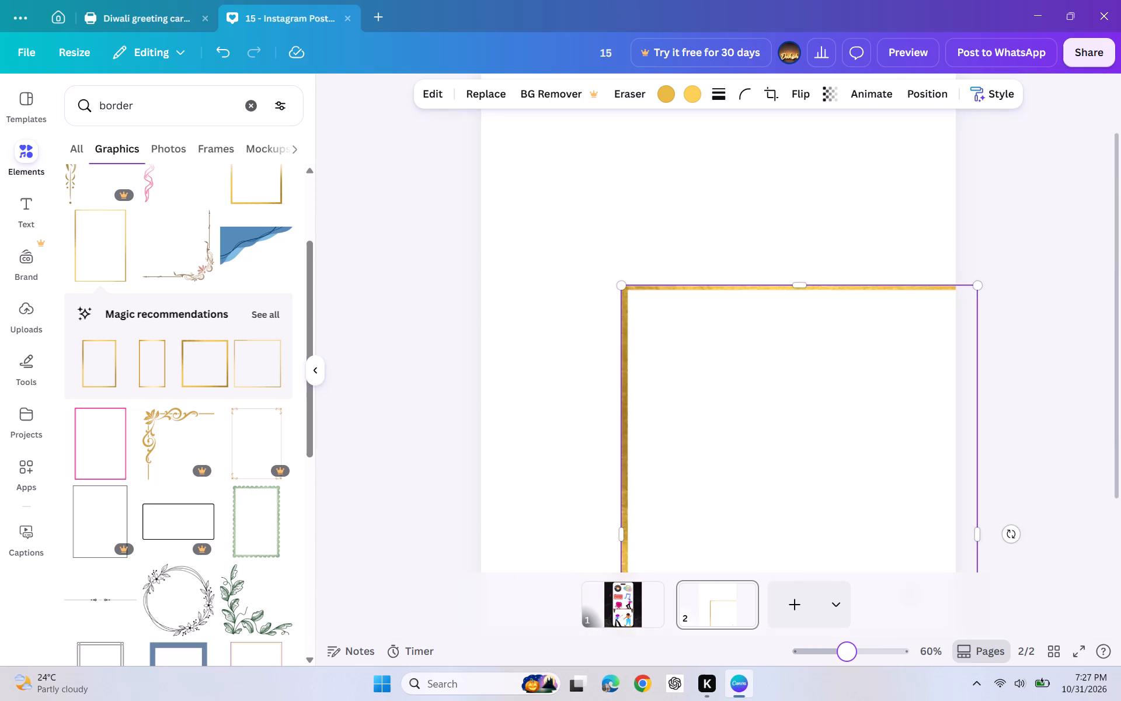
left_click_drag(847, 652, 839, 649)
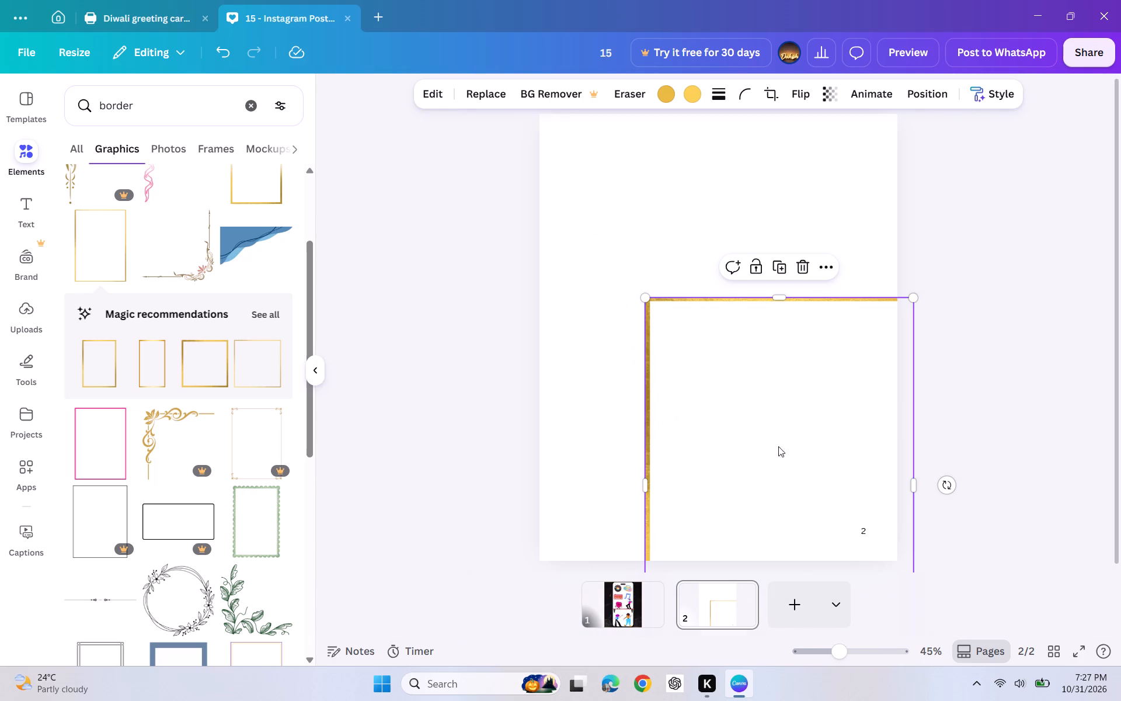
scroll(671, 302, "down", 2)
scroll(671, 301, "up", 4)
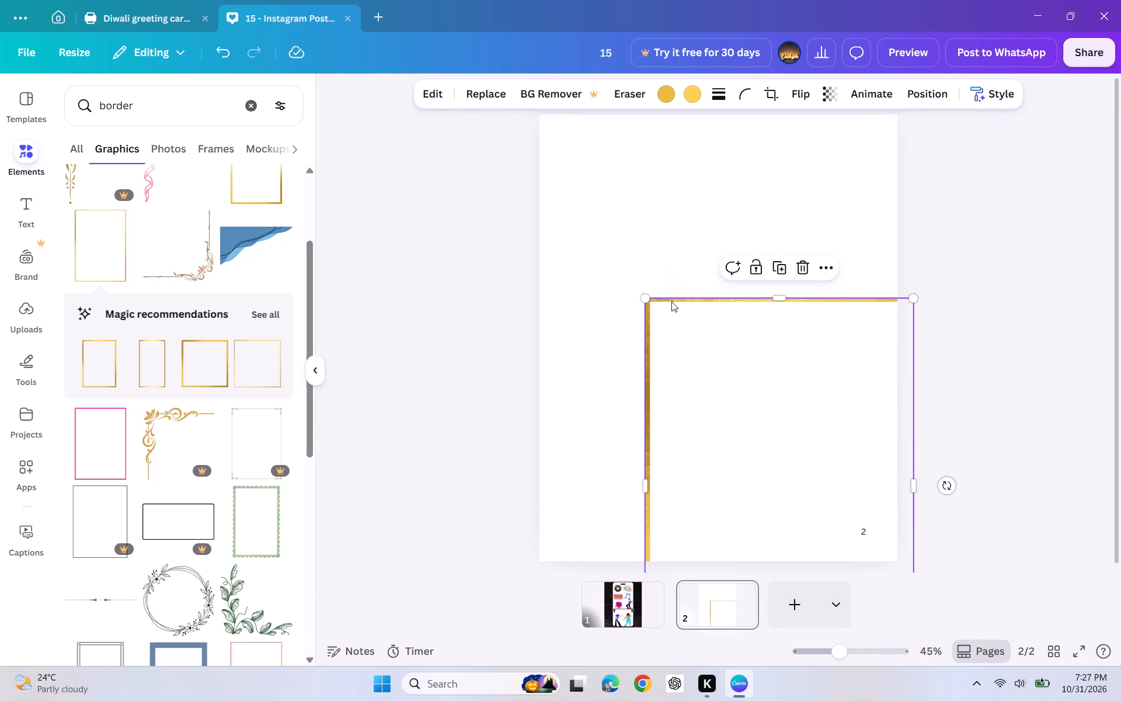
scroll(671, 301, "up", 1)
left_click_drag(683, 300, 638, 224)
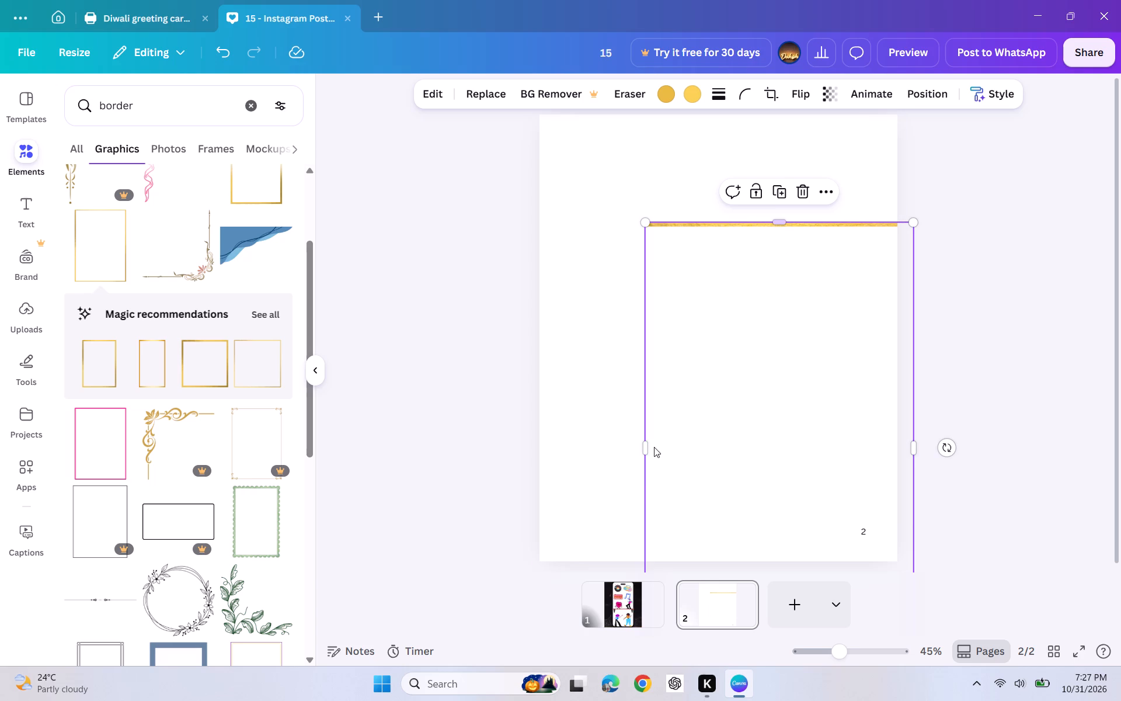
left_click_drag(647, 446, 541, 410)
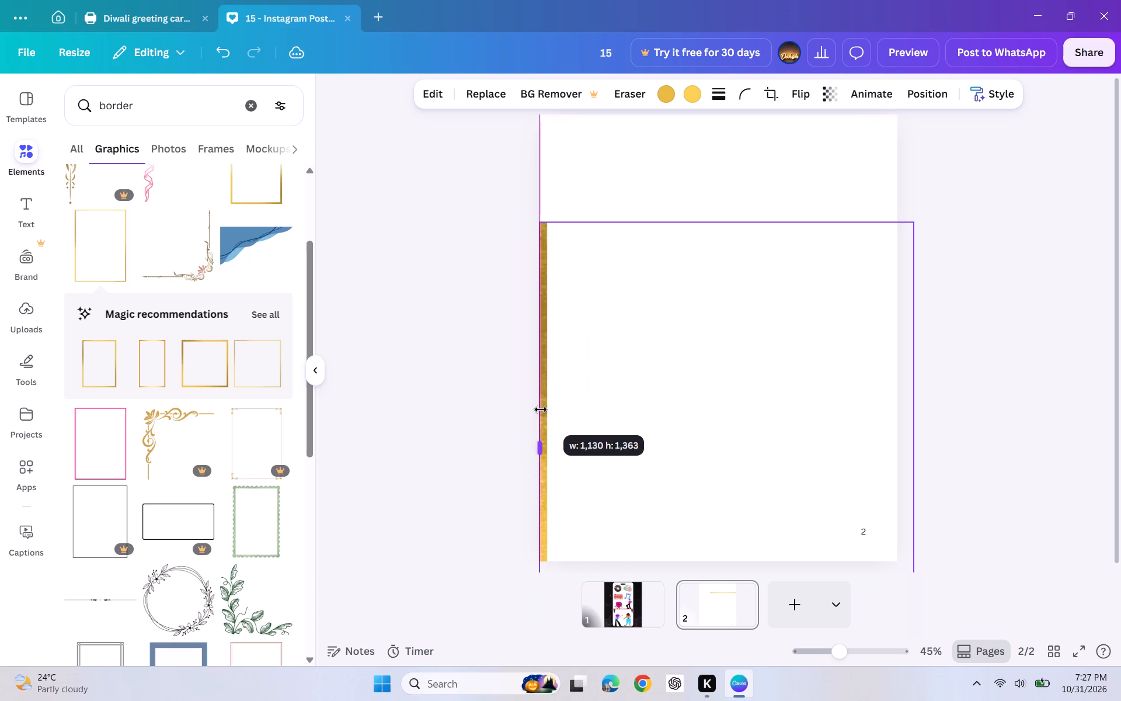
Fit the gold border to page 2 by aligning its right, top and bottom sides with the page's edges.
left_click_drag(541, 410, 542, 410)
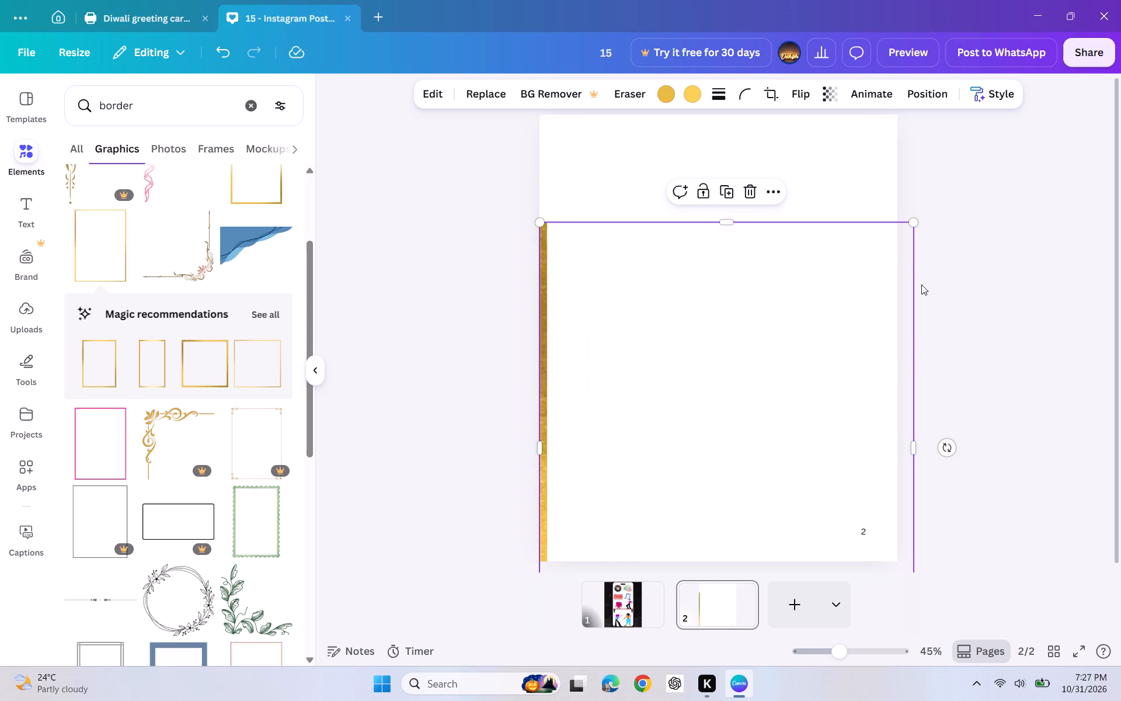
left_click_drag(915, 352, 886, 345)
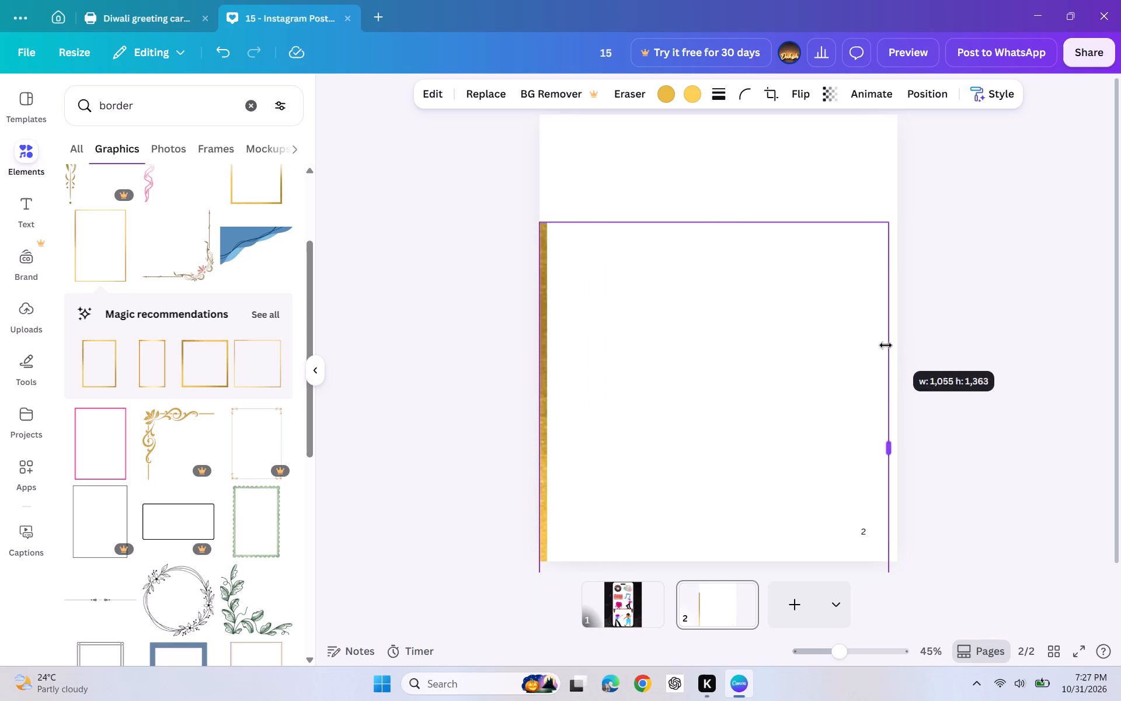
left_click_drag(886, 345, 896, 341)
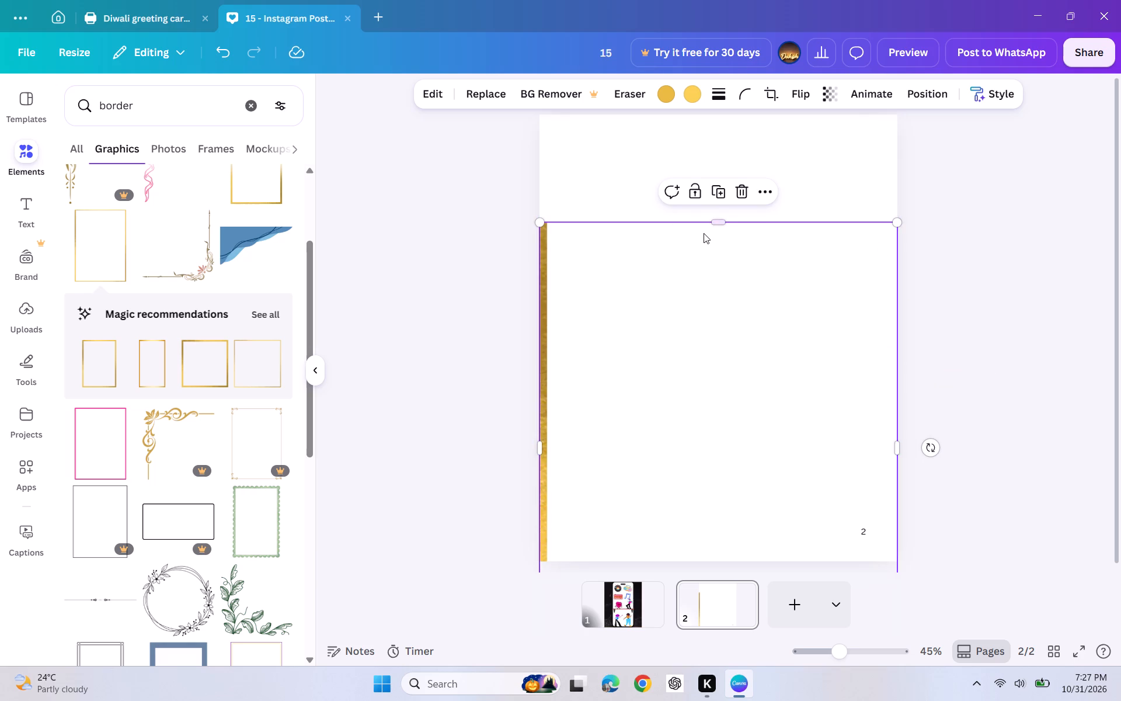
left_click_drag(718, 221, 734, 116)
scroll(767, 290, "down", 4)
scroll(777, 437, "down", 3)
scroll(870, 491, "down", 2)
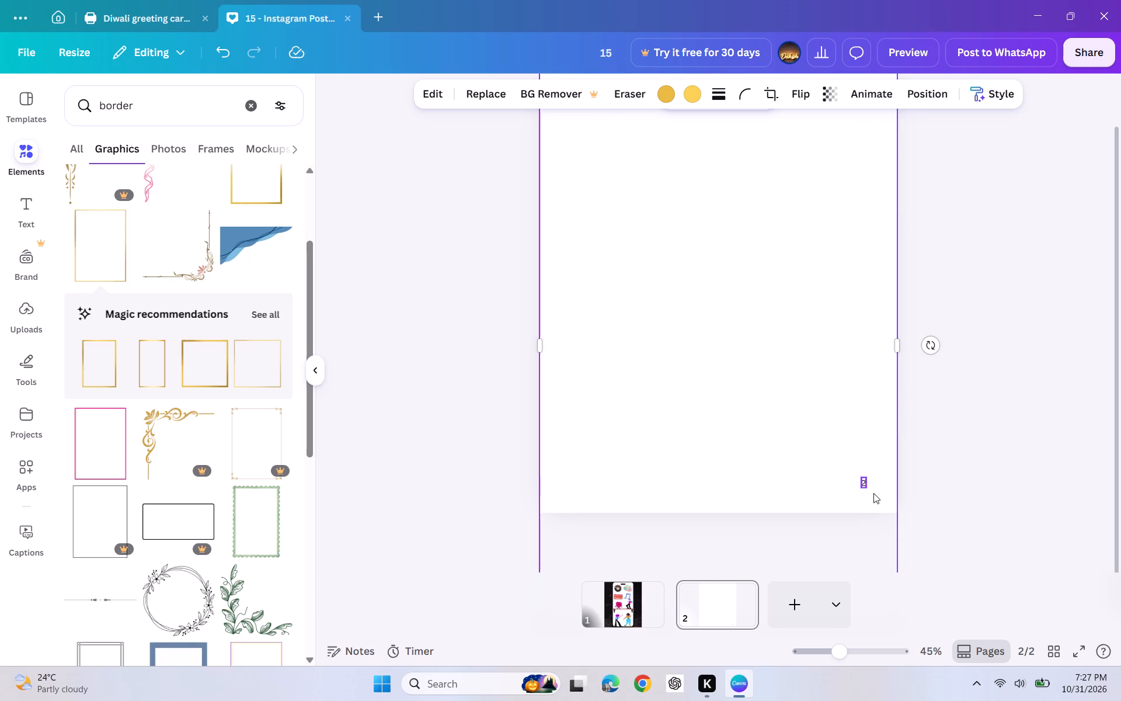
scroll(873, 493, "down", 2)
left_click(901, 546)
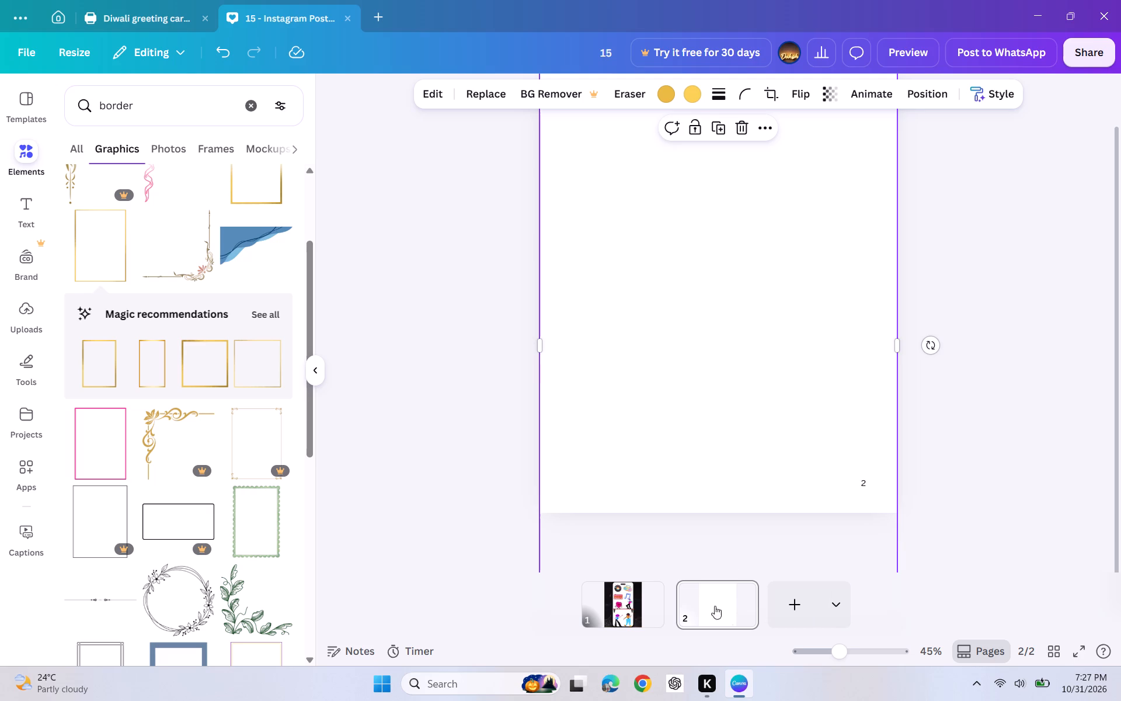
scroll(758, 544, "down", 3)
left_click(817, 638)
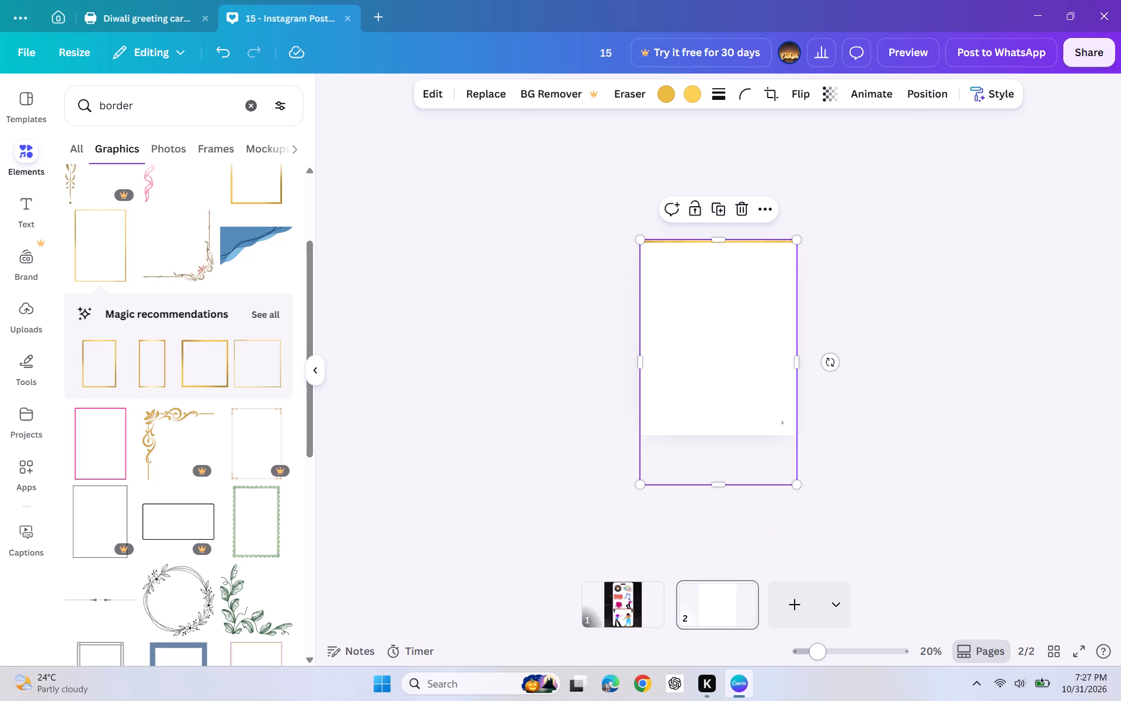
left_click_drag(726, 488, 725, 438)
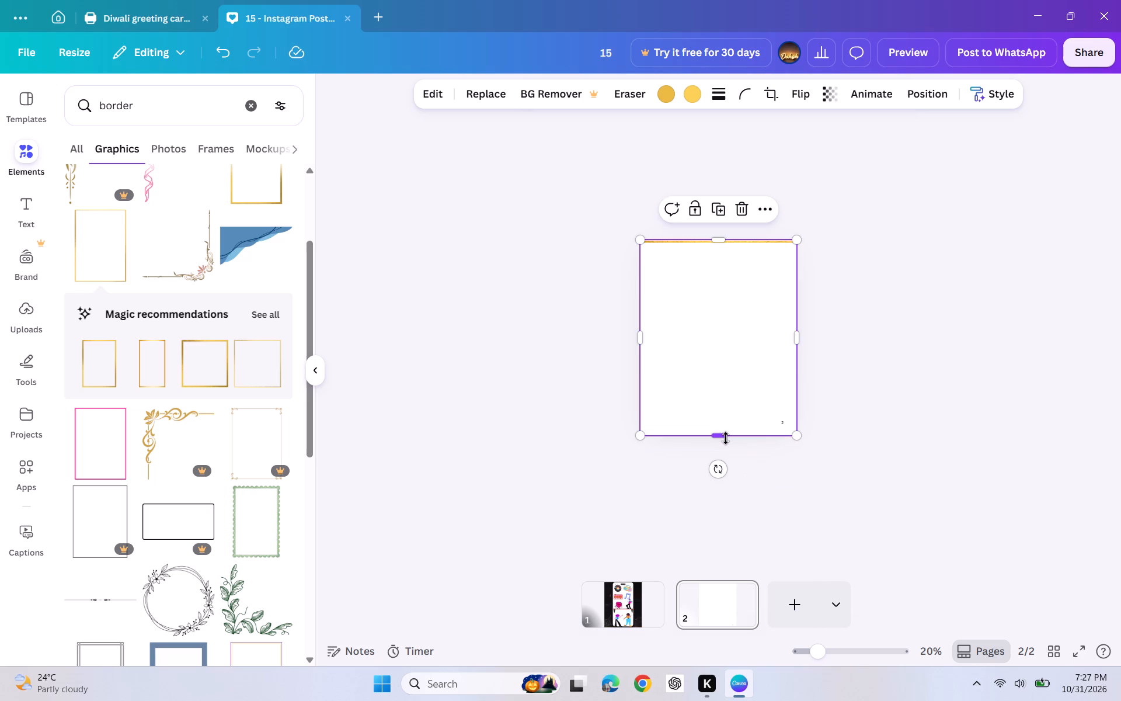
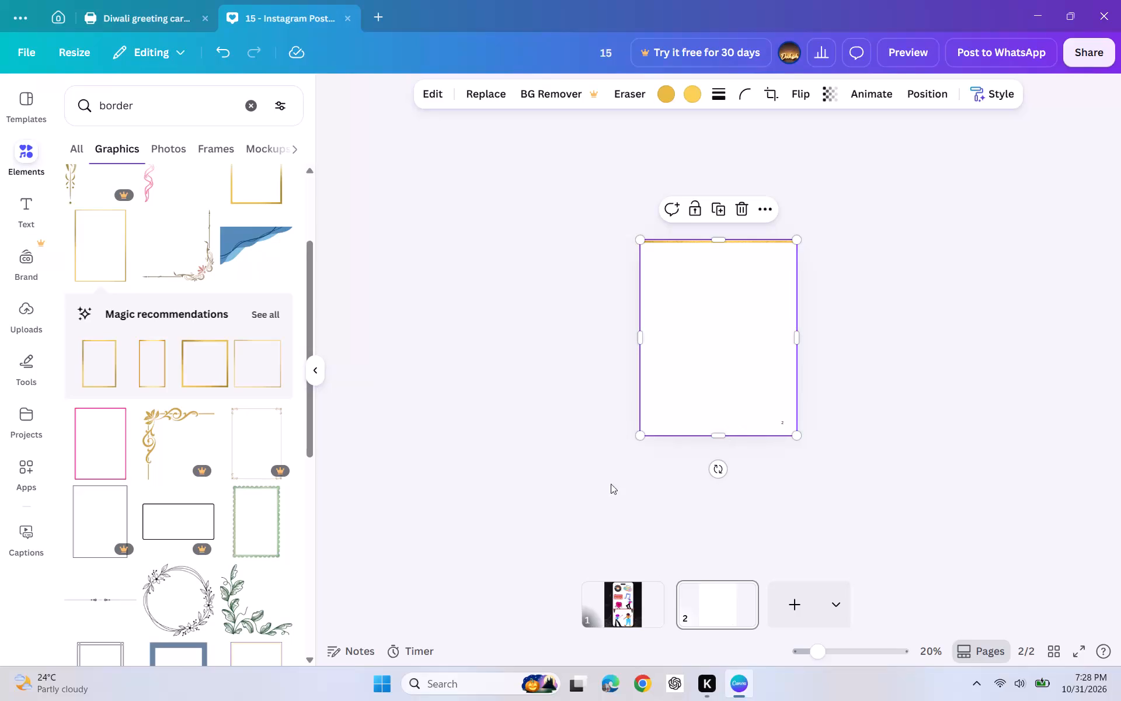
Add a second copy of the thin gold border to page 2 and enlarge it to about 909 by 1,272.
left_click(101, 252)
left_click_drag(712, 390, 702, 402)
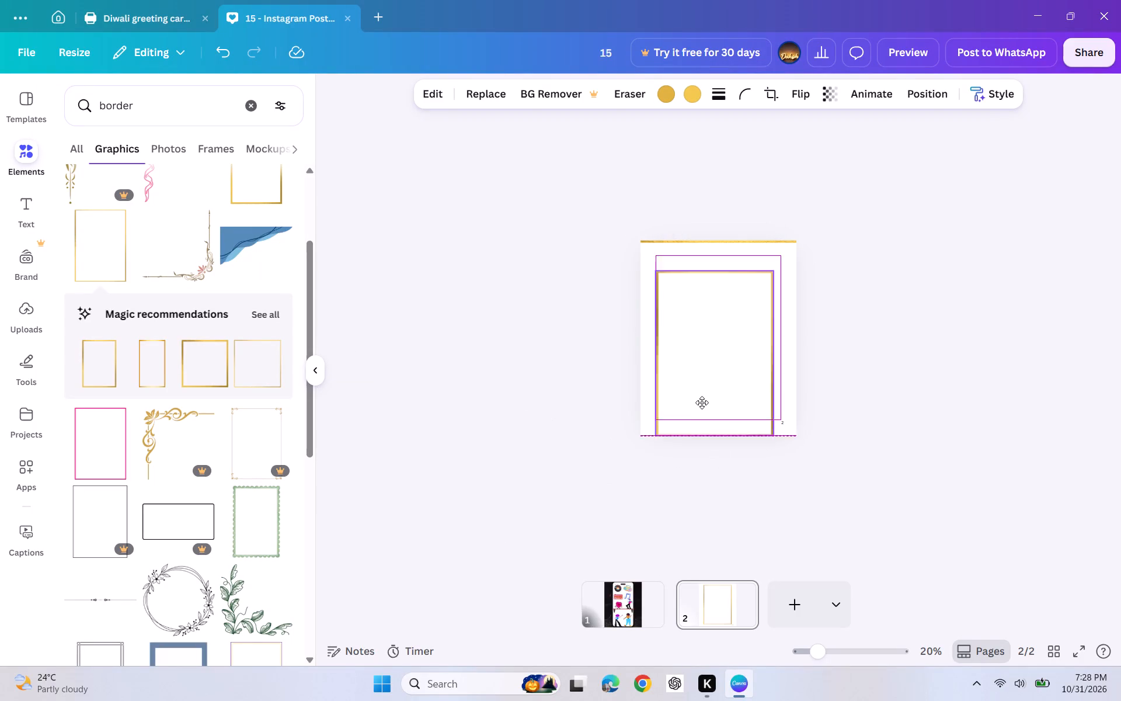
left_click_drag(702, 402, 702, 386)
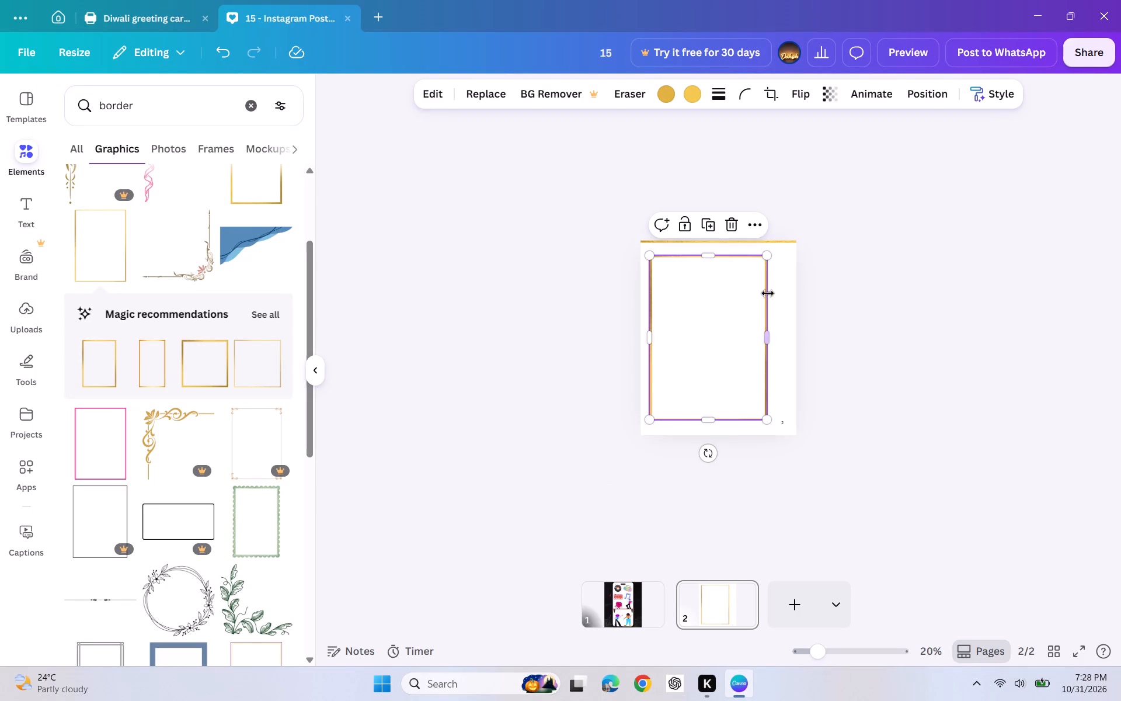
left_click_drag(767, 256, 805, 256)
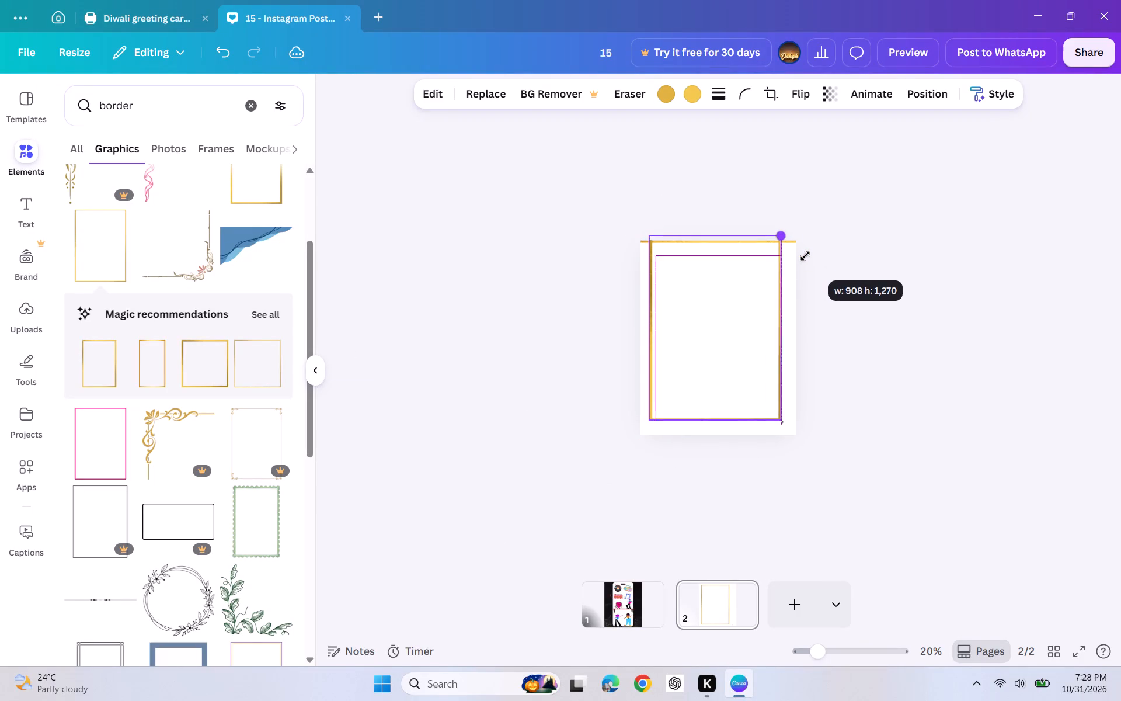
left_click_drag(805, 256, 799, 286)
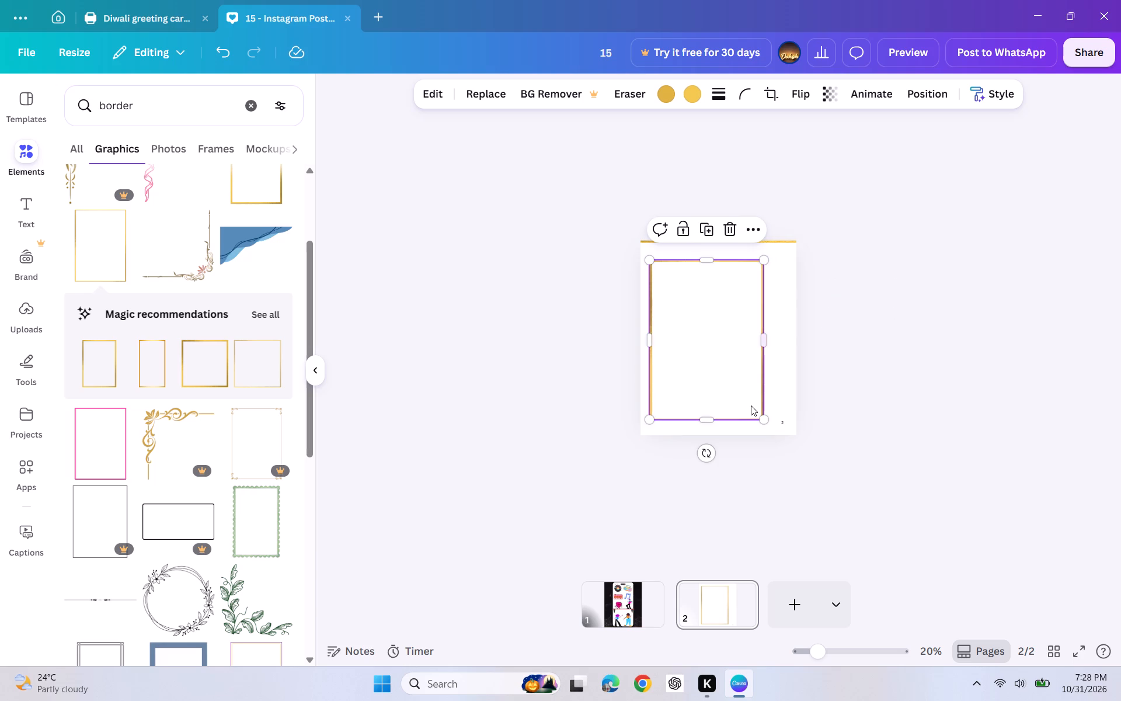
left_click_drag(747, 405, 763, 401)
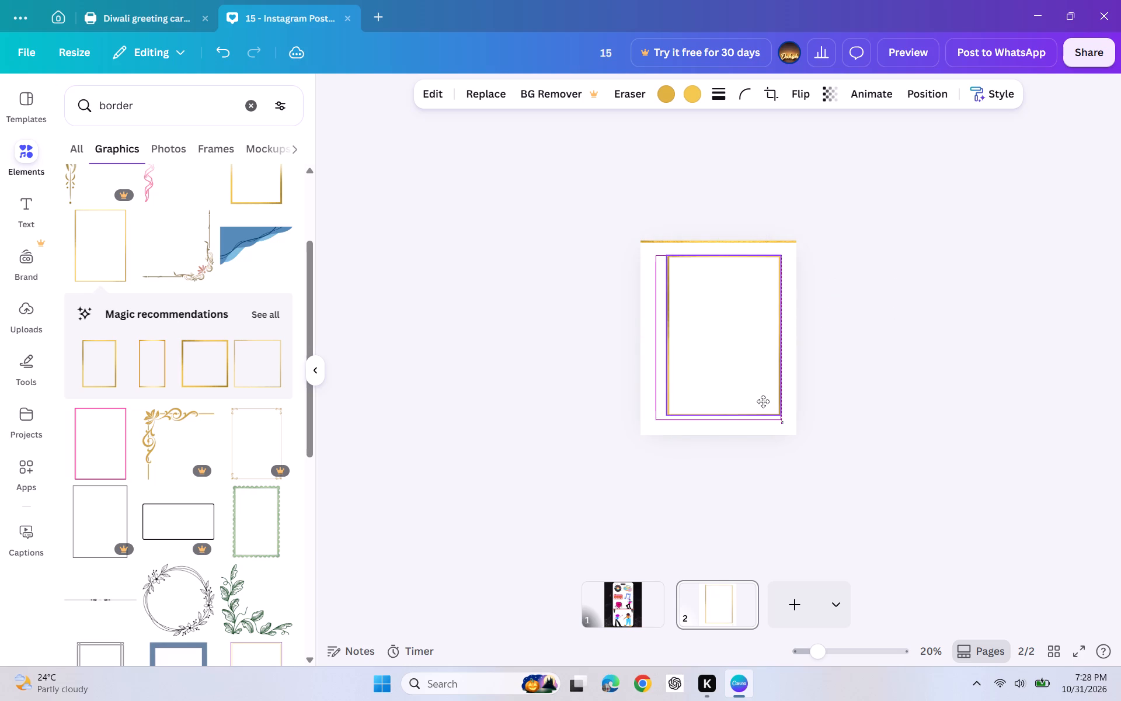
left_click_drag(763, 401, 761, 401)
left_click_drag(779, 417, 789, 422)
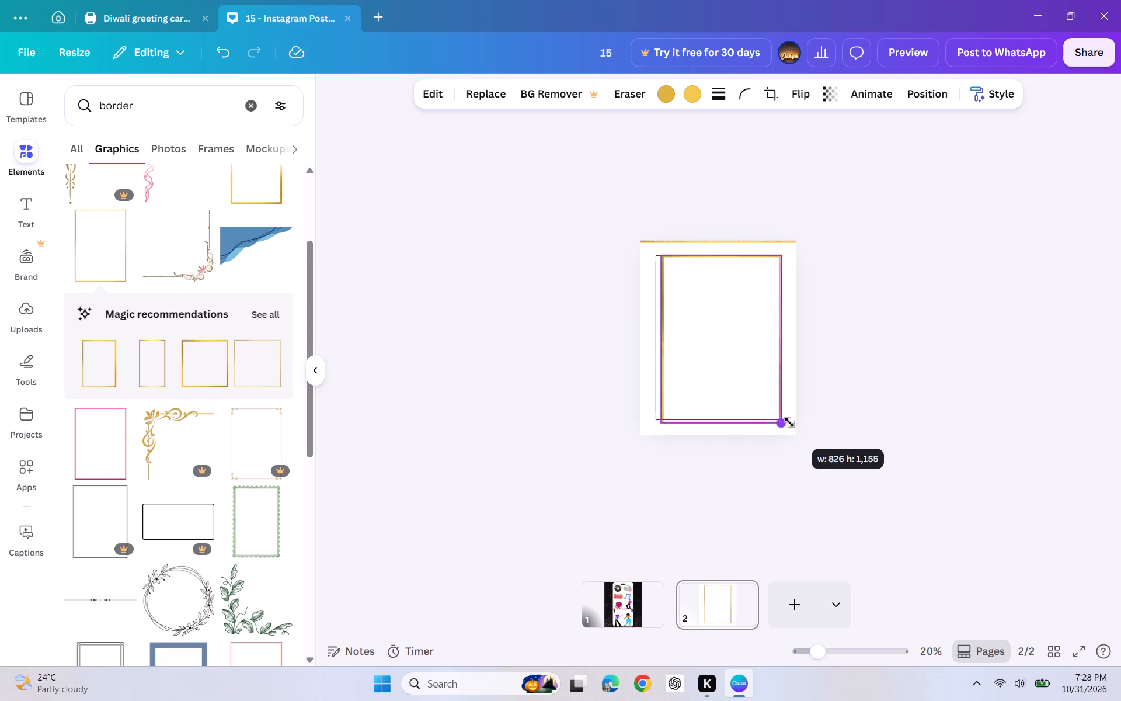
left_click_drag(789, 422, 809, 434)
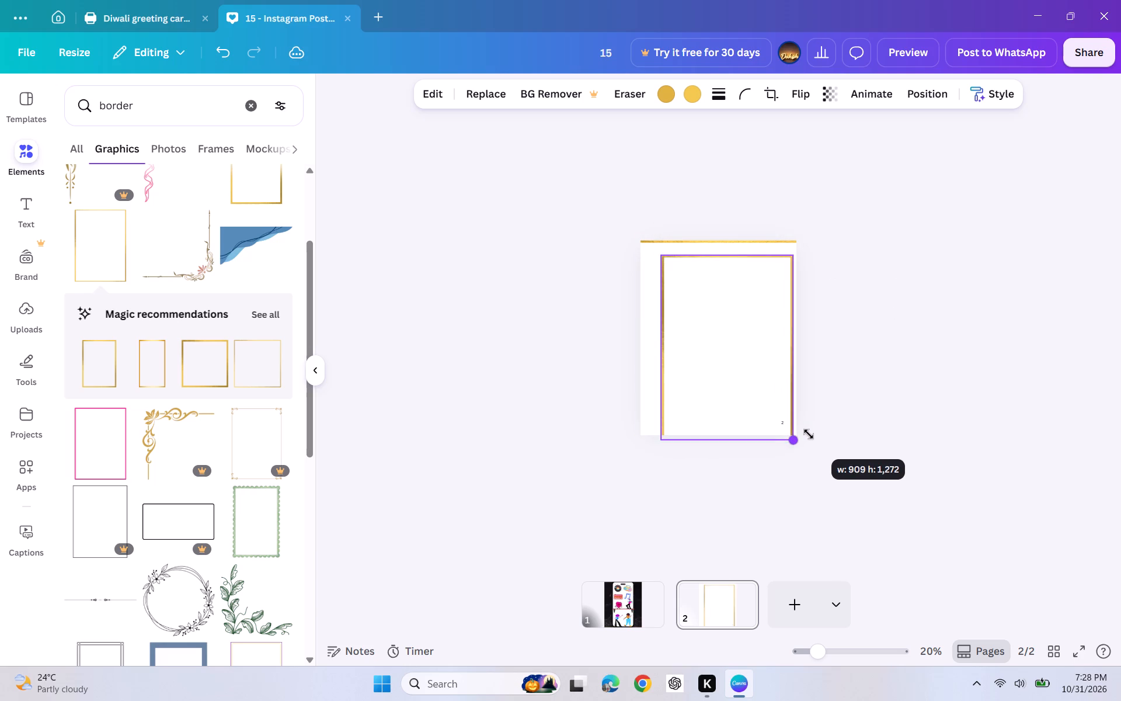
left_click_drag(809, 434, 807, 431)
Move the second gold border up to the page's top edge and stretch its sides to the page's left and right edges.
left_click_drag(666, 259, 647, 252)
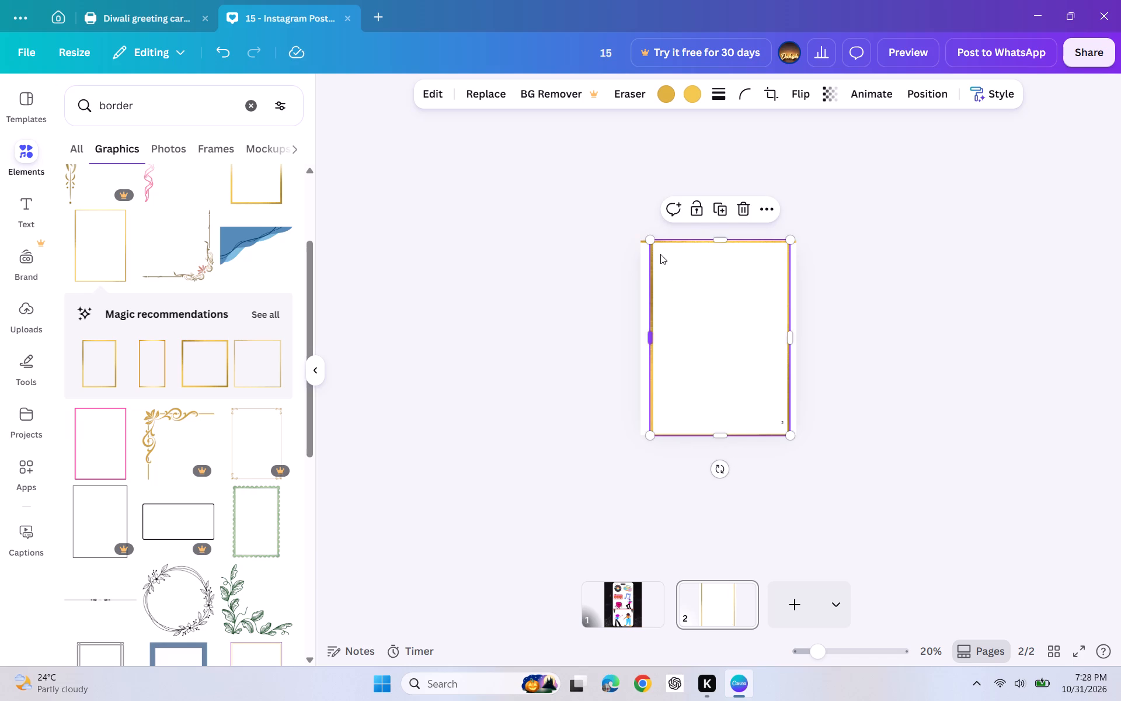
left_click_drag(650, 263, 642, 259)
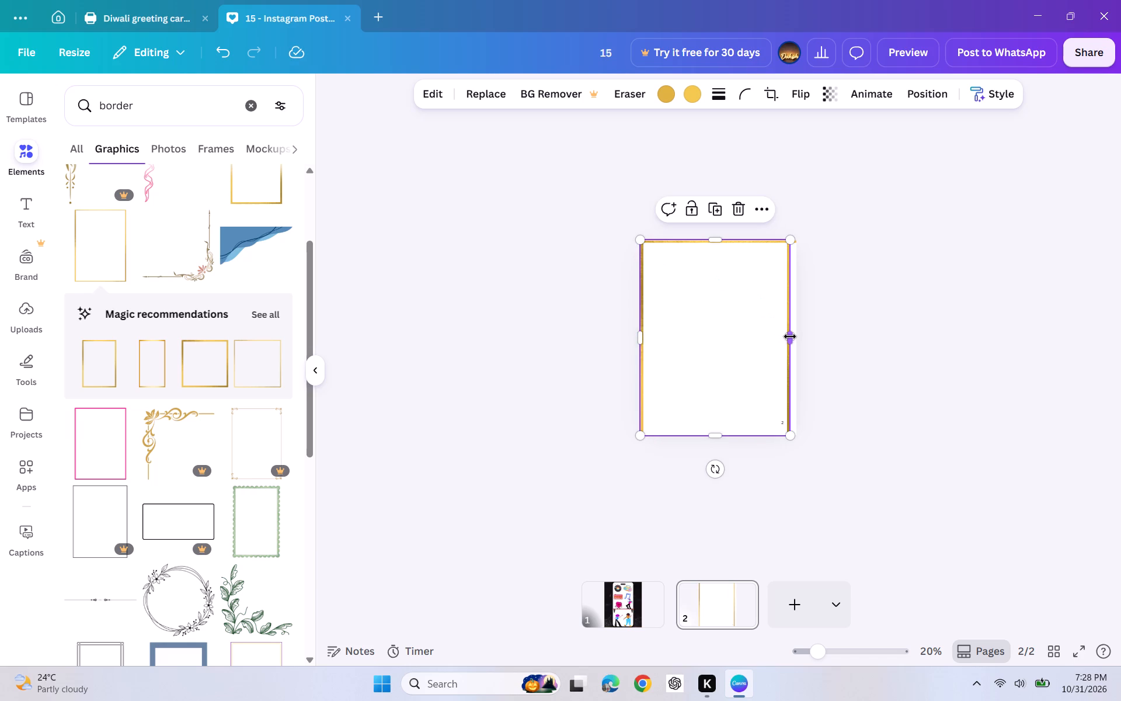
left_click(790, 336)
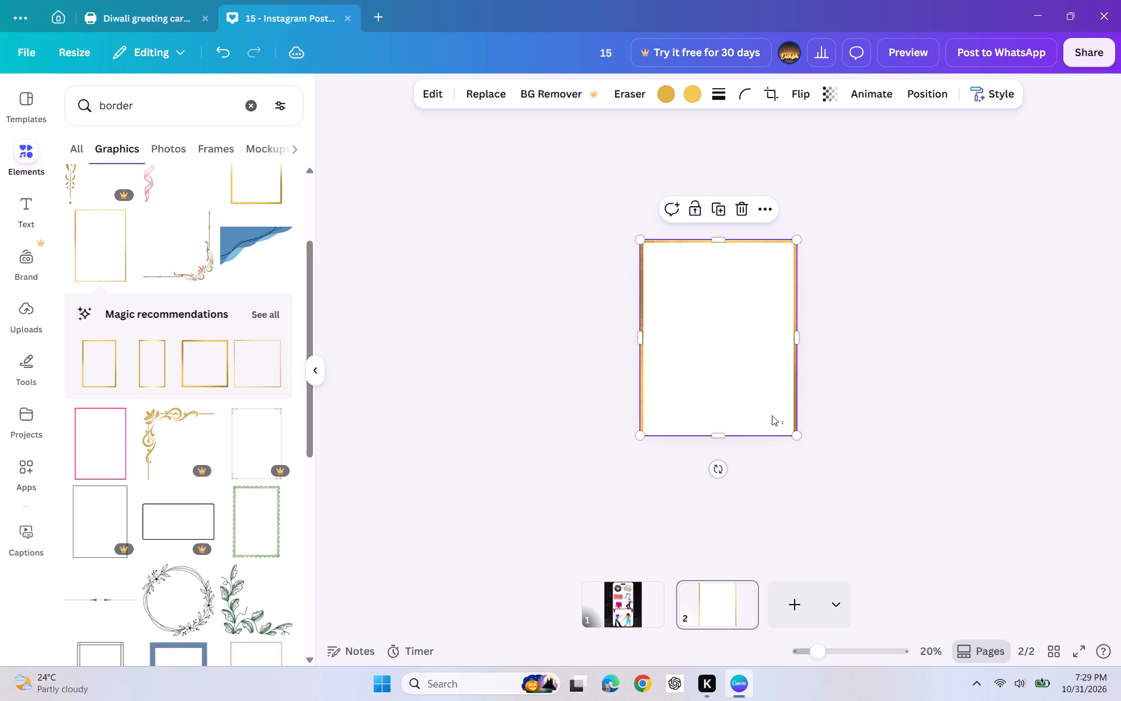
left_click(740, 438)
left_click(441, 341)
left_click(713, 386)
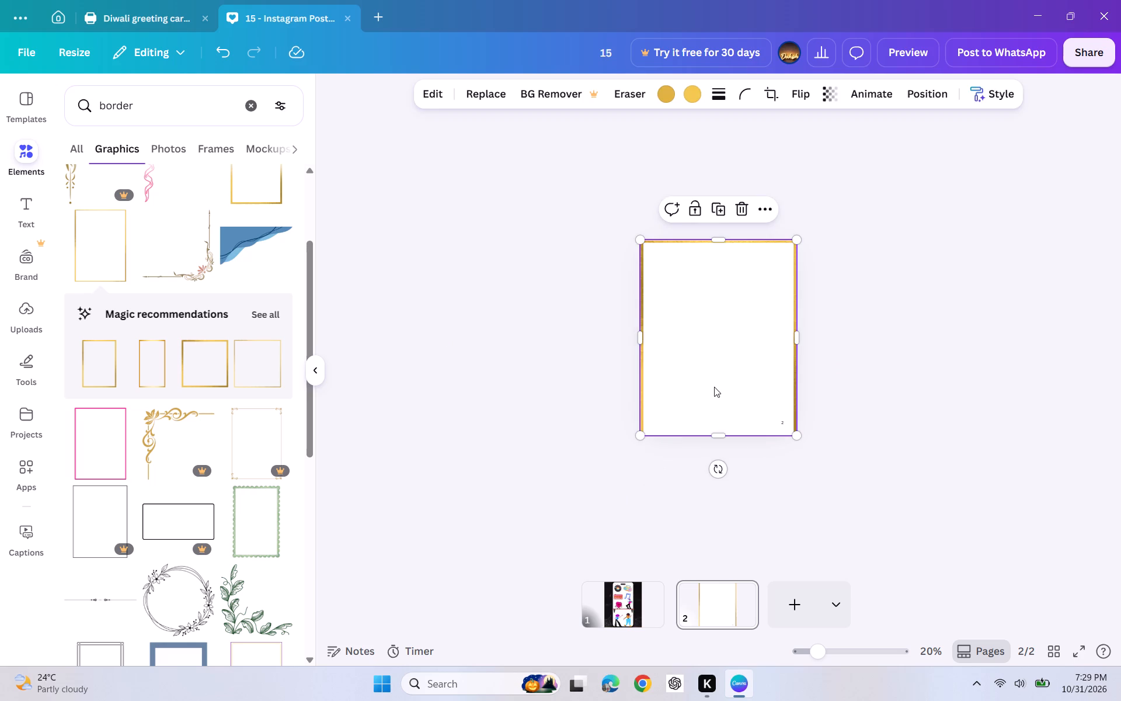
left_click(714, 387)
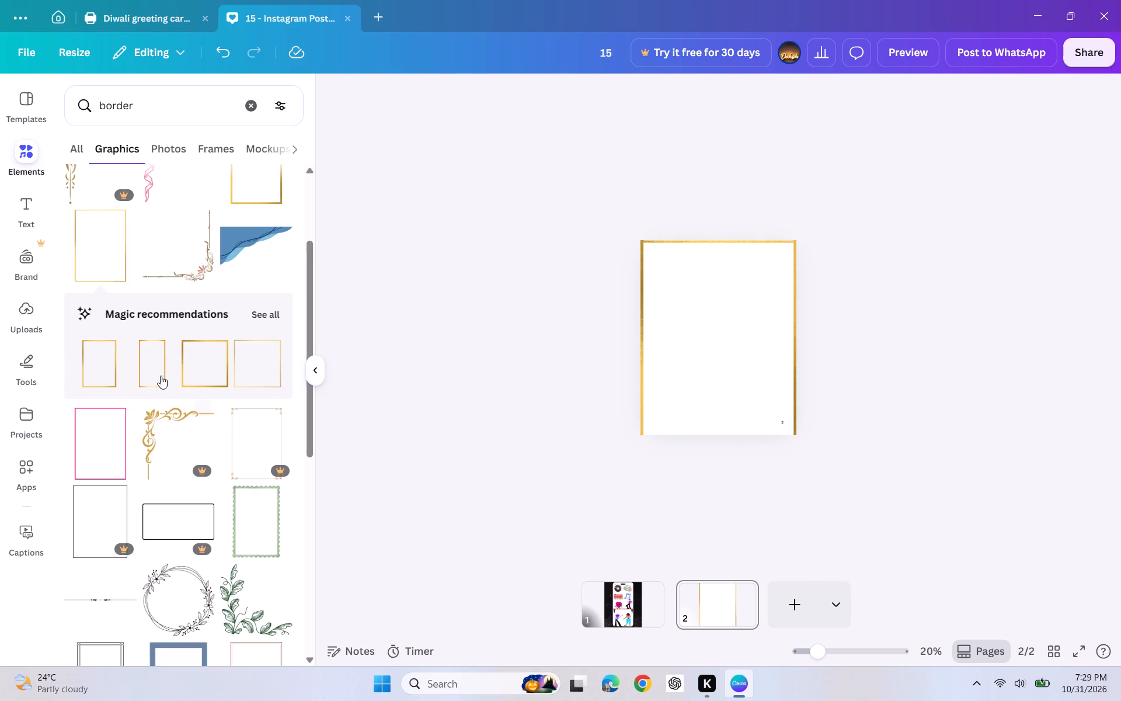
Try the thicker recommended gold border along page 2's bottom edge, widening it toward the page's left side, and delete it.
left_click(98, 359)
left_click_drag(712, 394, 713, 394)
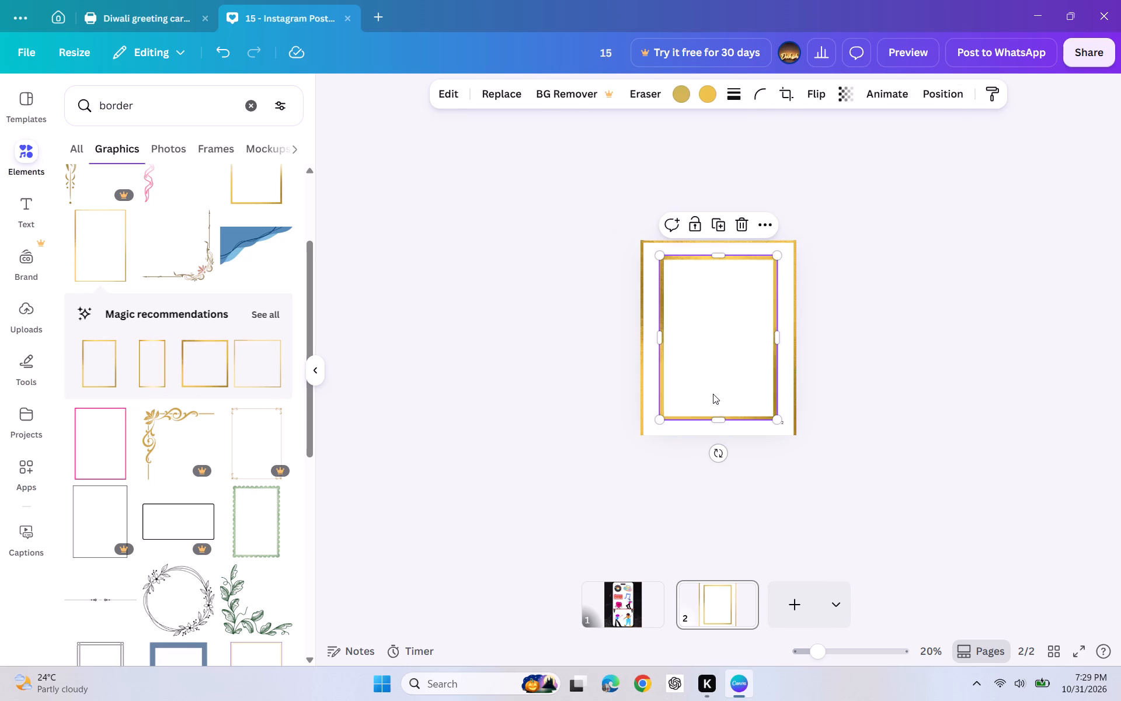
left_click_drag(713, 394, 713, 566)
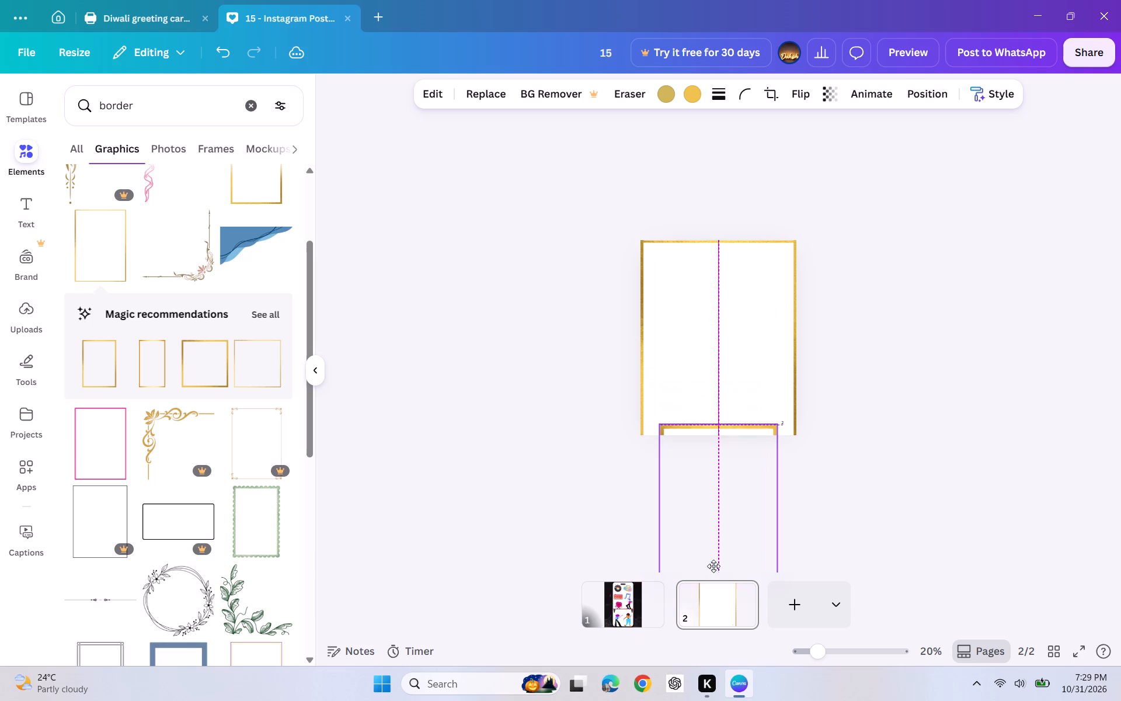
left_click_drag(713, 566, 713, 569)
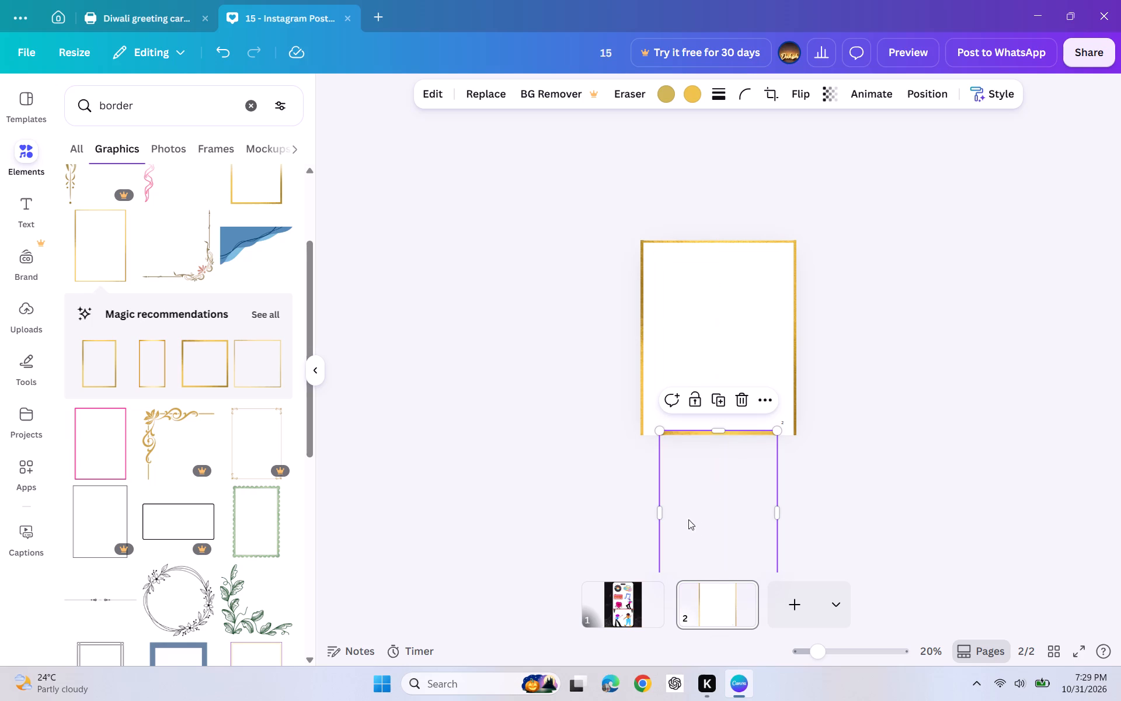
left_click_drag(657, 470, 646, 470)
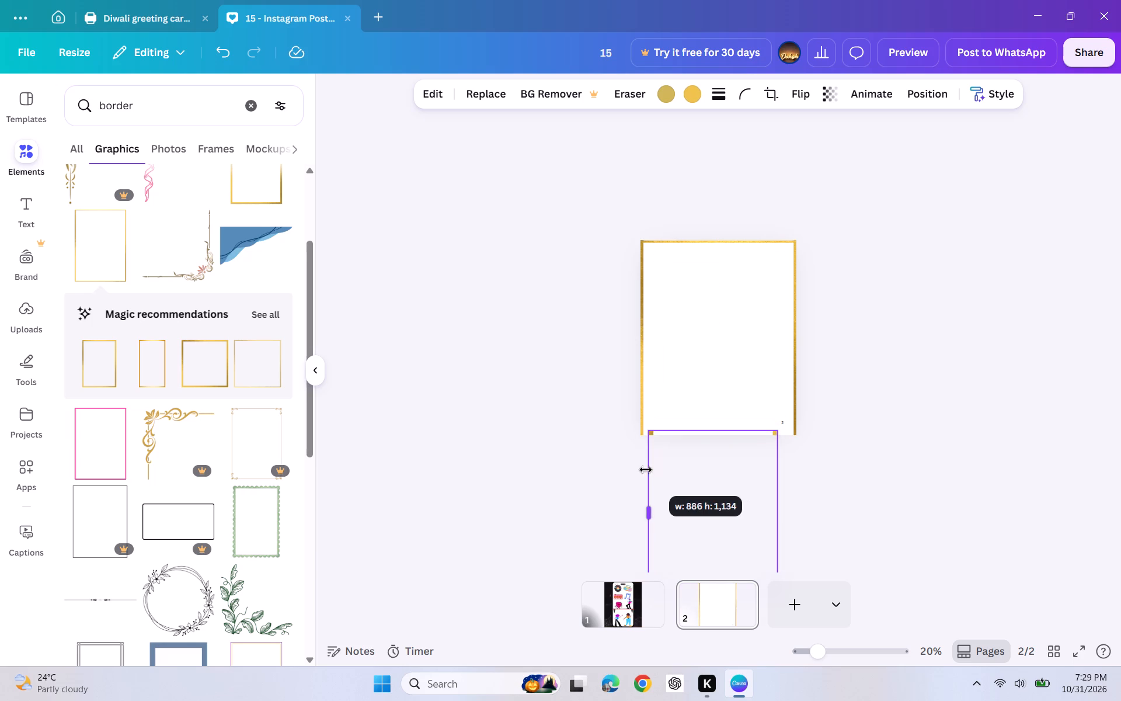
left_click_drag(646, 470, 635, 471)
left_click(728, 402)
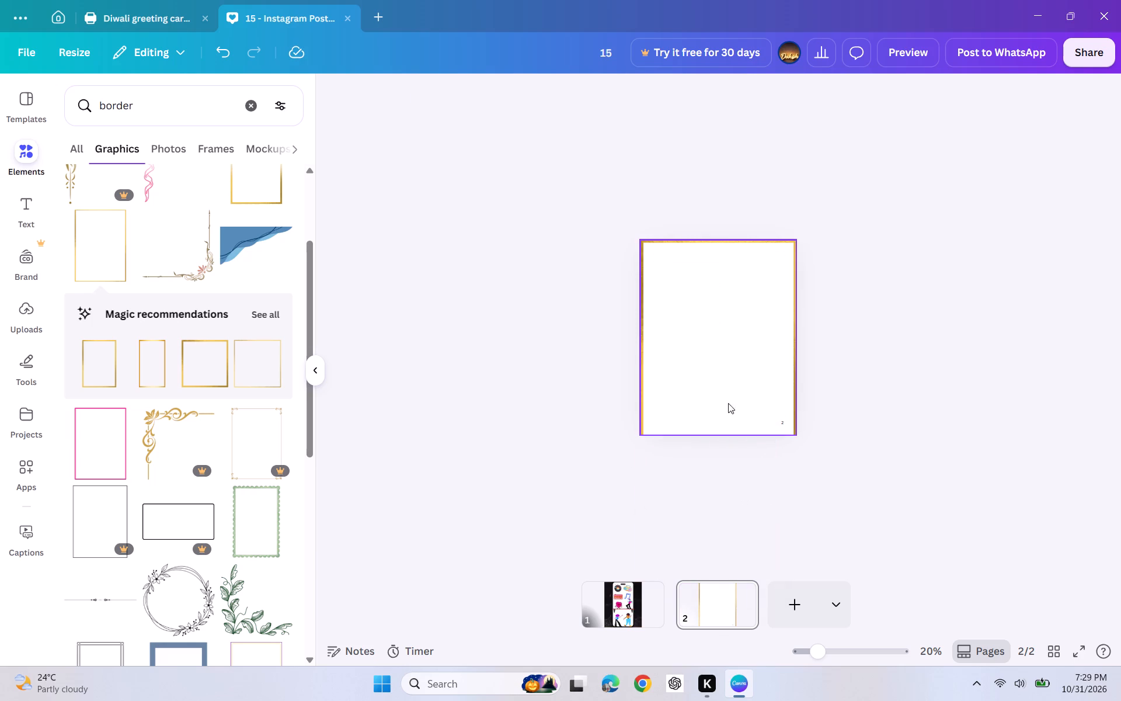
Delete both gold borders from page 2.
left_click(740, 440)
left_click(744, 429)
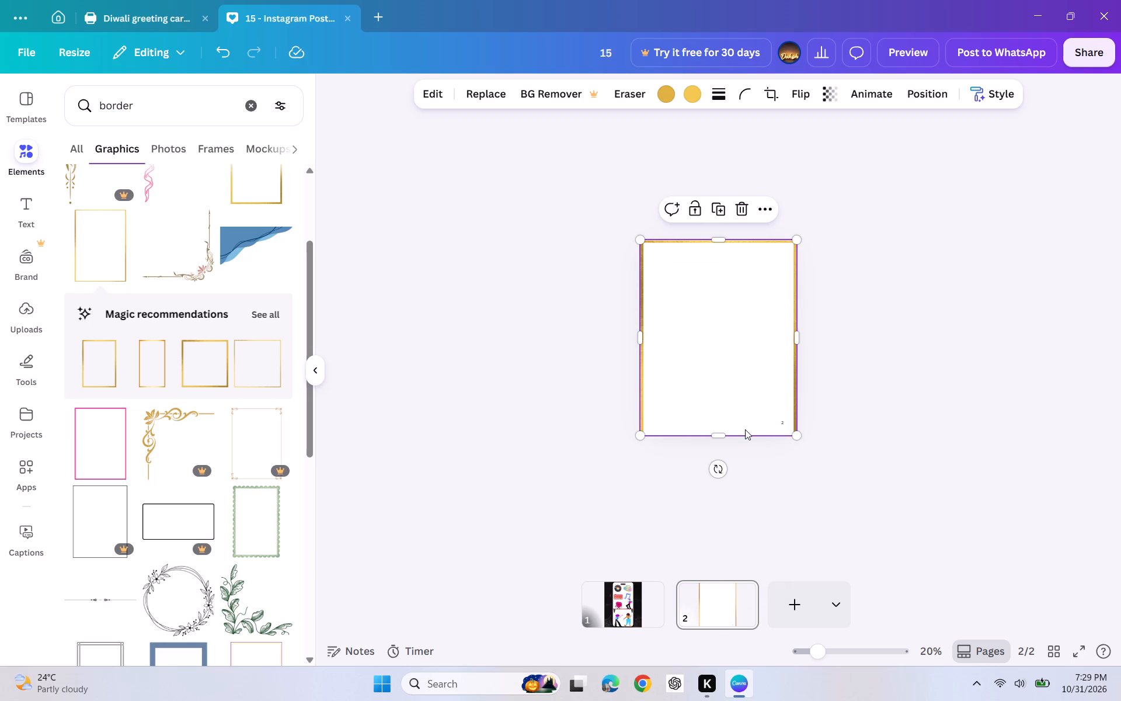
left_click(745, 430)
left_click(748, 438)
left_click(713, 373)
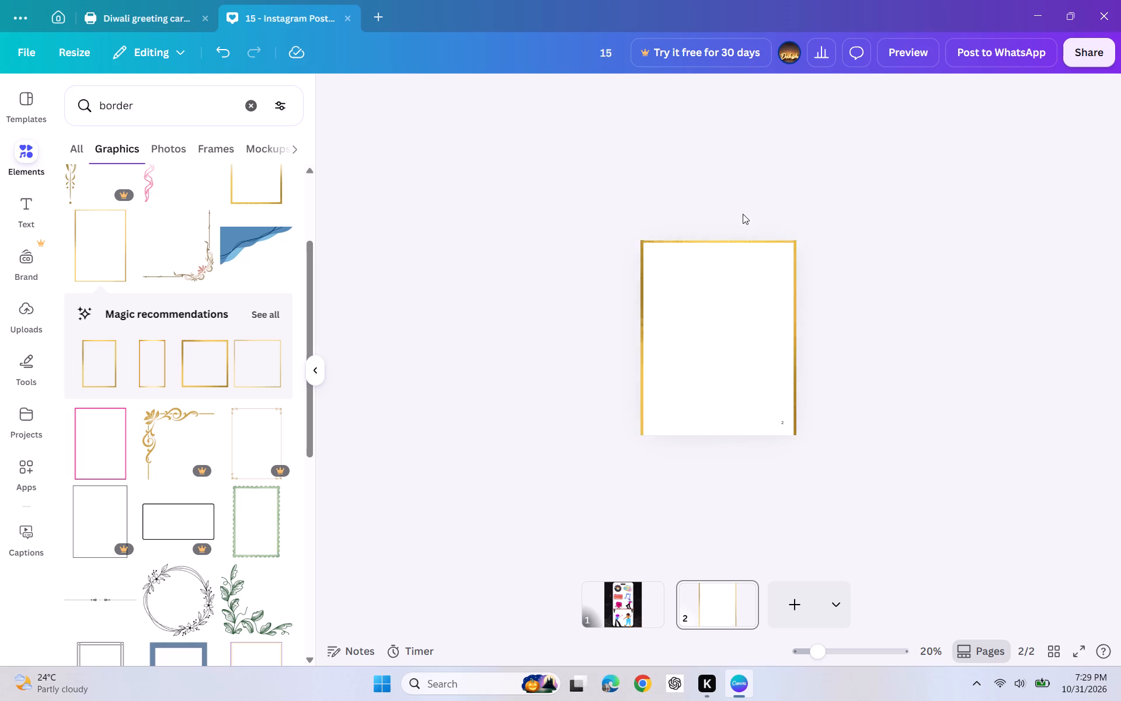
left_click(741, 298)
left_click(744, 214)
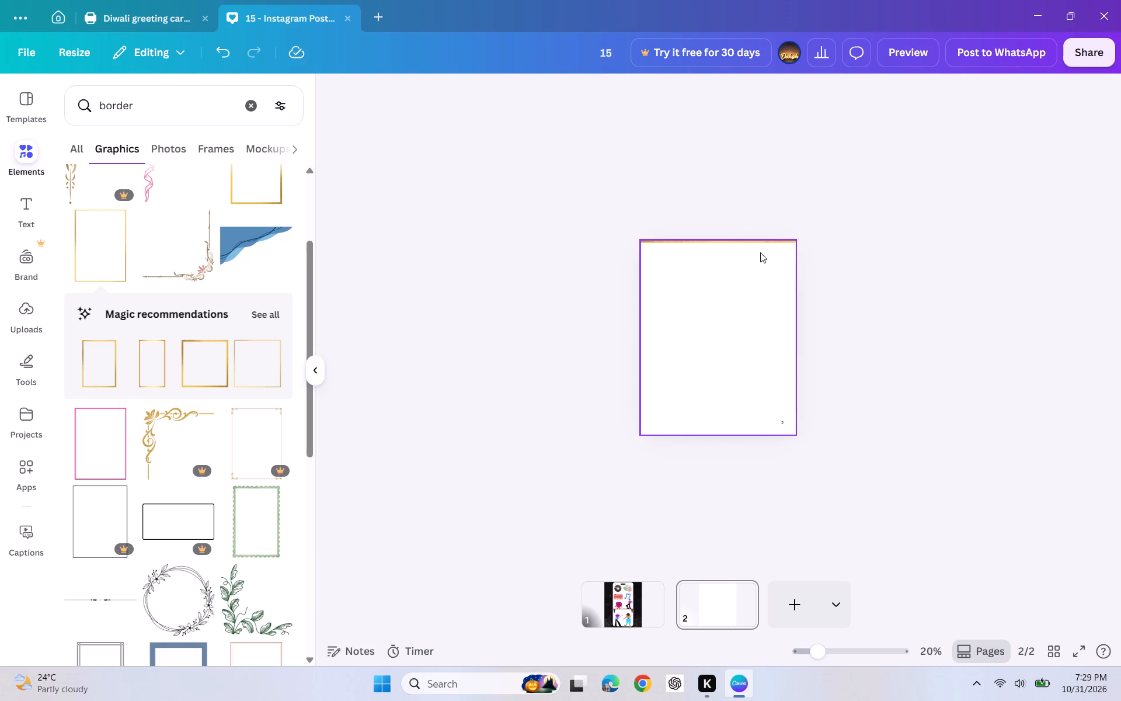
left_click(757, 249)
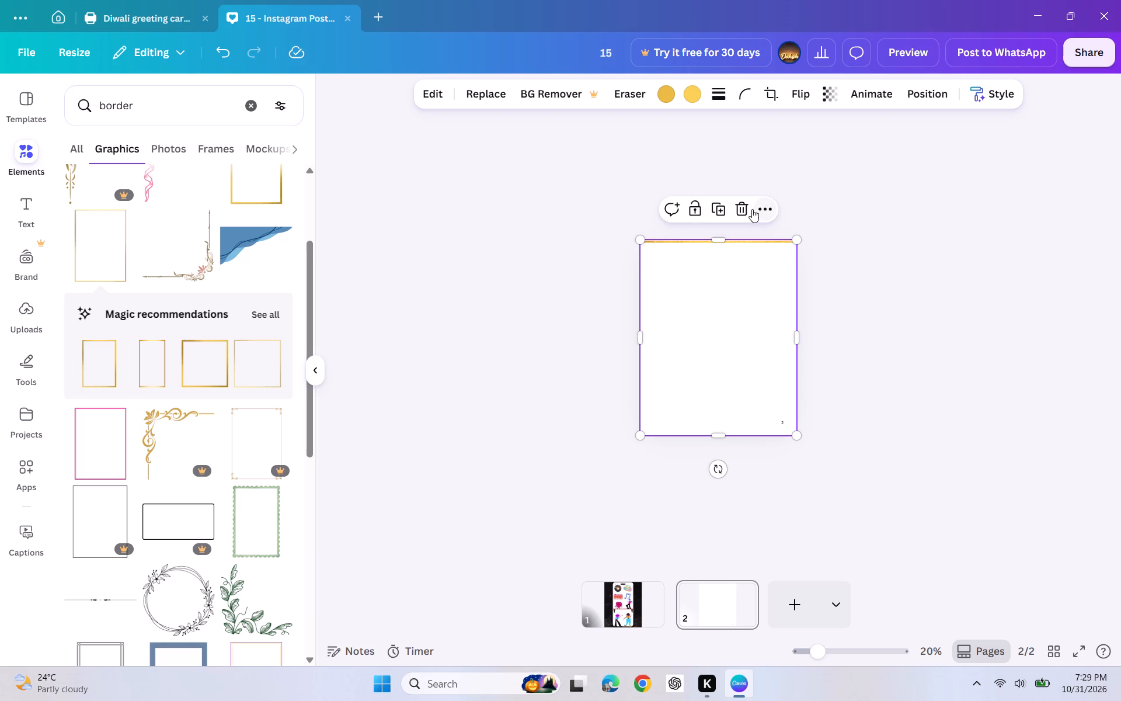
left_click(743, 207)
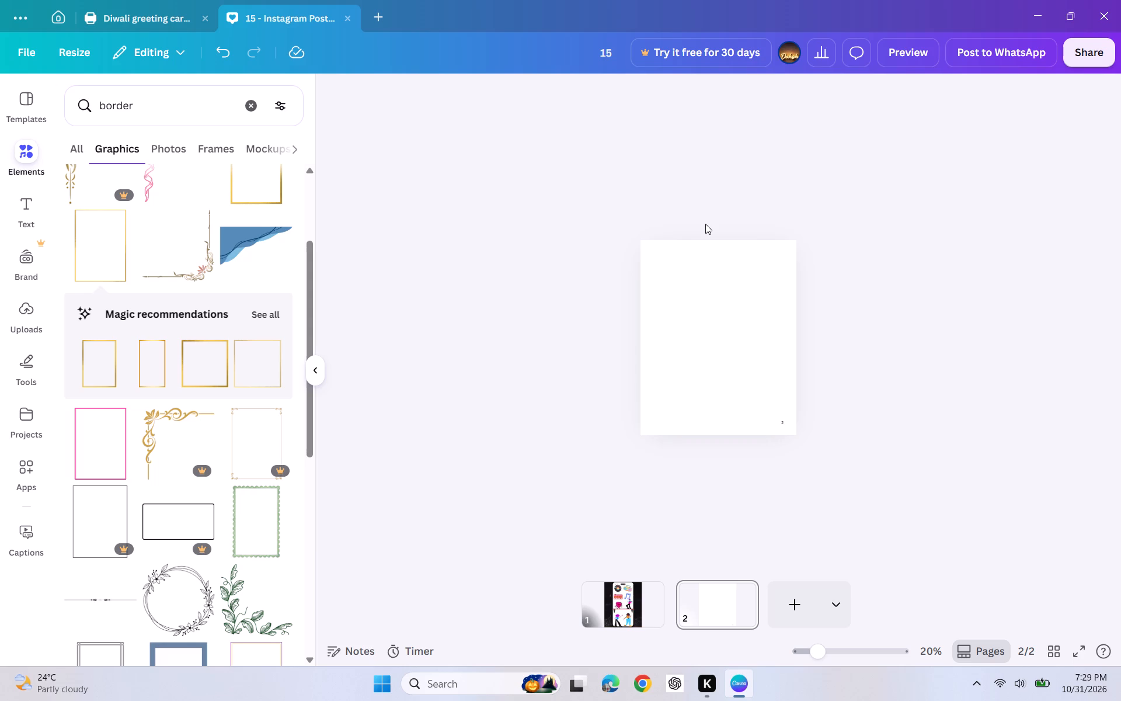
Add the thick blue rectangular border graphic to page 2 and enlarge it to about 1,073 by 1,350, filling the page.
scroll(261, 425, "down", 1)
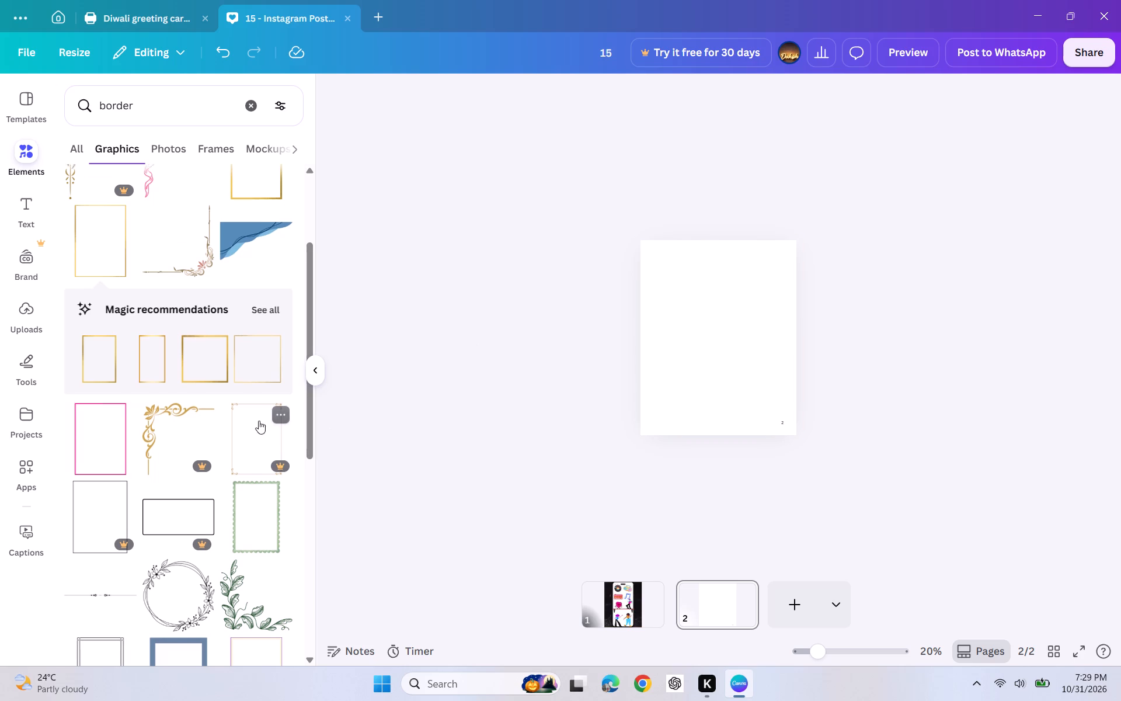
scroll(259, 421, "down", 2)
scroll(192, 408, "down", 1)
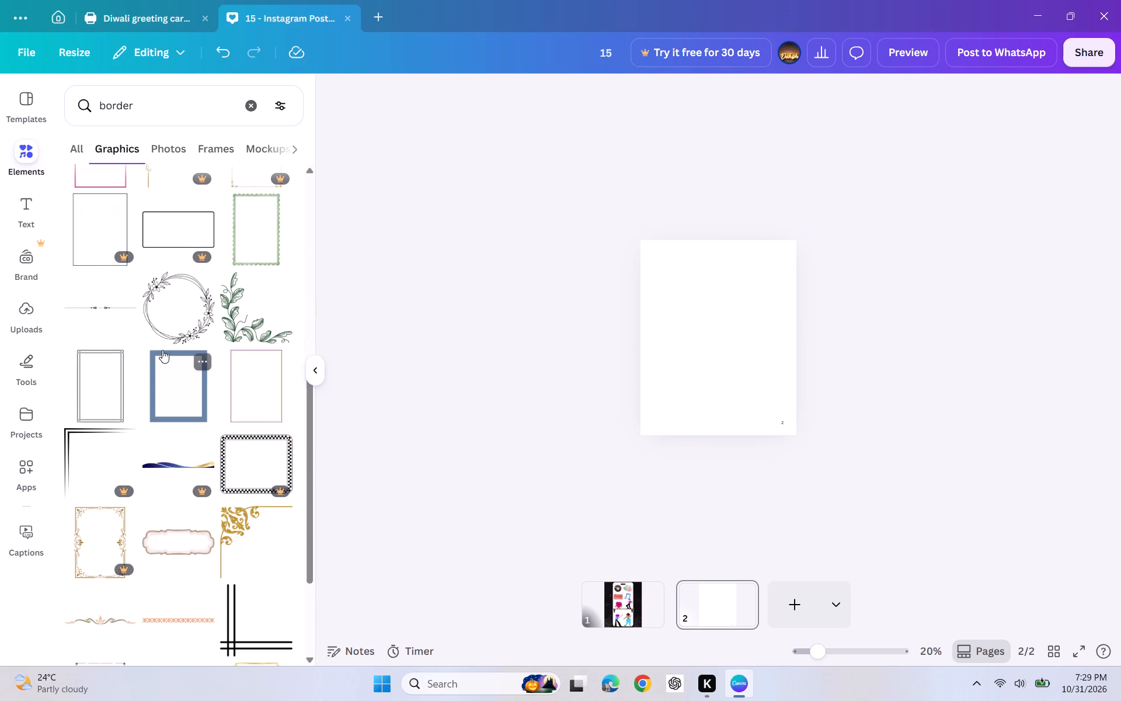
left_click(169, 356)
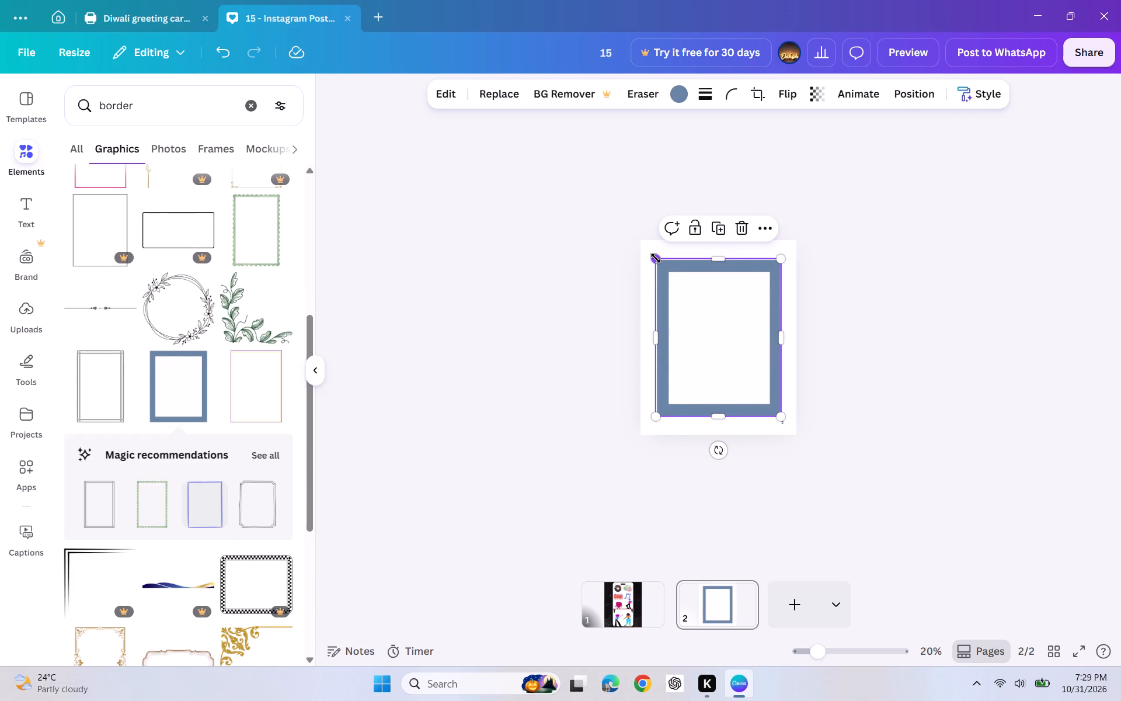
left_click_drag(656, 257, 636, 244)
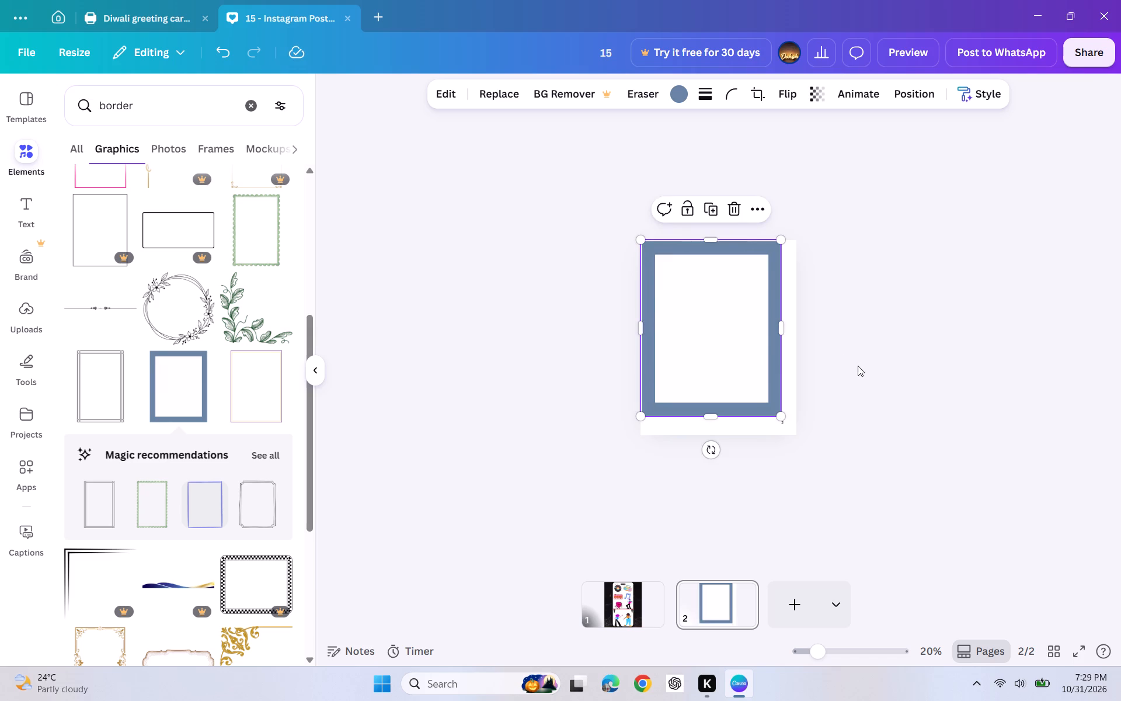
left_click_drag(778, 417, 805, 426)
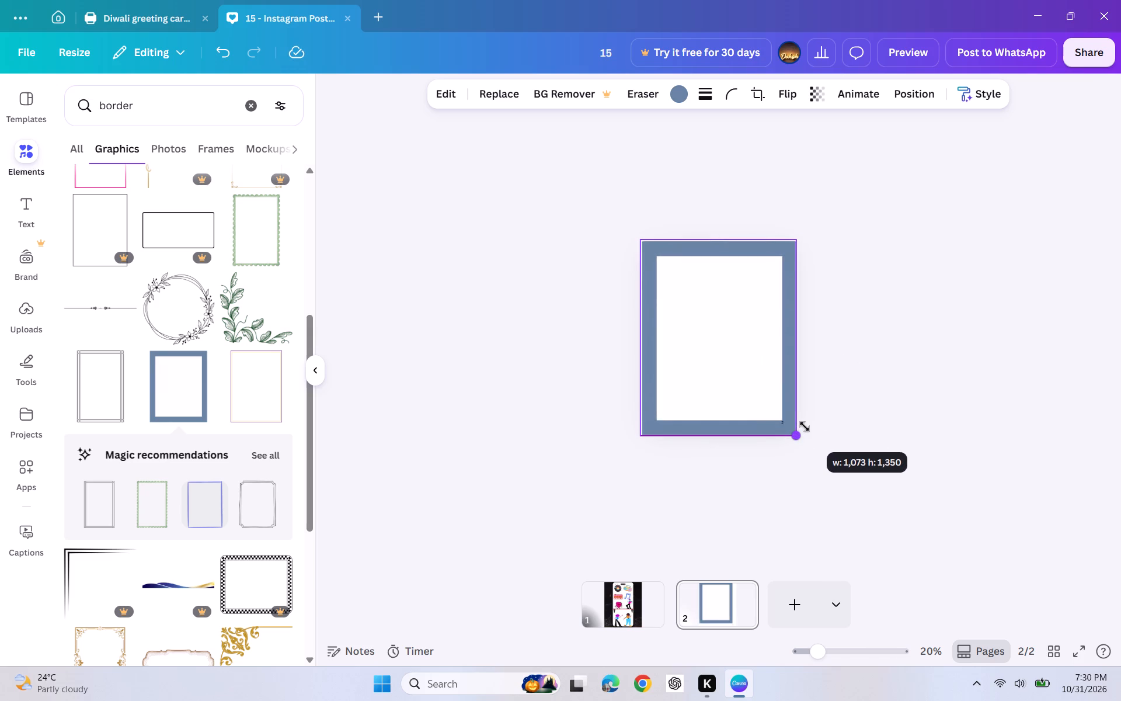
left_click_drag(805, 426, 806, 426)
Examine the blue frame on page 2 up close and look through the other border graphics.
left_click_drag(822, 652, 836, 654)
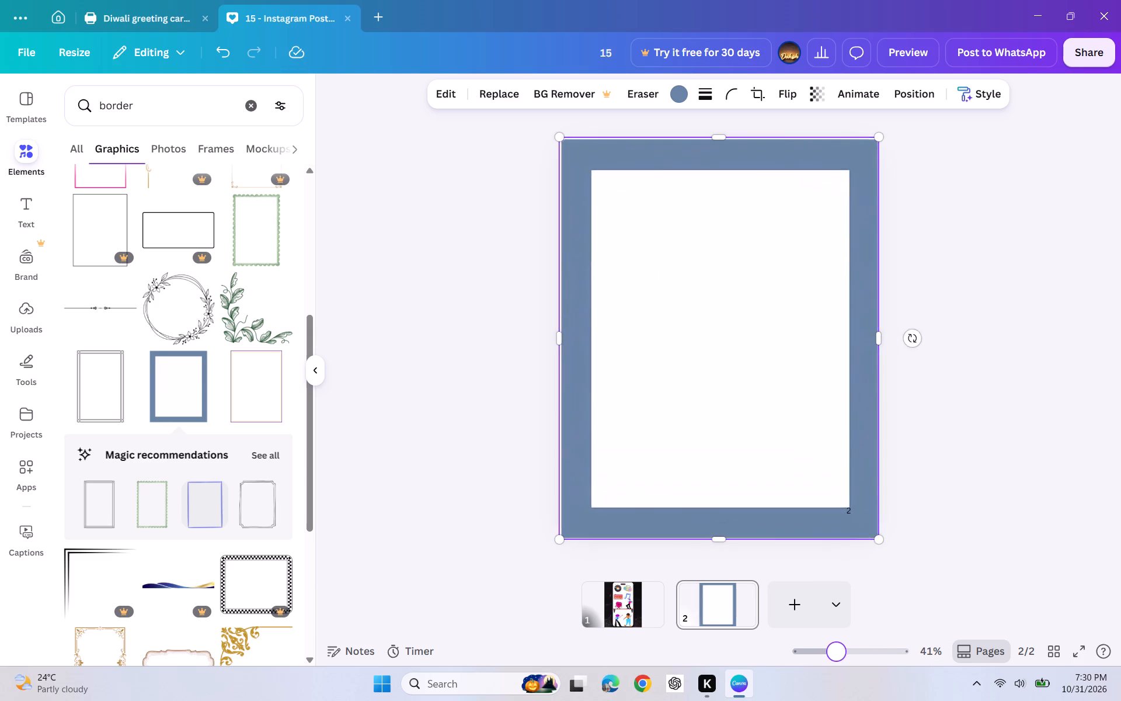
left_click_drag(836, 654, 837, 653)
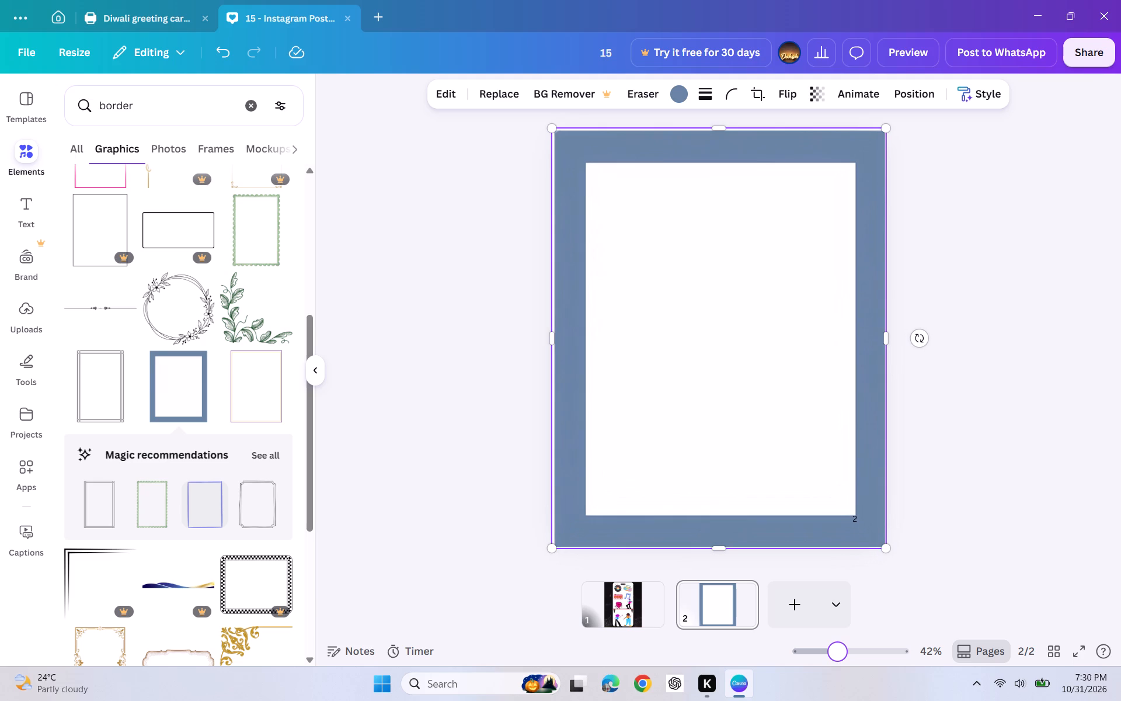
left_click_drag(837, 653, 838, 652)
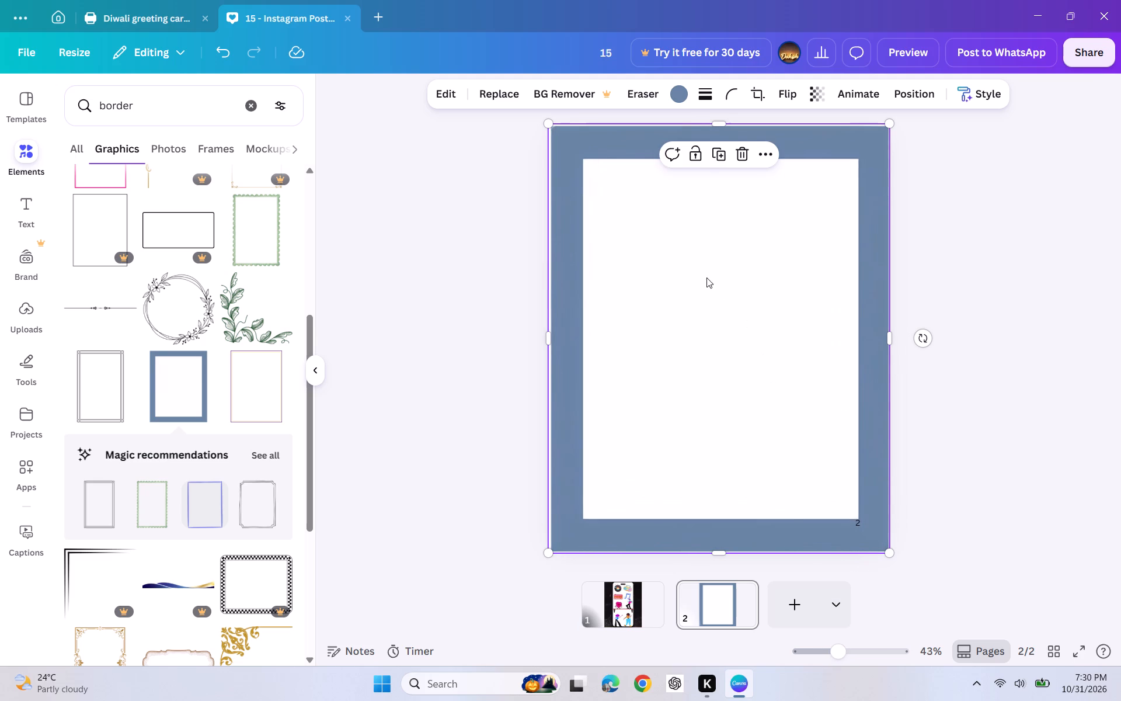
scroll(211, 338, "down", 5)
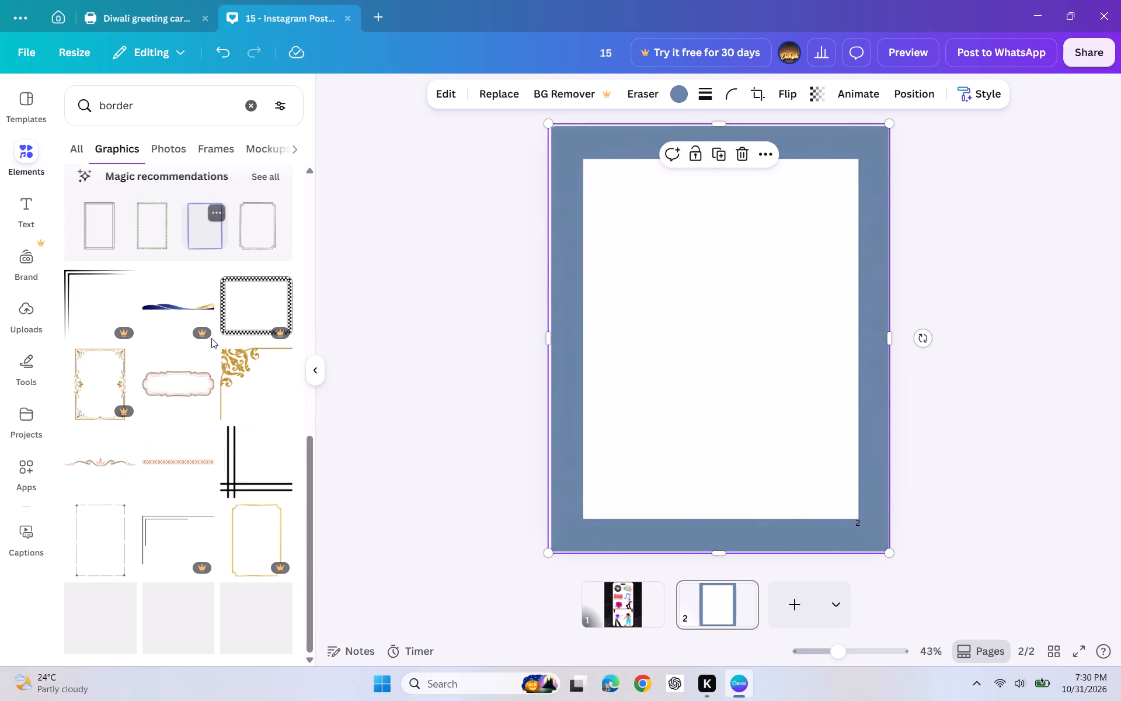
scroll(211, 338, "up", 11)
scroll(206, 324, "down", 5)
scroll(206, 324, "up", 8)
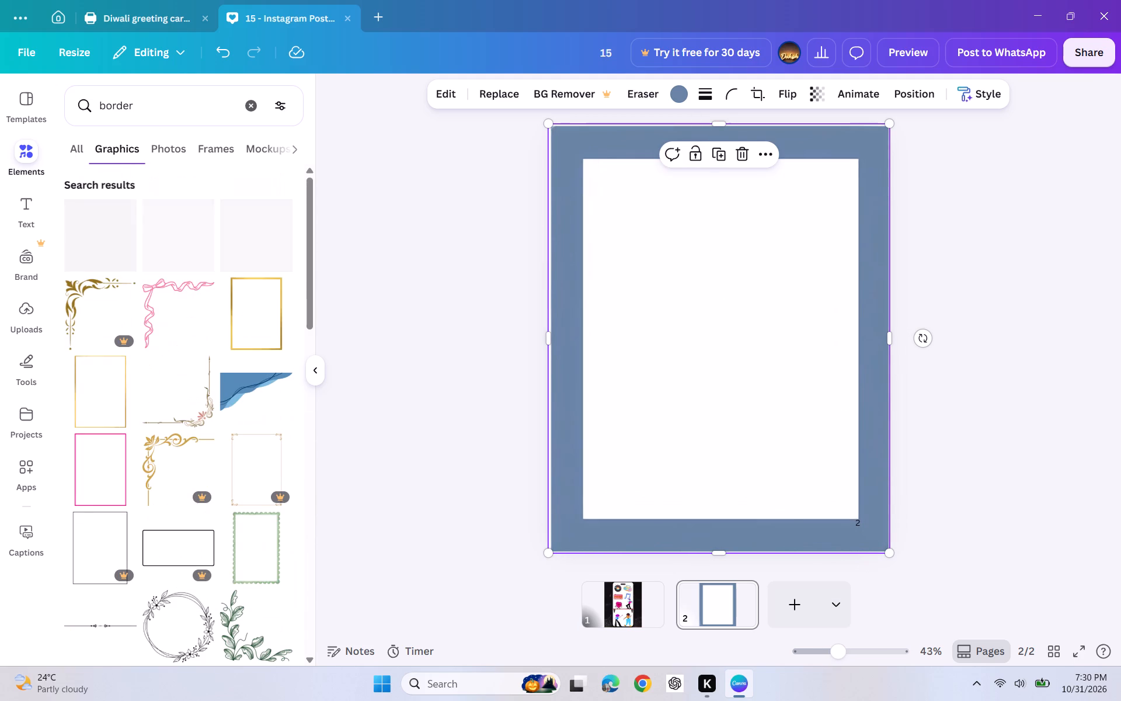
Search the elements library for "bhola dancer" in place of the border search.
left_click(134, 99)
key("backslash")
key("BackSpace")
key("BackSpace")
key("BackSpace")
key("BackSpace")
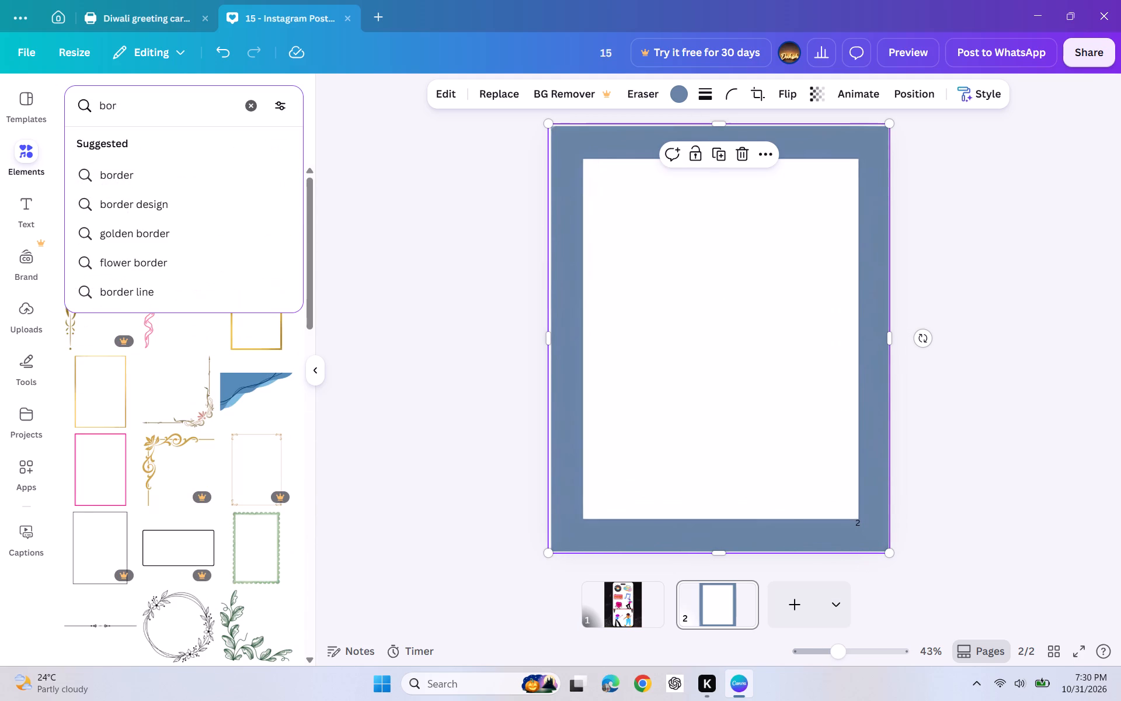
key("BackSpace")
key("BackSpace")
key("BackSpace")
key("BackSpace")
key("BackSpace")
key("BackSpace")
key("BackSpace")
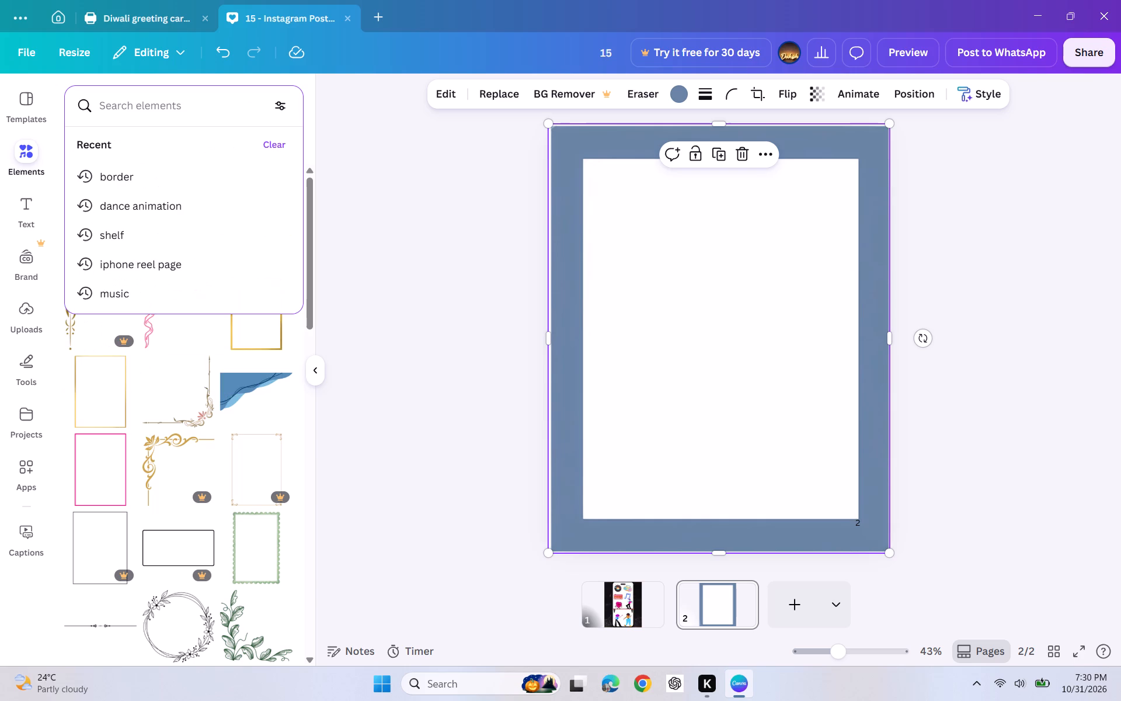
type("bhola dancer")
key("Return")
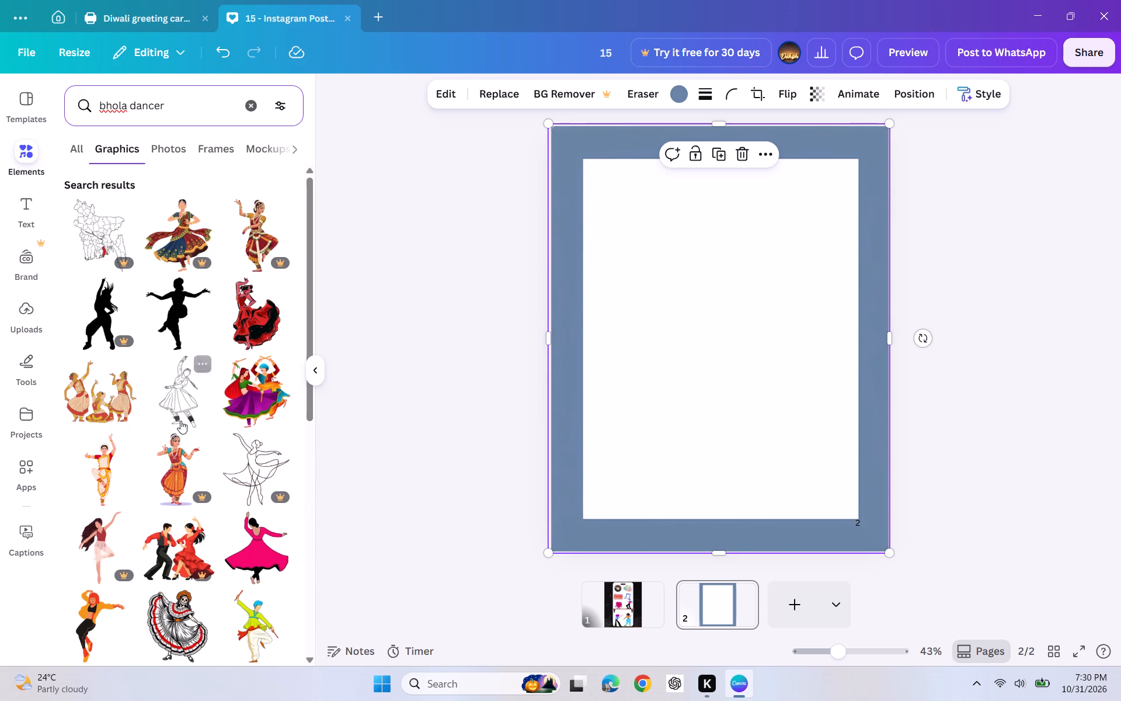
Search the elements library for "sunny dancer" and look through the results.
left_click(251, 107)
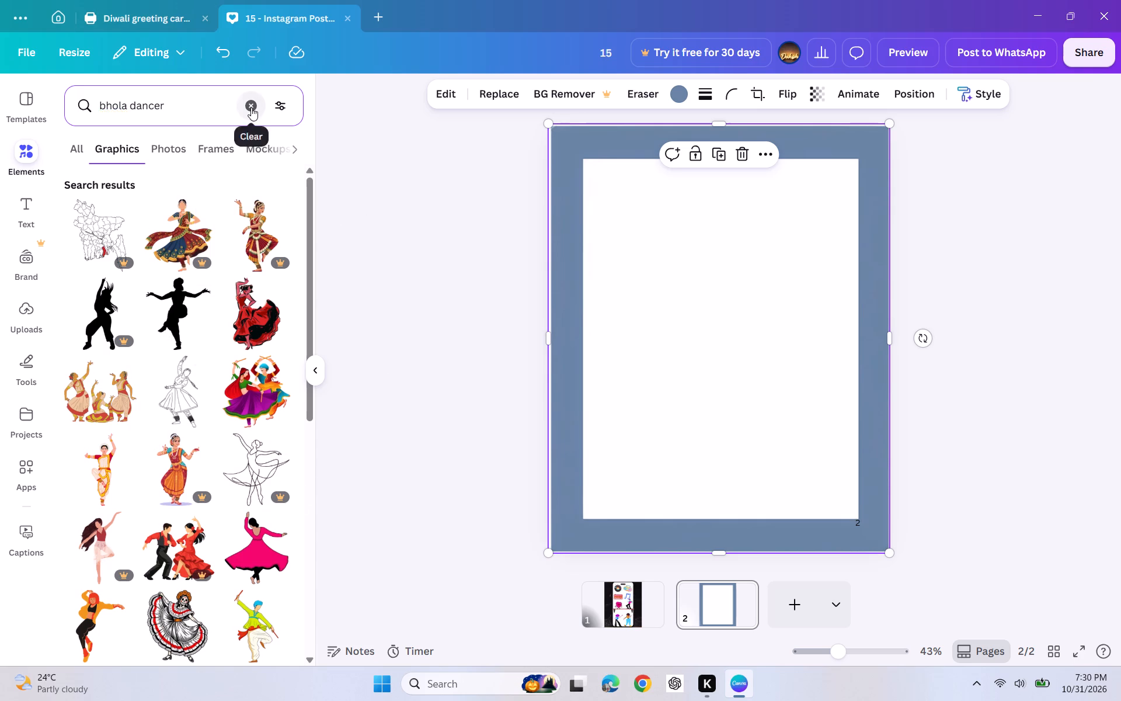
type("sunny dancer")
key("Return")
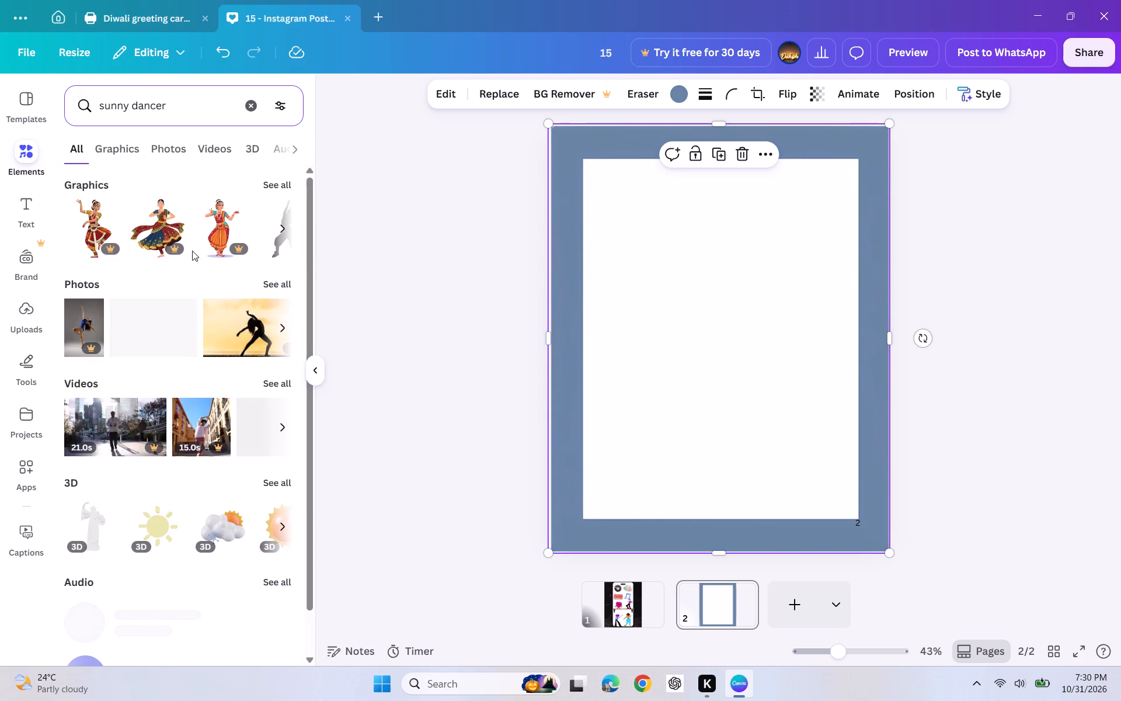
scroll(207, 317, "down", 6)
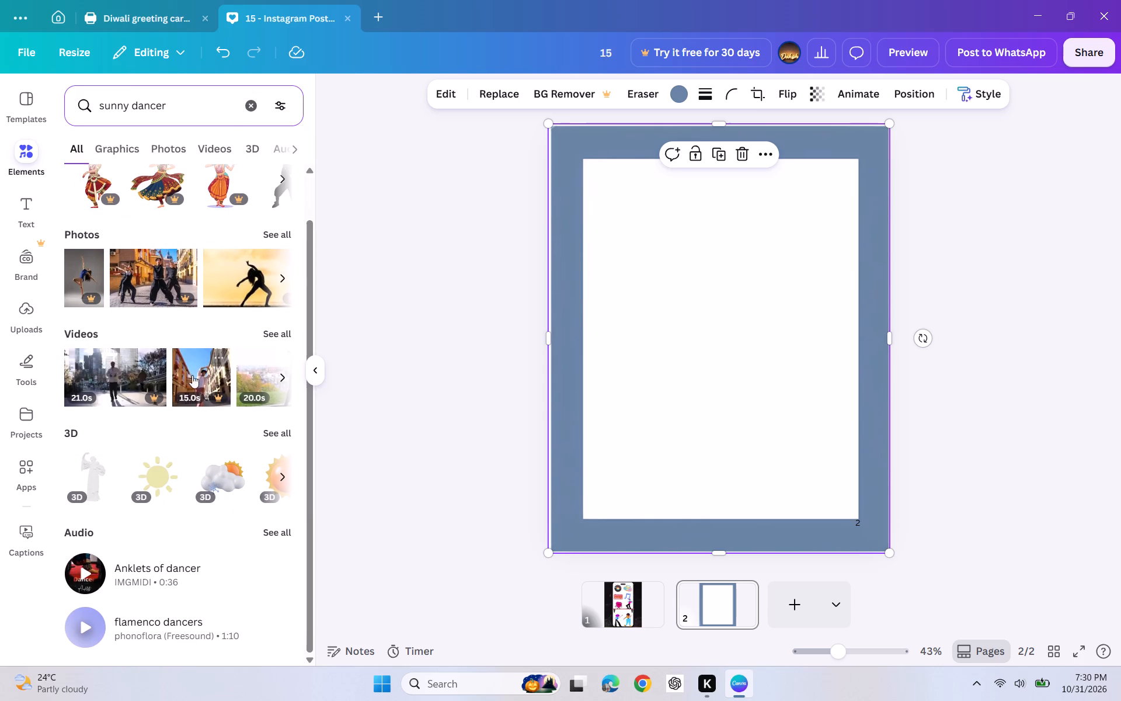
scroll(169, 388, "down", 4)
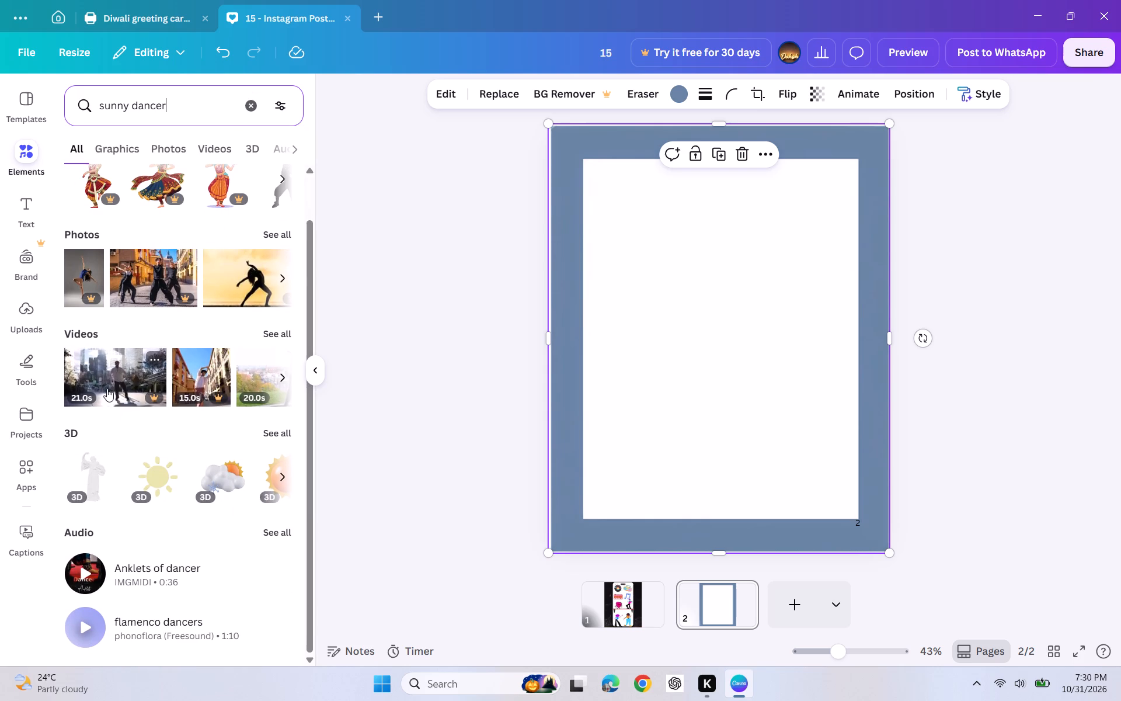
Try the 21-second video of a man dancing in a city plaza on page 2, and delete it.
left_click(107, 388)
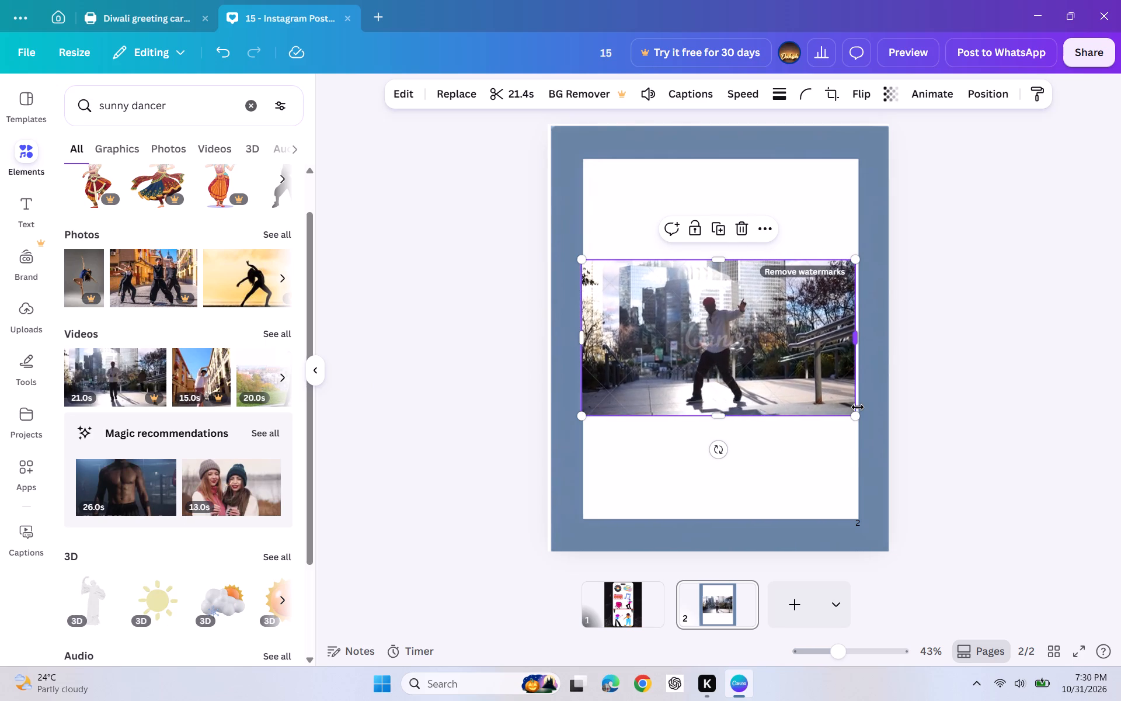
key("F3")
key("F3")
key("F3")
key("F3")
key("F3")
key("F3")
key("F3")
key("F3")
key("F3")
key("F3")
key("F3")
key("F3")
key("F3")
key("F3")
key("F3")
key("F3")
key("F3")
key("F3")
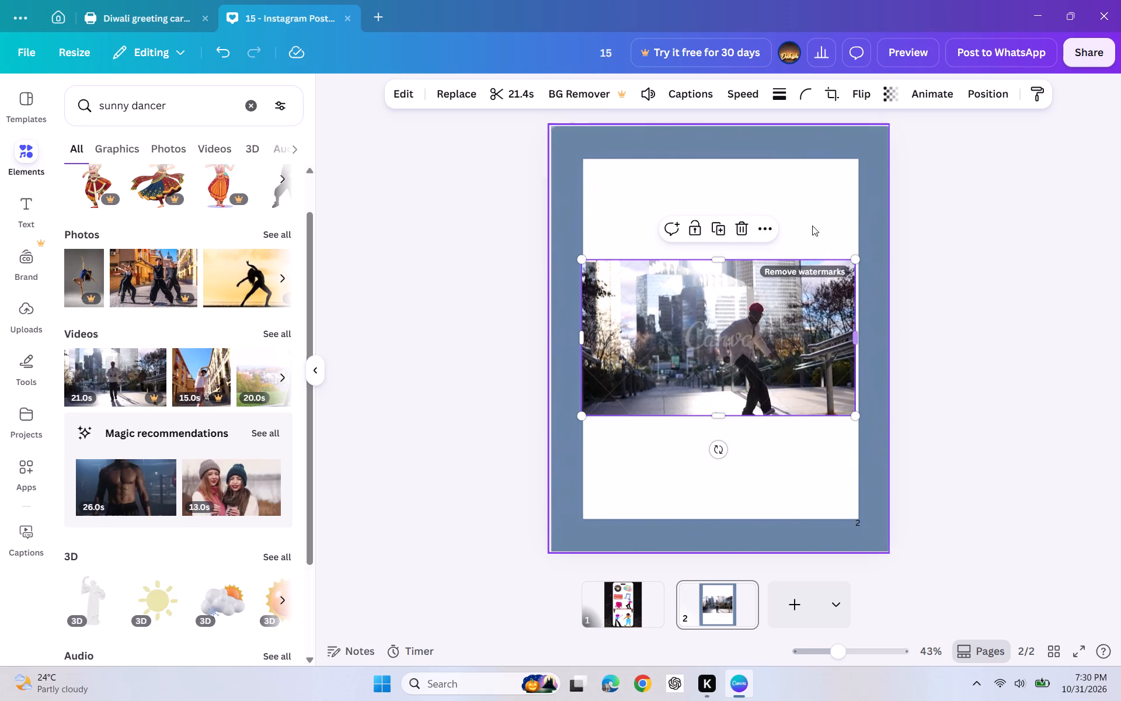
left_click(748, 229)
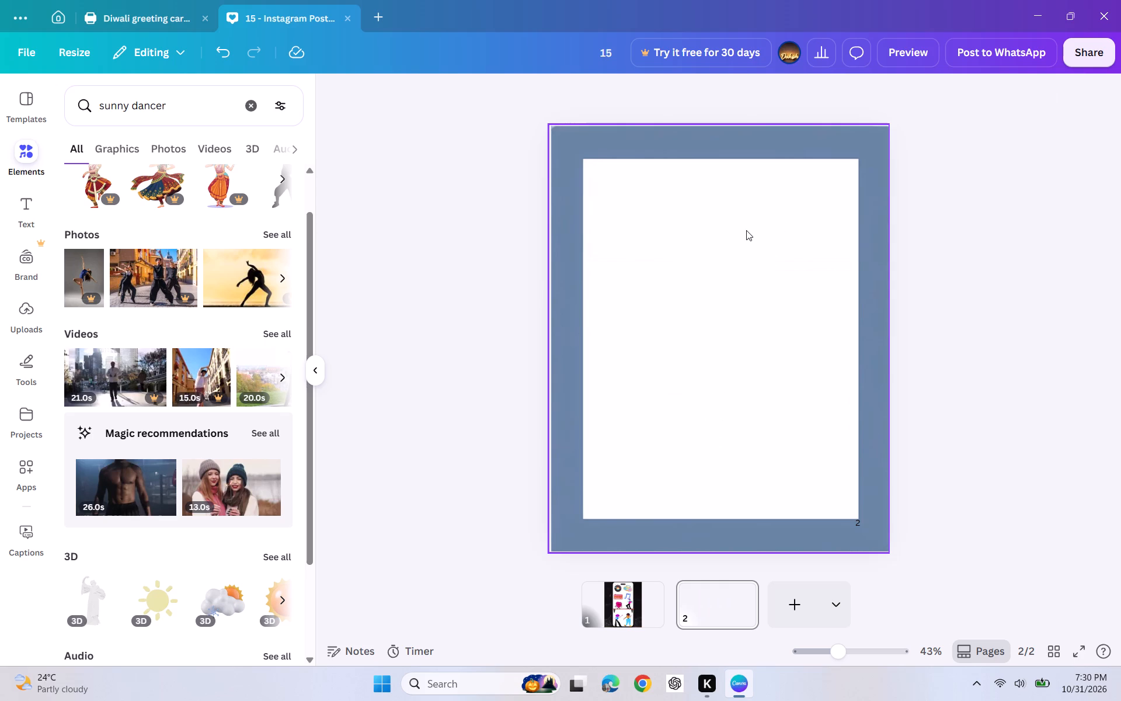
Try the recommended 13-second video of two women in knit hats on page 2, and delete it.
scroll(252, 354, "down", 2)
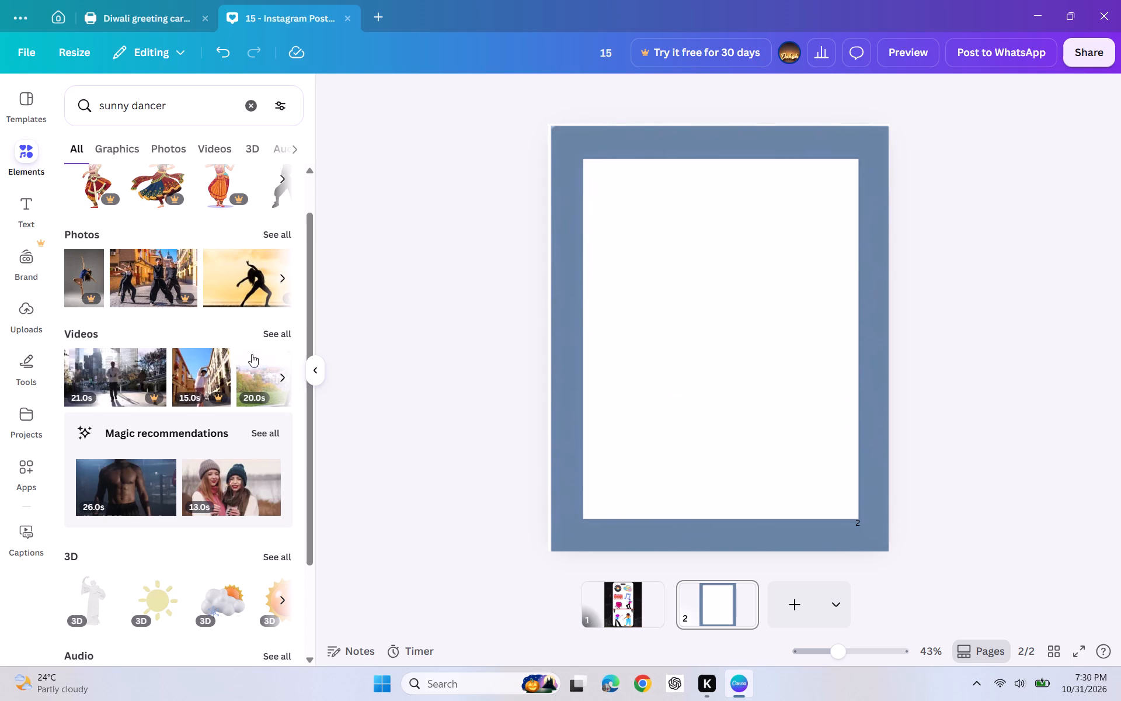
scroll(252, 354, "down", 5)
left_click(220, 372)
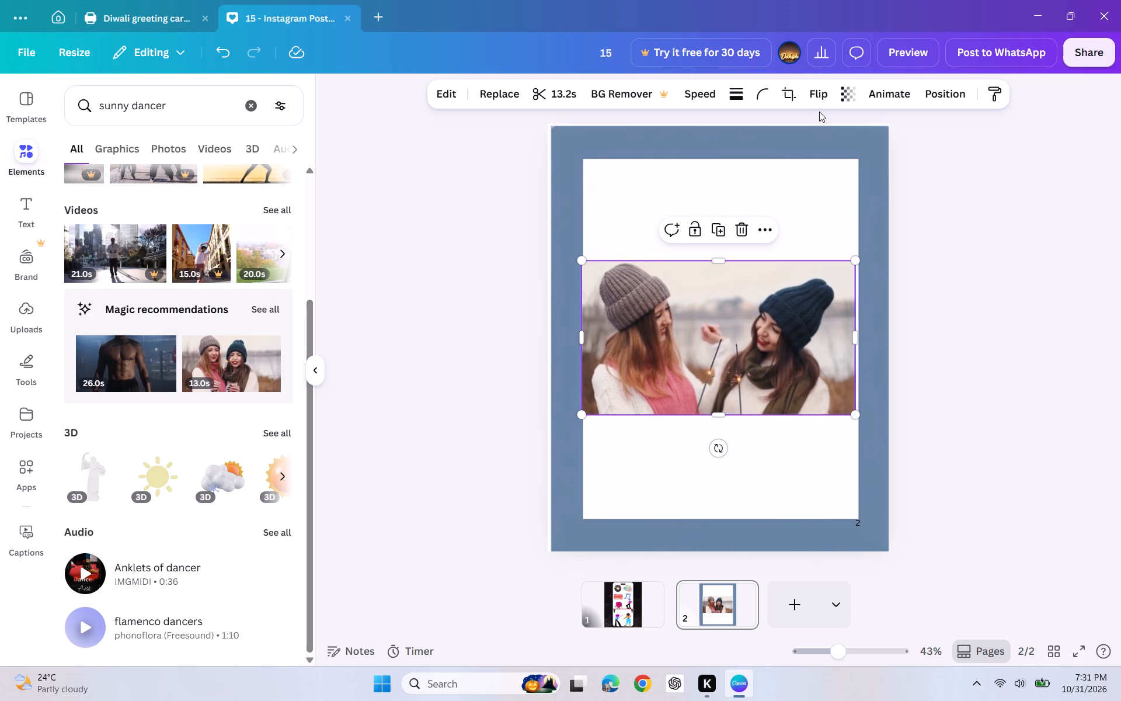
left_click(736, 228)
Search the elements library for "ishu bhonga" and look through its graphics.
scroll(376, 528, "down", 4)
scroll(265, 544, "up", 6)
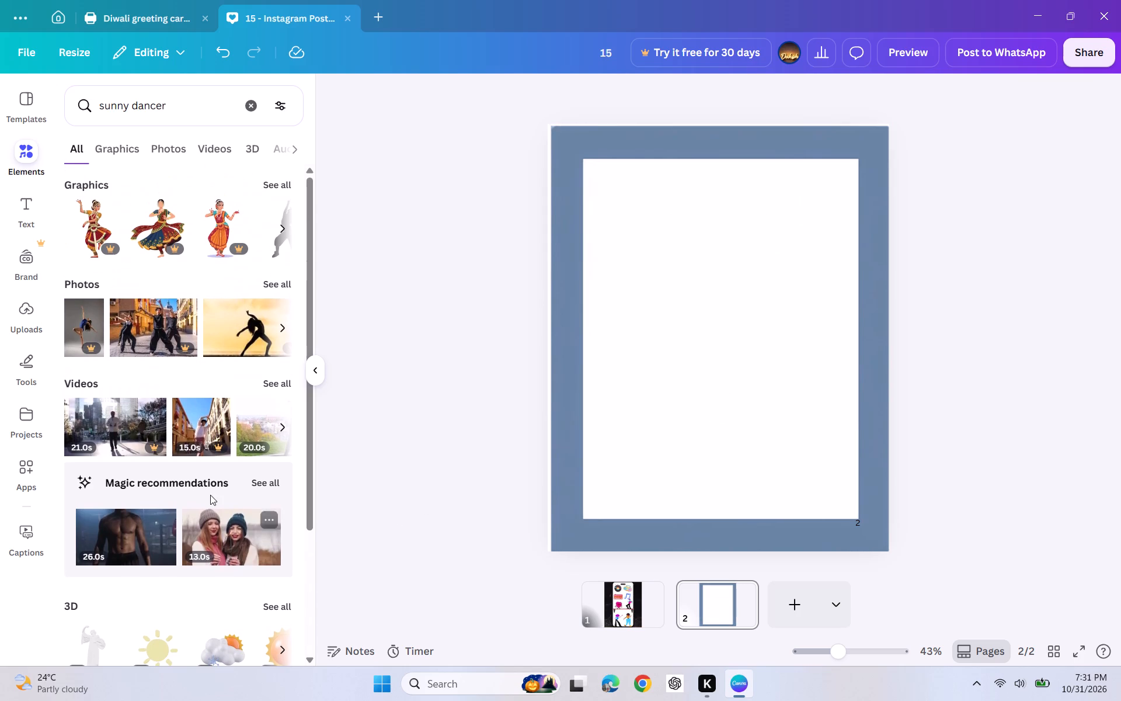
scroll(212, 491, "up", 5)
left_click(145, 151)
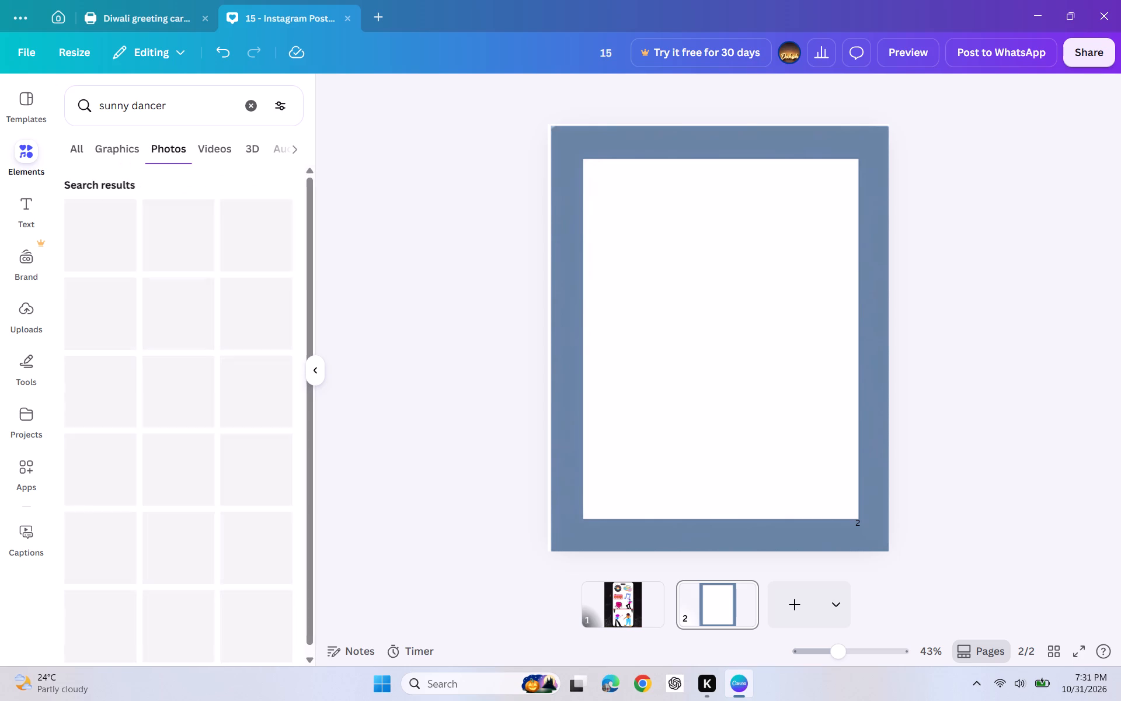
left_click(253, 113)
left_click(253, 113)
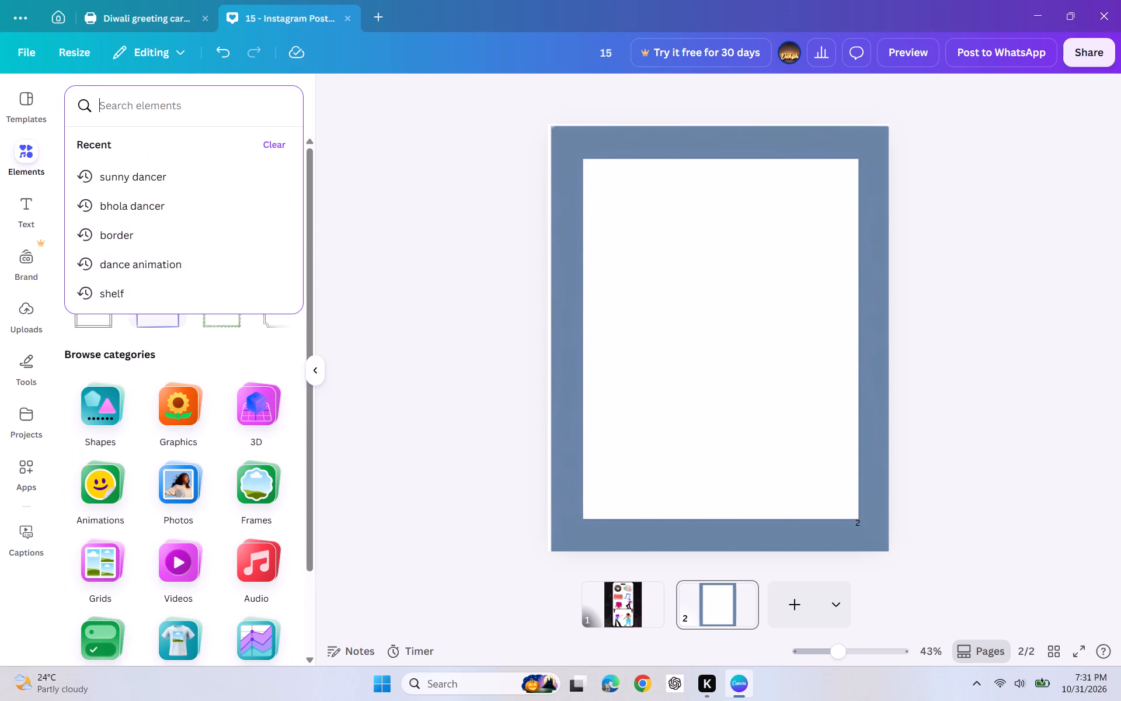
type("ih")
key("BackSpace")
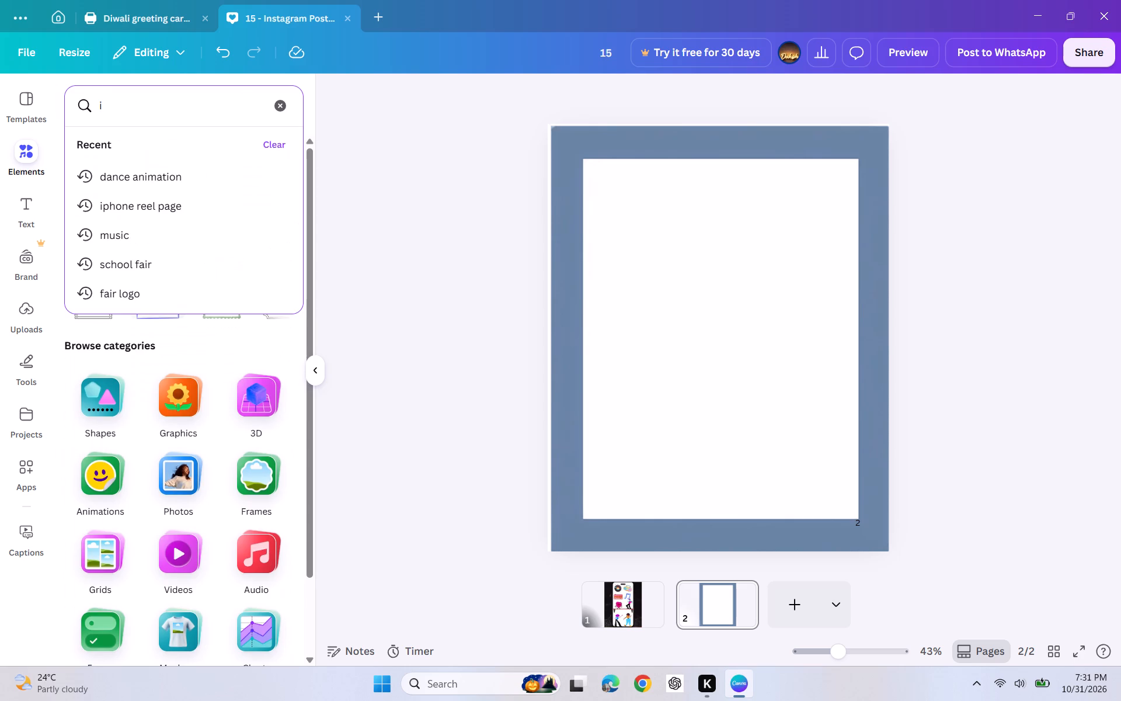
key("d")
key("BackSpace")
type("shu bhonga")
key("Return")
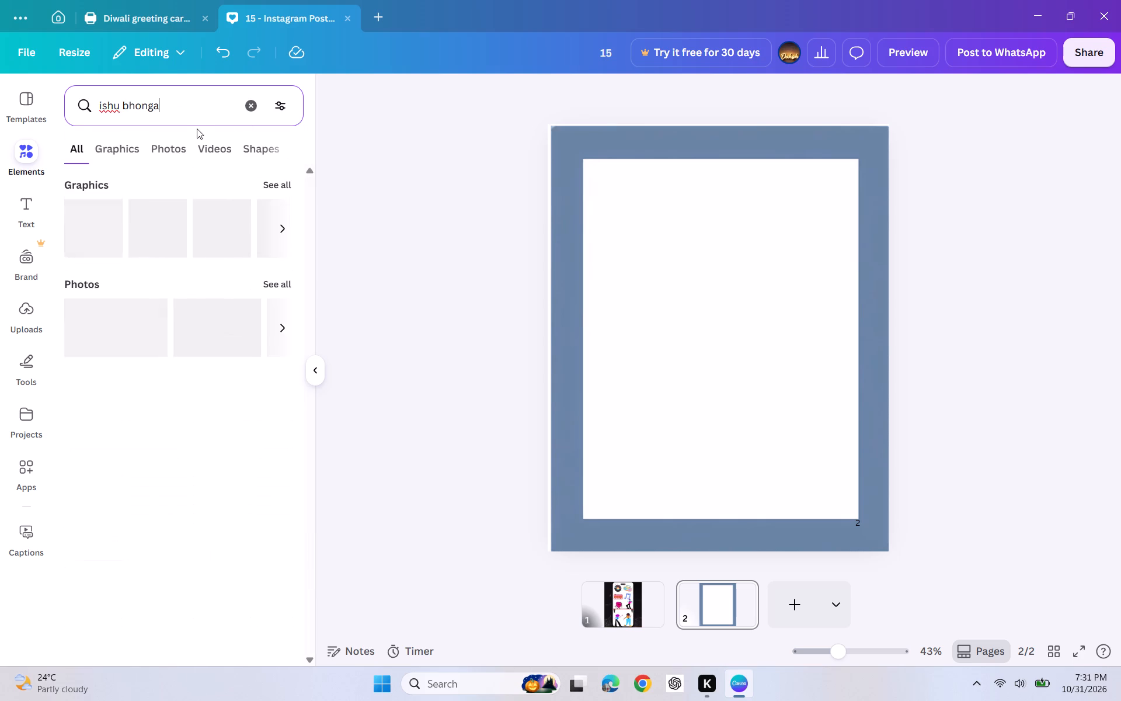
scroll(186, 334, "down", 3)
scroll(187, 323, "up", 2)
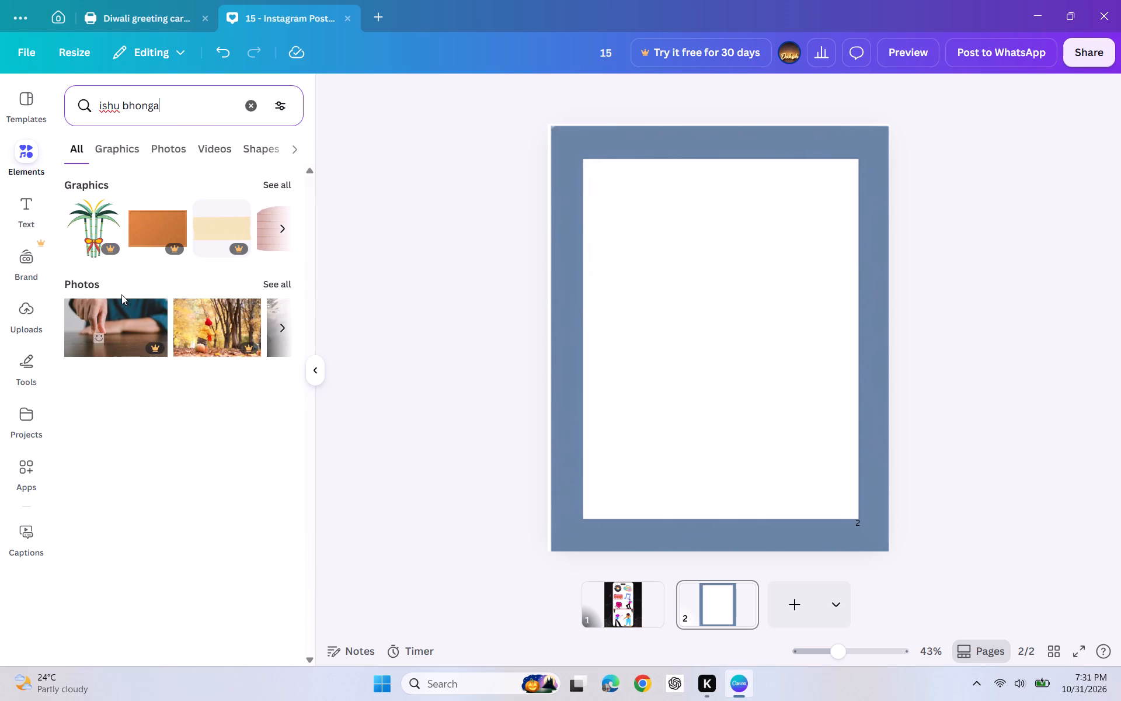
scroll(158, 301, "up", 5)
left_click(284, 179)
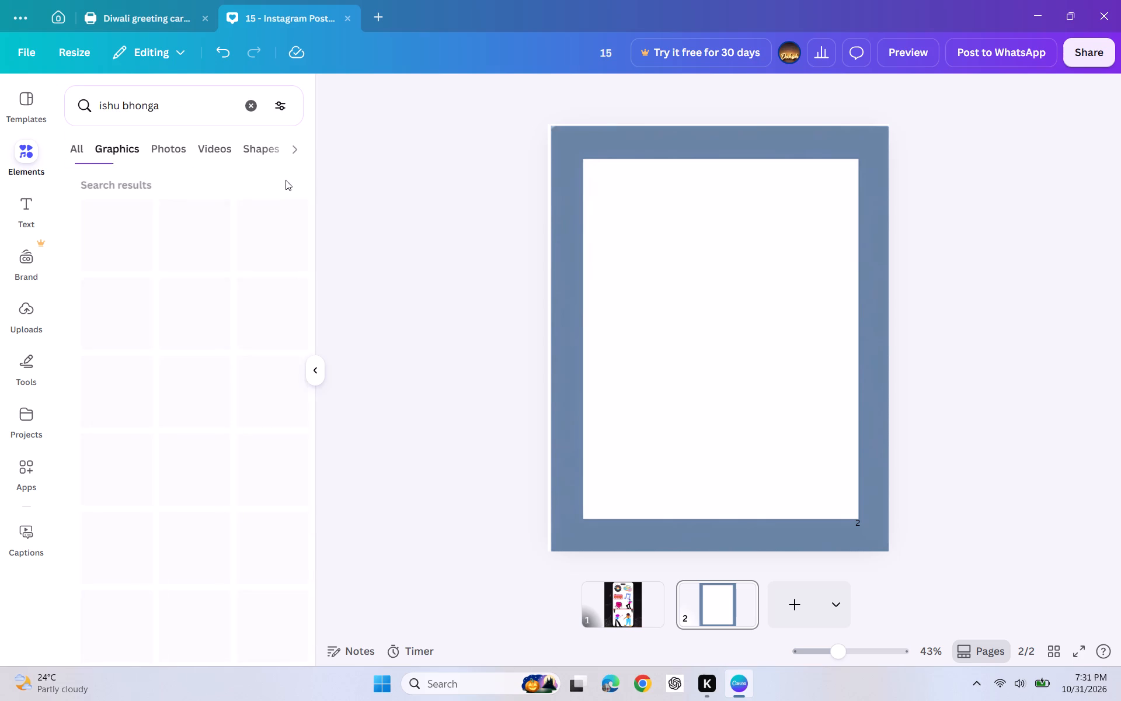
scroll(260, 268, "down", 5)
scroll(242, 299, "up", 2)
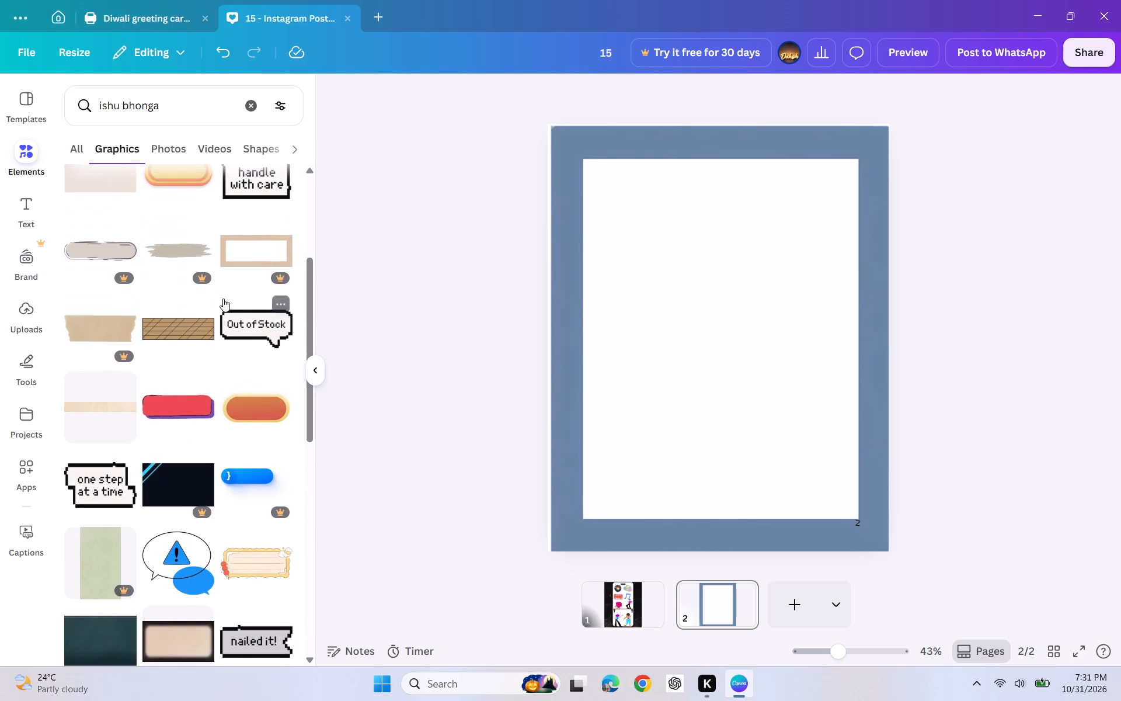
Add the brown wood-plank graphic to page 2, fitted along the blue frame's inner bottom edge at about 892 by 277.
left_click(206, 331)
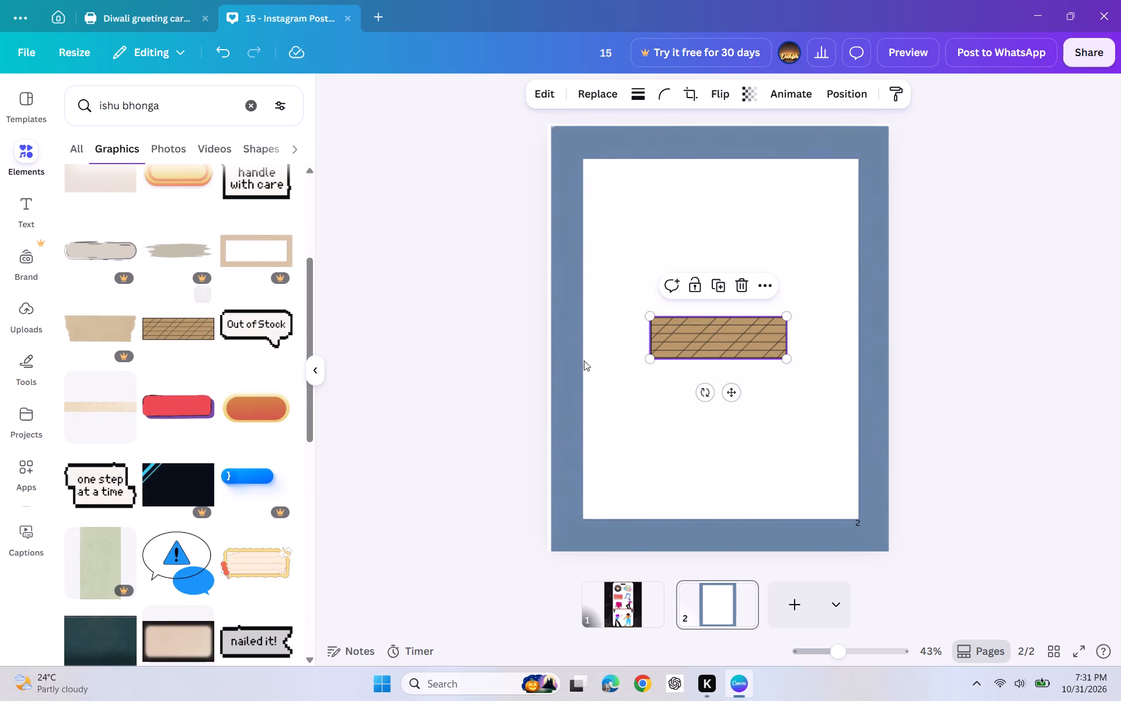
left_click_drag(653, 361, 594, 449)
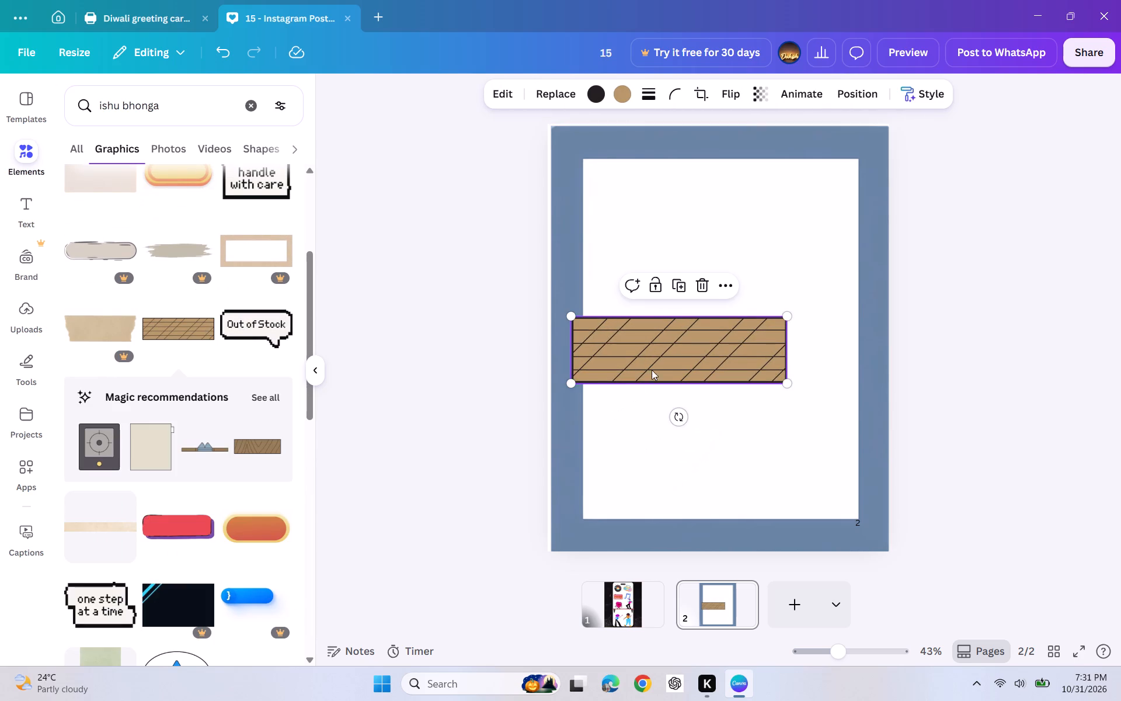
left_click_drag(656, 363, 670, 495)
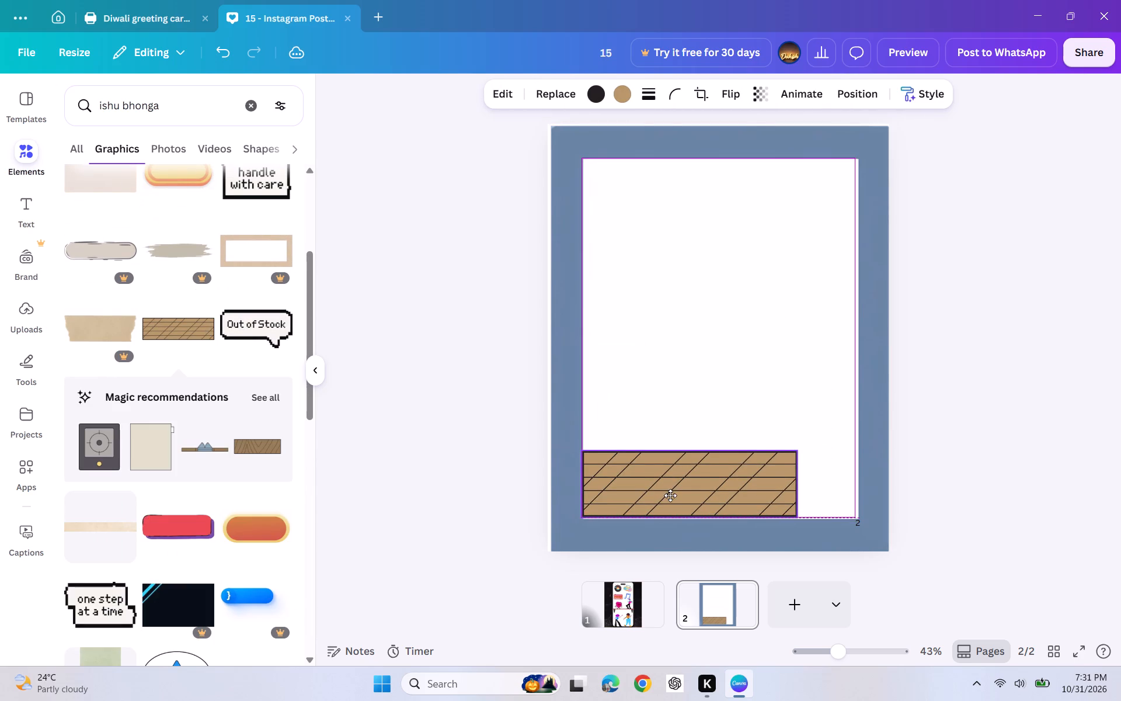
left_click_drag(670, 495, 670, 498)
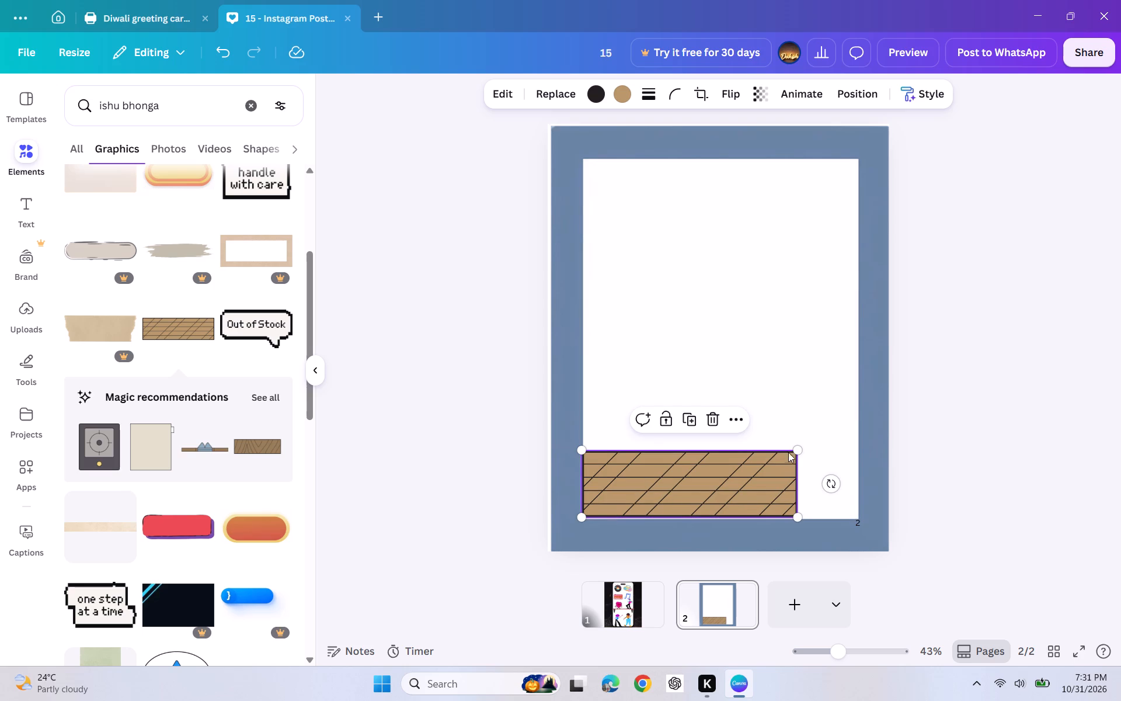
left_click_drag(796, 446, 869, 441)
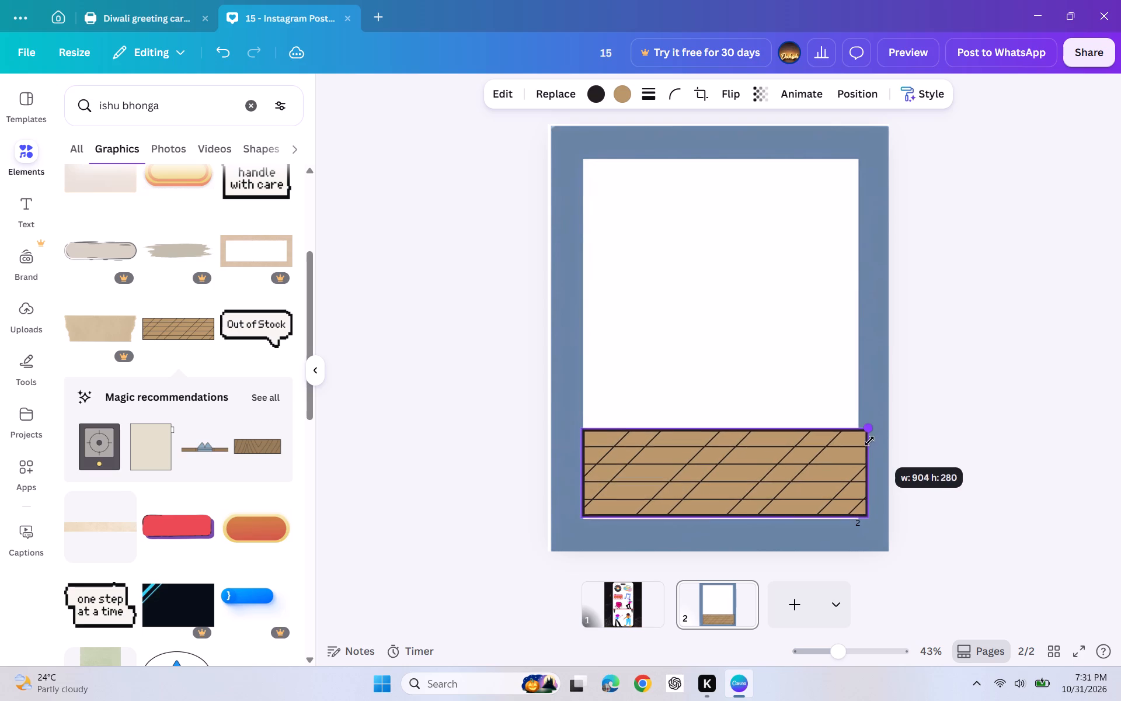
left_click_drag(869, 441, 862, 439)
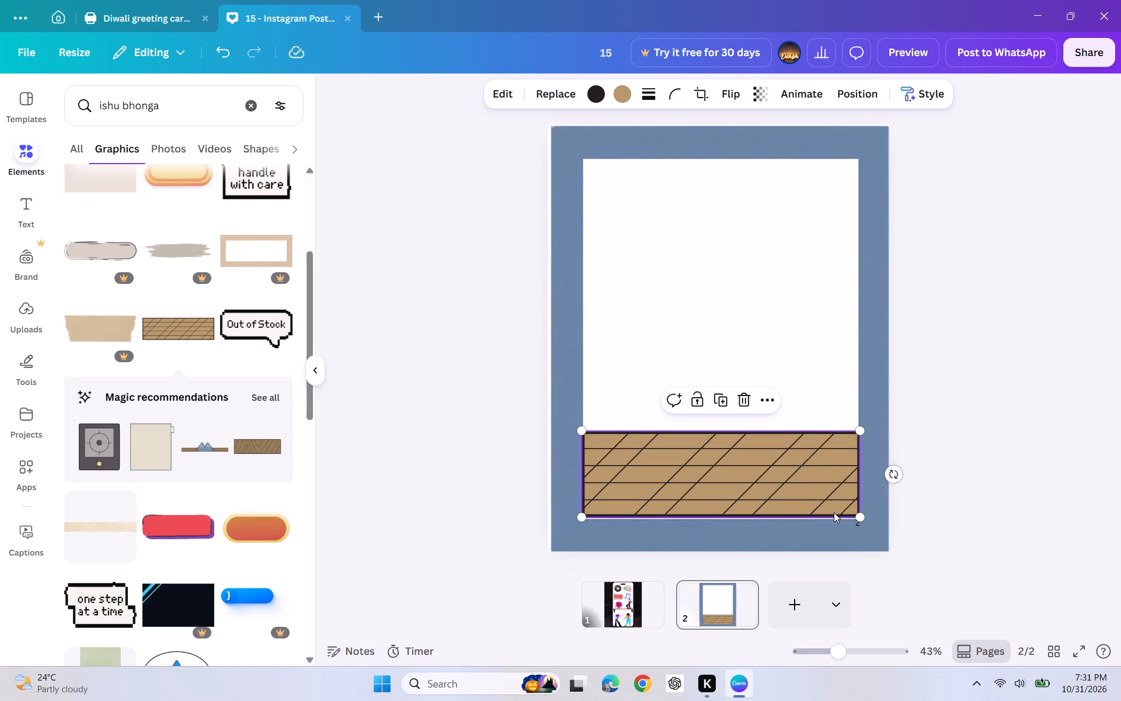
left_click(858, 515)
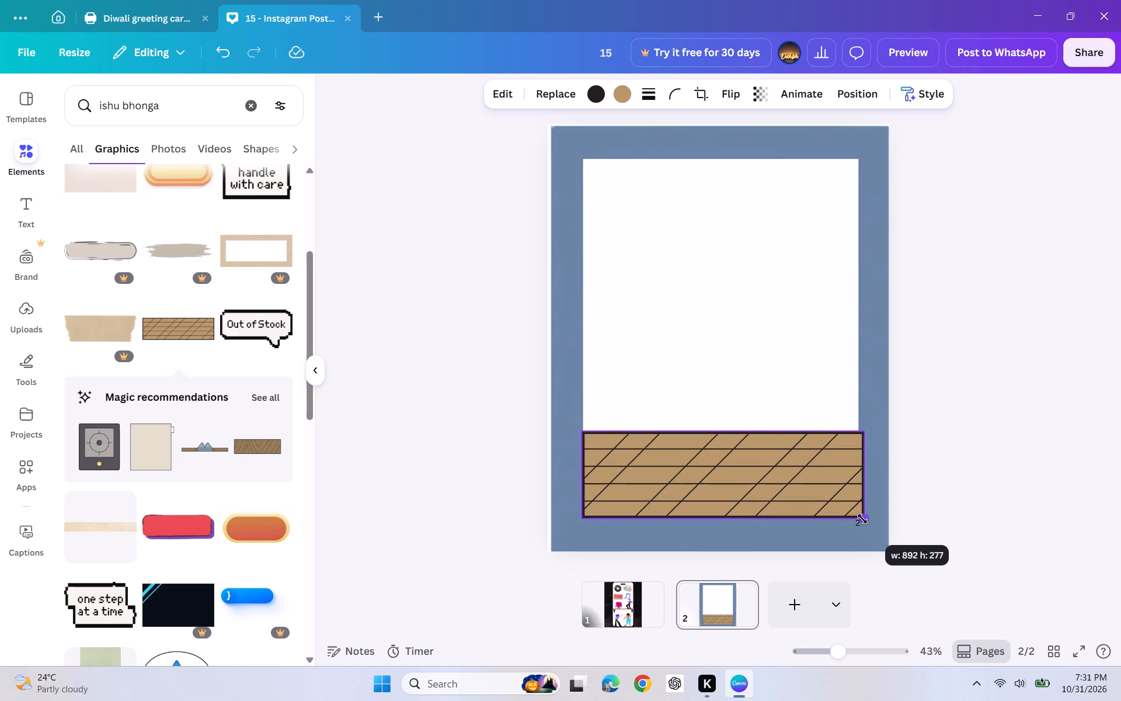
left_click(504, 405)
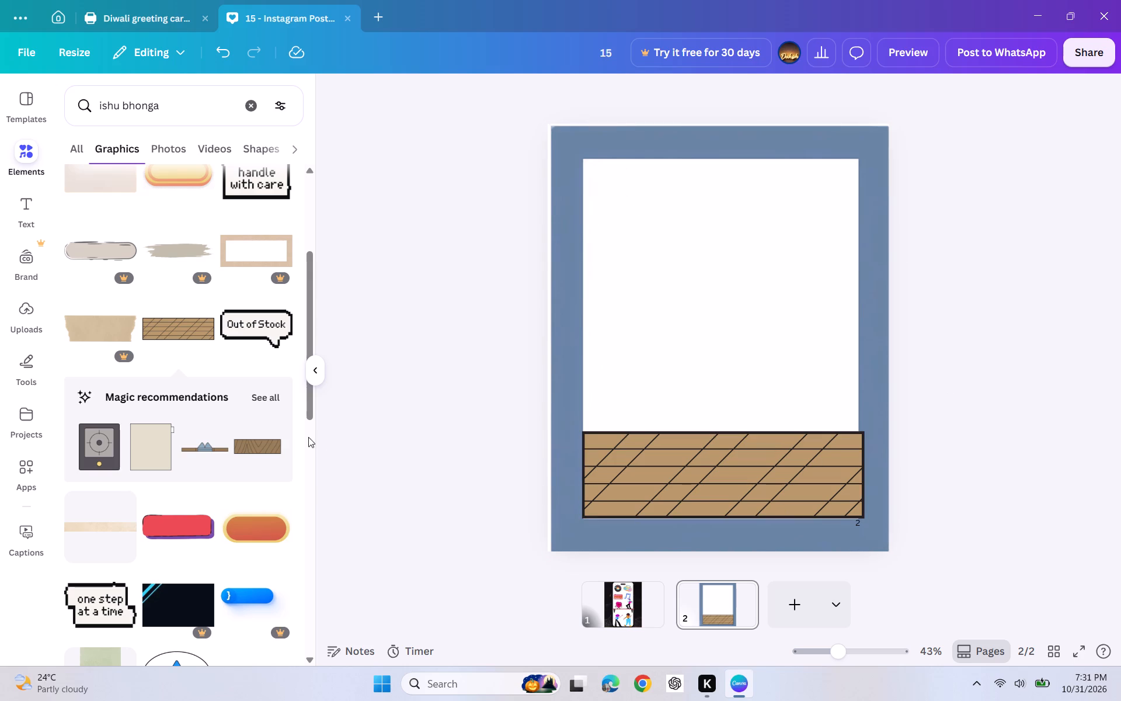
Search the elements library for "wall" and narrow the results to graphics.
scroll(165, 424, "up", 6)
left_click(248, 107)
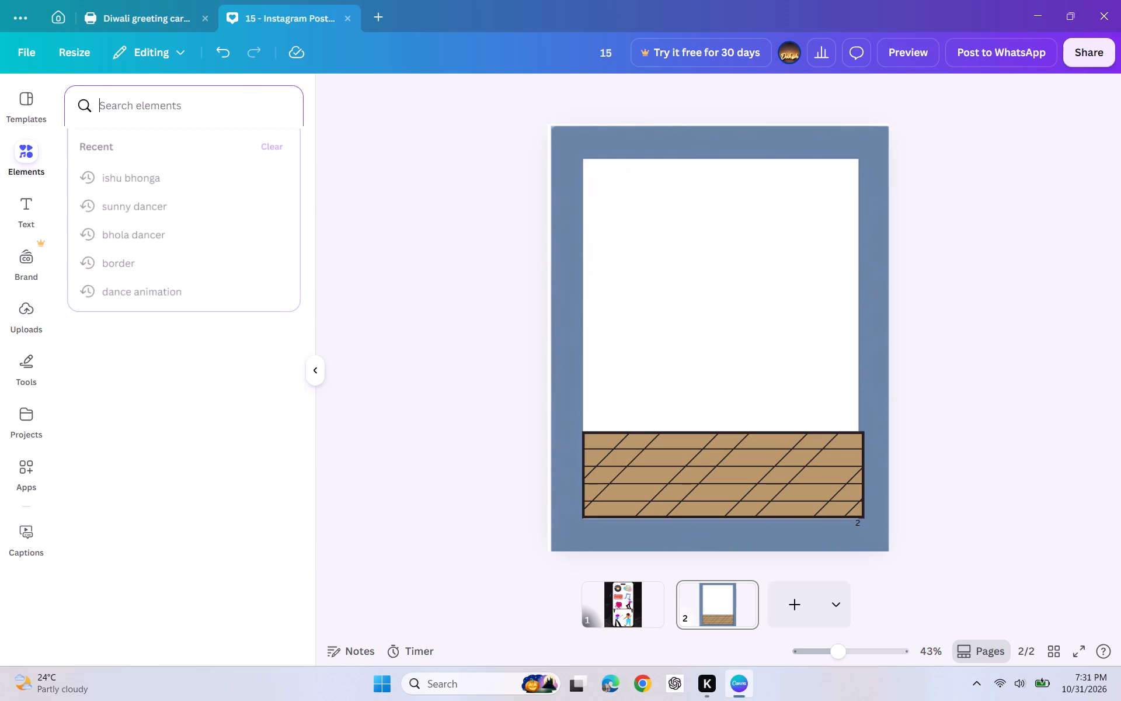
type("wall")
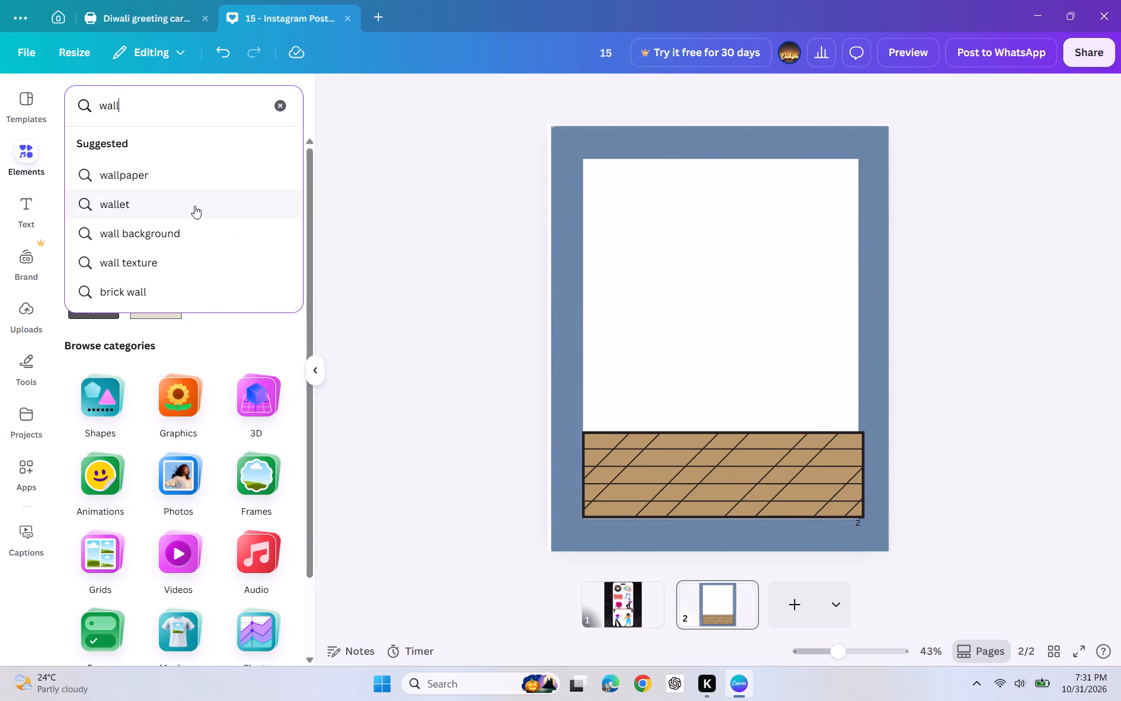
key("Return")
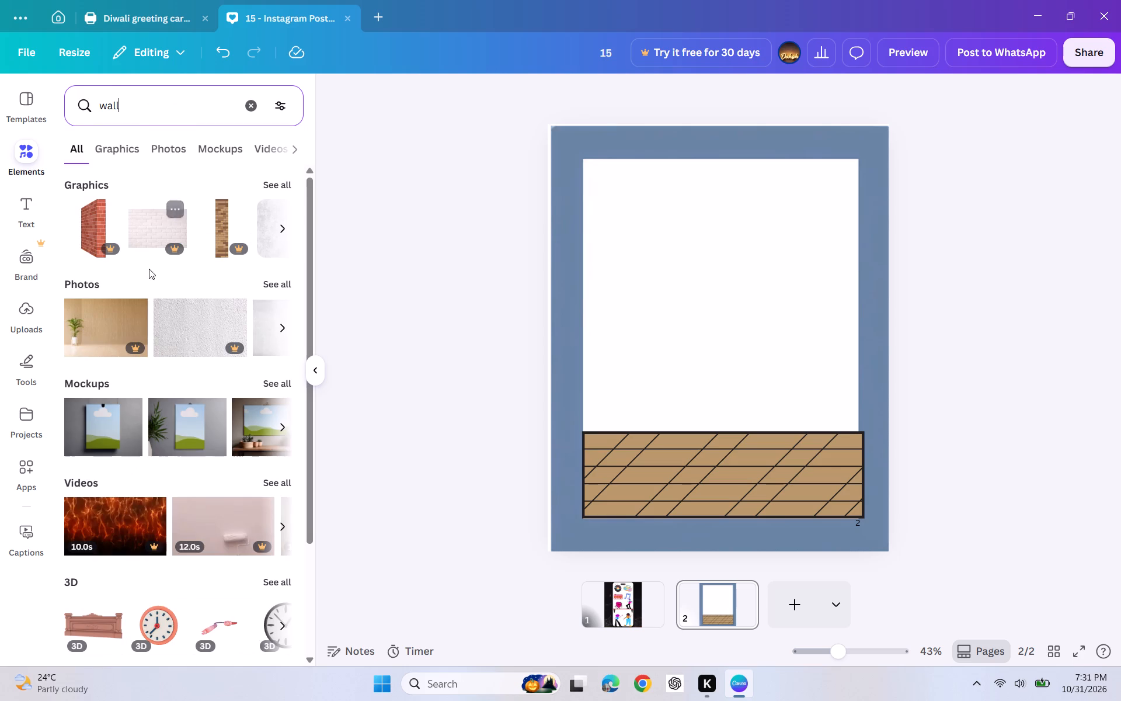
scroll(177, 315, "down", 6)
scroll(169, 346, "up", 6)
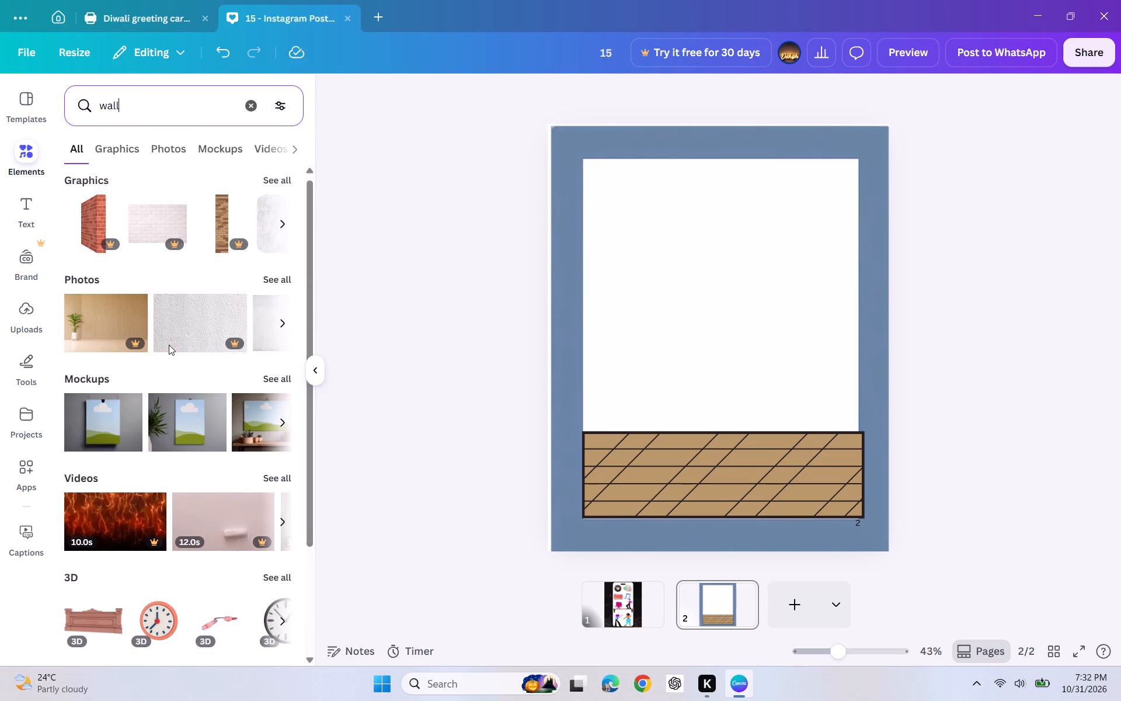
scroll(169, 345, "up", 6)
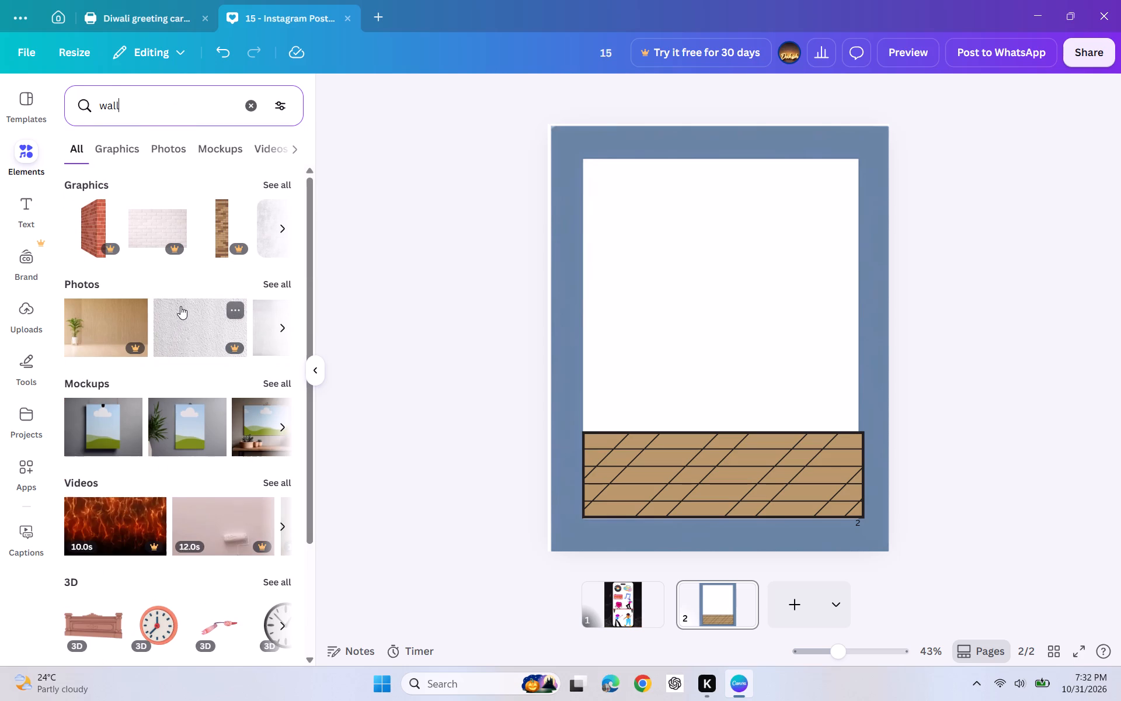
scroll(180, 306, "down", 2)
scroll(181, 304, "up", 5)
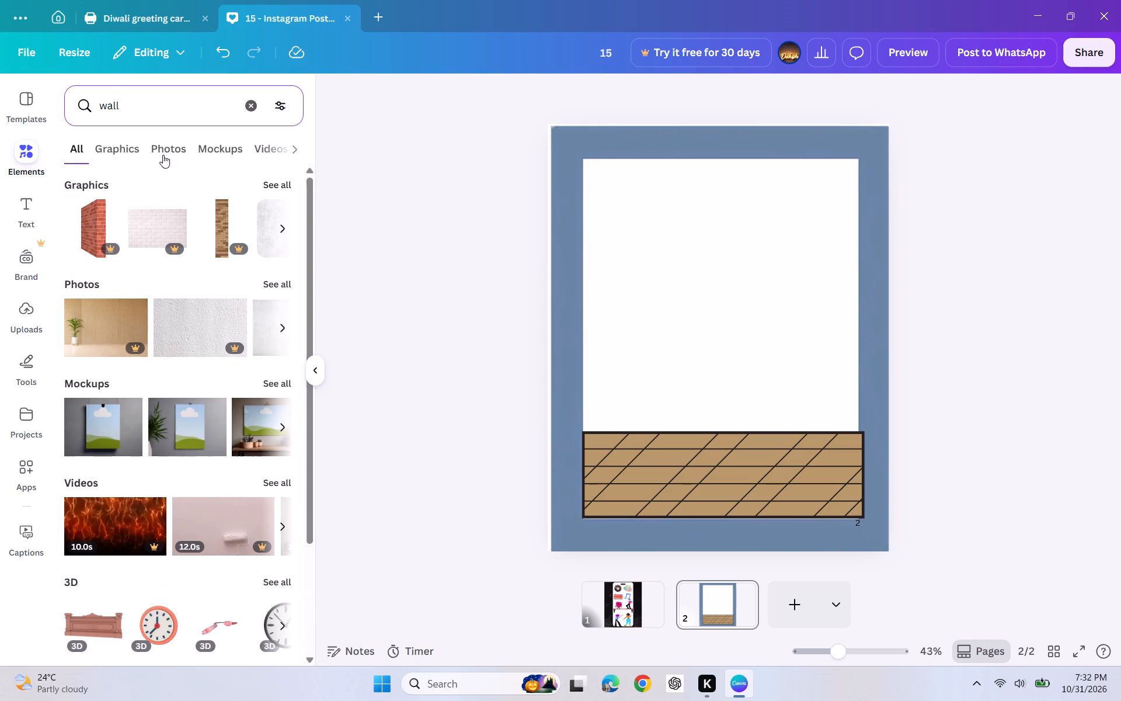
left_click(113, 145)
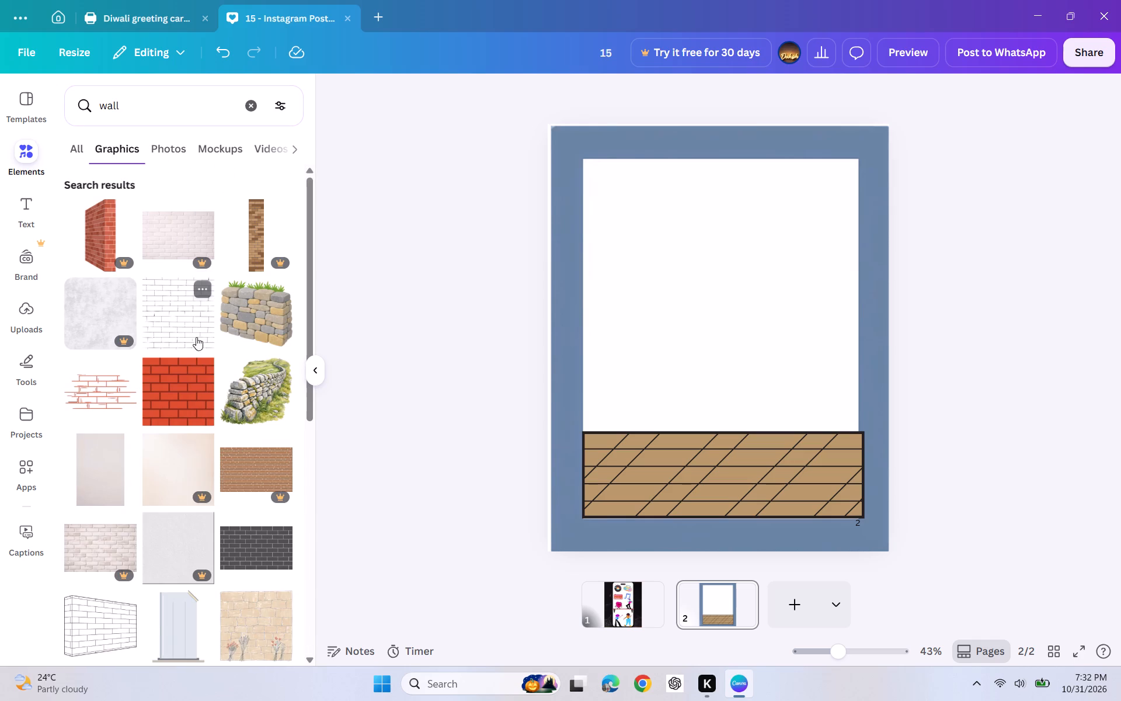
Replace page 2's blue frame with the red brick wall graphic, fitted to the page's top edge and full width at about 1,072 high.
left_click_drag(195, 376, 640, 320)
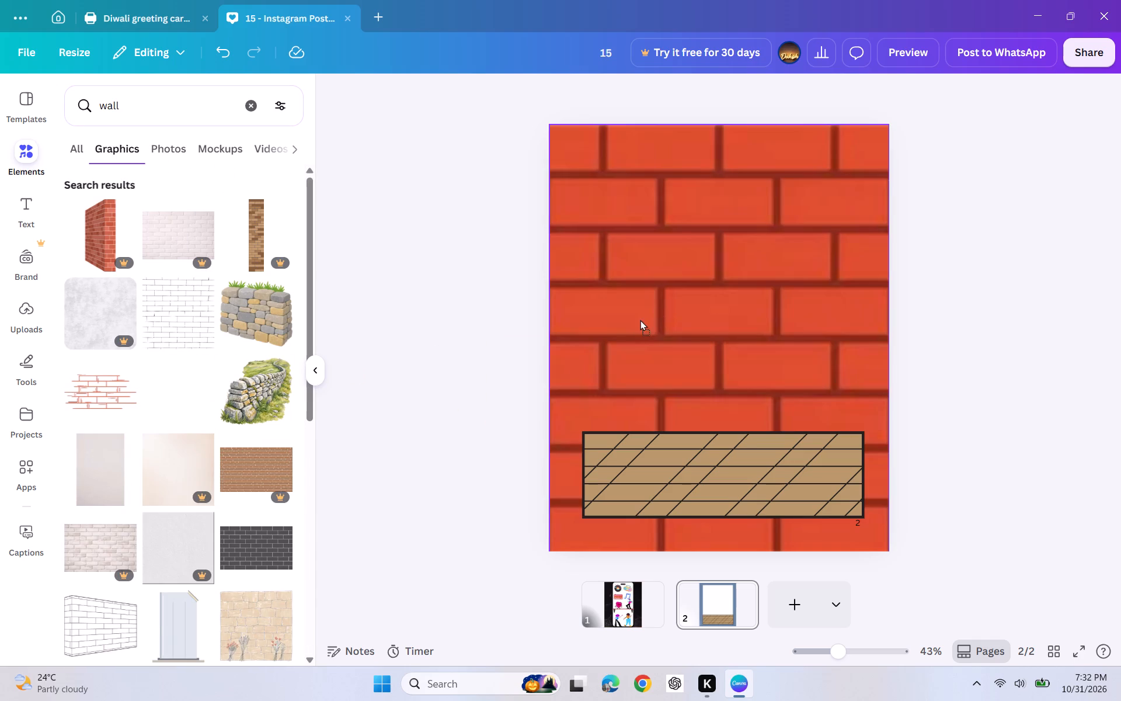
left_click_drag(640, 320, 603, 295)
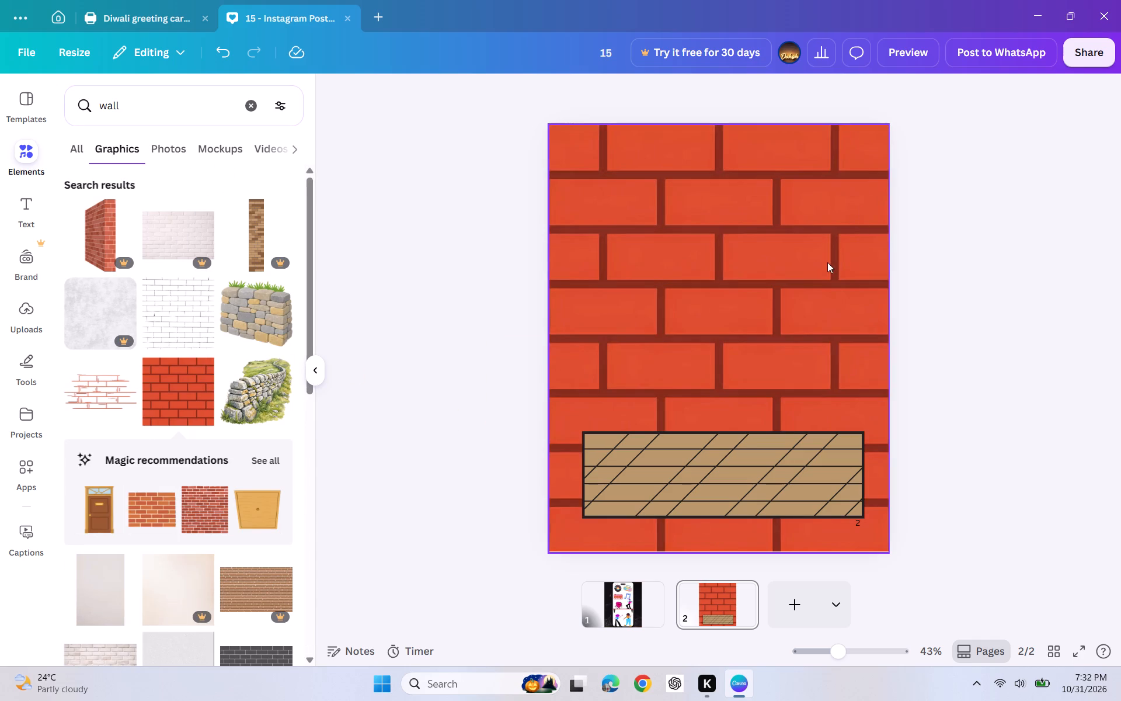
left_click(846, 192)
left_click_drag(893, 116, 885, 124)
left_click_drag(885, 124, 884, 124)
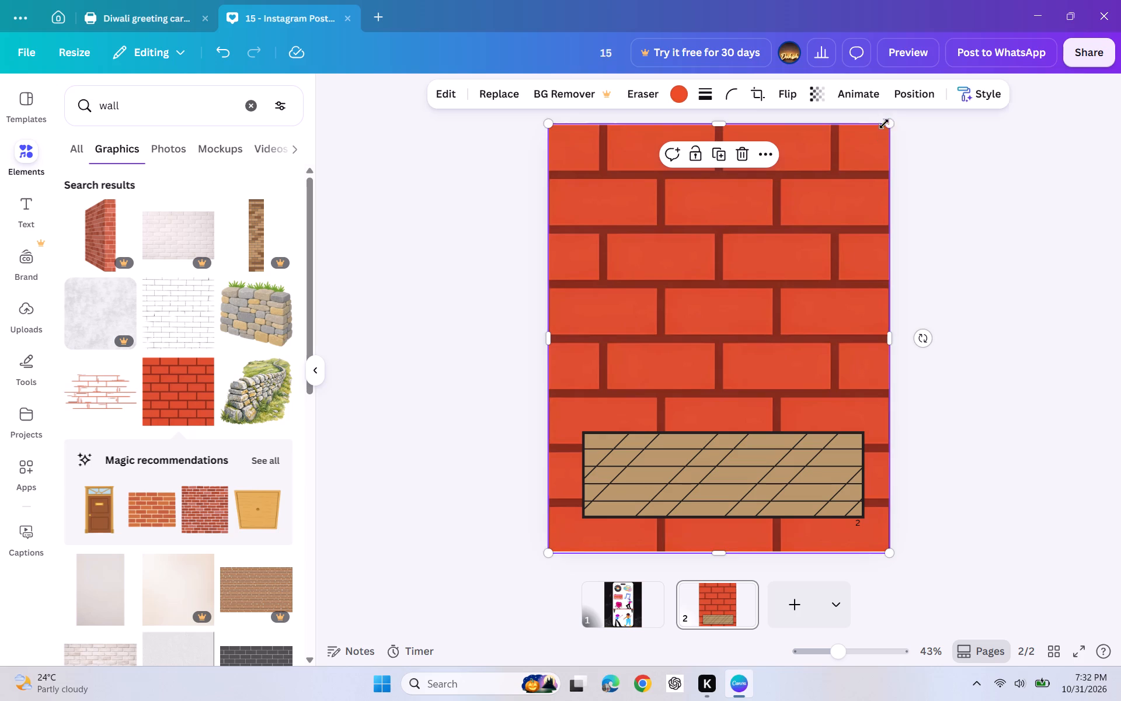
left_click_drag(884, 124, 866, 144)
left_click_drag(885, 123, 806, 206)
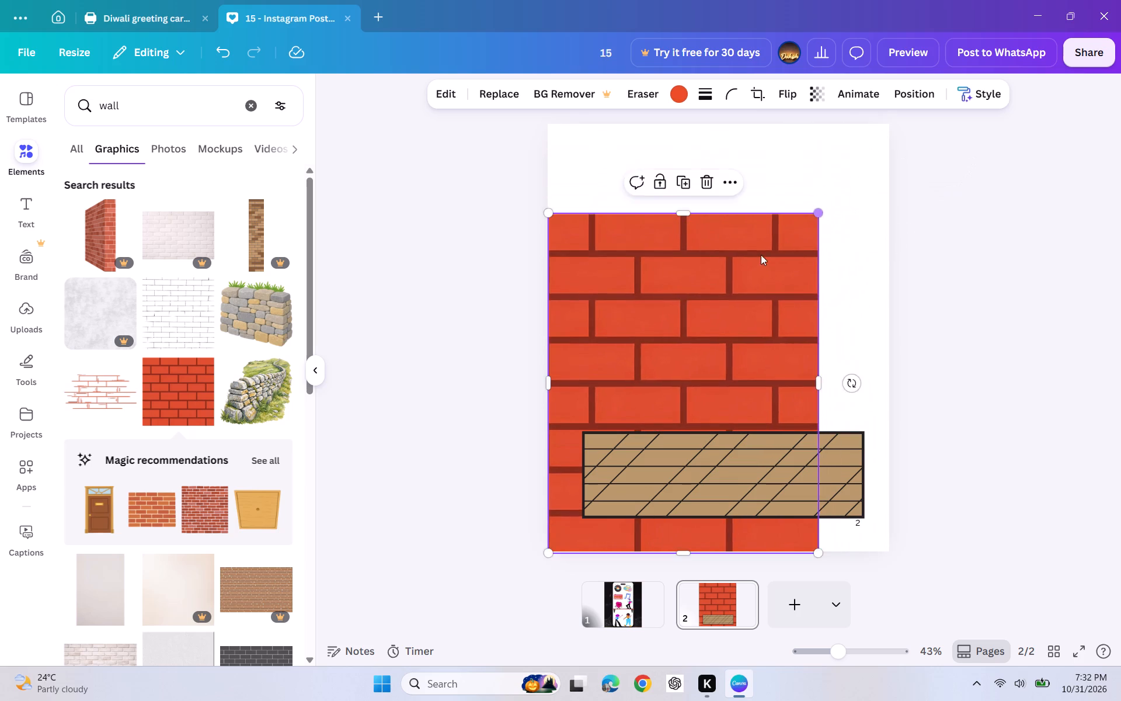
left_click_drag(751, 264, 750, 173)
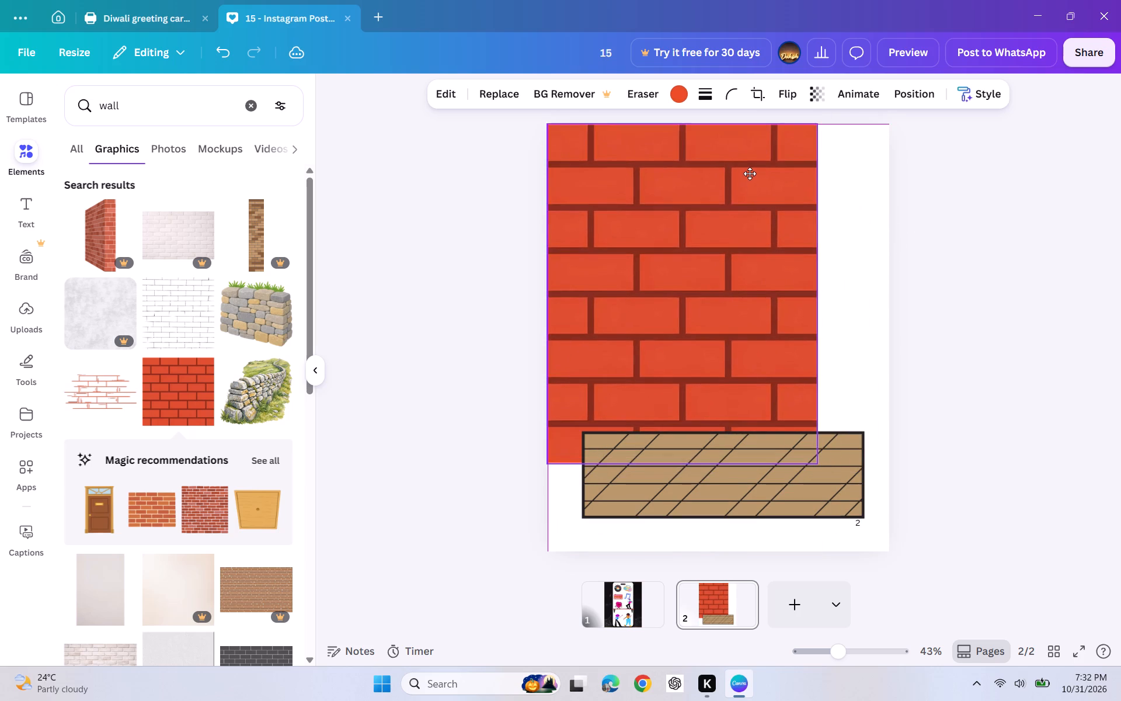
left_click_drag(750, 173, 752, 173)
left_click(809, 293)
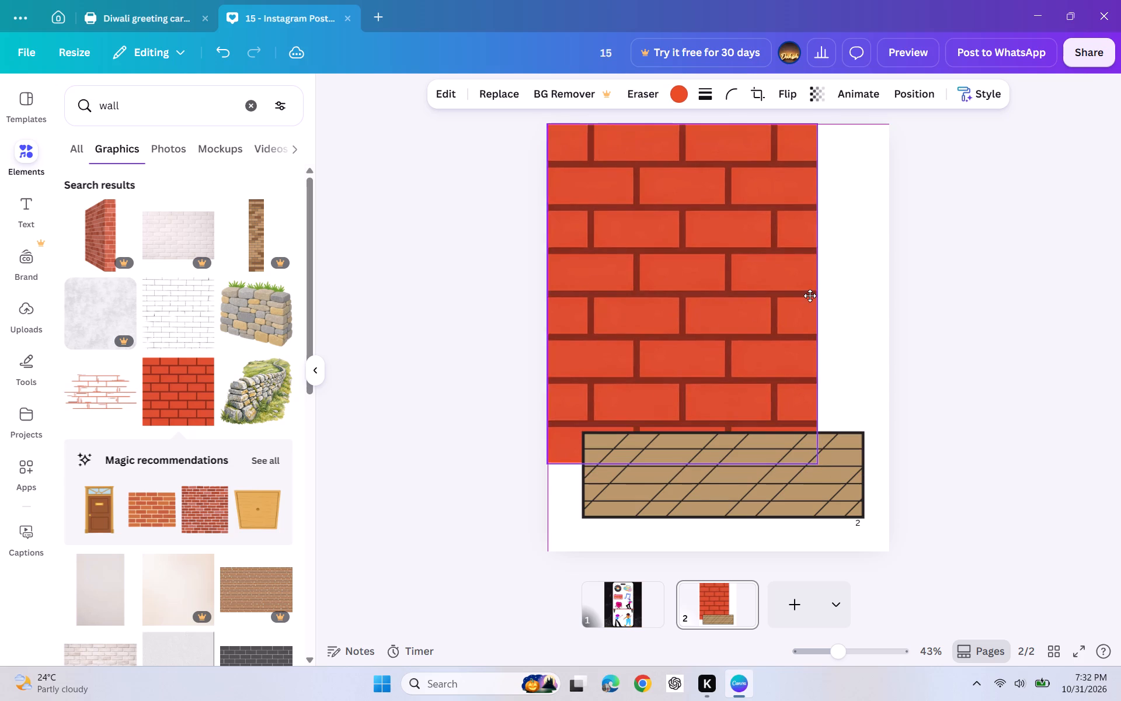
left_click_drag(820, 296, 883, 283)
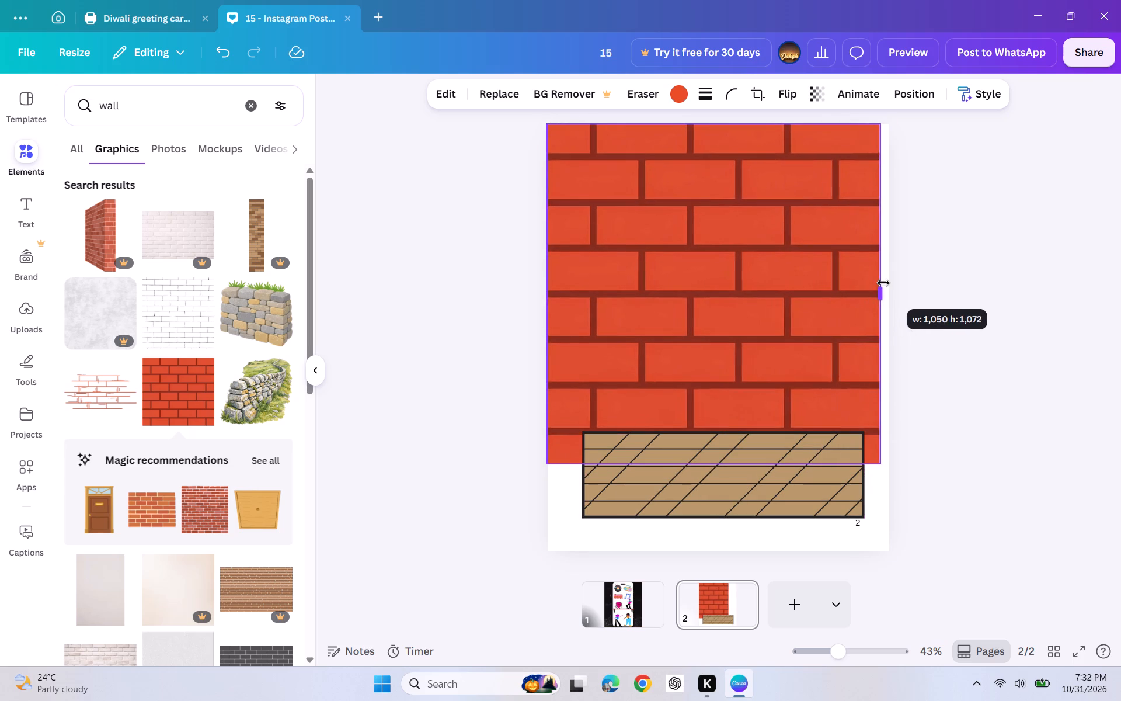
left_click_drag(883, 283, 895, 280)
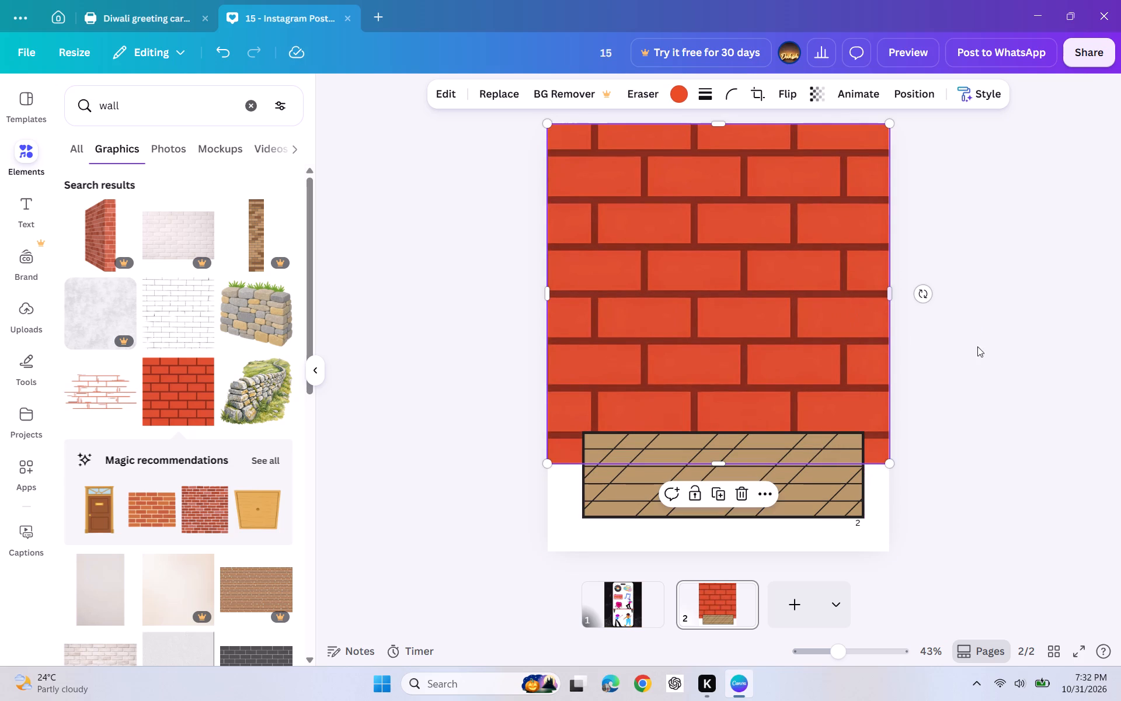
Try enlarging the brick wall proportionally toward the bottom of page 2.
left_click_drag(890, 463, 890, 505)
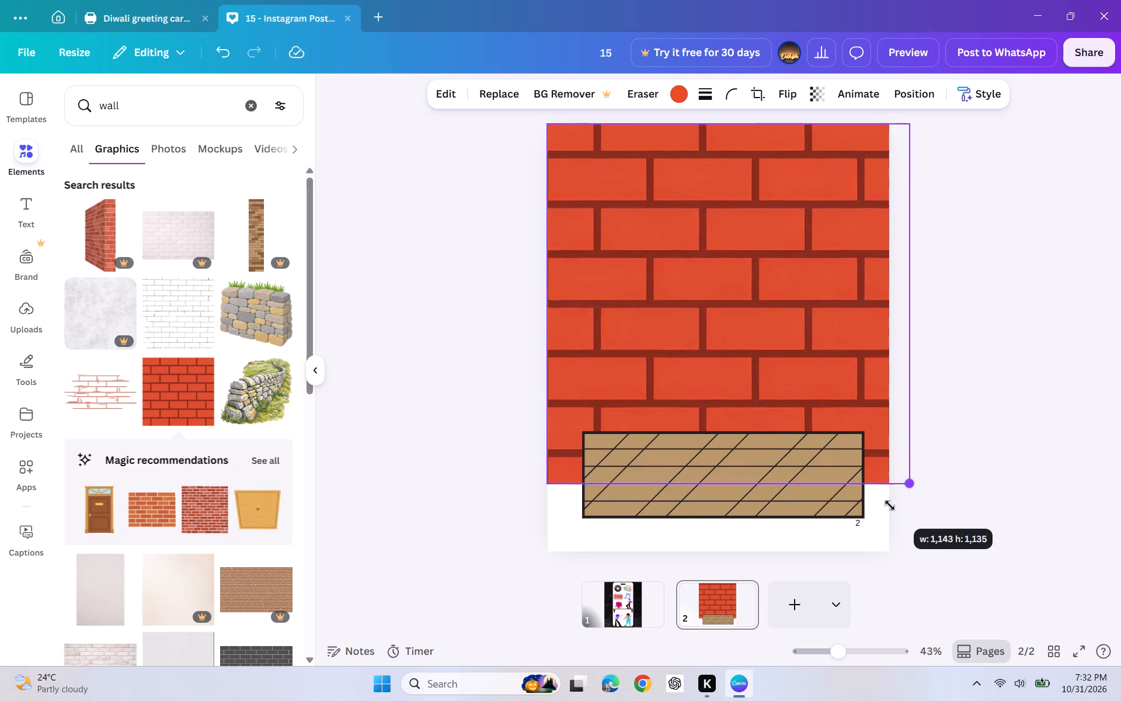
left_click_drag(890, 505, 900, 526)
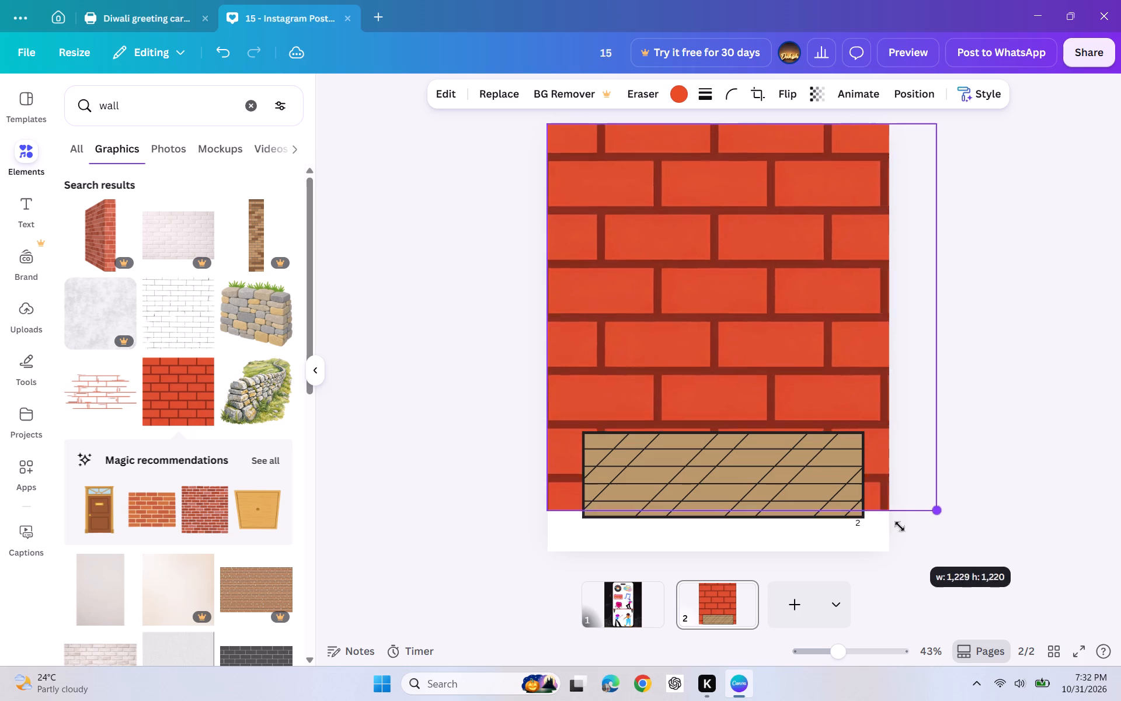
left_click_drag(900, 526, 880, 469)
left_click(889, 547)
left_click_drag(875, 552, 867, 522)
Move the wood-plank floor directly below the brick wall and enlarge it to span the full page width down to the bottom edge.
left_click_drag(826, 502, 833, 504)
left_click_drag(807, 498, 799, 513)
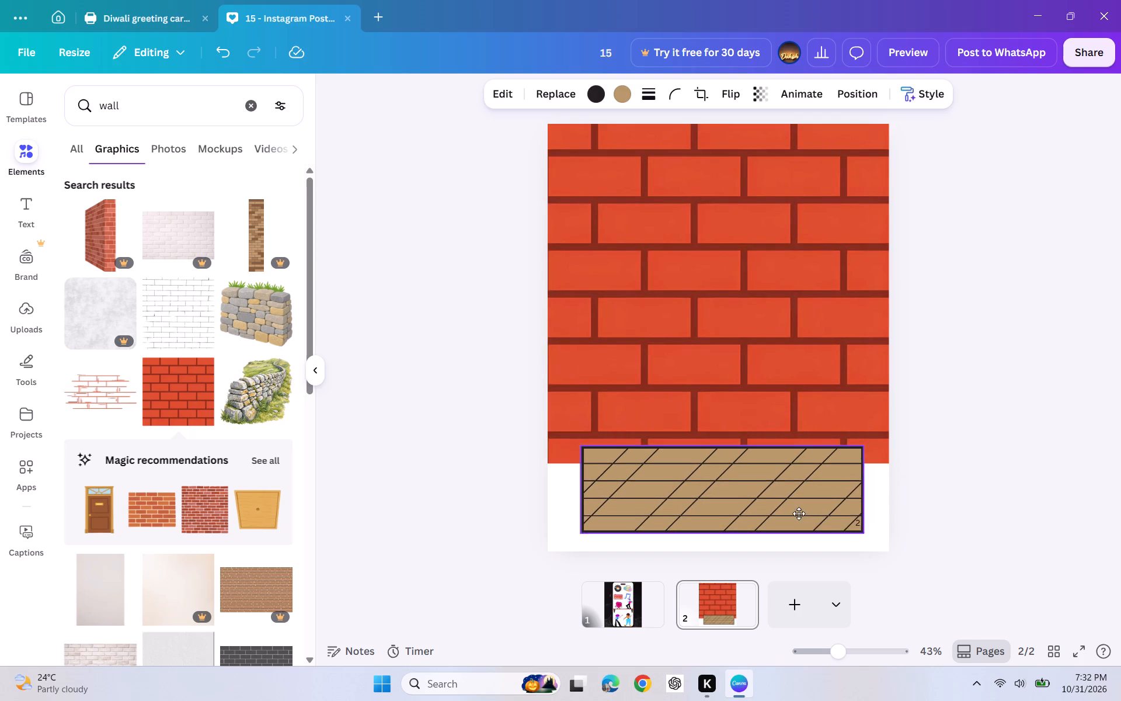
left_click_drag(799, 513, 779, 520)
left_click_drag(787, 522, 782, 528)
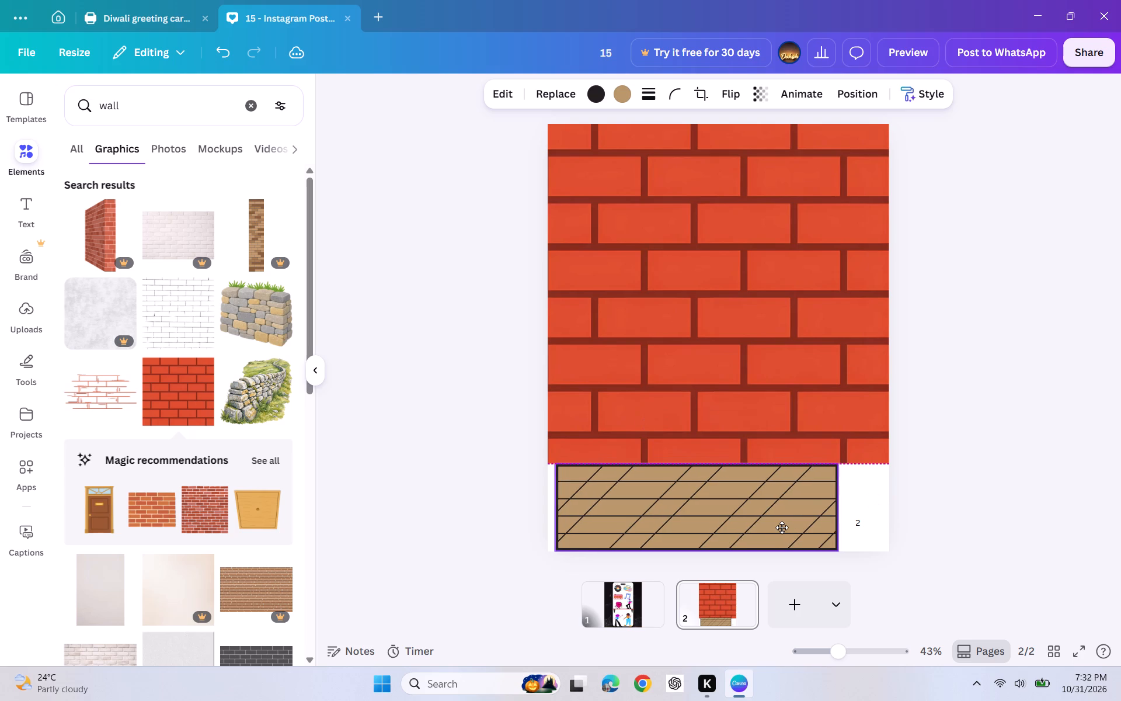
left_click_drag(782, 528, 775, 529)
left_click_drag(828, 546, 844, 547)
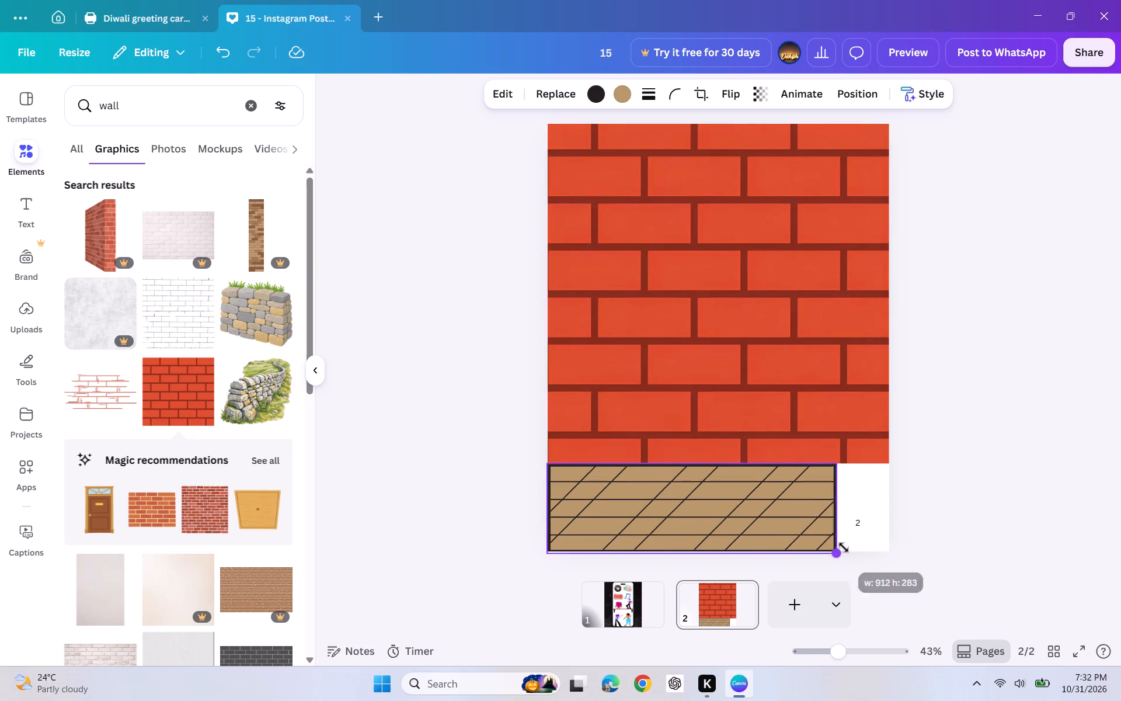
left_click_drag(844, 547, 899, 551)
left_click(1032, 463)
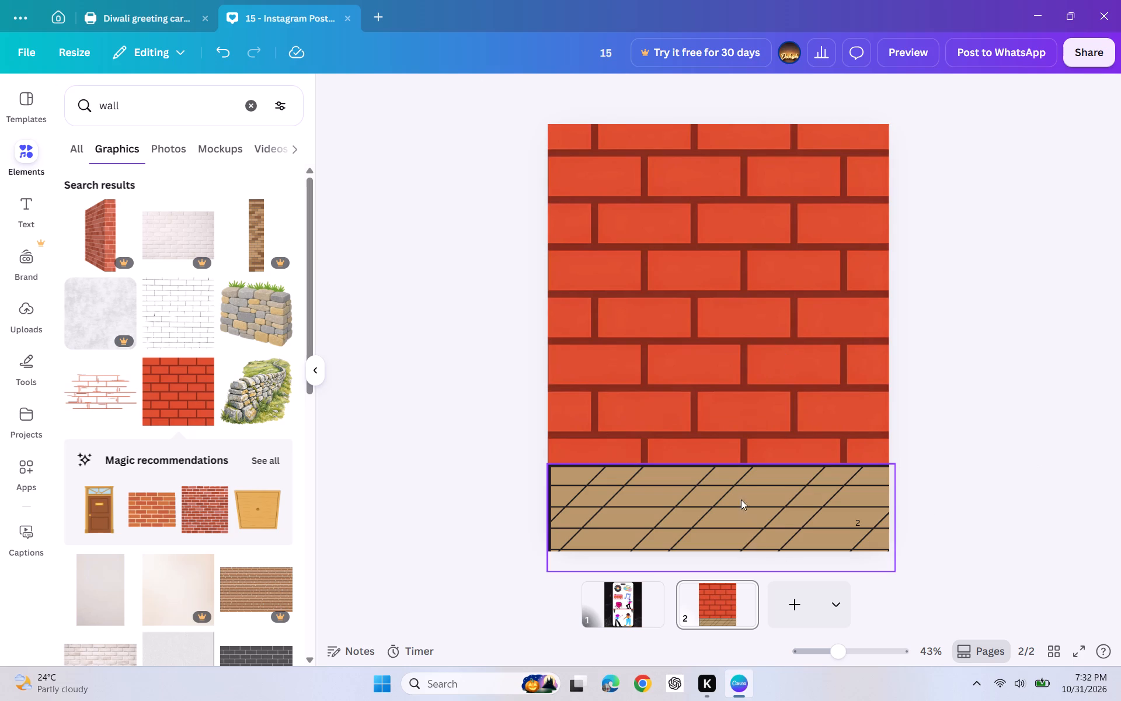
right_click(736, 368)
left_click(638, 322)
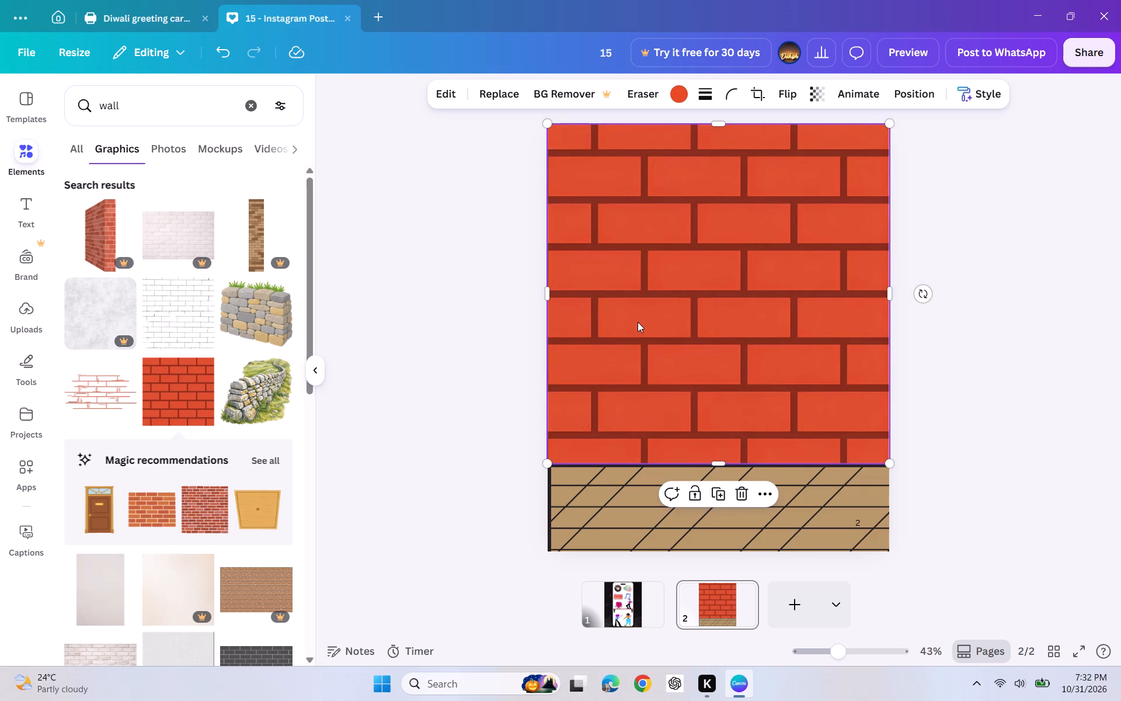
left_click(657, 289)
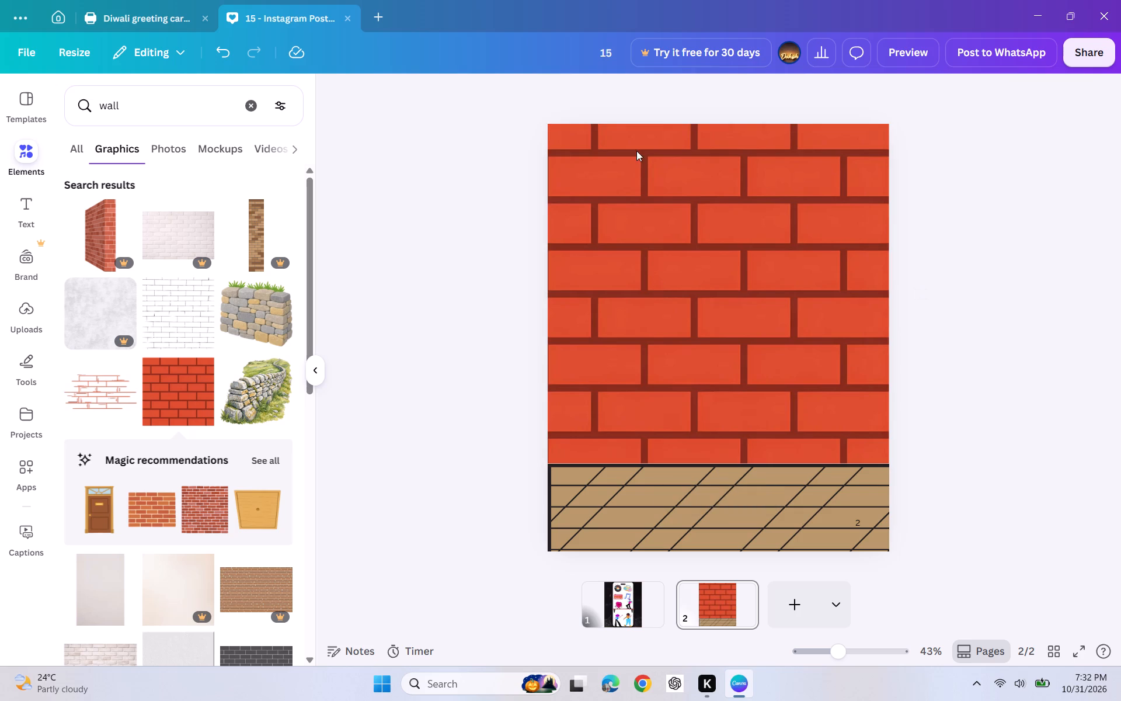
Clear the "wall" search in the elements library.
scroll(220, 498, "down", 5)
scroll(220, 497, "up", 7)
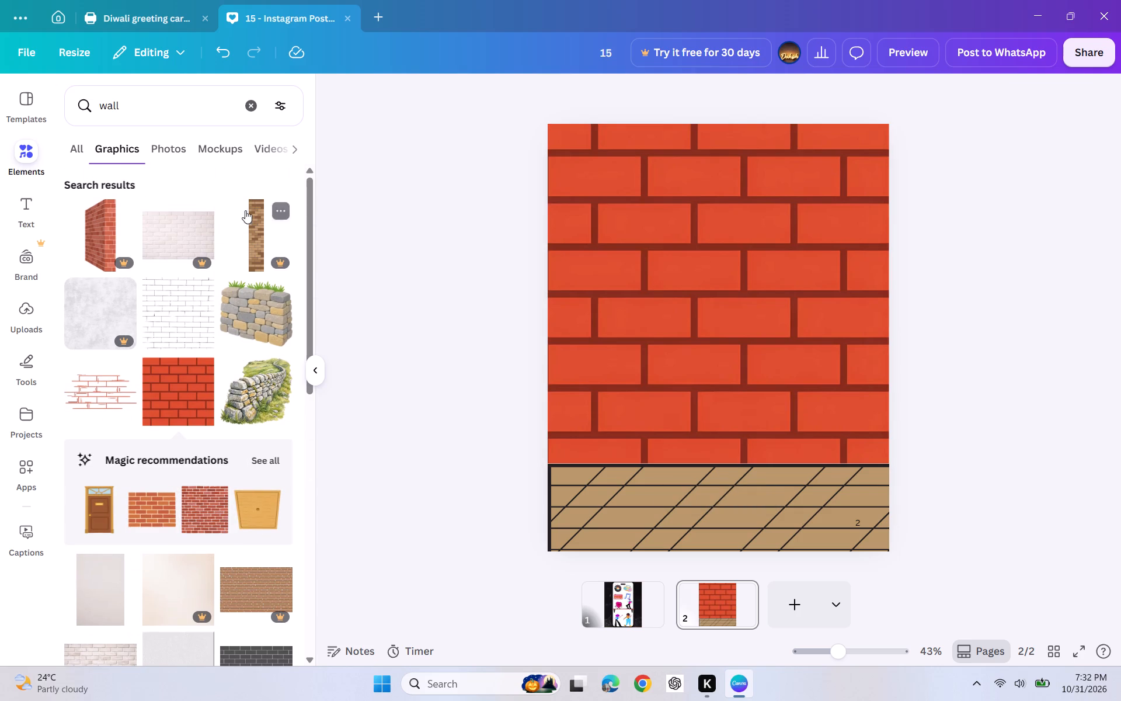
left_click(249, 113)
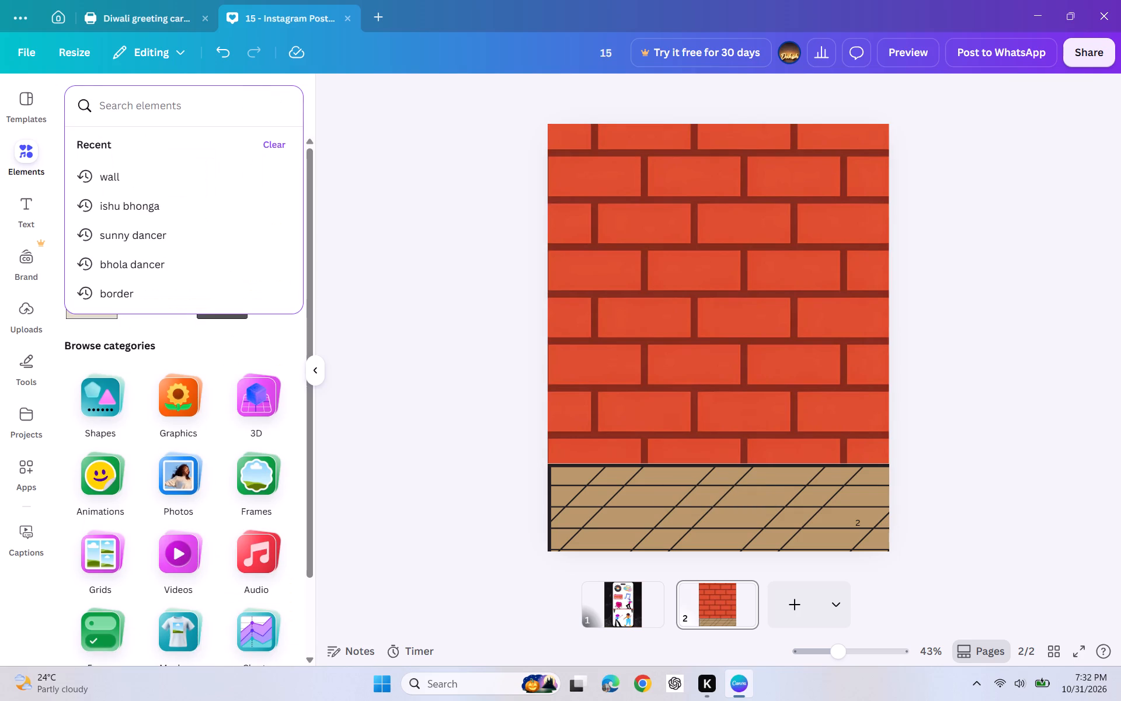
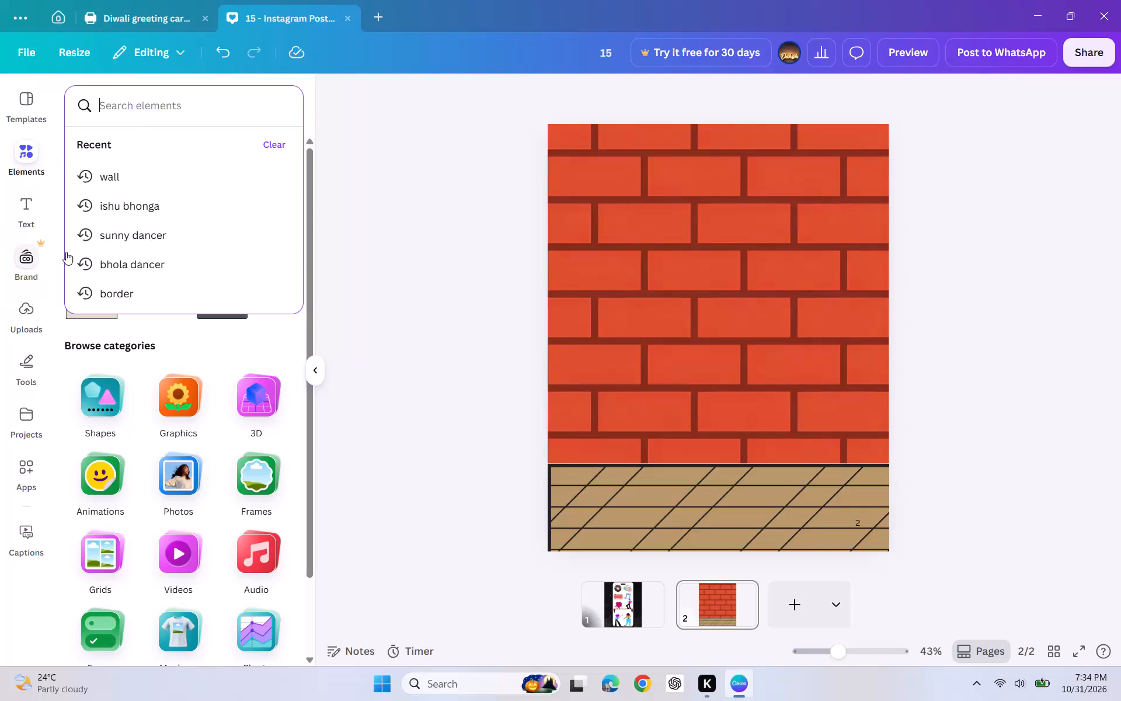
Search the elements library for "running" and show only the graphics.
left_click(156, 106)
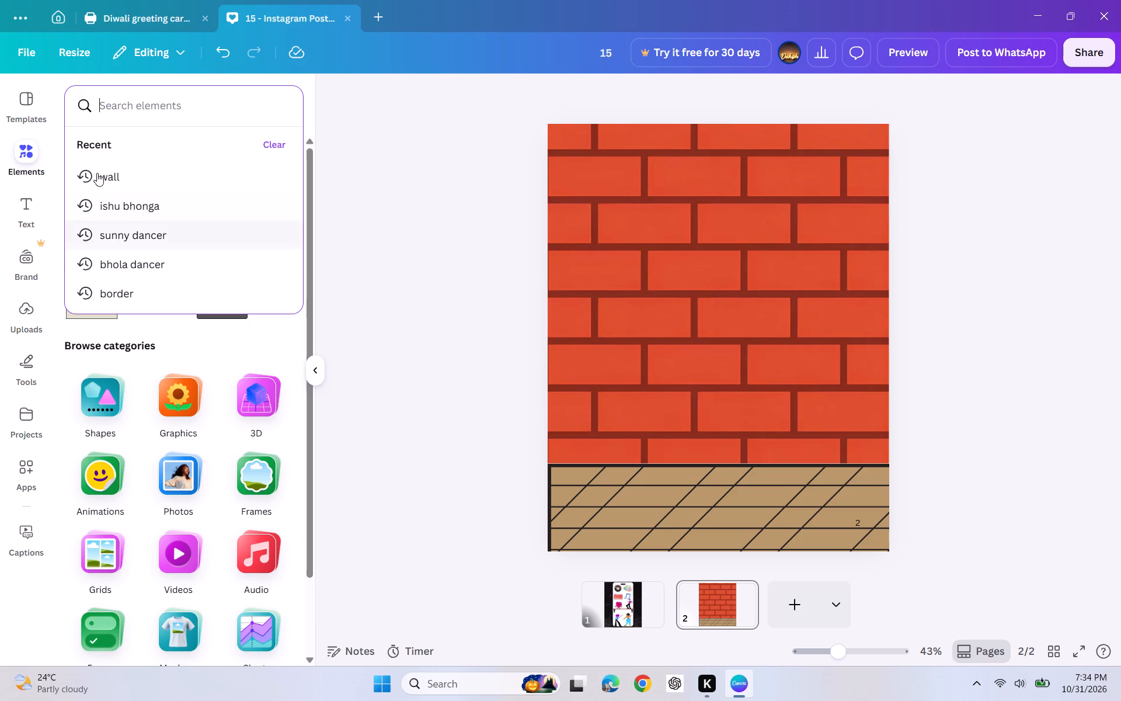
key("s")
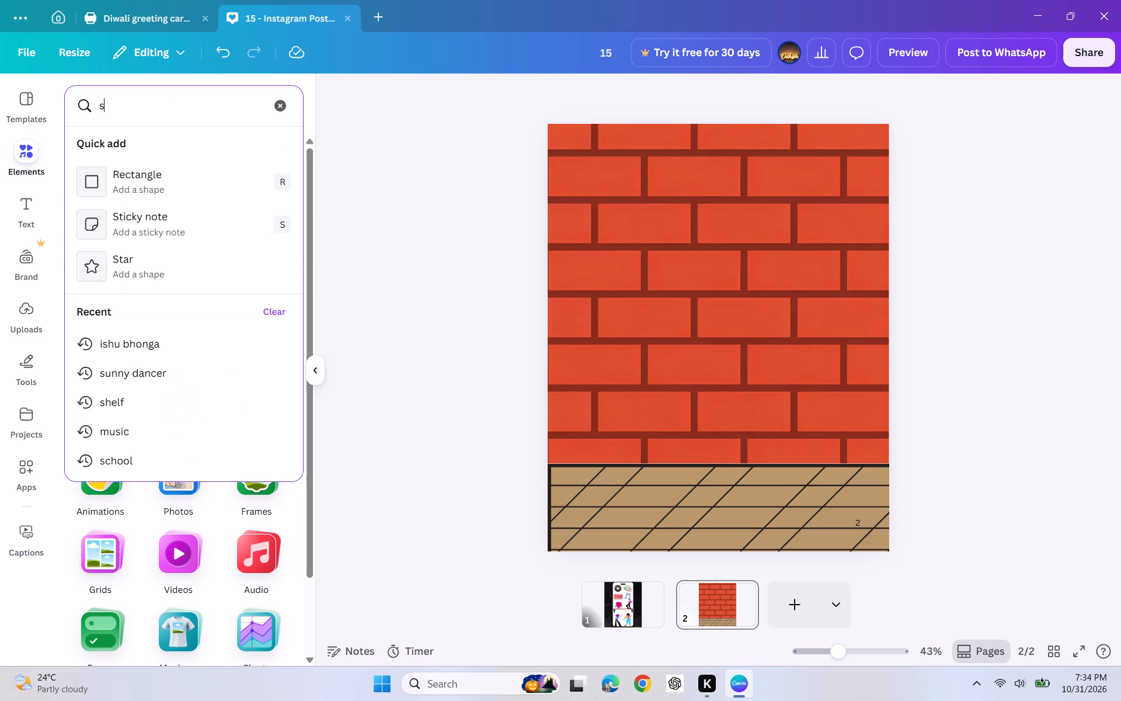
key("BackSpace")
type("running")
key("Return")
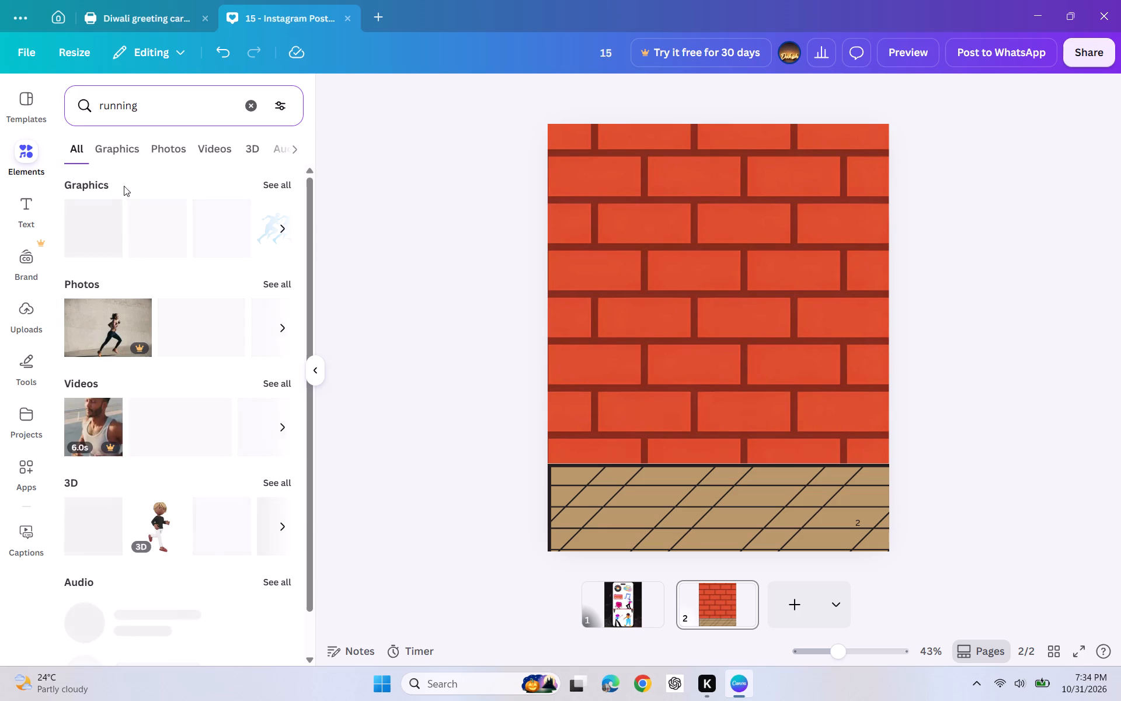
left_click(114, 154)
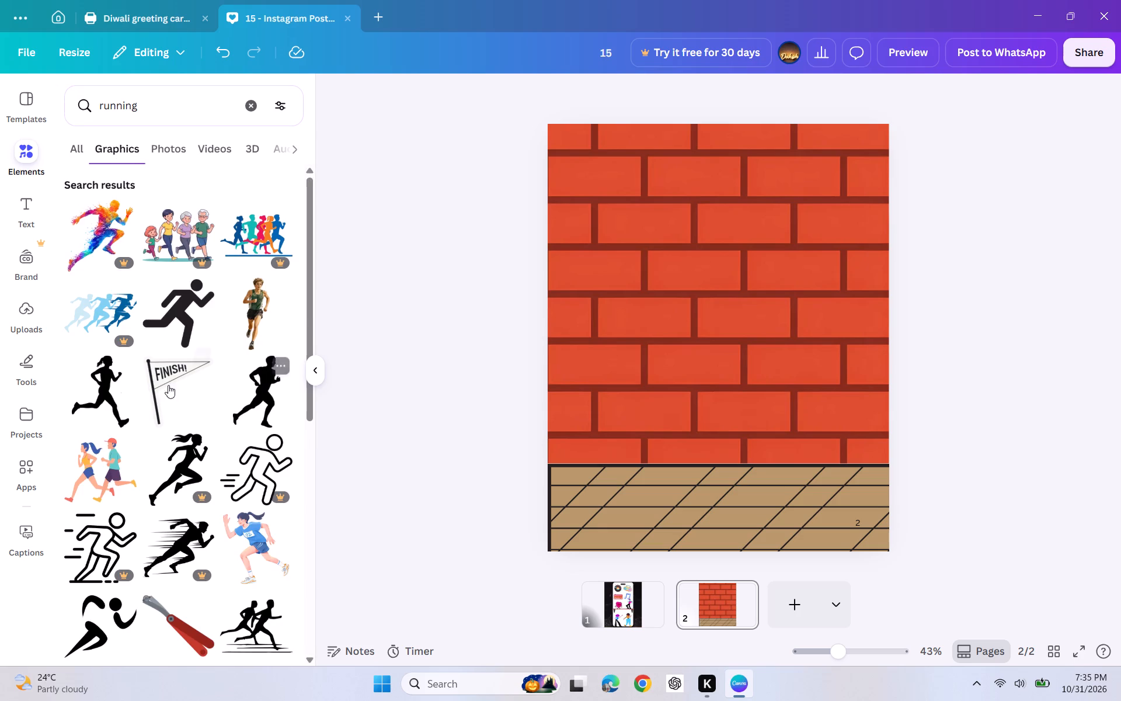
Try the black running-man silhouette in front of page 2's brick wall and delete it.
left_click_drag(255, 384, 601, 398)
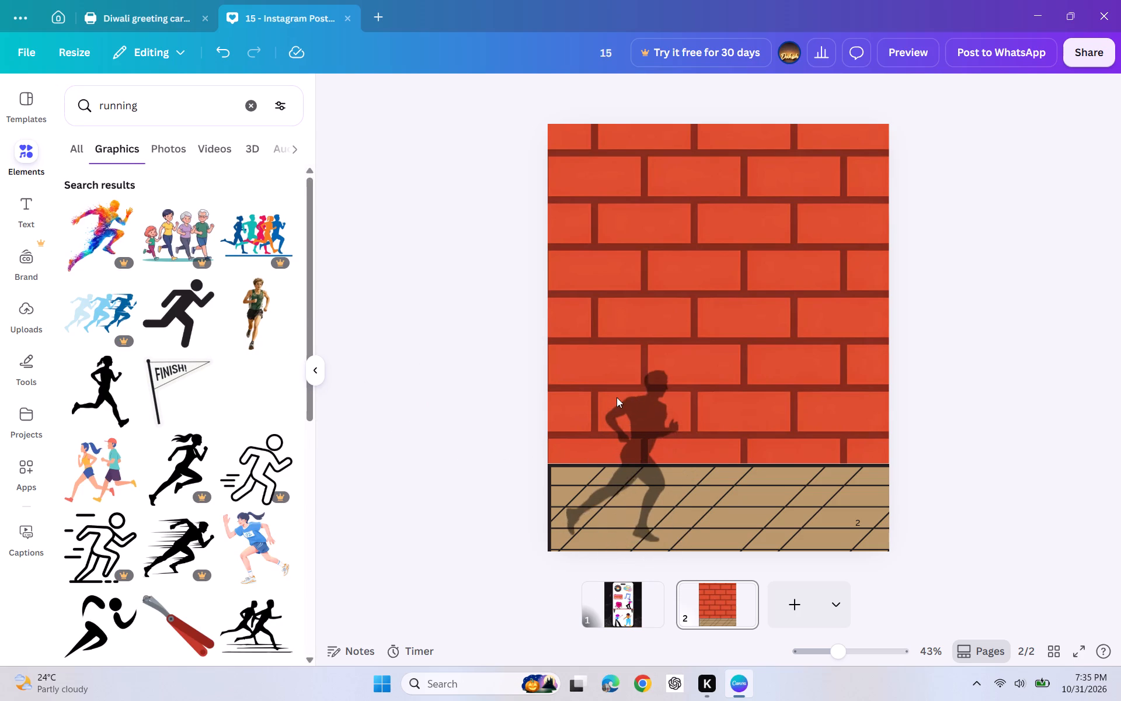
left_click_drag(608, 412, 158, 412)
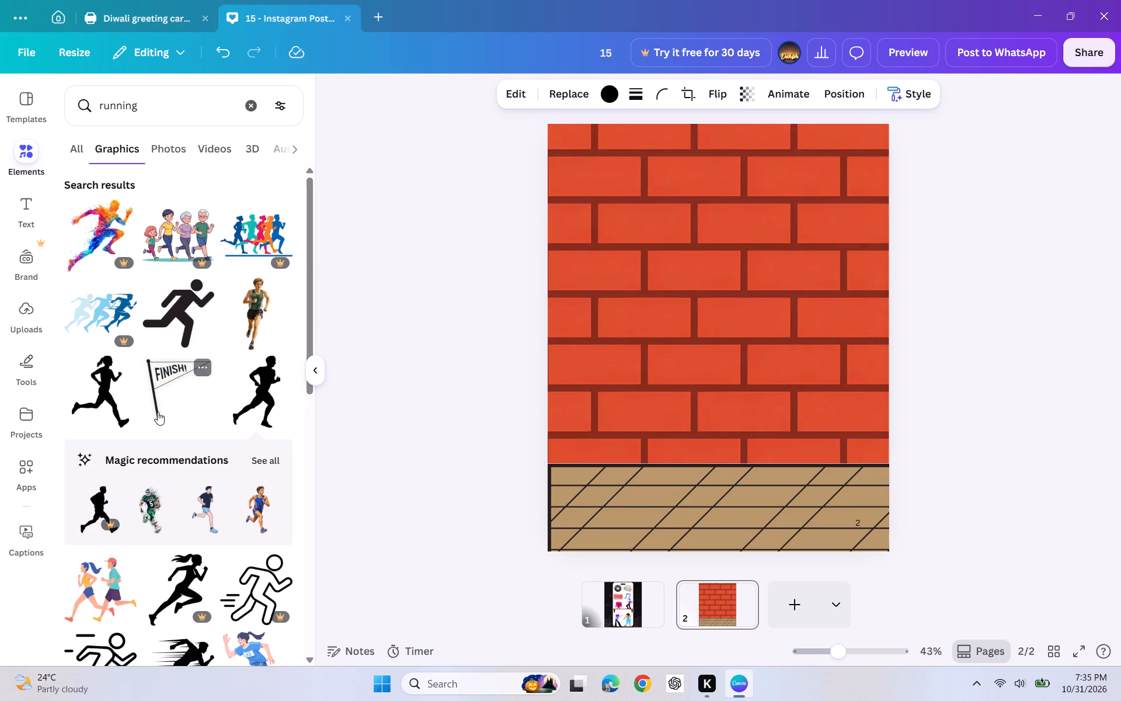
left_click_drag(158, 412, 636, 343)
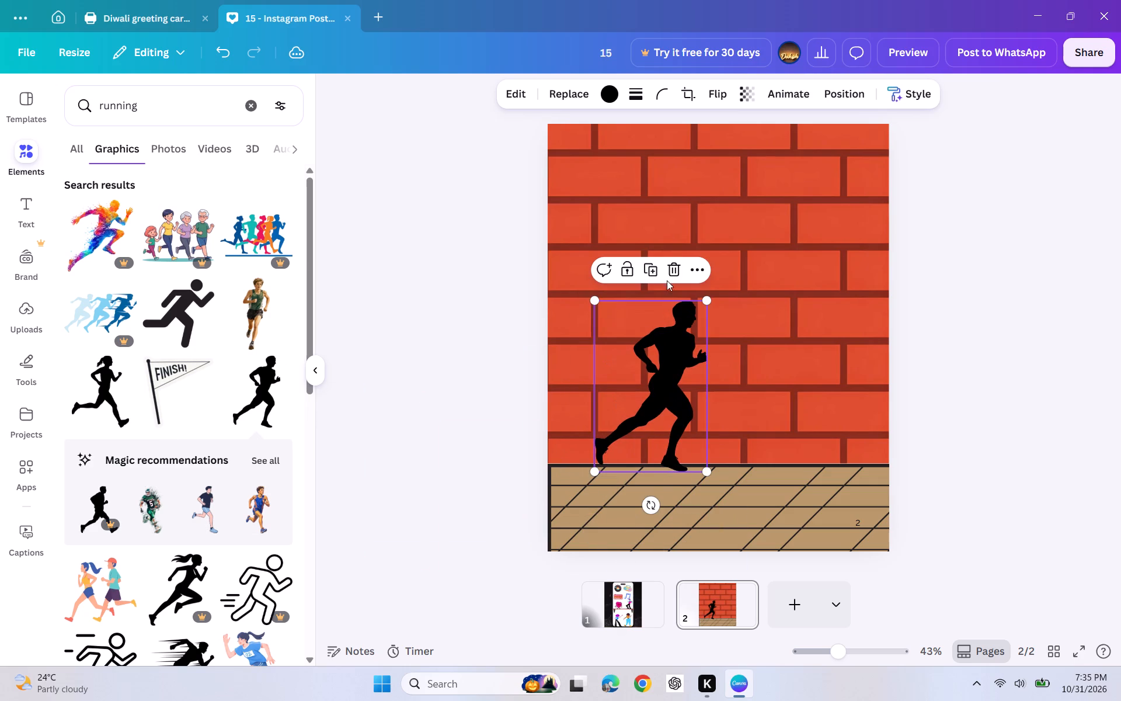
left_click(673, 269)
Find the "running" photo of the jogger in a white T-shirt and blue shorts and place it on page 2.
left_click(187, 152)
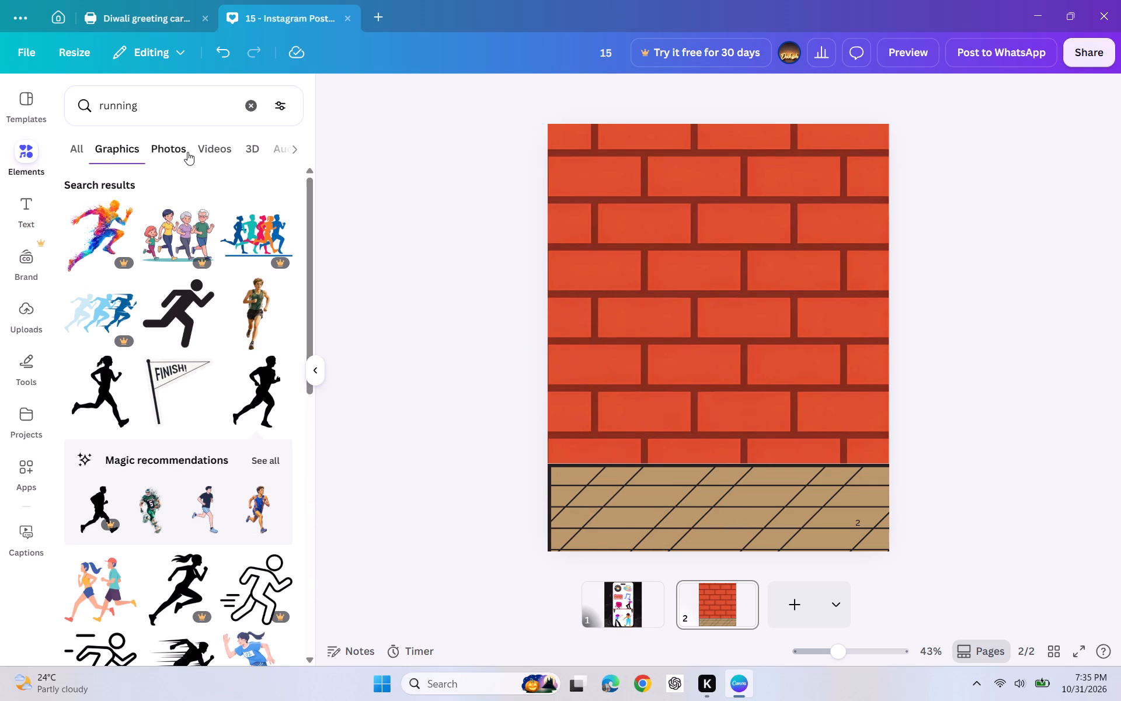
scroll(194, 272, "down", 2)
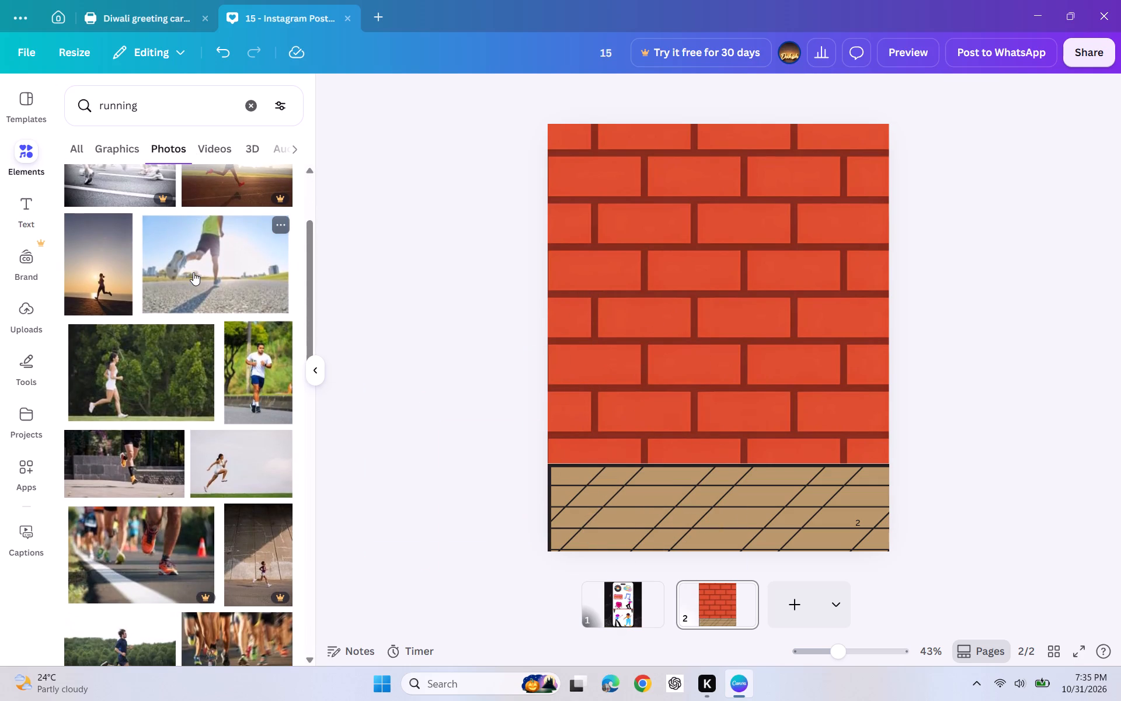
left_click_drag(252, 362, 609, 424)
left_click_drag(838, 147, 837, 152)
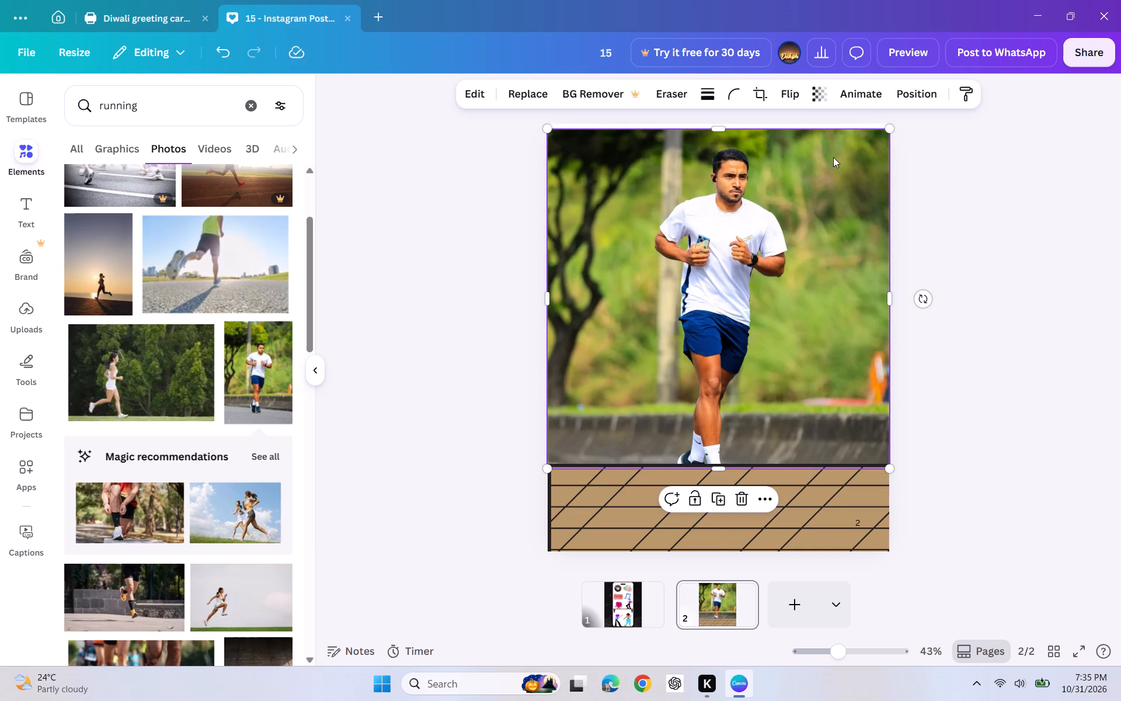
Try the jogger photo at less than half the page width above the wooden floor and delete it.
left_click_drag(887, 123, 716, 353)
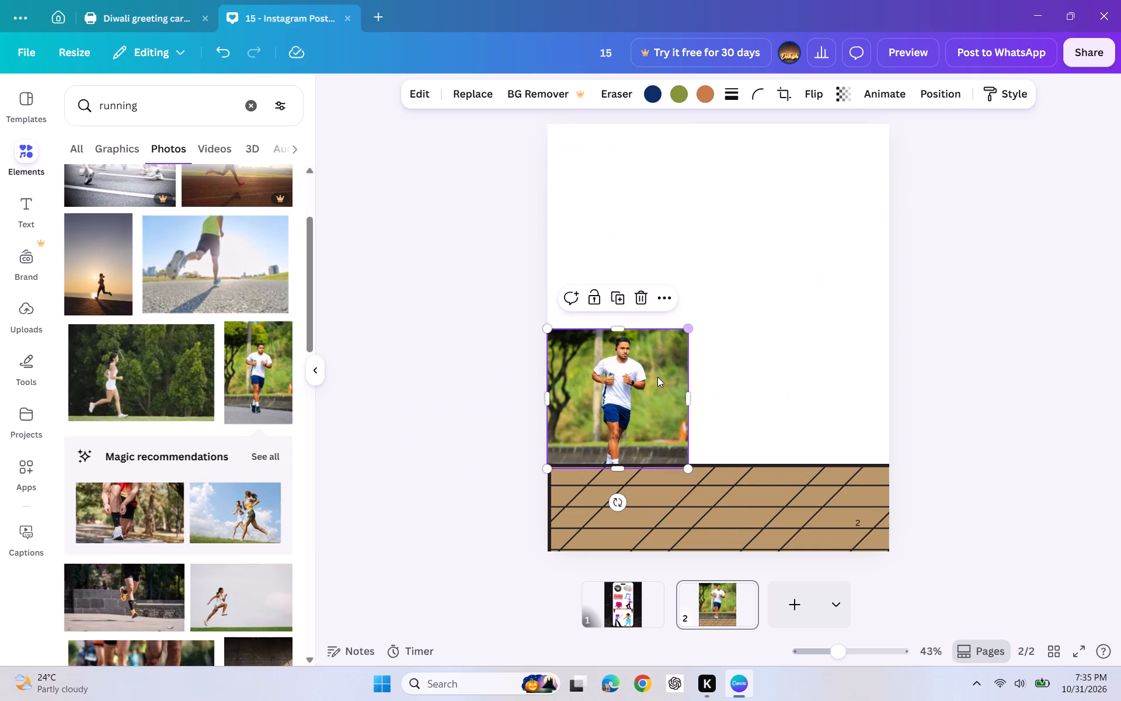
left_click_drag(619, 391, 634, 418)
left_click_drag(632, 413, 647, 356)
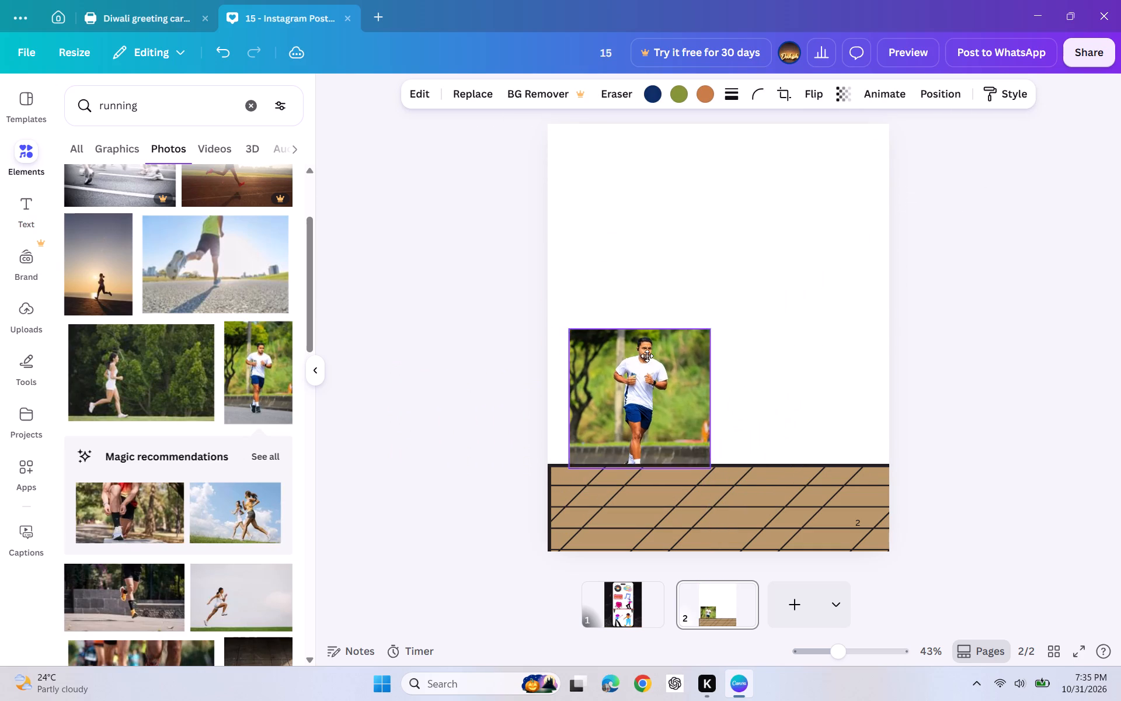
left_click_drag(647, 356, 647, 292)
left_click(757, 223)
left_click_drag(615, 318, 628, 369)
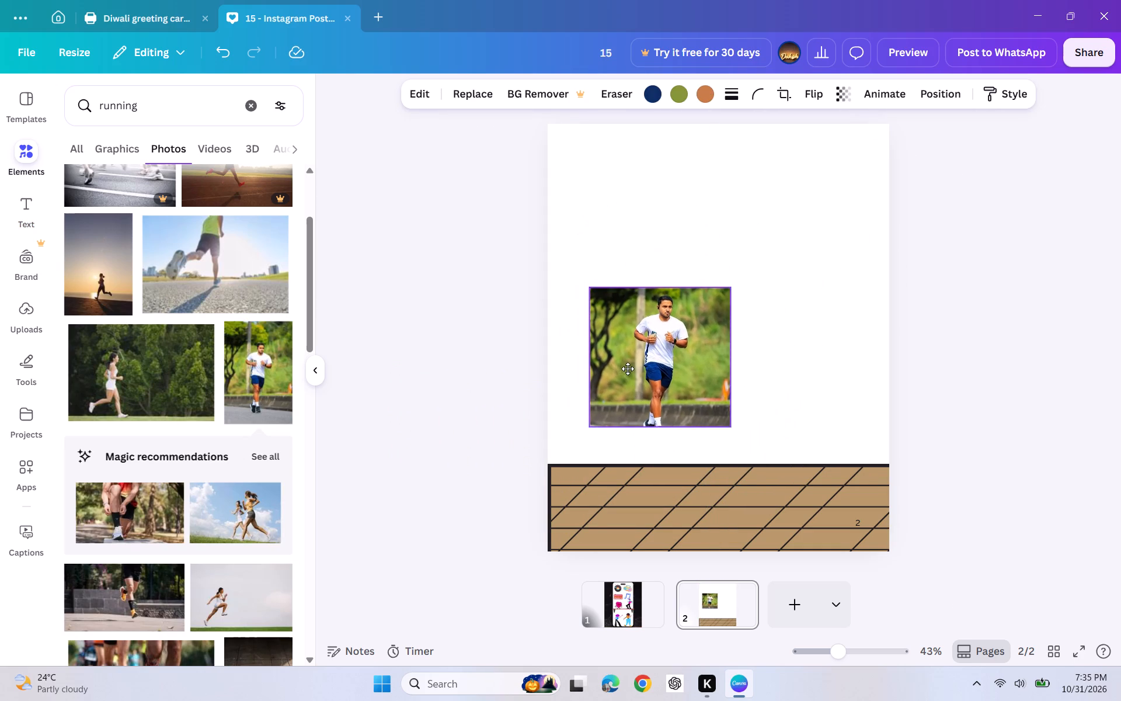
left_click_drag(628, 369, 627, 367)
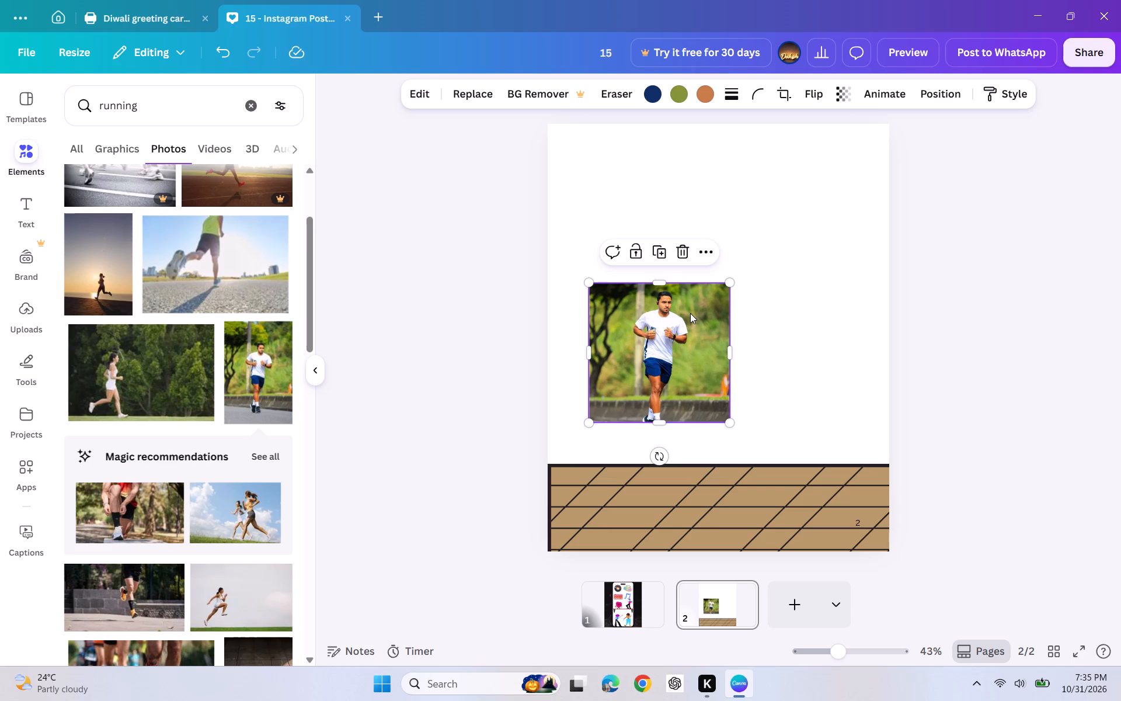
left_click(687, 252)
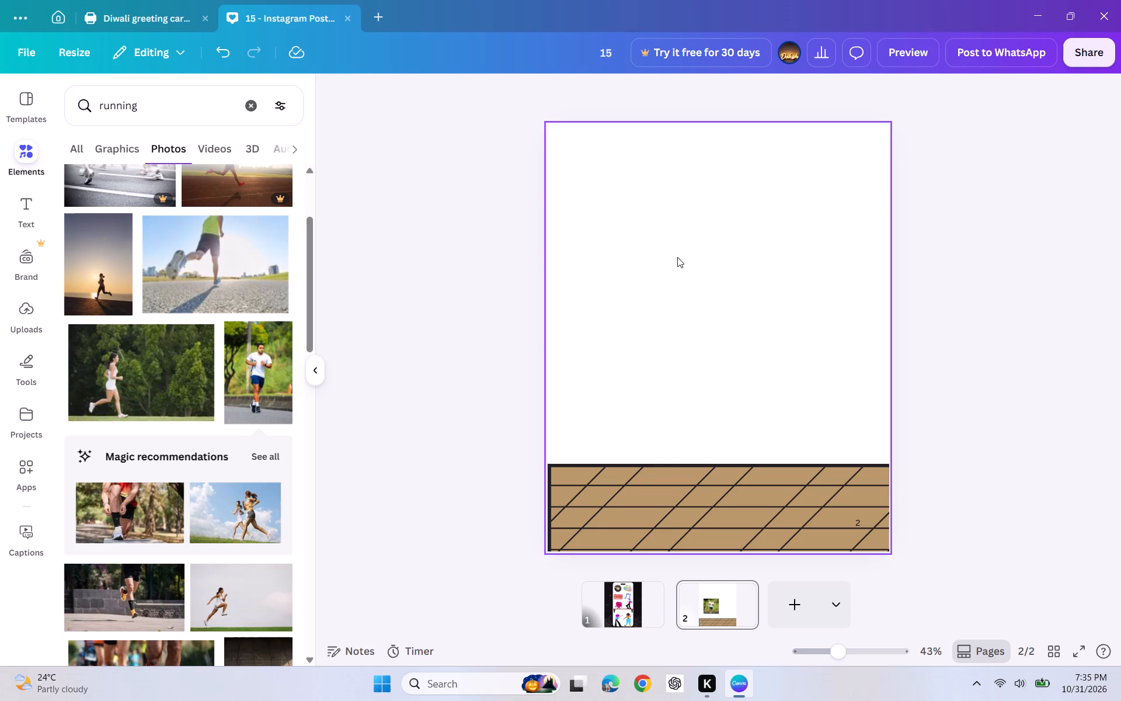
Search the elements library for "wall" and show only the graphics.
left_click(252, 112)
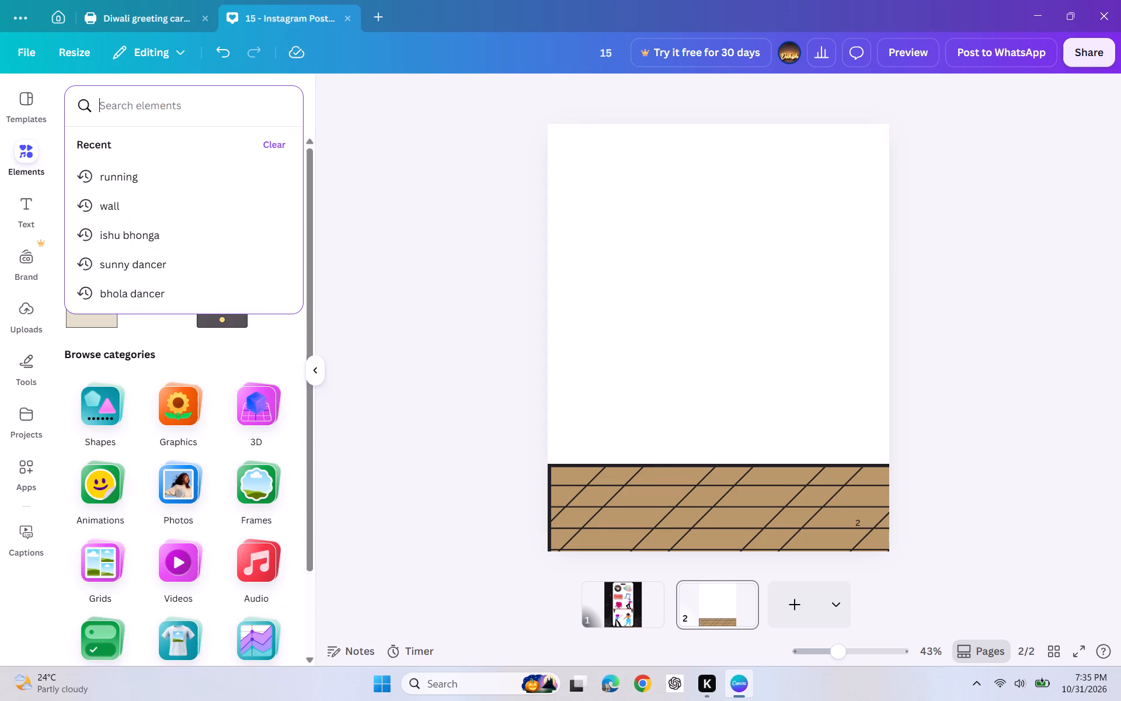
key("w")
key("a")
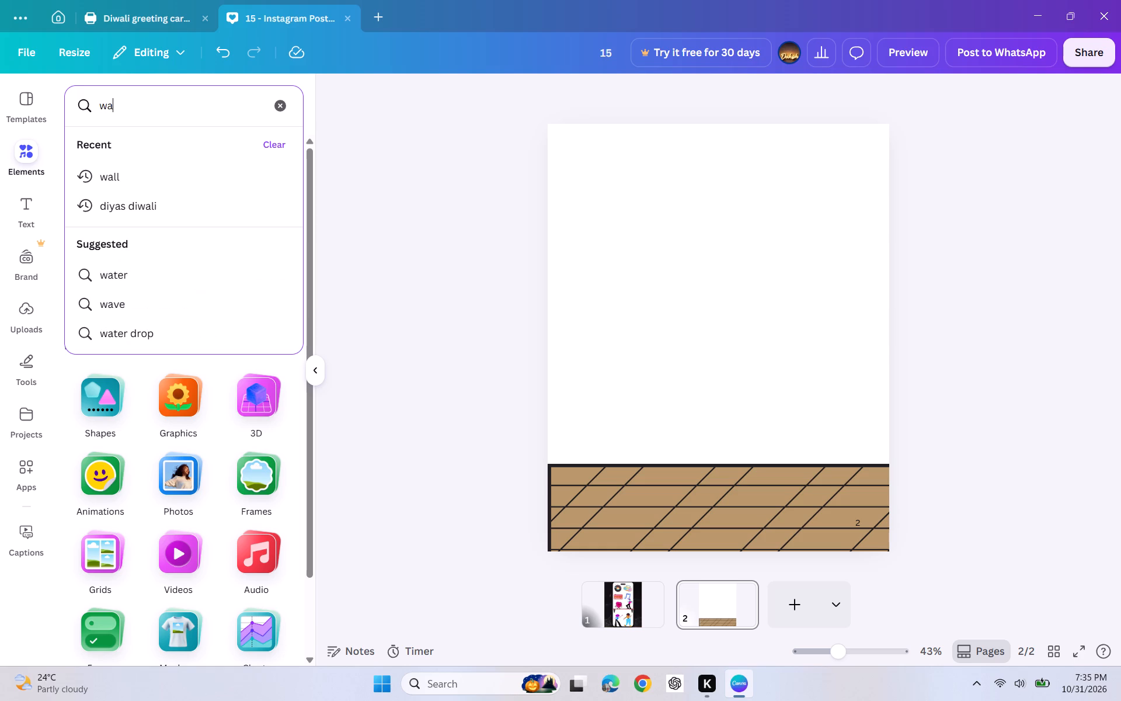
type("ll")
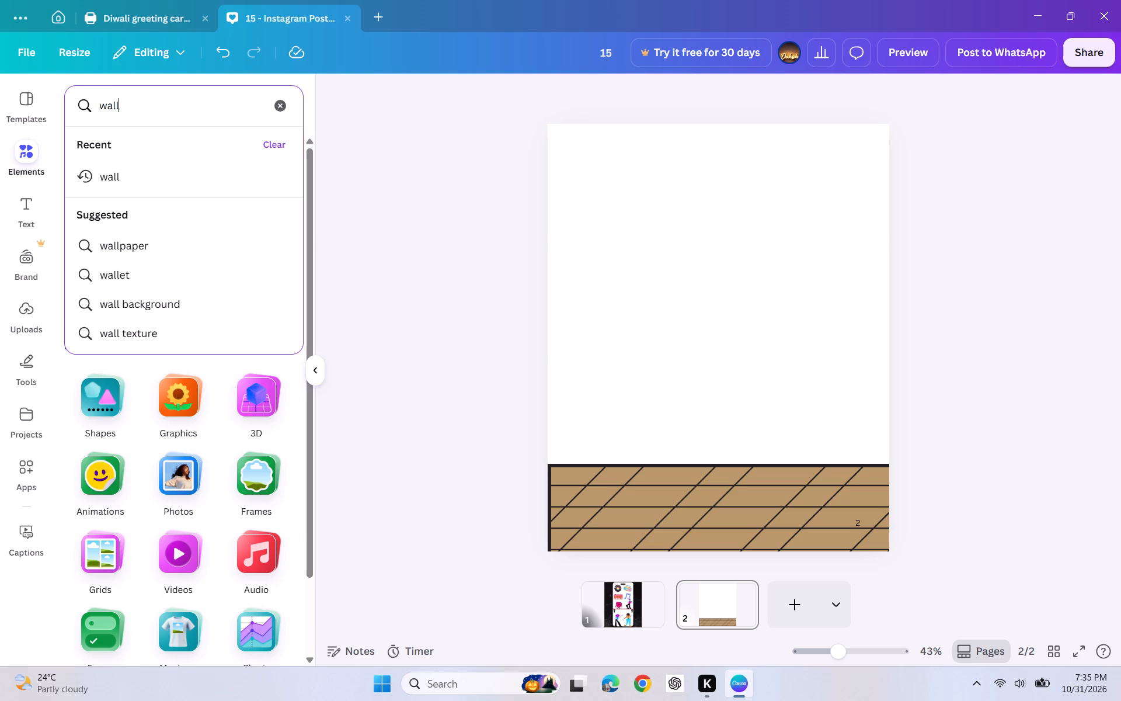
key("Return")
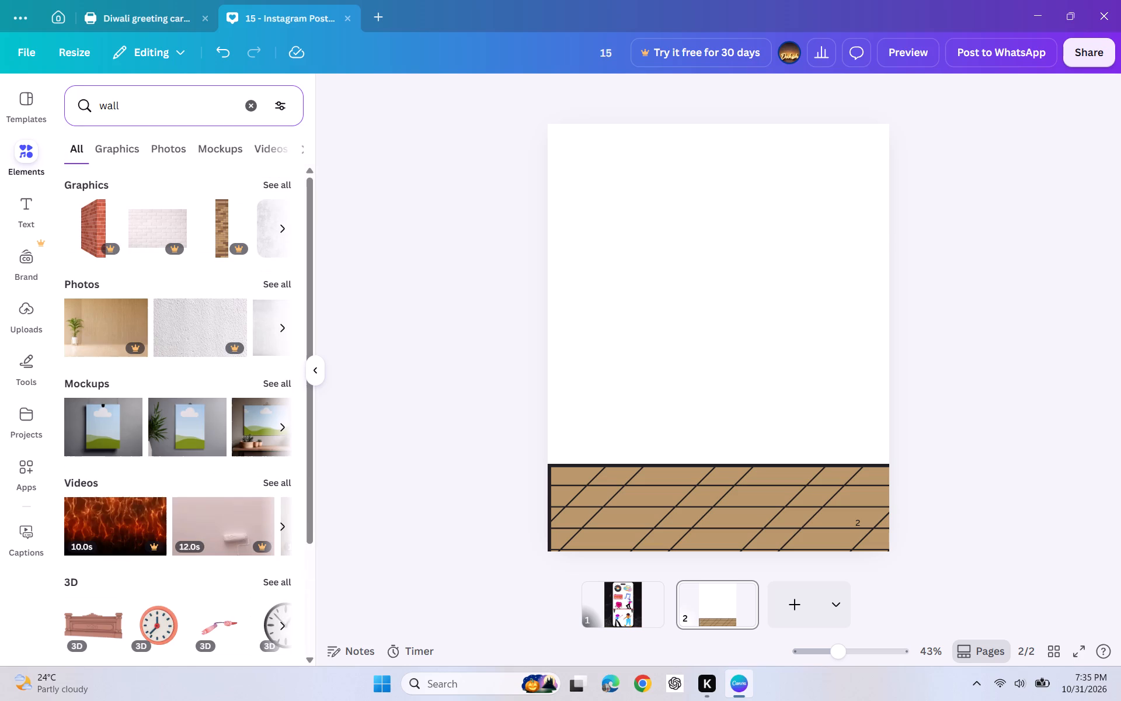
scroll(127, 465, "down", 3)
scroll(152, 381, "up", 2)
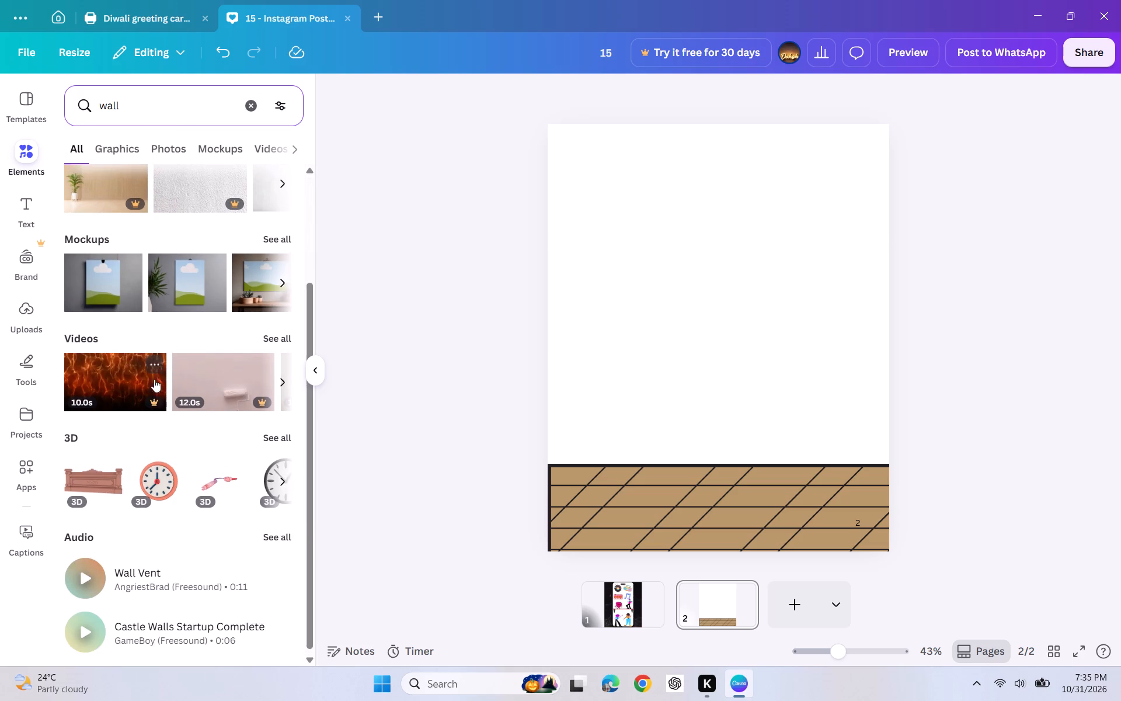
scroll(154, 379, "up", 2)
left_click(136, 145)
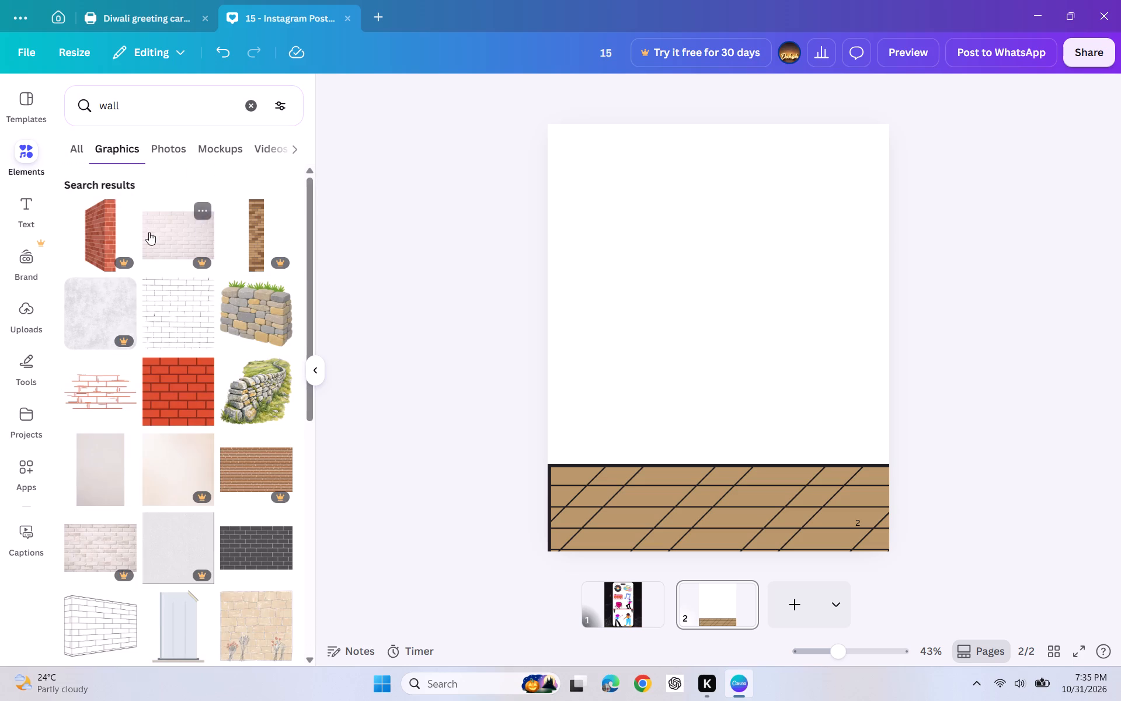
Place the flat red brick wall graphic on page 2 so that it fills the whole page.
left_click_drag(157, 384, 610, 301)
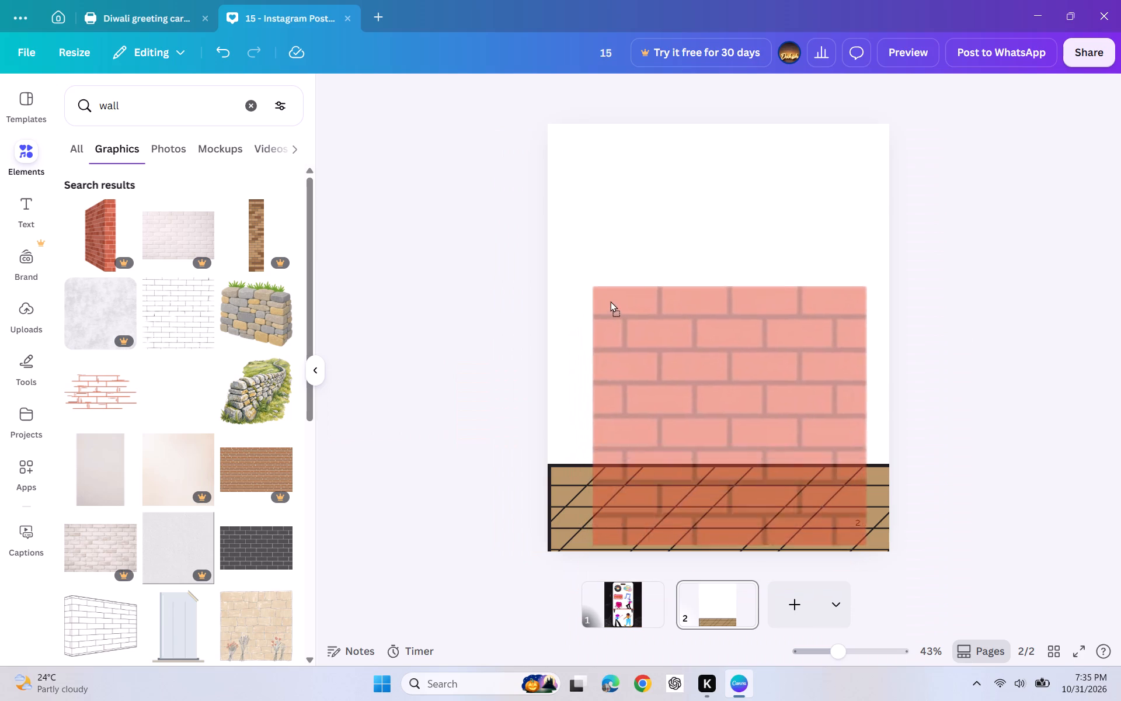
left_click_drag(610, 301, 570, 163)
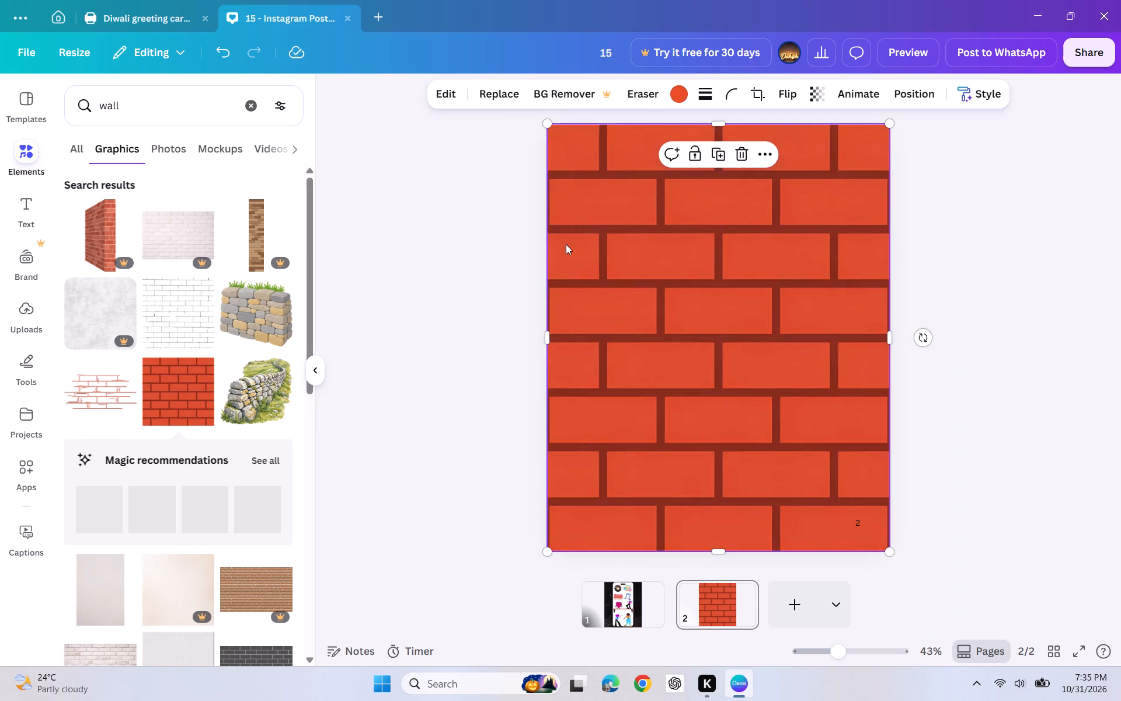
Shrink the brick wall to about 1,121 high to uncover the floor, and widen it just past page 2's full width.
left_click_drag(891, 557, 887, 552)
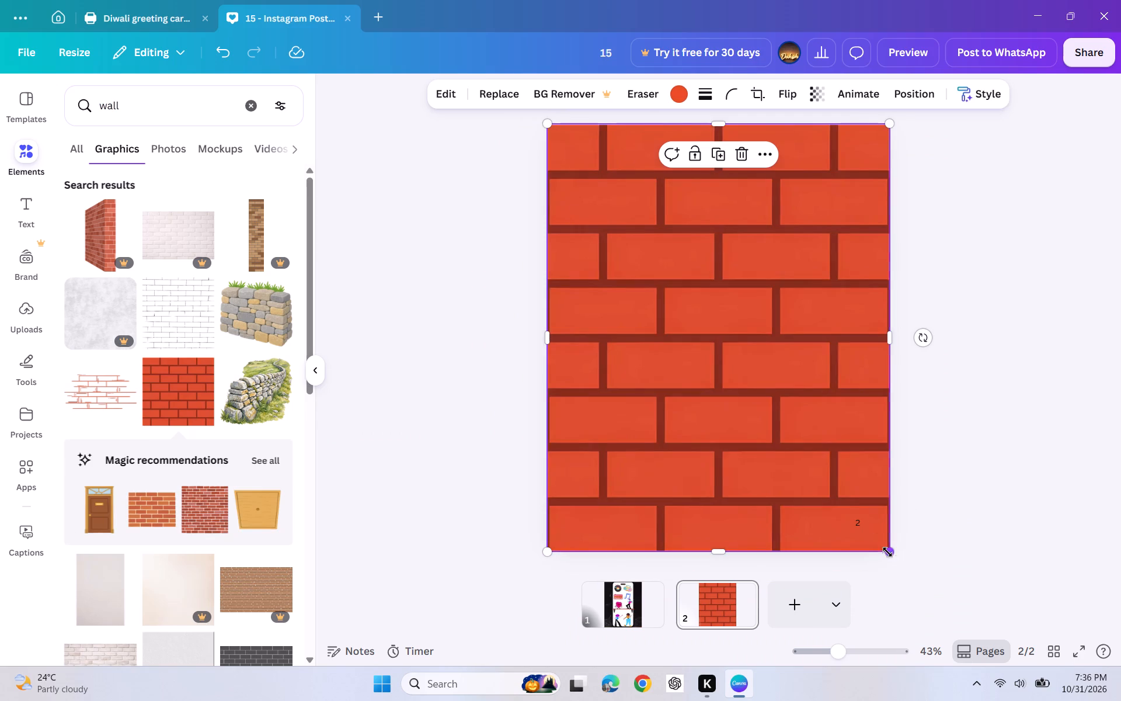
left_click_drag(887, 552, 899, 431)
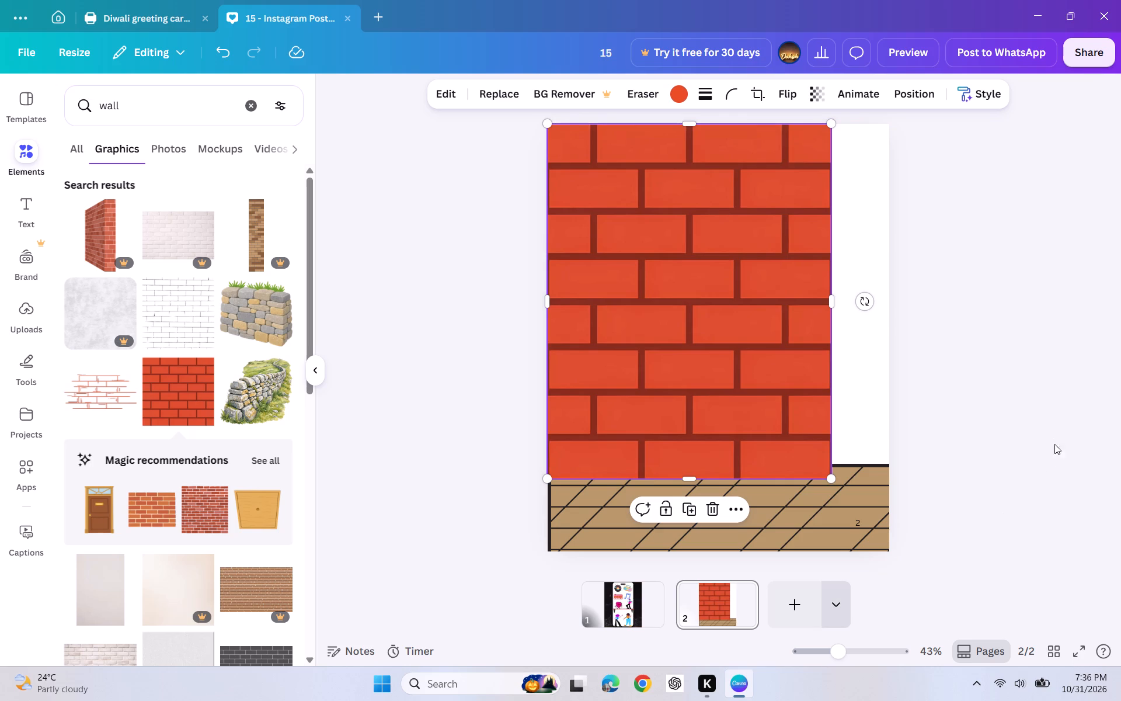
left_click(722, 280)
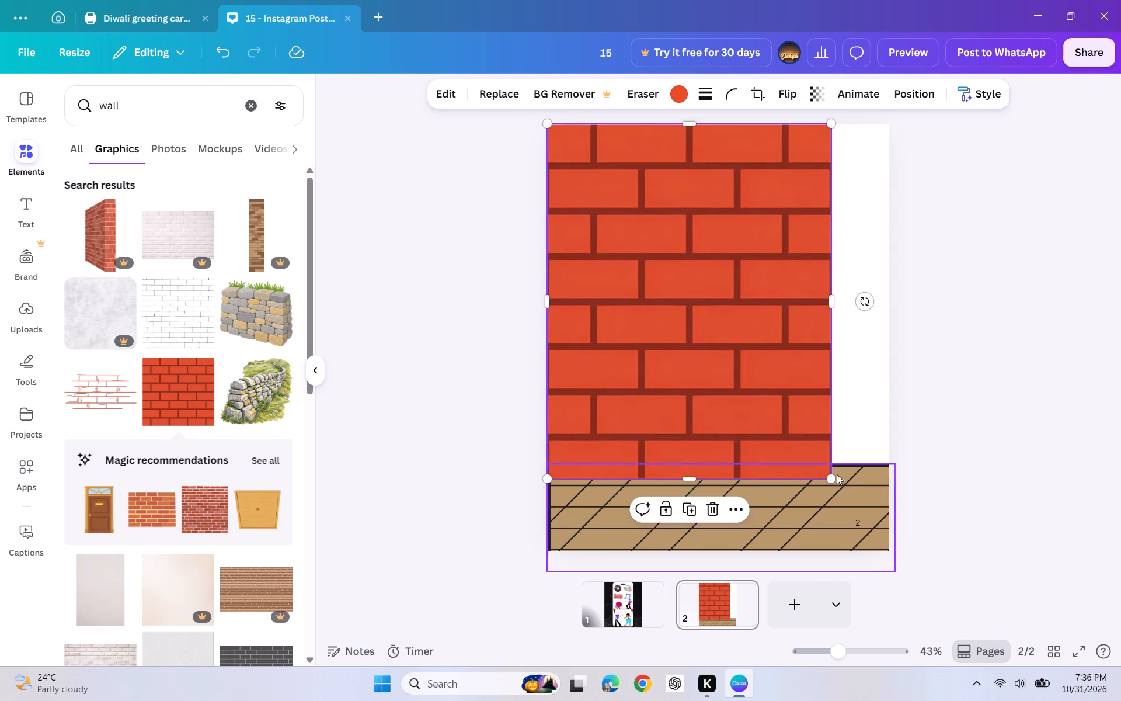
left_click_drag(834, 297, 883, 300)
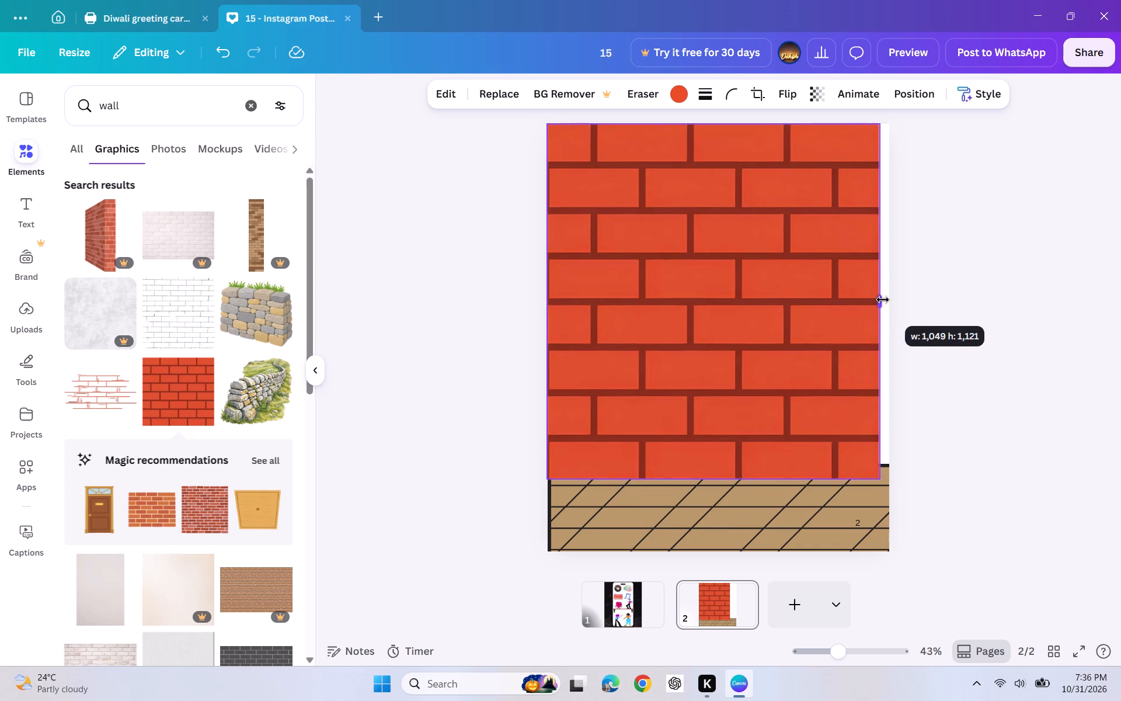
left_click_drag(883, 300, 901, 303)
Move the brick wall up so its bottom edge meets the top of the wooden floor, and deselect it.
left_click_drag(821, 401, 821, 394)
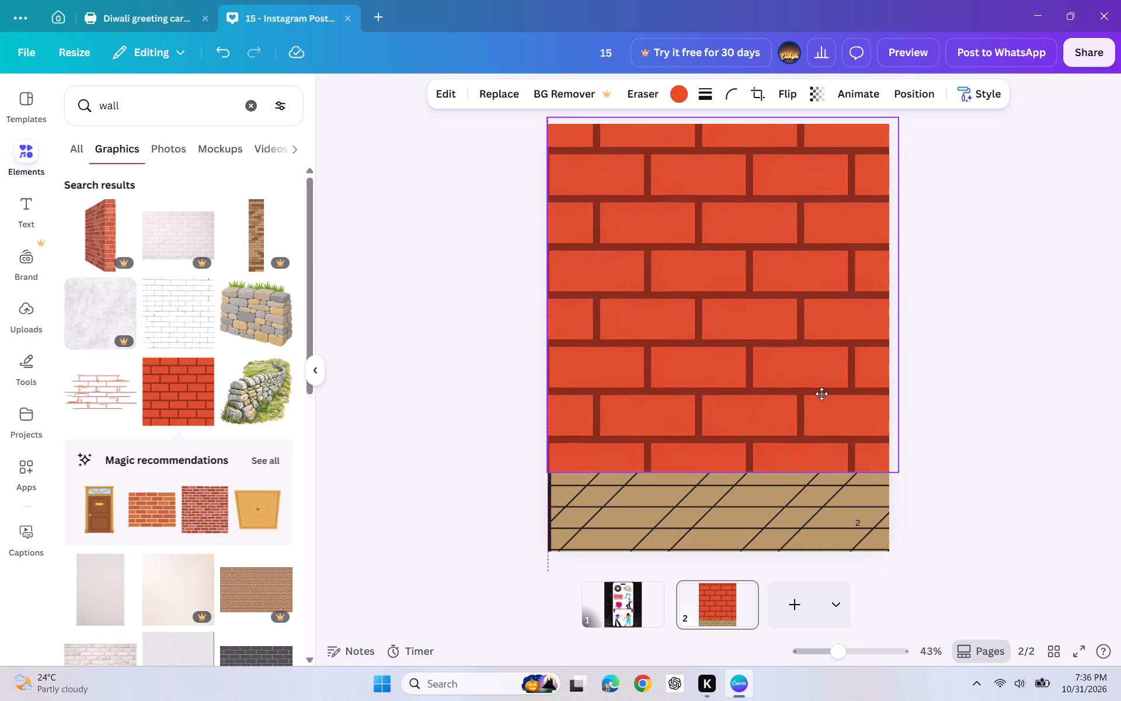
left_click_drag(821, 394, 821, 383)
left_click_drag(304, 175, 309, 173)
left_click(506, 172)
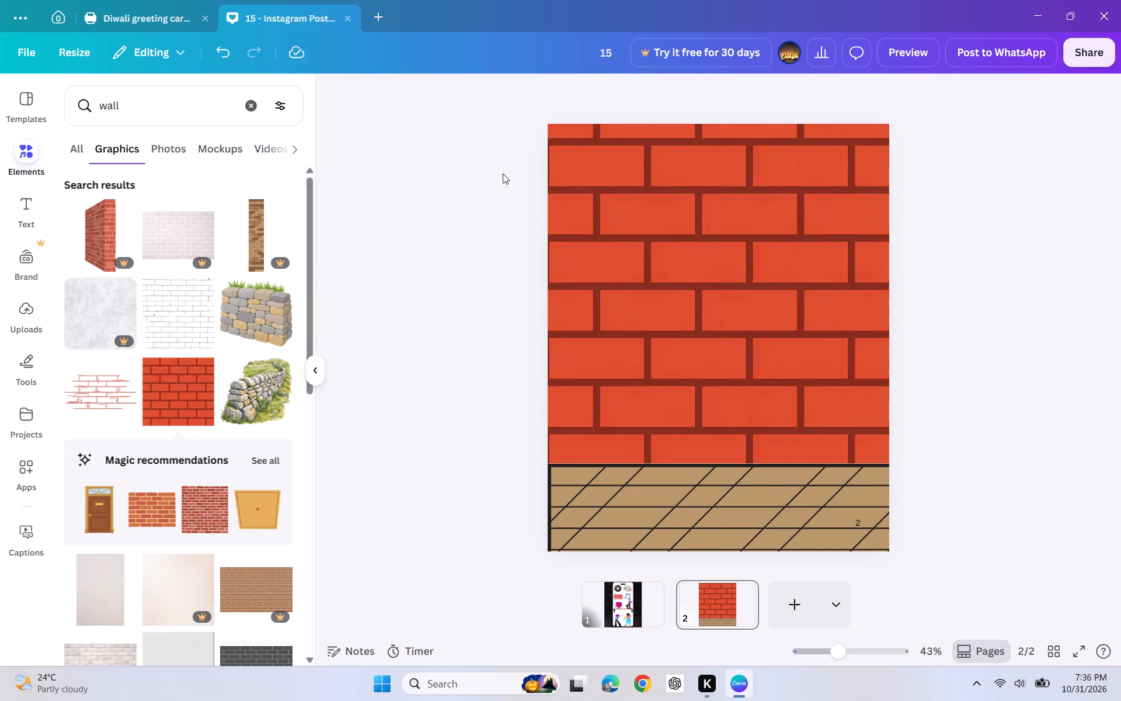
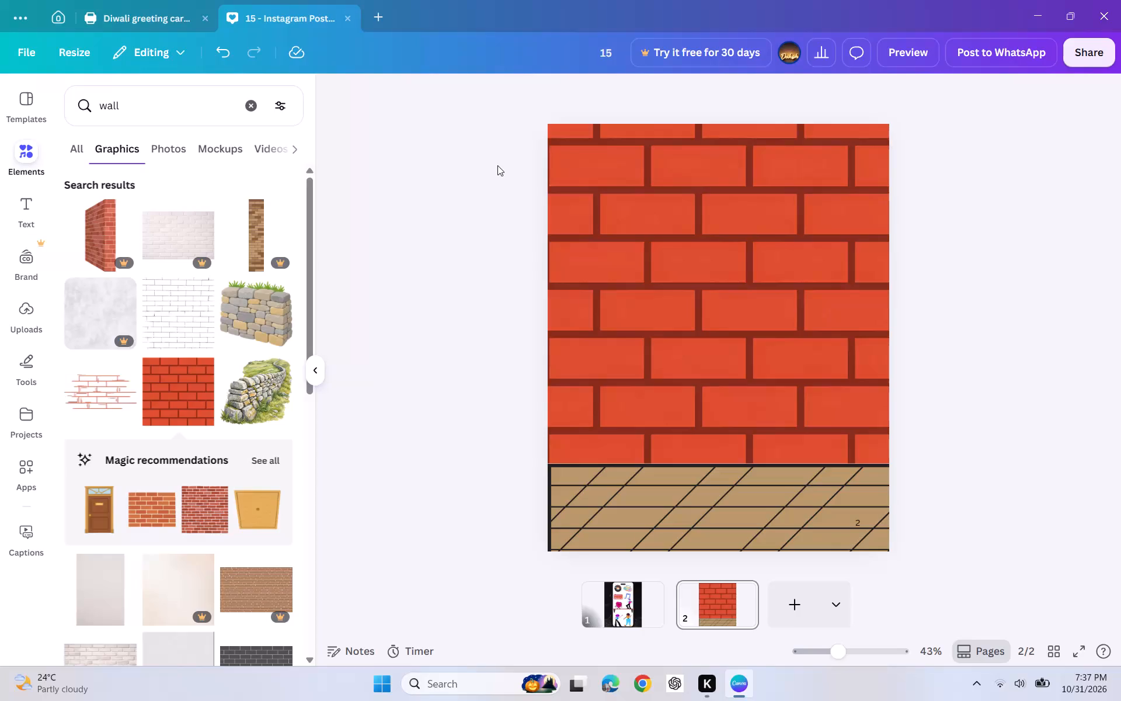
Search the elements library for "student" and show only the graphics.
scroll(267, 384, "down", 6)
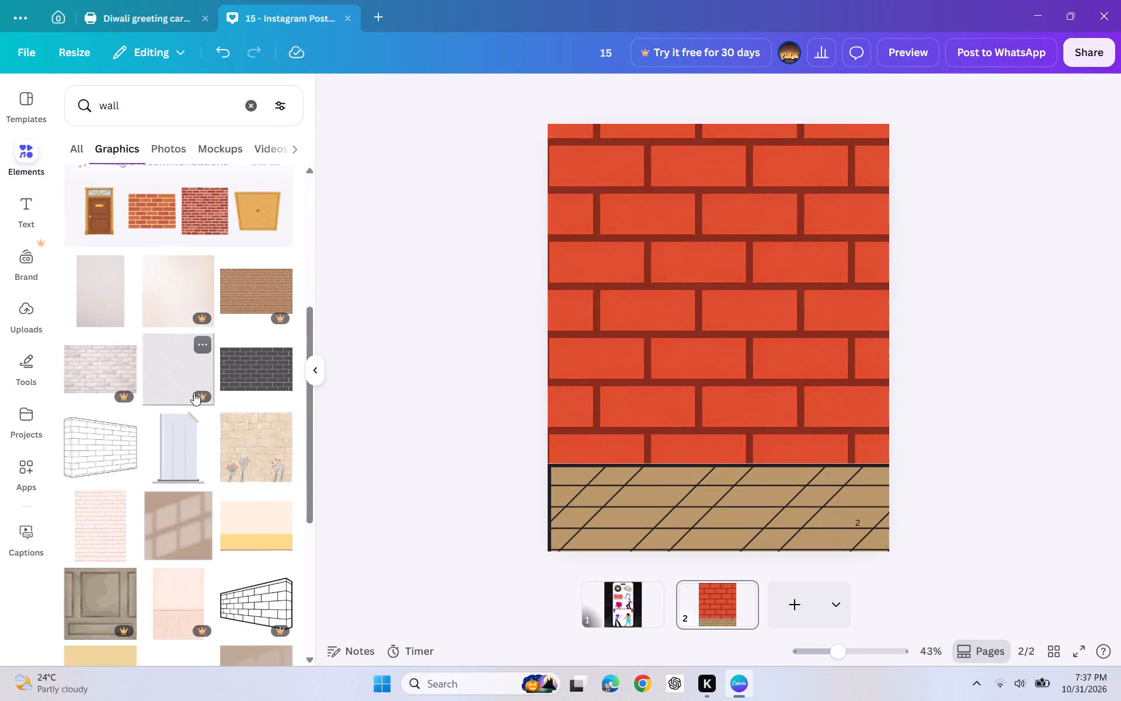
scroll(194, 393, "up", 9)
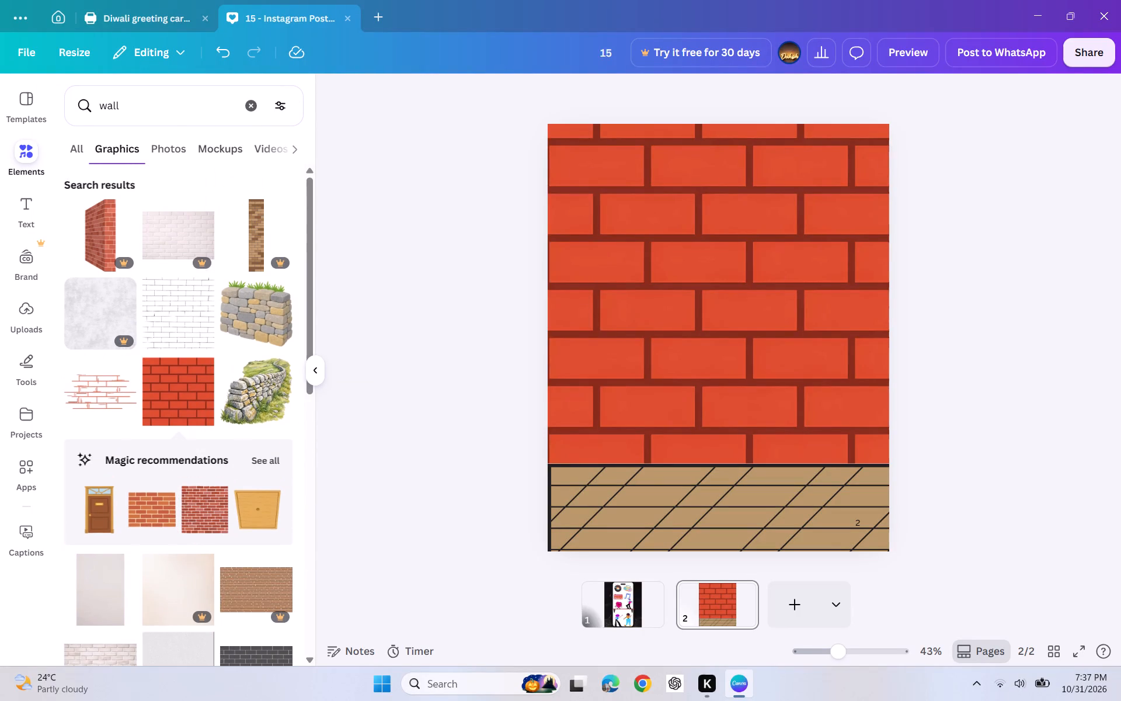
left_click(257, 105)
key("a")
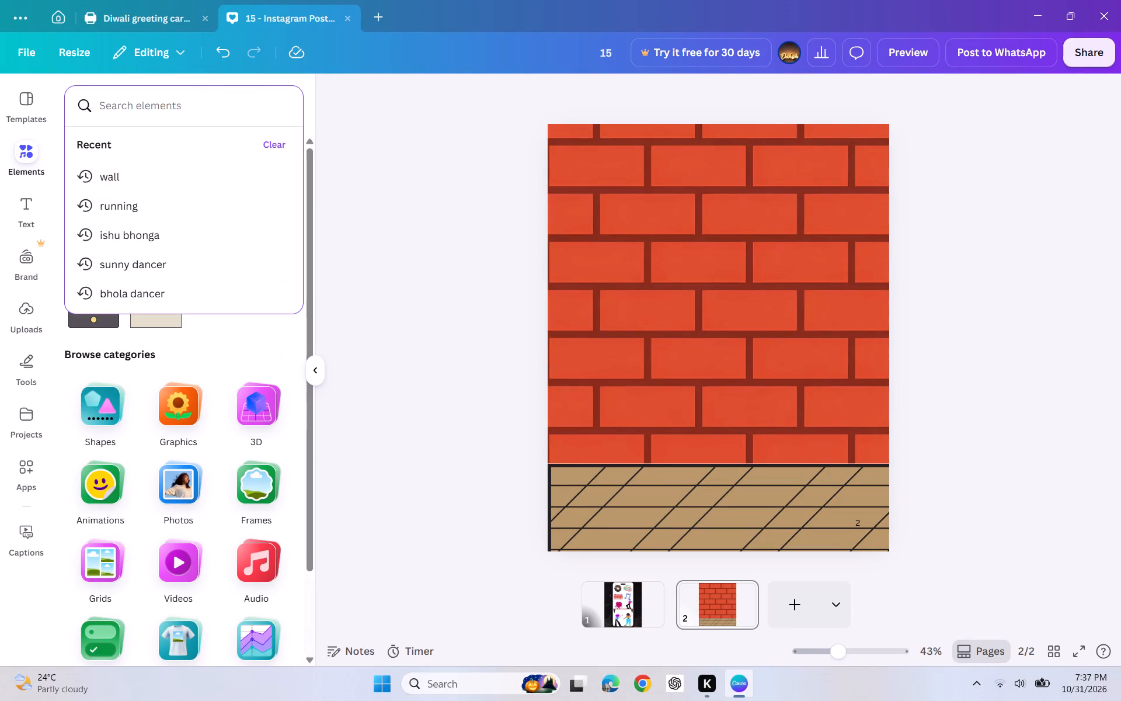
key("BackSpace")
type("studend")
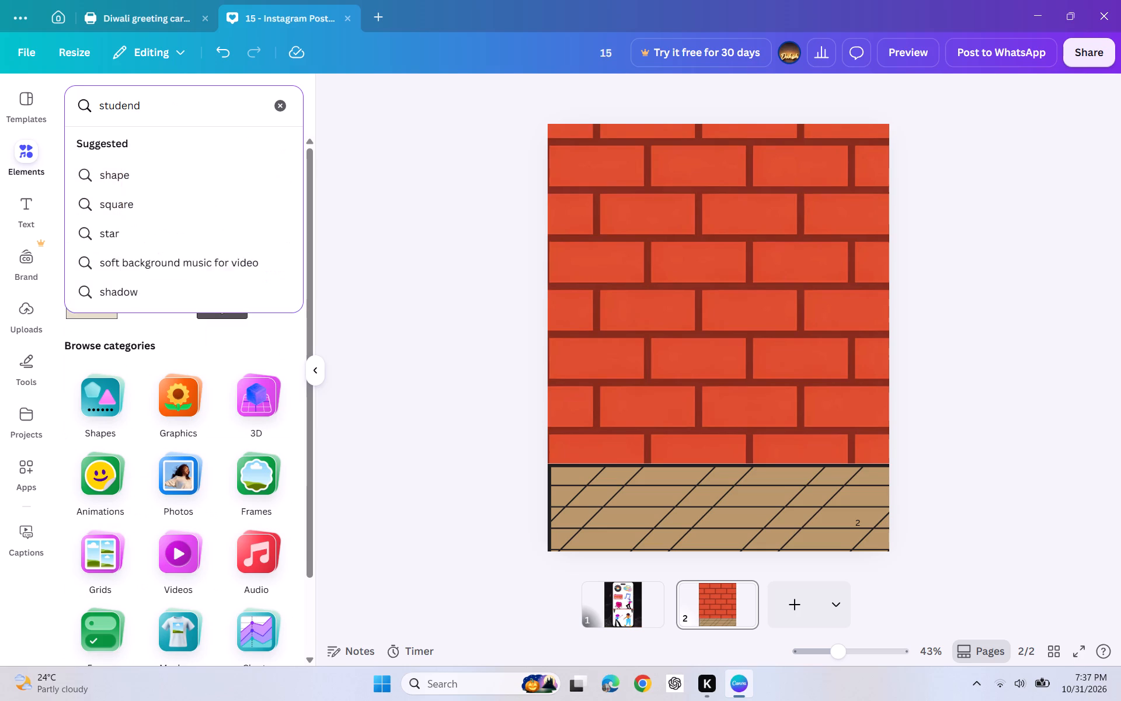
key("BackSpace")
left_click(164, 176)
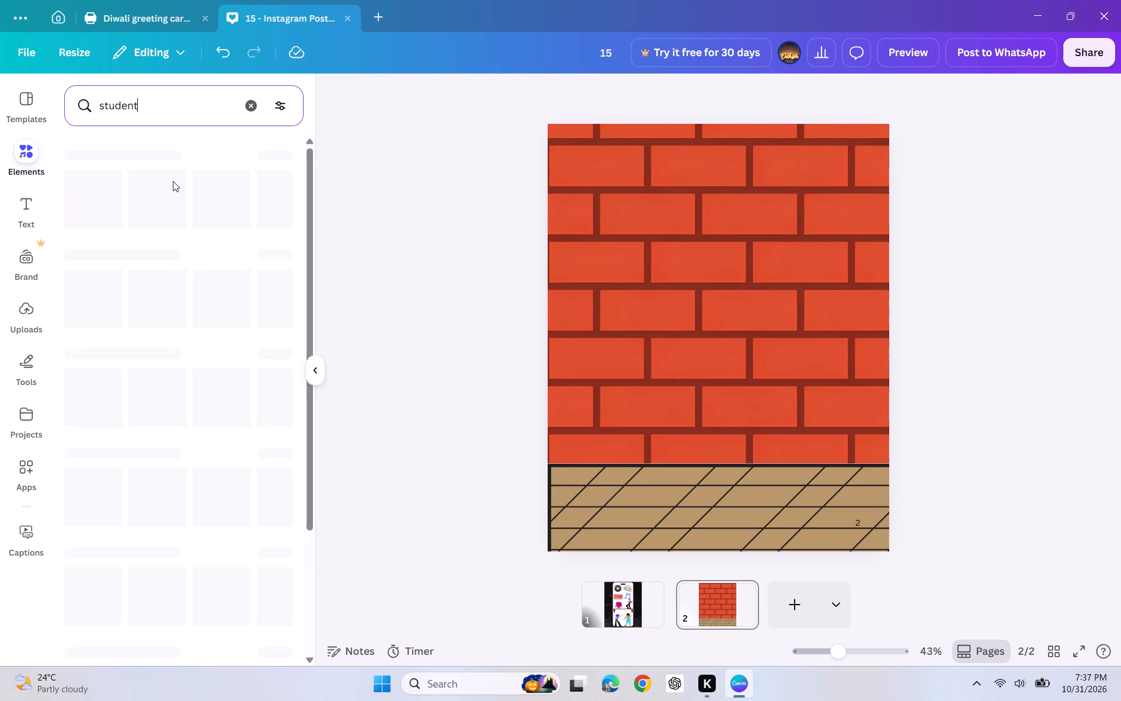
left_click(135, 145)
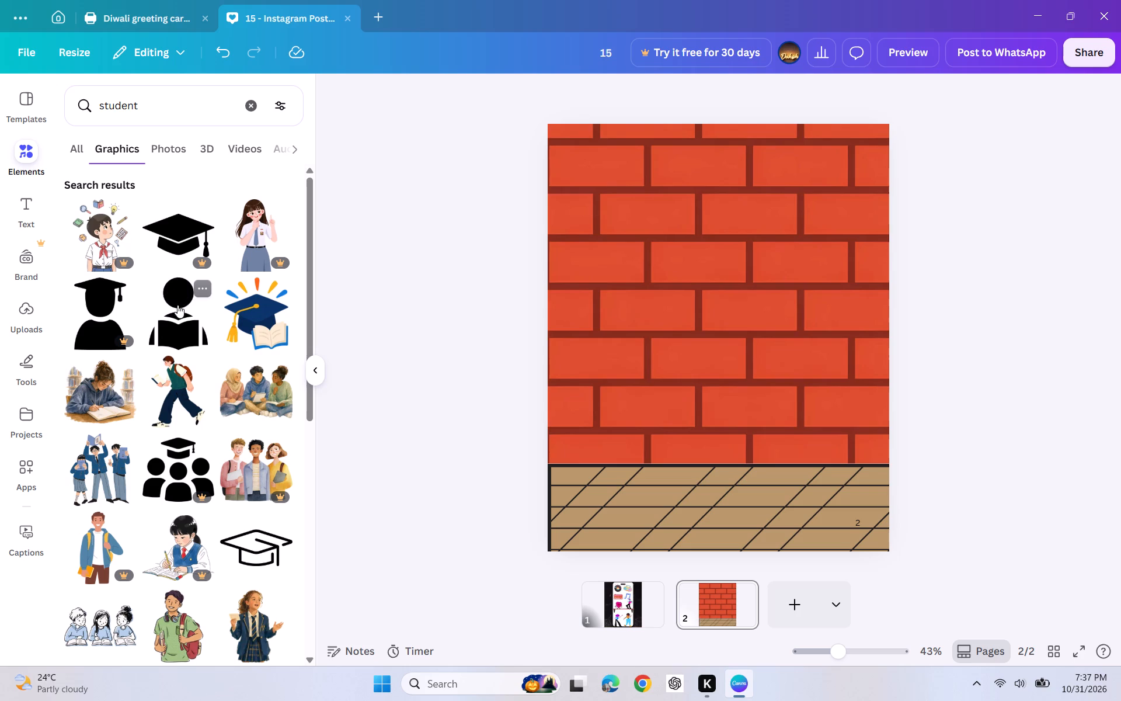
Replace the red brick wall on page 2 with the graphic of the walking student carrying a book and backpack.
left_click_drag(184, 406, 232, 407)
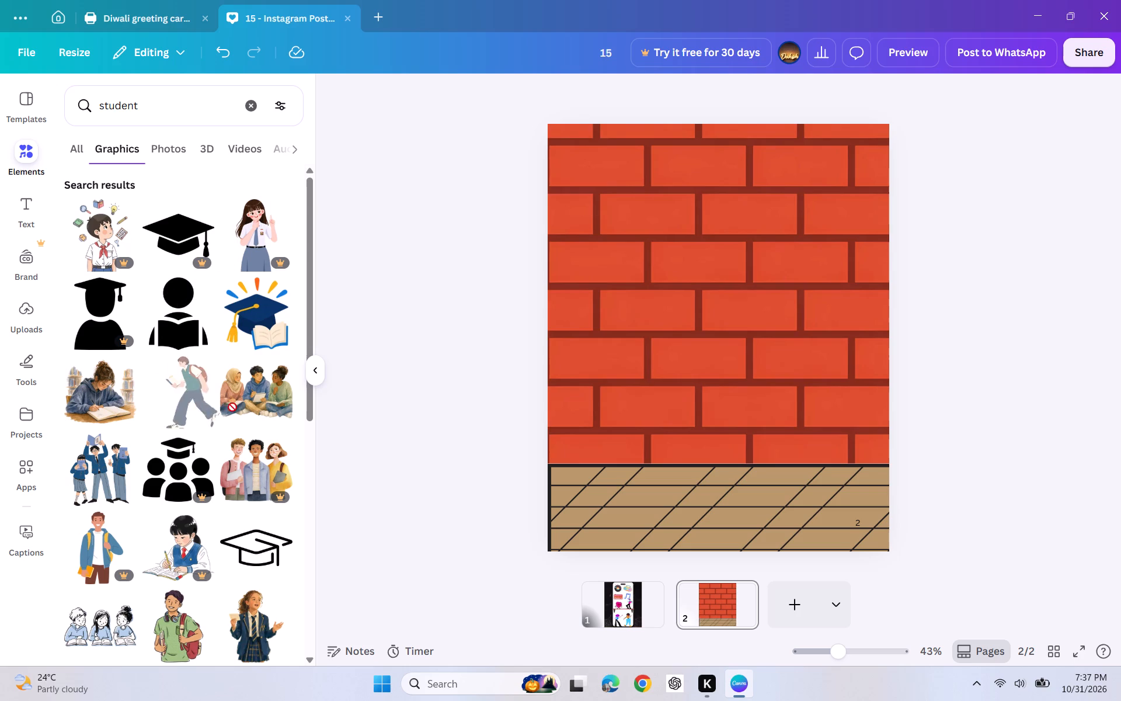
left_click_drag(232, 407, 763, 410)
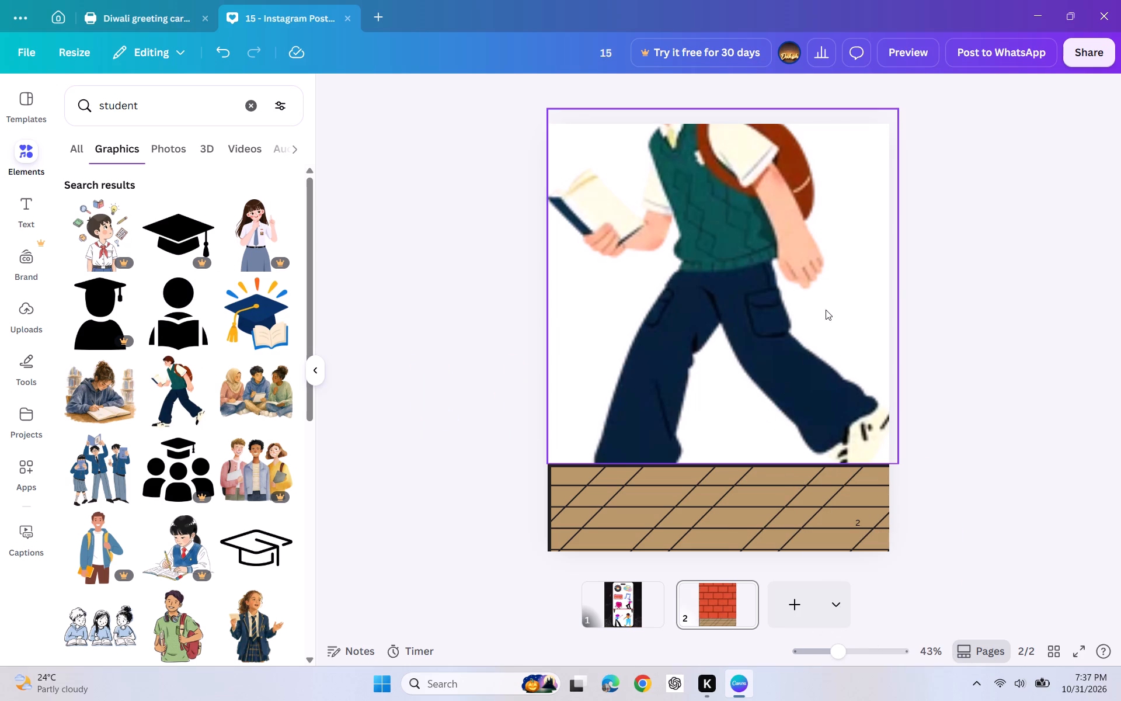
Extend the student graphic's crop upward to include the head, and move it down the page.
left_click(858, 181)
left_click_drag(837, 194, 834, 247)
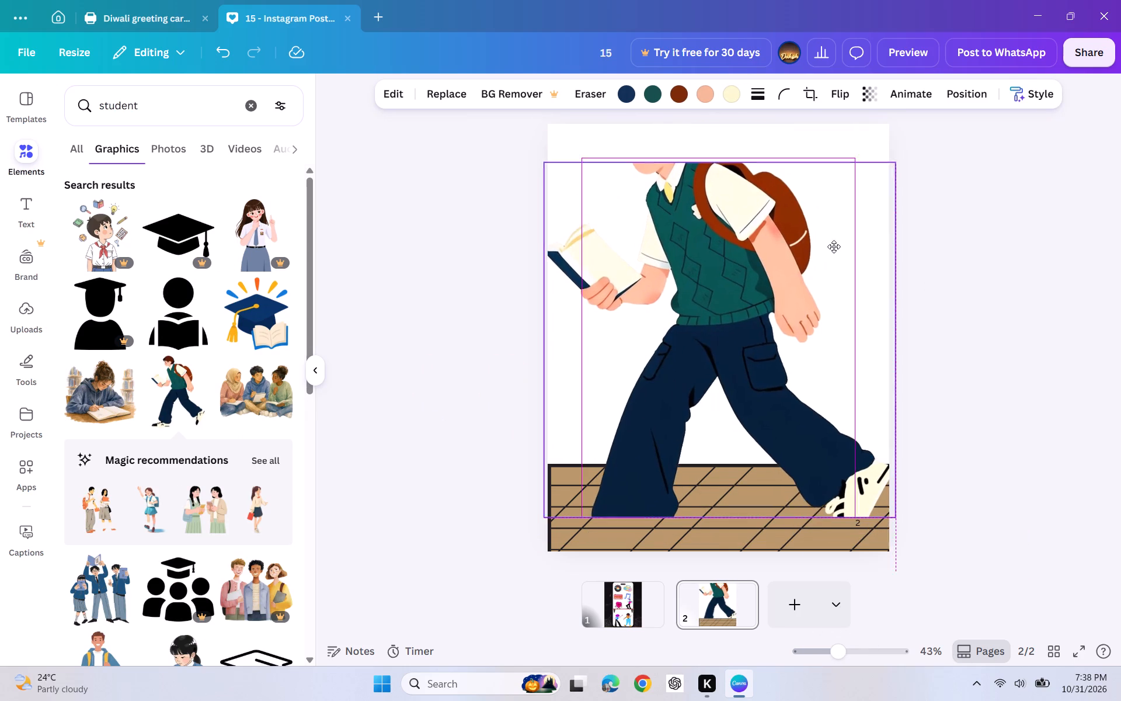
left_click_drag(834, 247, 834, 245)
left_click_drag(712, 157, 734, 48)
left_click_drag(714, 193, 713, 196)
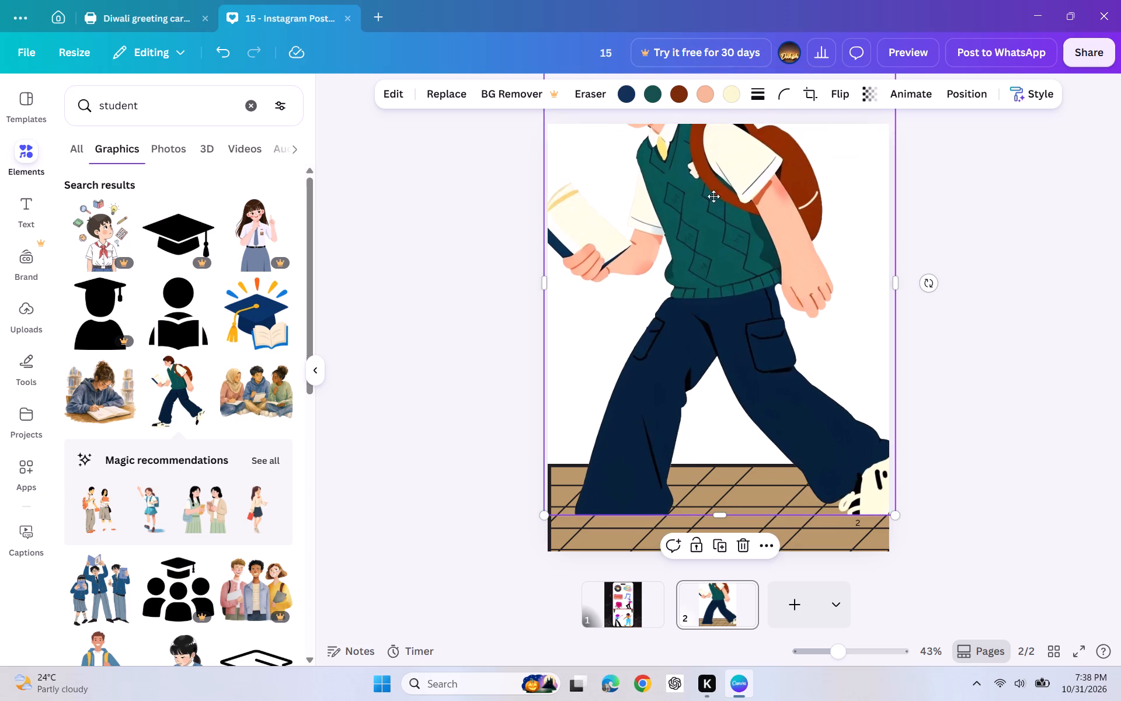
left_click_drag(713, 196, 702, 357)
left_click_drag(746, 271, 748, 265)
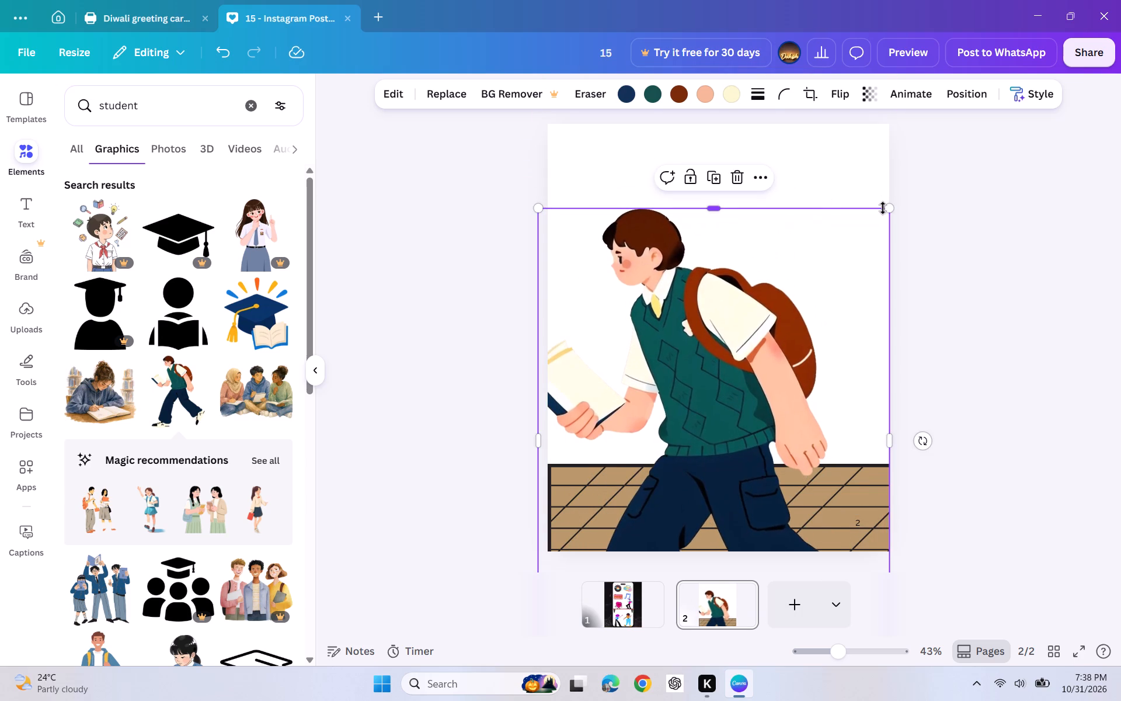
Shrink the student to about two-thirds of page 2's width and move it down over the wooden floor, extending past the page's bottom edge.
left_click_drag(892, 209, 760, 348)
left_click_drag(636, 429, 758, 332)
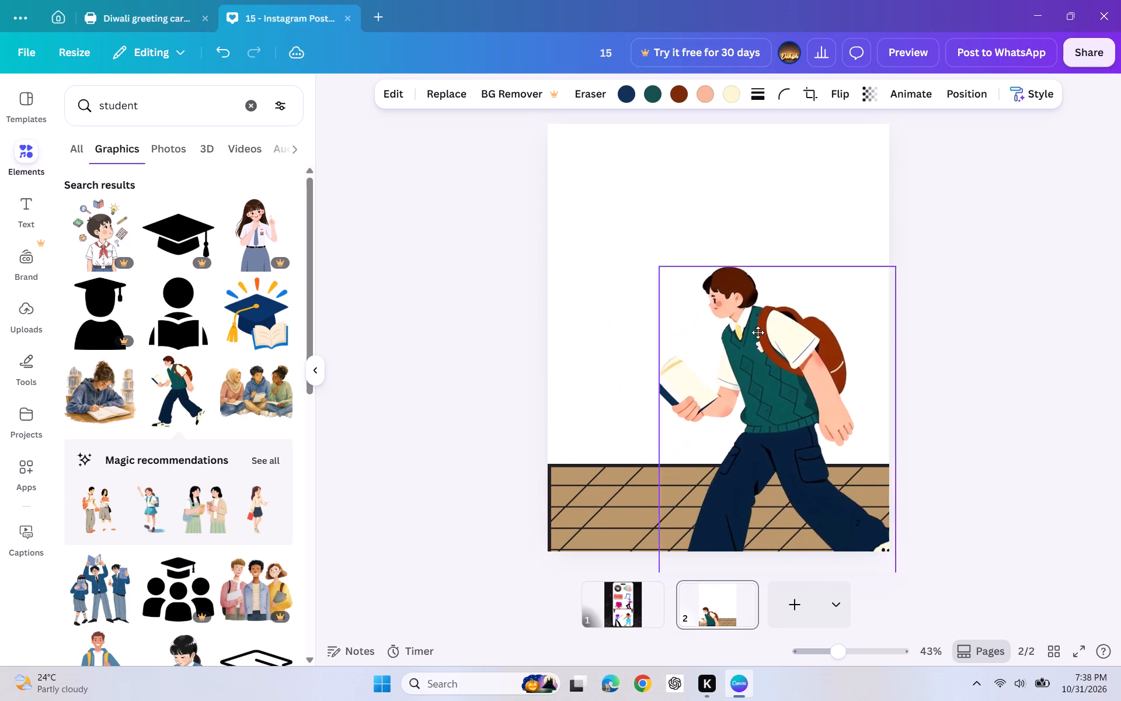
left_click_drag(758, 332, 723, 294)
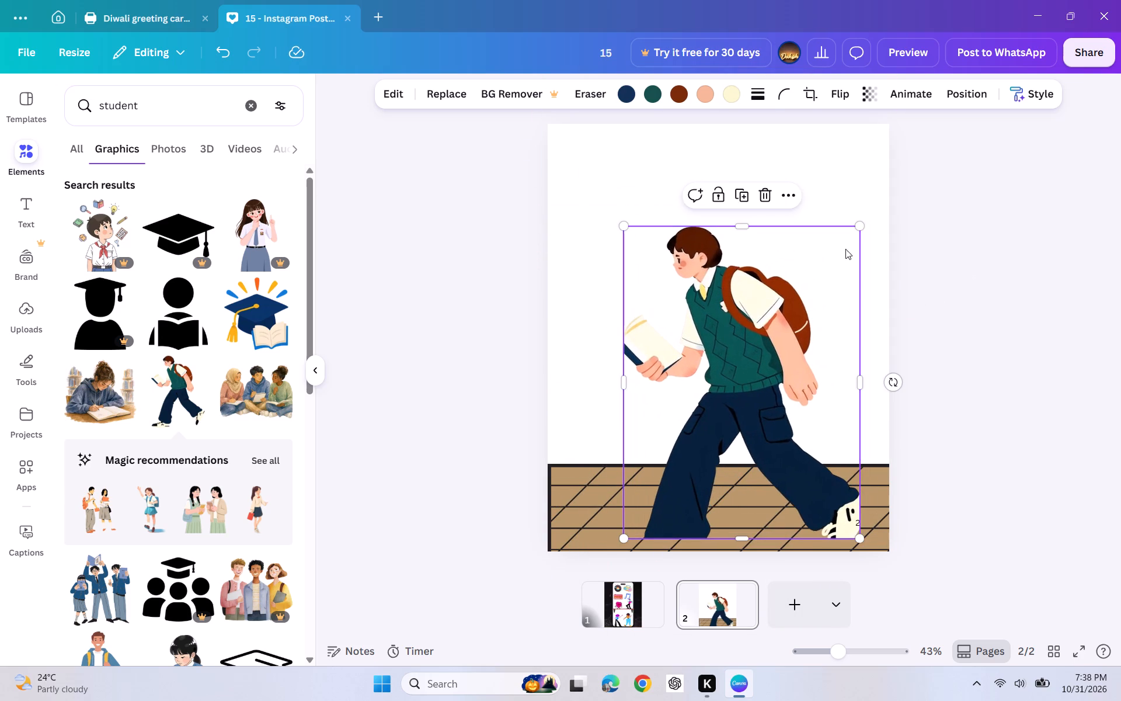
left_click_drag(820, 268, 569, 388)
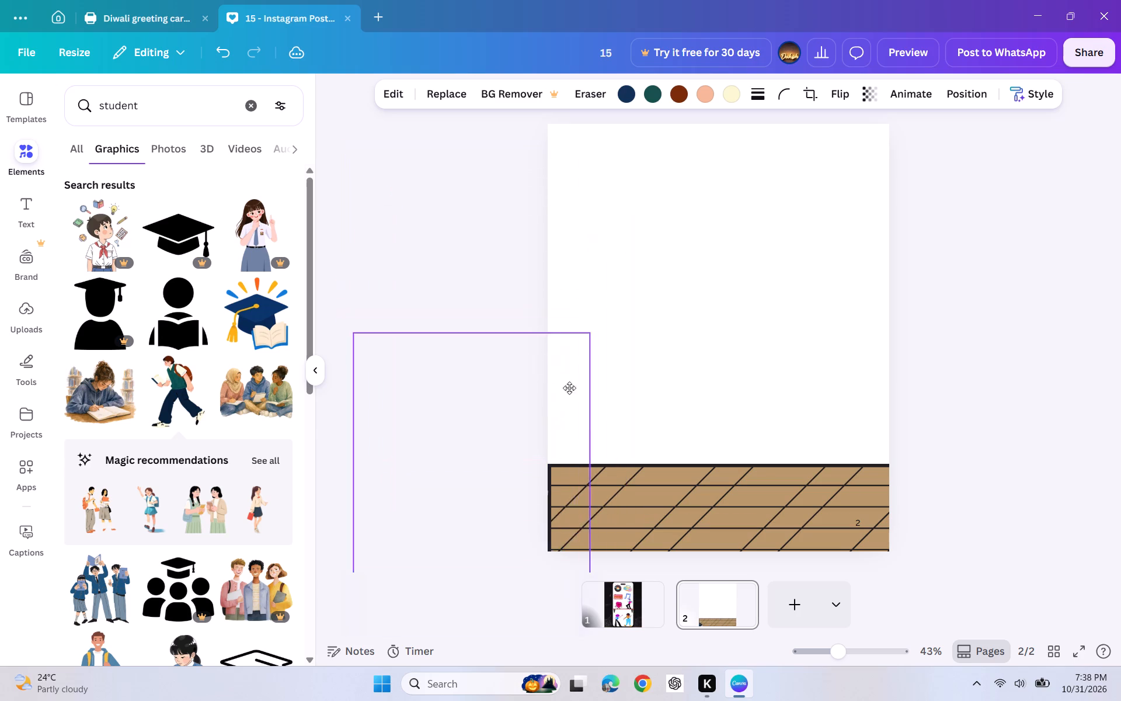
left_click_drag(569, 388, 772, 520)
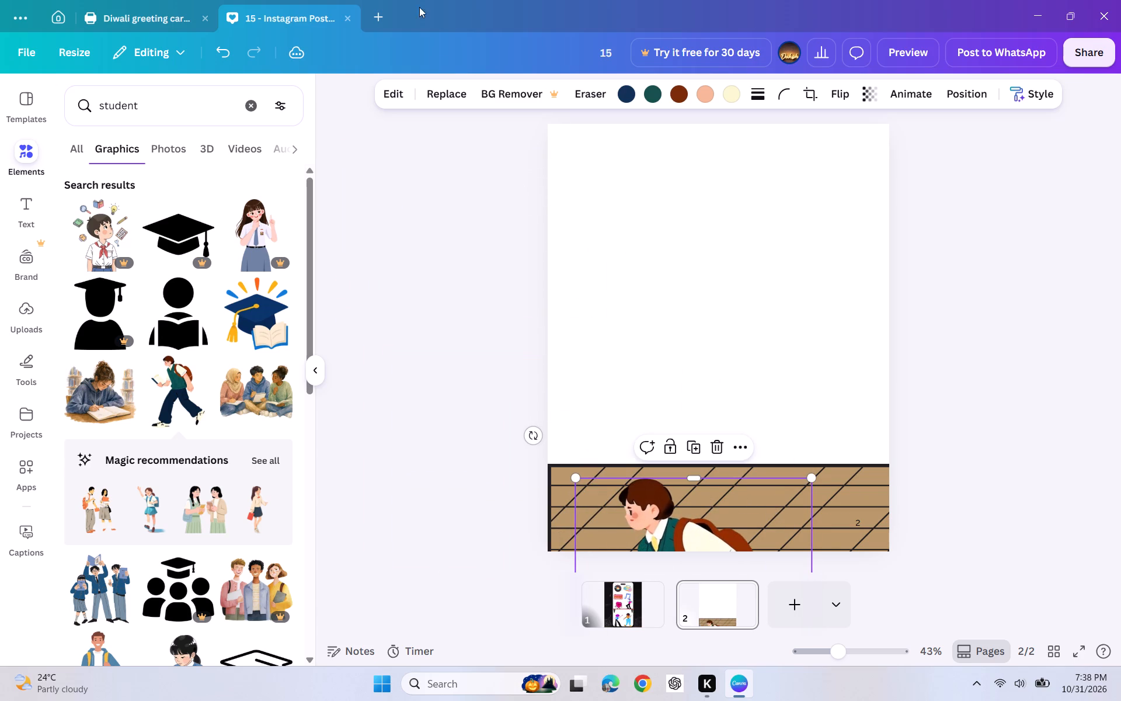
Search the elements library for "wall" and show only the graphics.
left_click(255, 113)
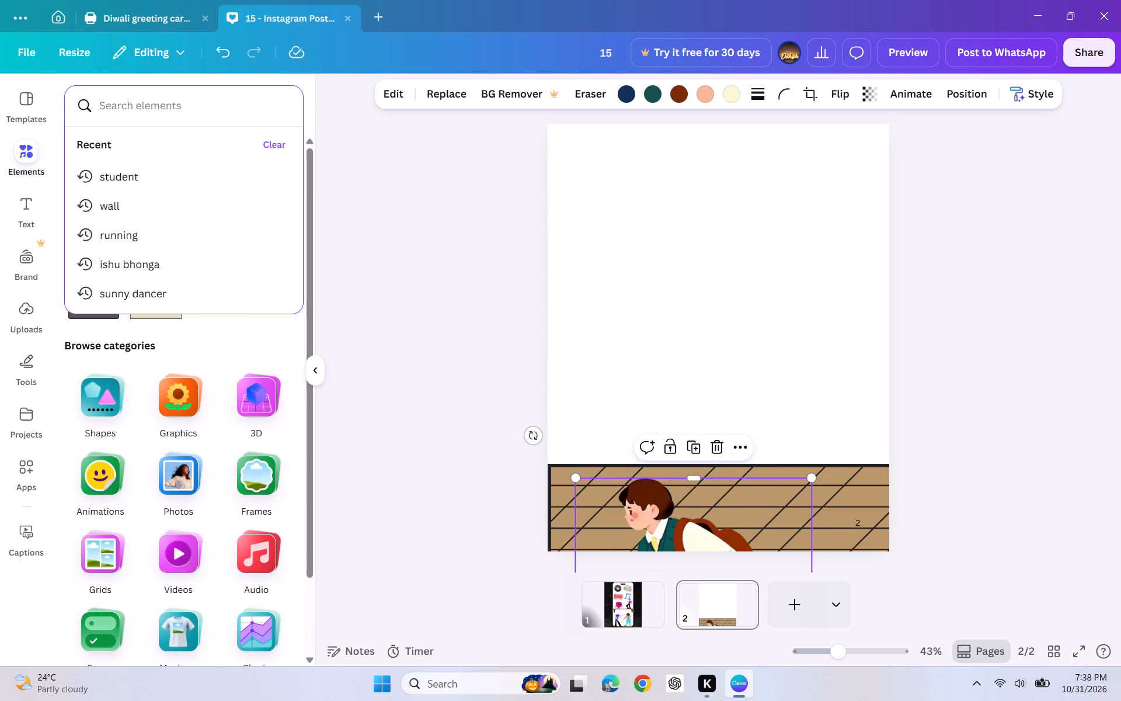
type("wall")
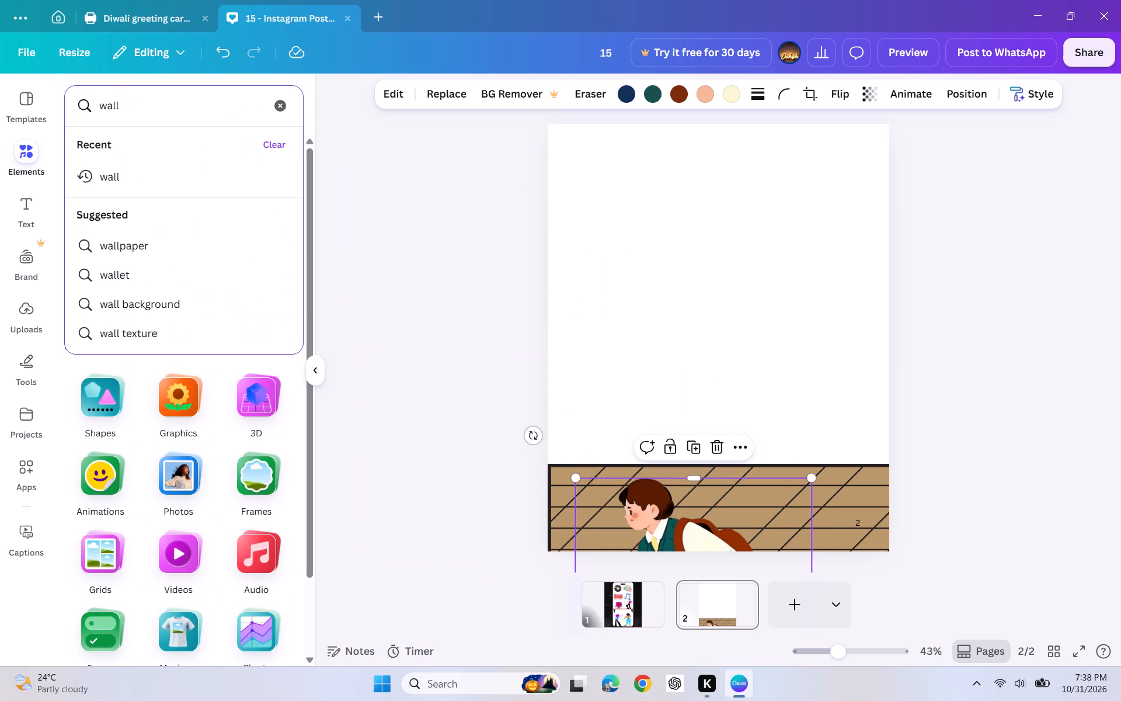
left_click(200, 189)
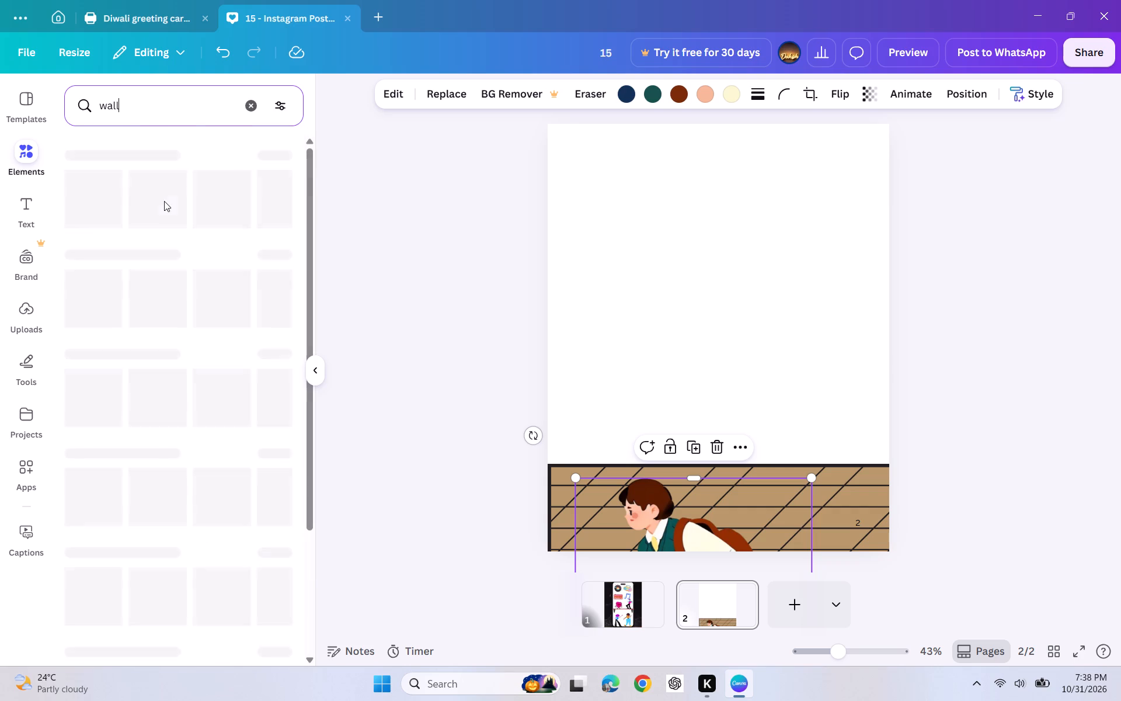
left_click(119, 142)
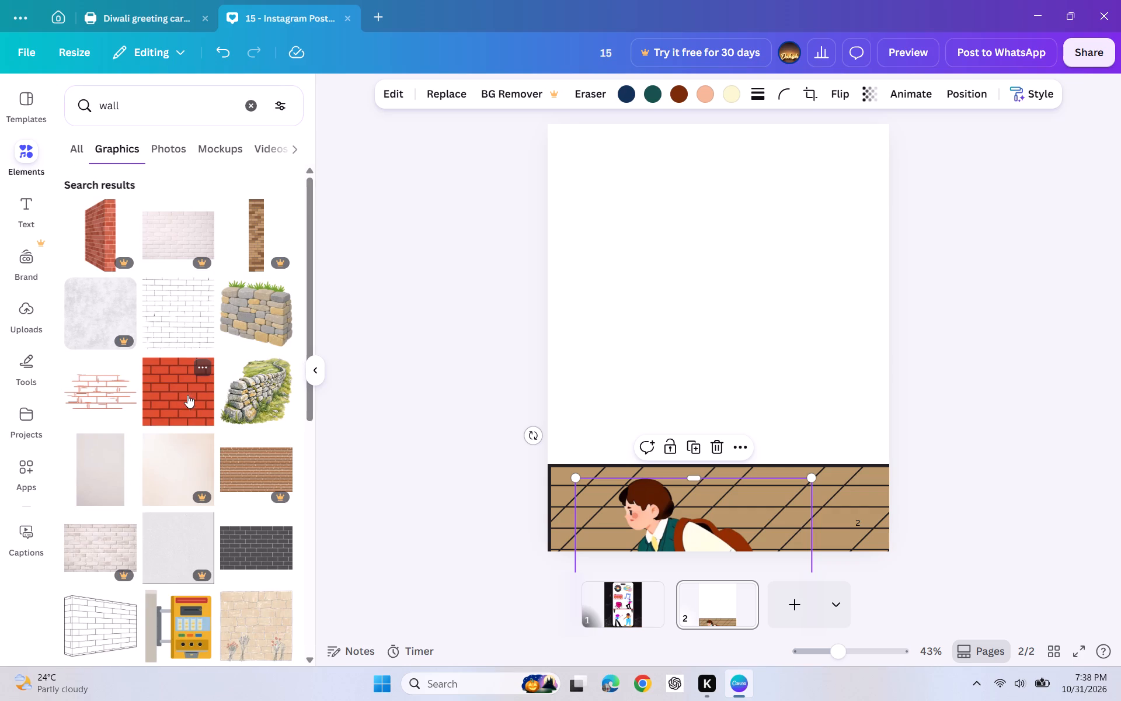
Add the dark gray brick wall graphic to page 2 and align it with the page's upper-left corner.
left_click_drag(241, 526, 723, 327)
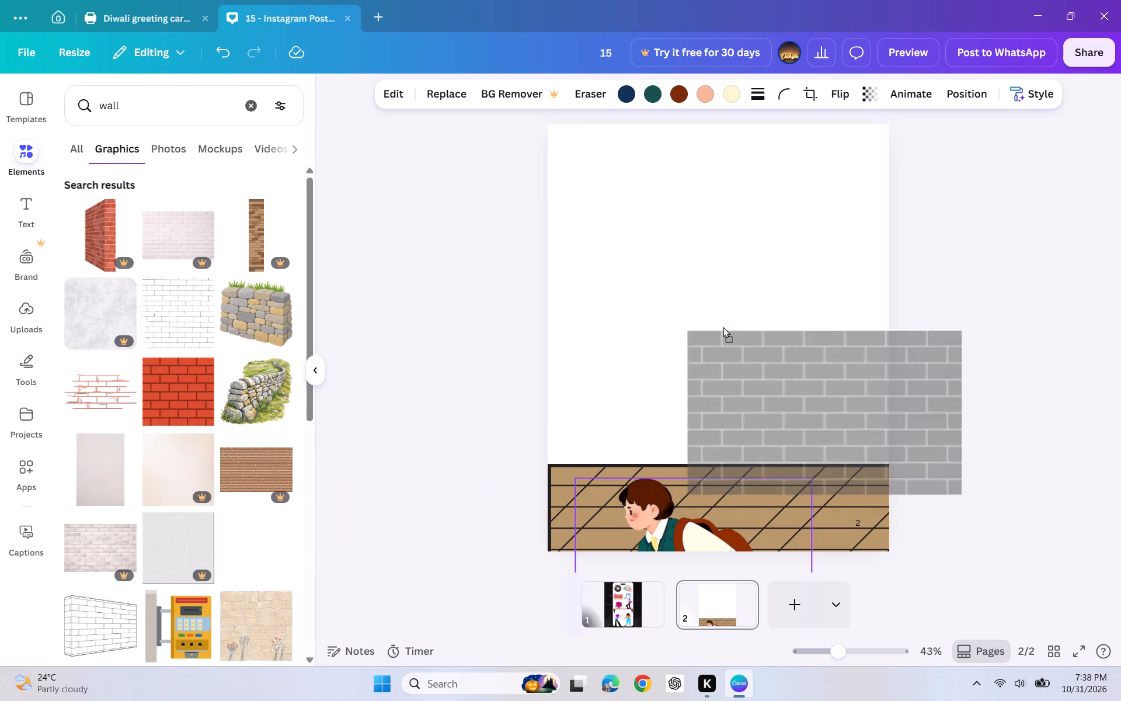
left_click_drag(723, 327, 669, 263)
left_click_drag(716, 281, 651, 229)
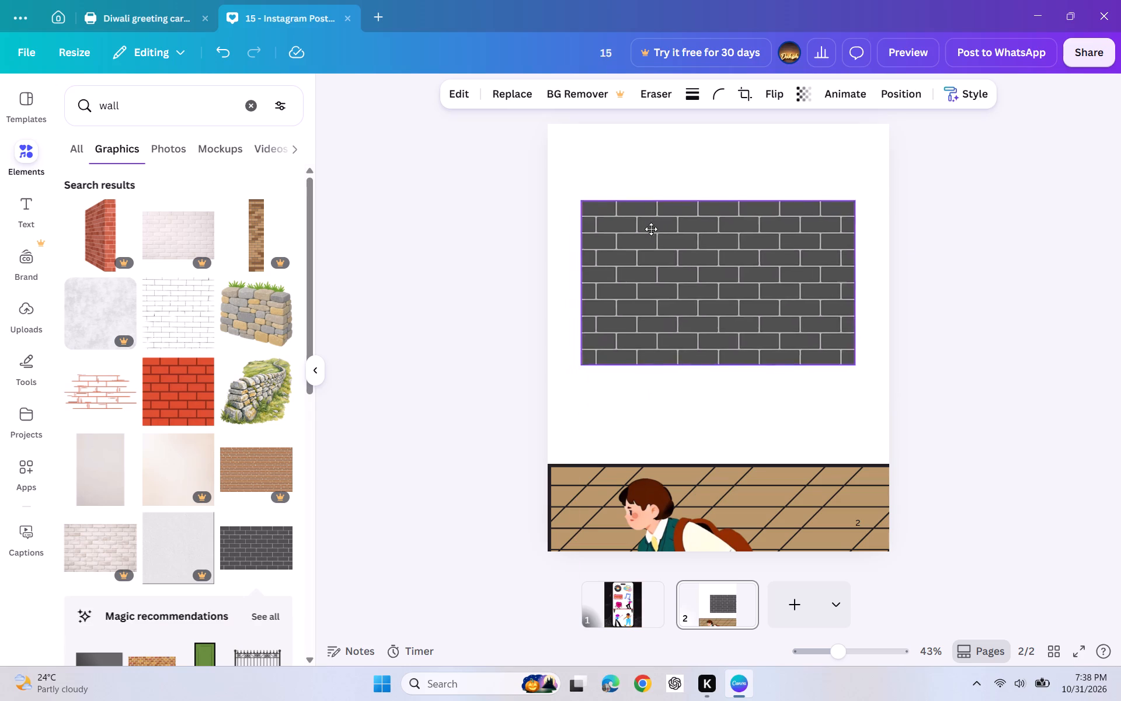
left_click_drag(651, 229, 614, 155)
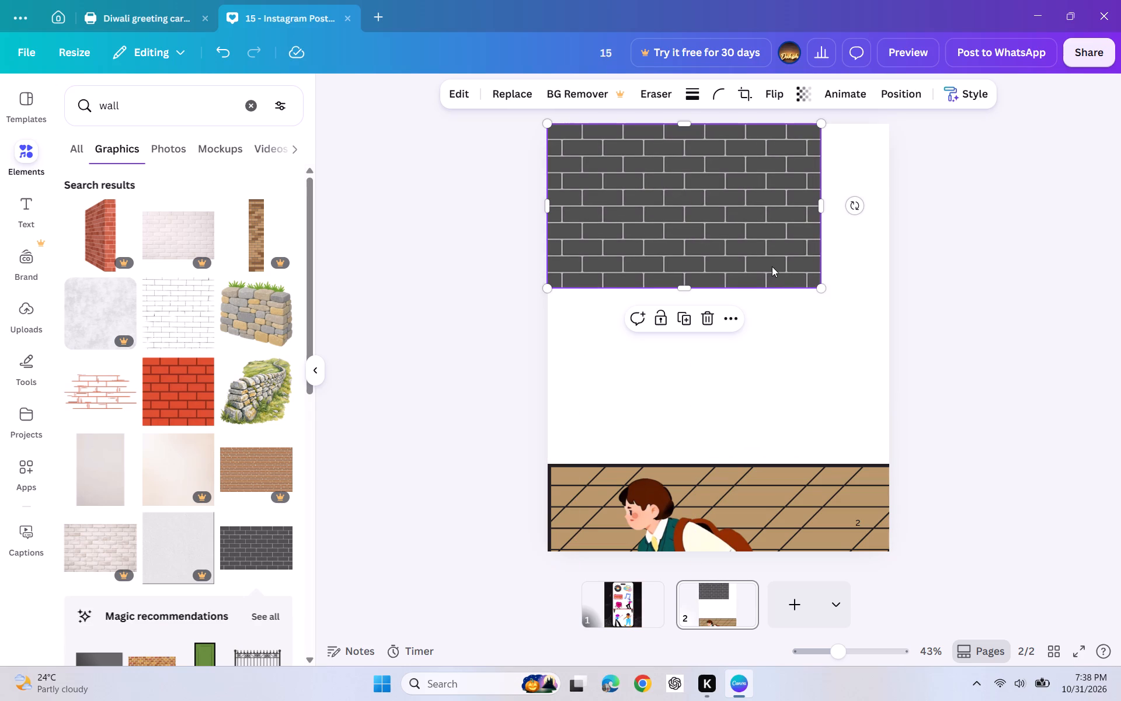
Enlarge the gray brick wall to about 1,223 wide and extend its bottom edge down to the top of the wooden floor.
left_click_drag(821, 291, 932, 365)
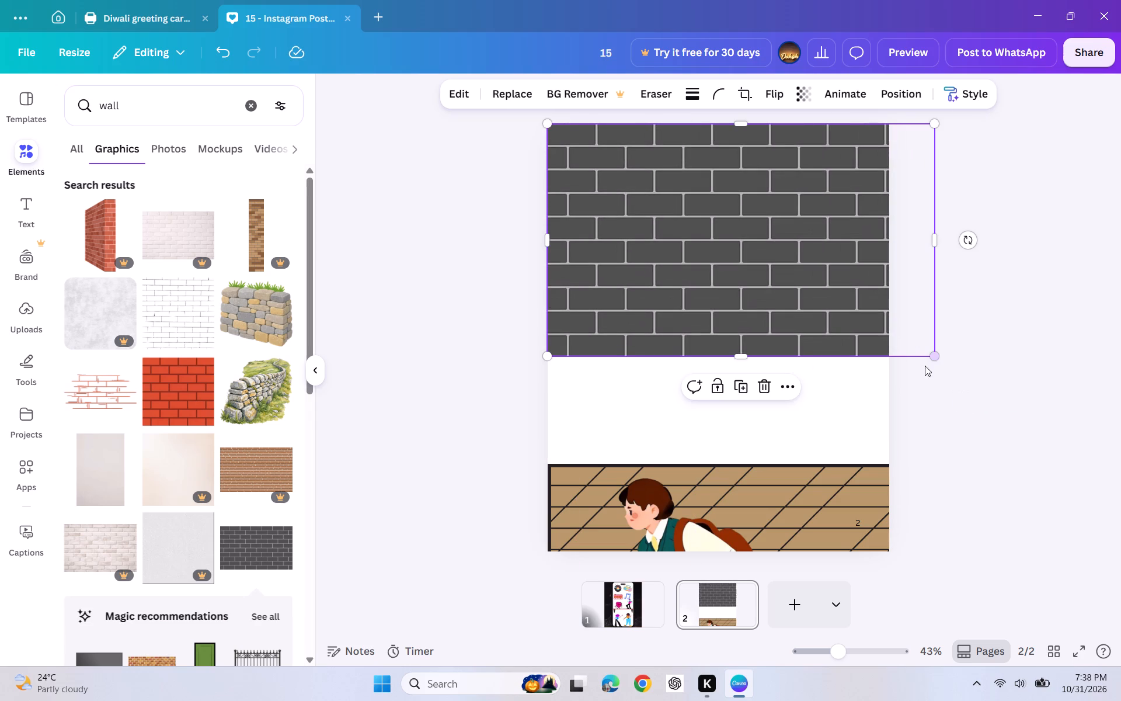
left_click_drag(744, 358, 743, 363)
left_click_drag(743, 363, 743, 376)
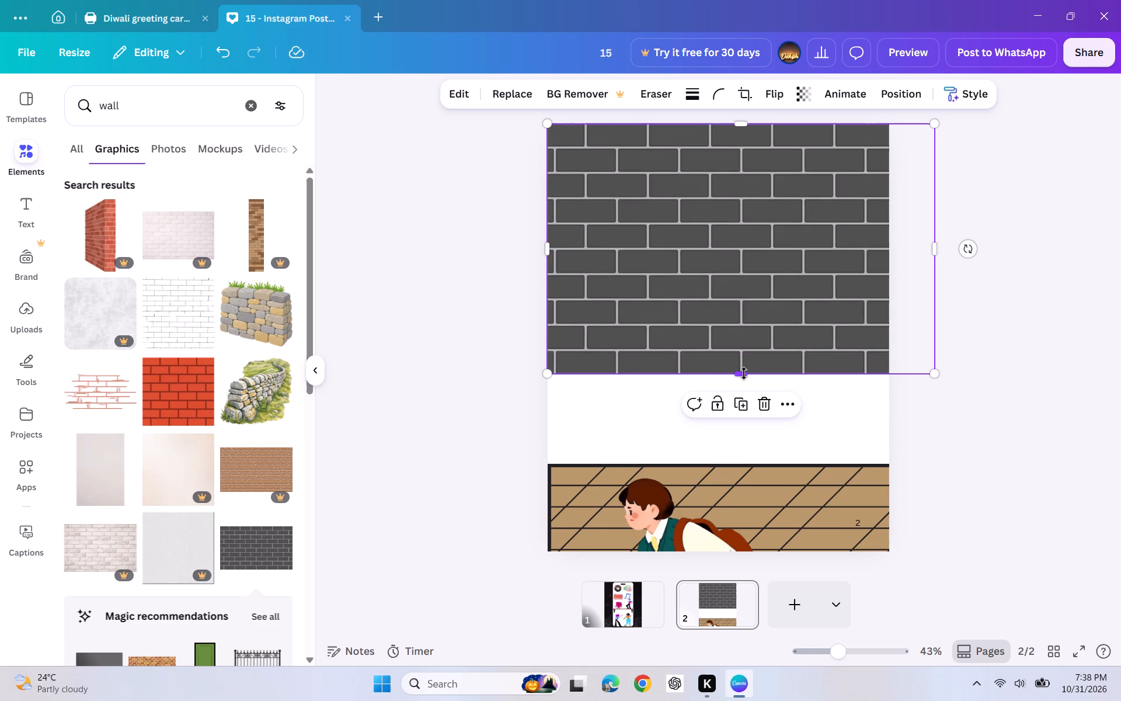
left_click_drag(752, 375, 749, 384)
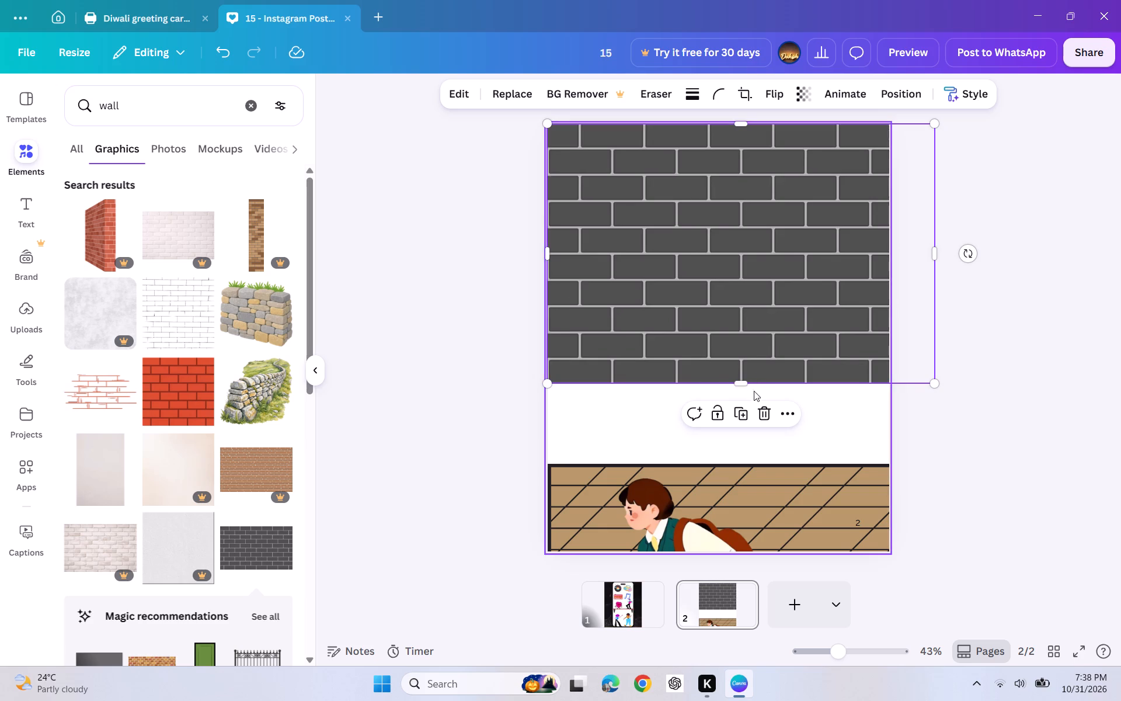
left_click_drag(740, 379, 755, 419)
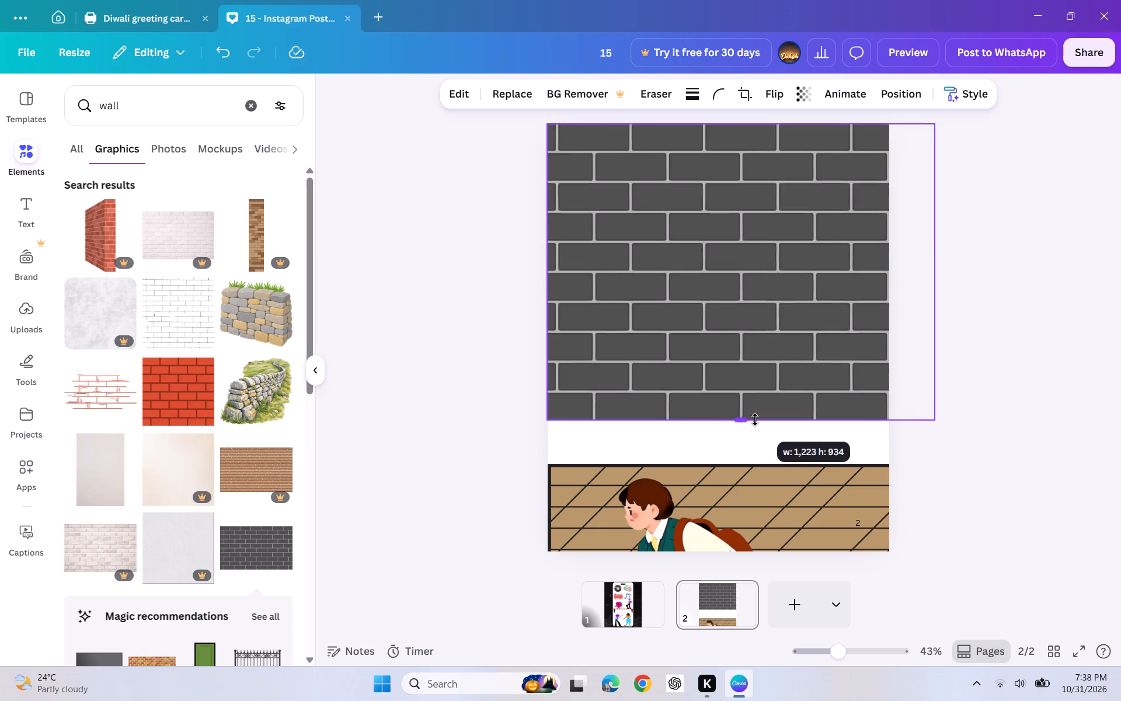
left_click_drag(755, 419, 758, 459)
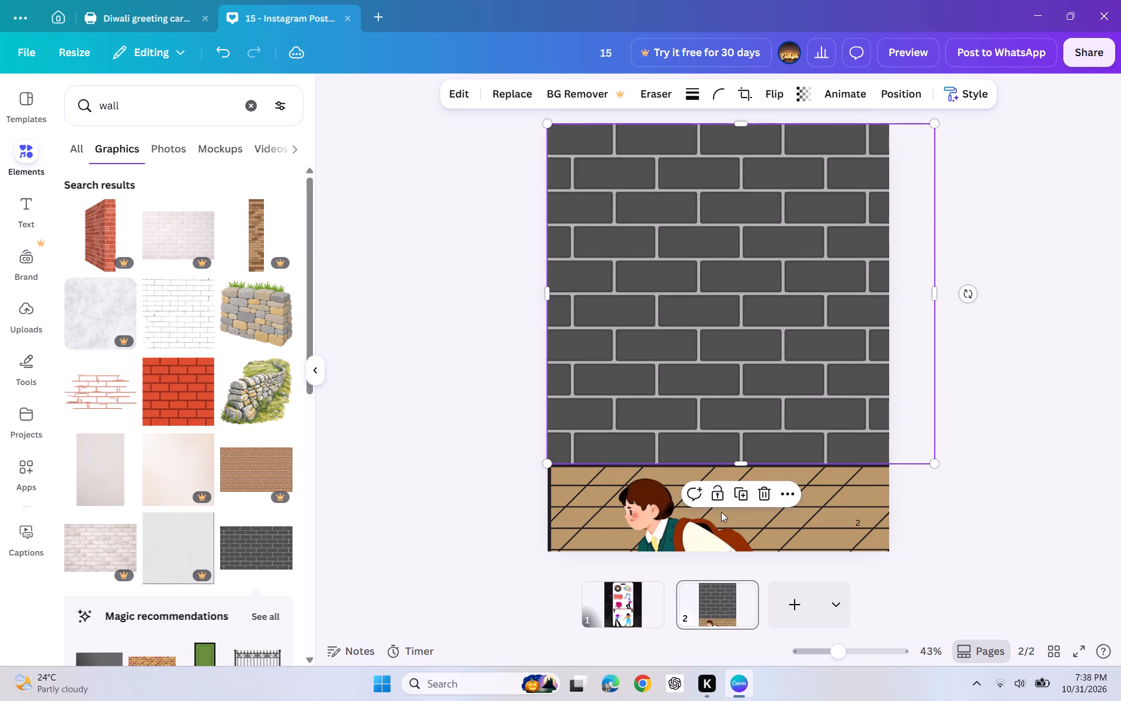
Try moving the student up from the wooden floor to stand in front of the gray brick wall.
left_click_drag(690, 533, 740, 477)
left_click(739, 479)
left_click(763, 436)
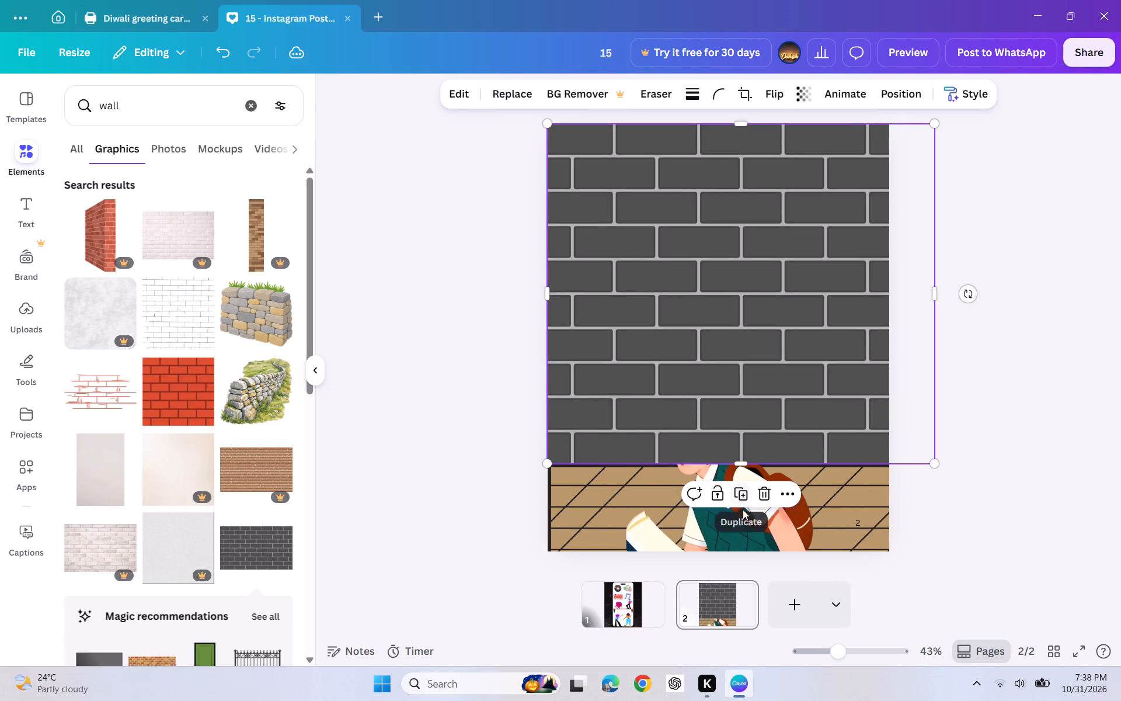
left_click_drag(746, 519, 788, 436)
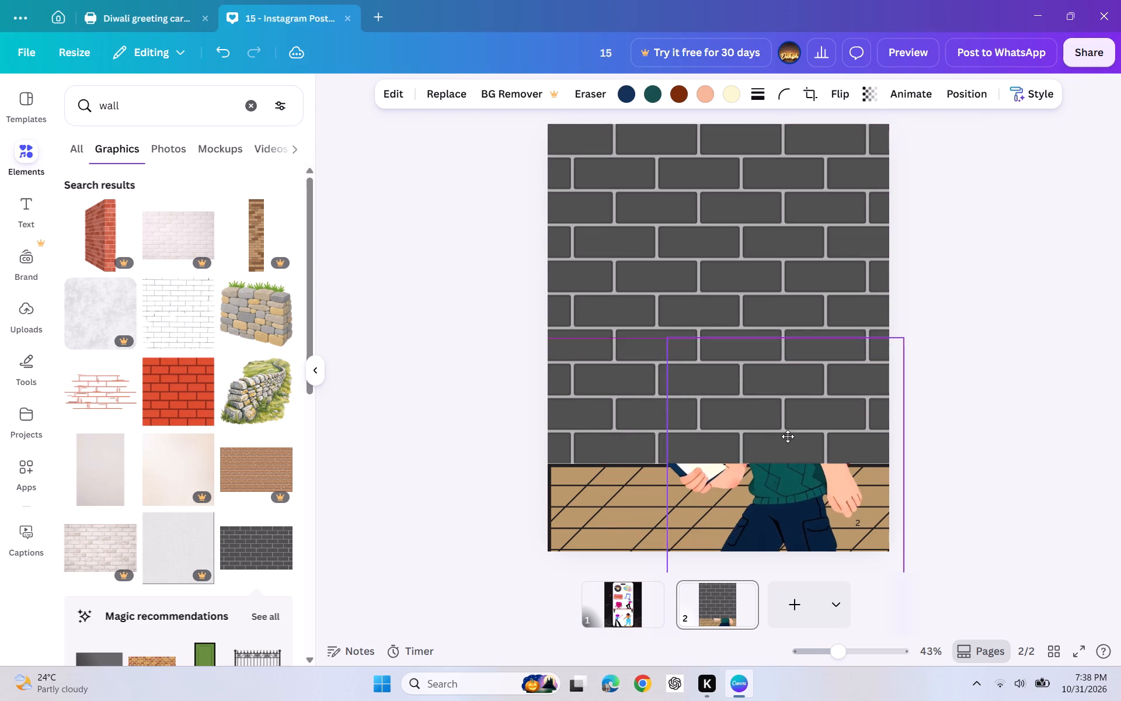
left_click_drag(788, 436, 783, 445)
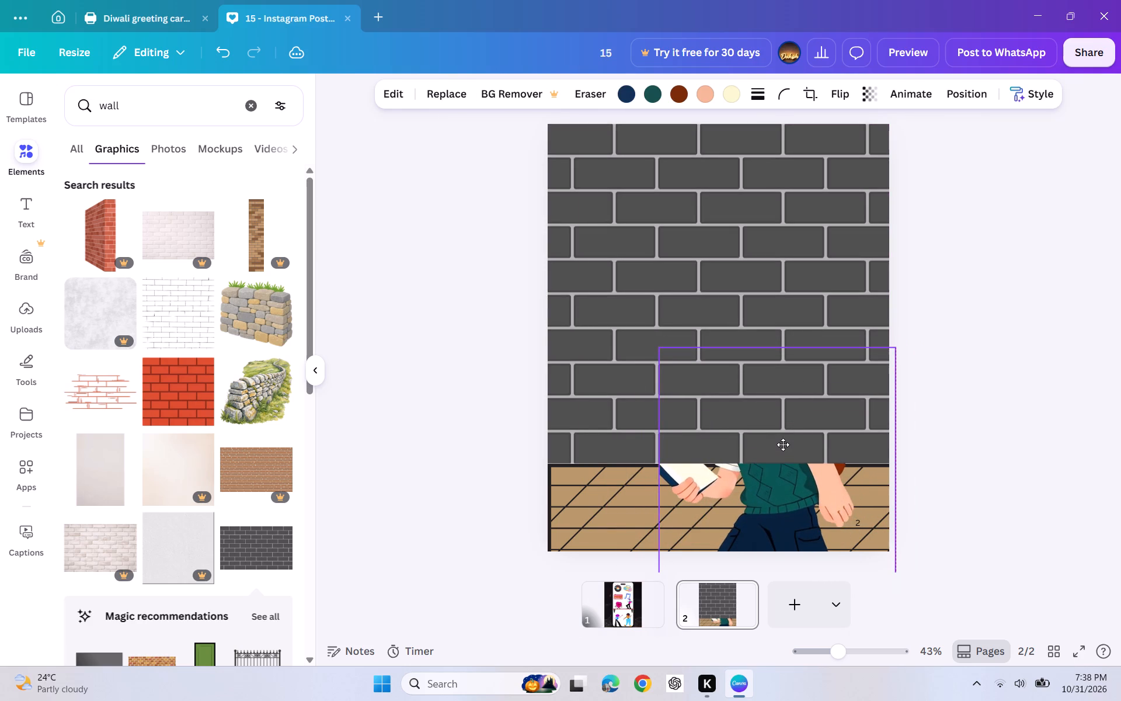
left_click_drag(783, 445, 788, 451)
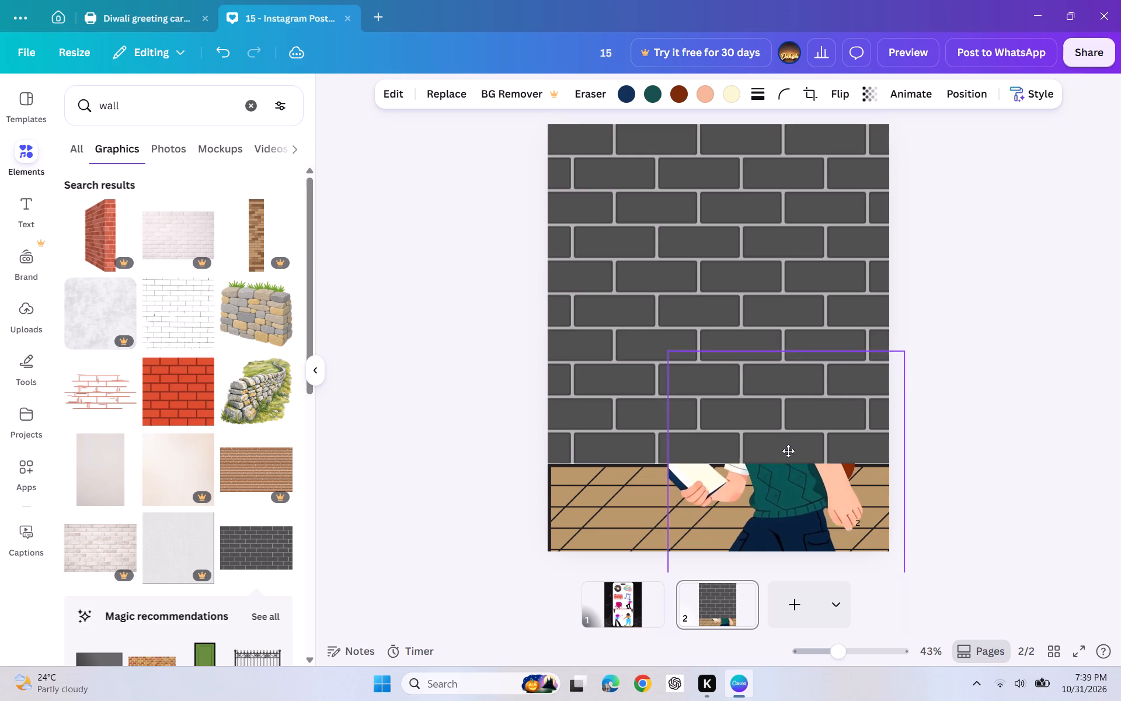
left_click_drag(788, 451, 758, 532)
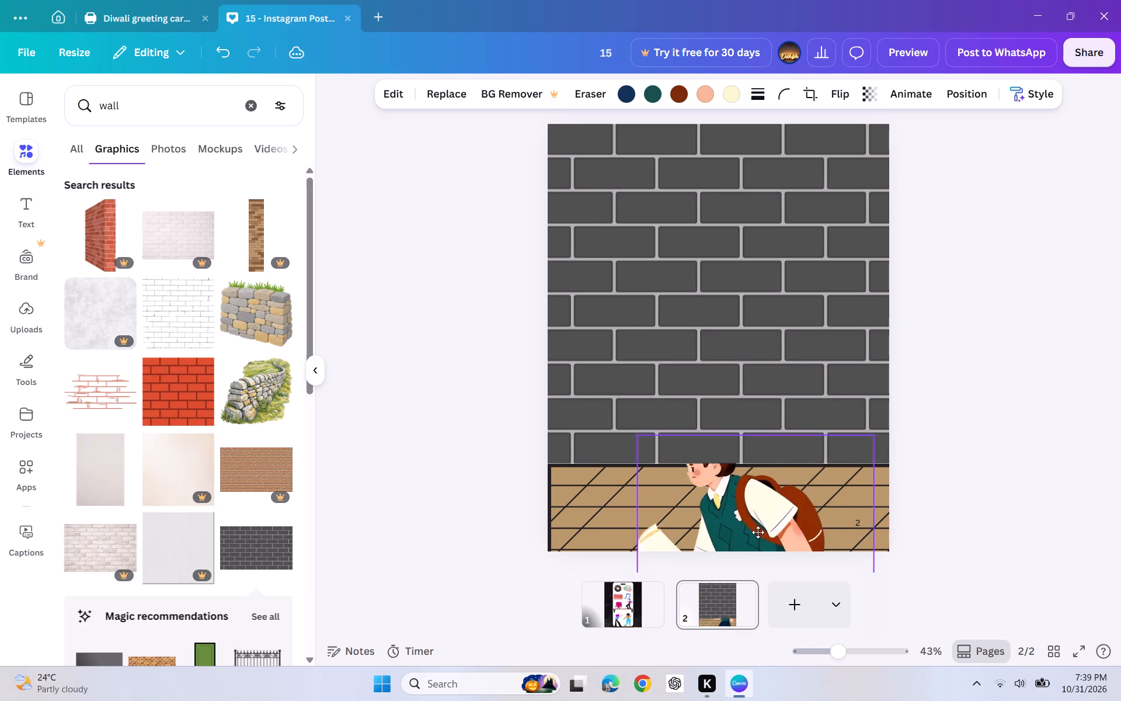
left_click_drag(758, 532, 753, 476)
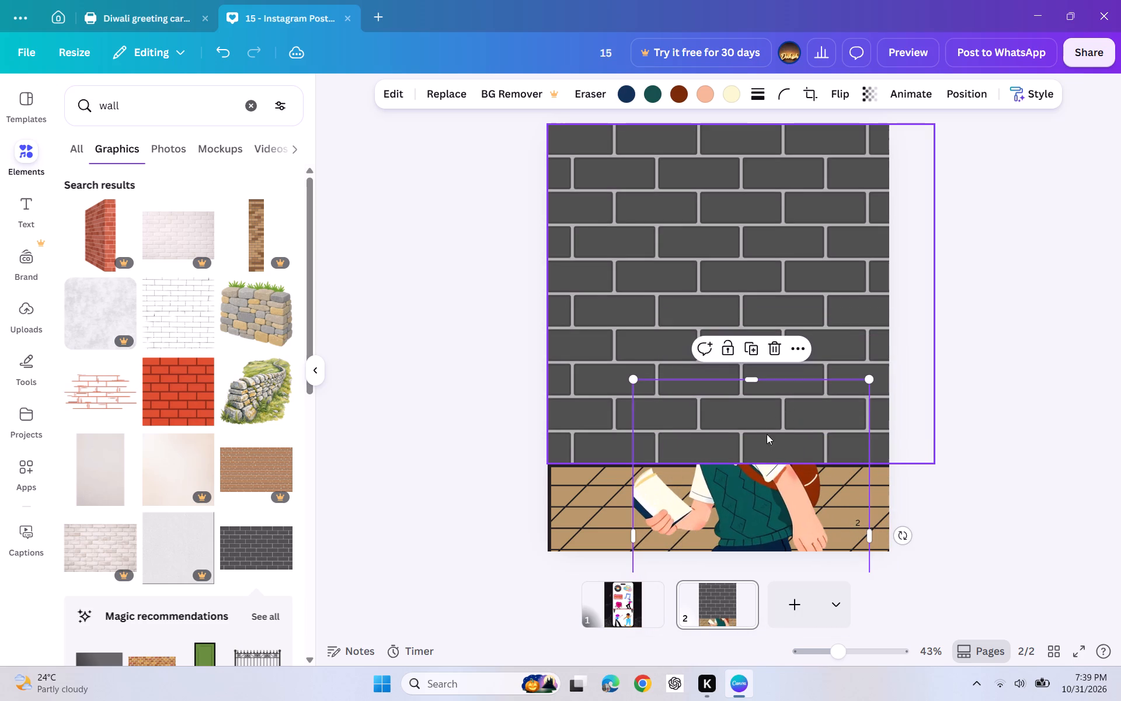
Shorten the gray brick wall to uncover the walking student behind it, and delete that student from page 2.
left_click(789, 421)
left_click_drag(755, 461, 750, 304)
left_click_drag(721, 425, 745, 307)
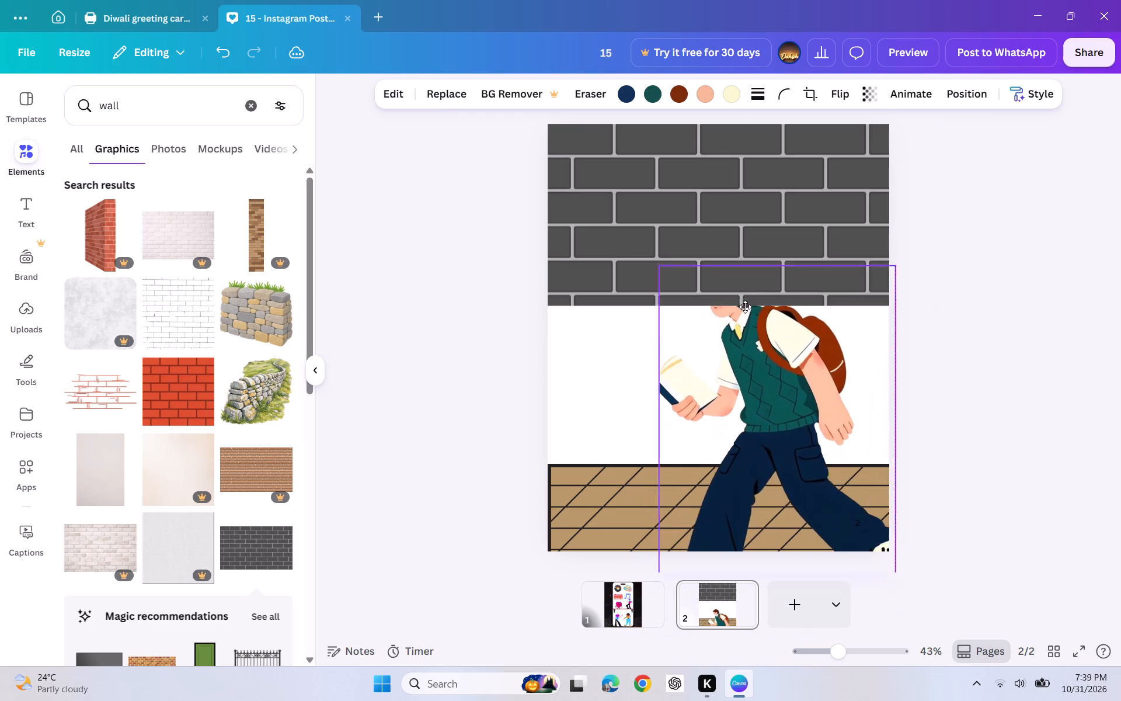
left_click_drag(745, 307, 738, 287)
left_click(781, 379)
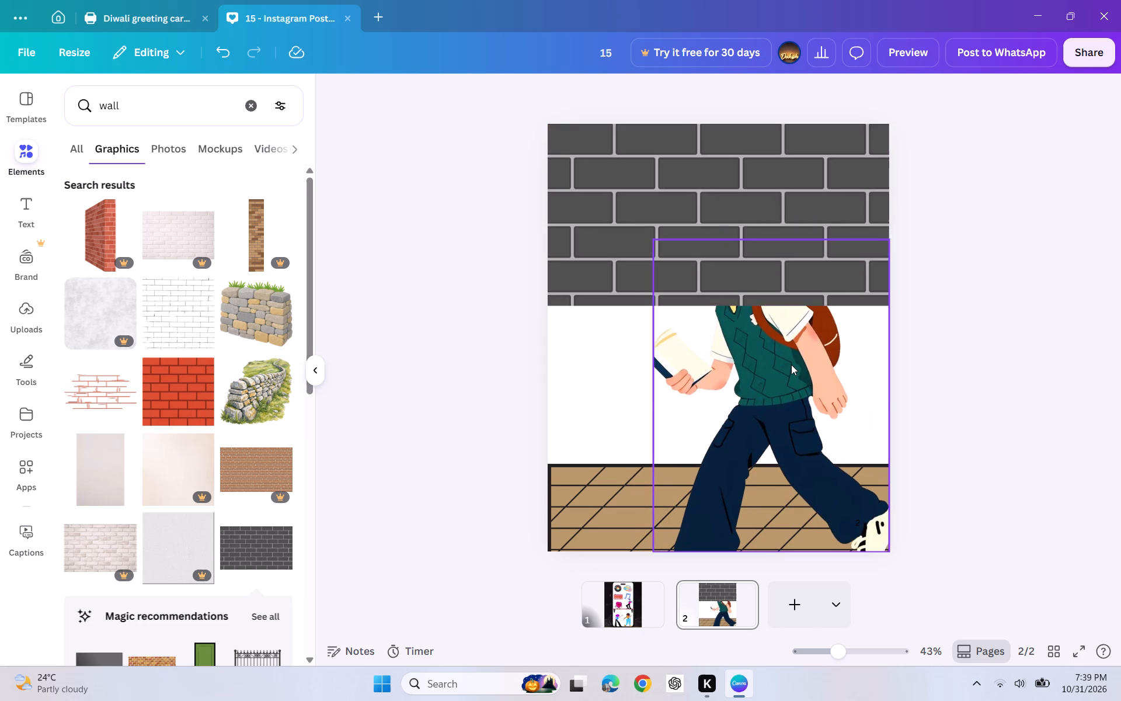
double_click(791, 365)
left_click(792, 328)
left_click(793, 225)
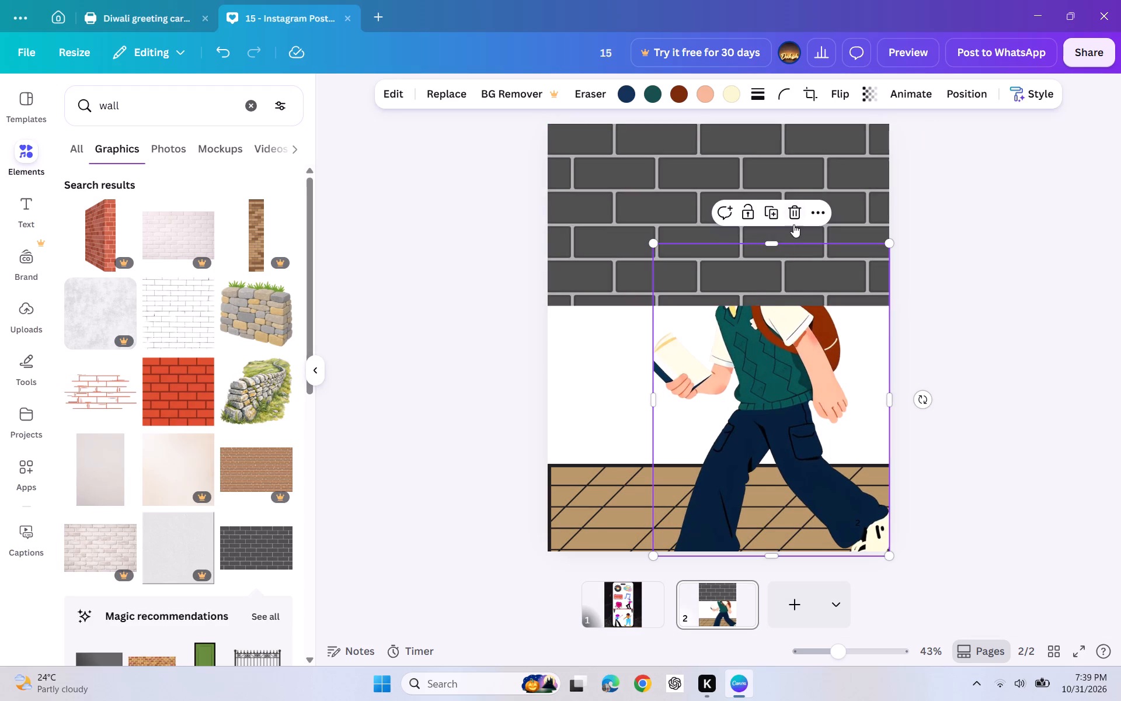
left_click(796, 214)
Extend the gray brick wall's bottom edge back down to the top of the wooden floor.
left_click(793, 238)
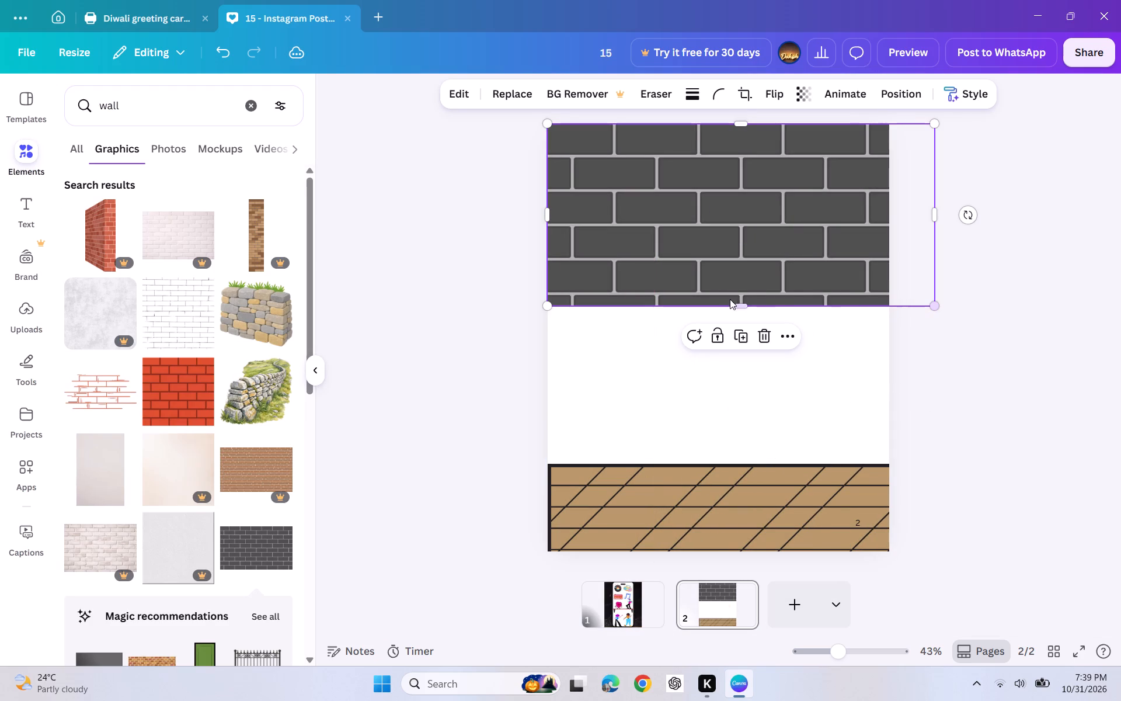
left_click_drag(743, 304, 730, 453)
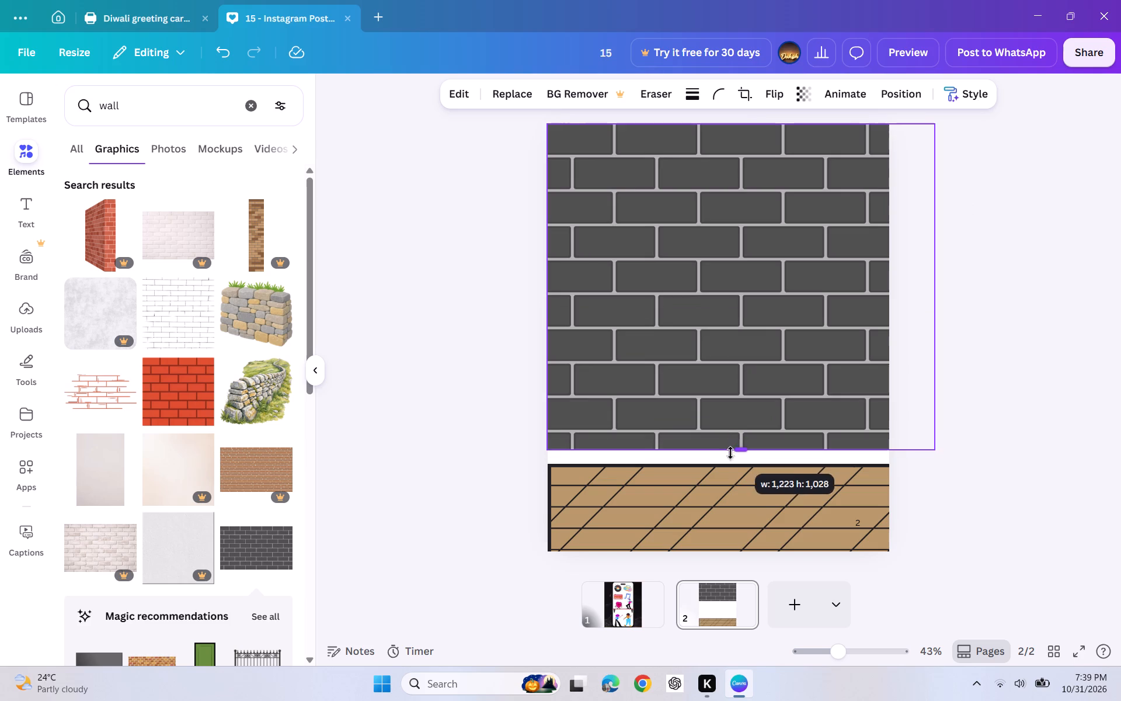
left_click_drag(730, 453, 729, 461)
left_click(478, 381)
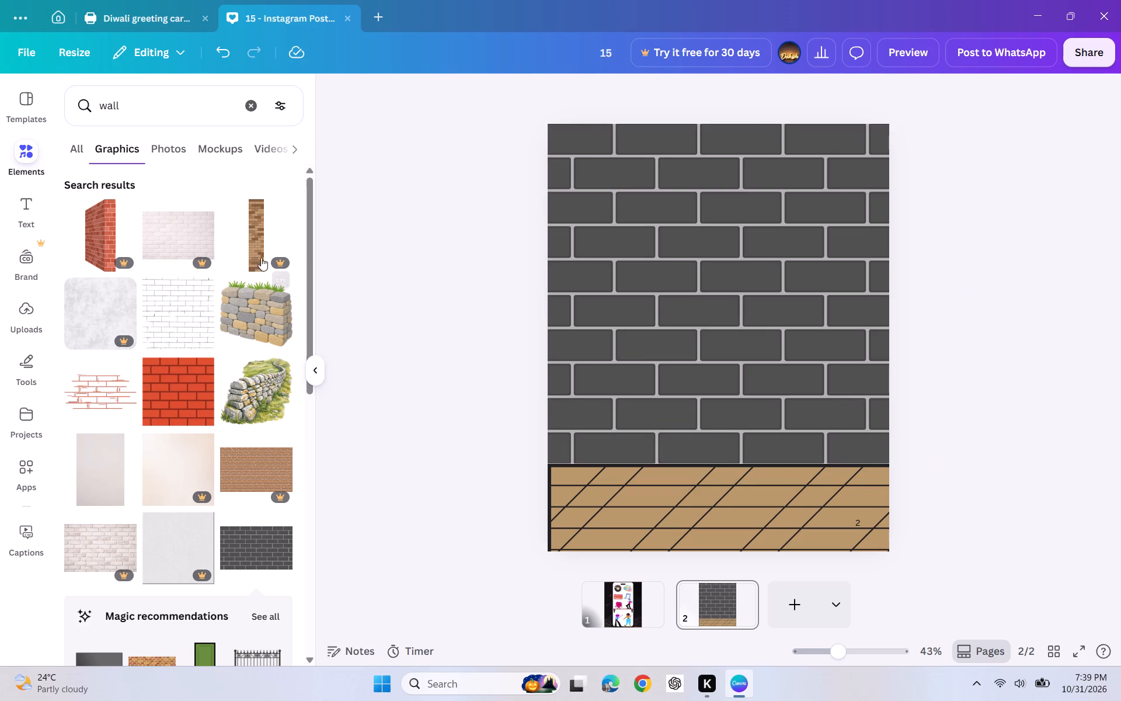
Search the elements library for "student" graphics and add the walking student with a book and backpack to page 2.
left_click(259, 115)
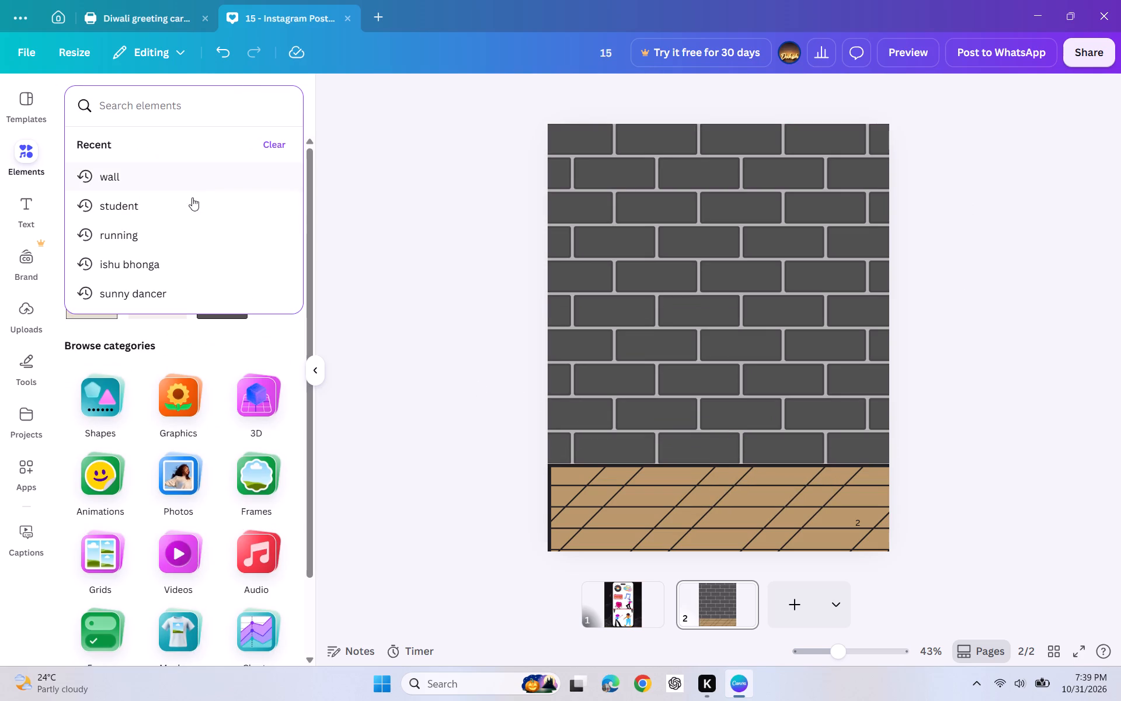
left_click(187, 204)
left_click(126, 148)
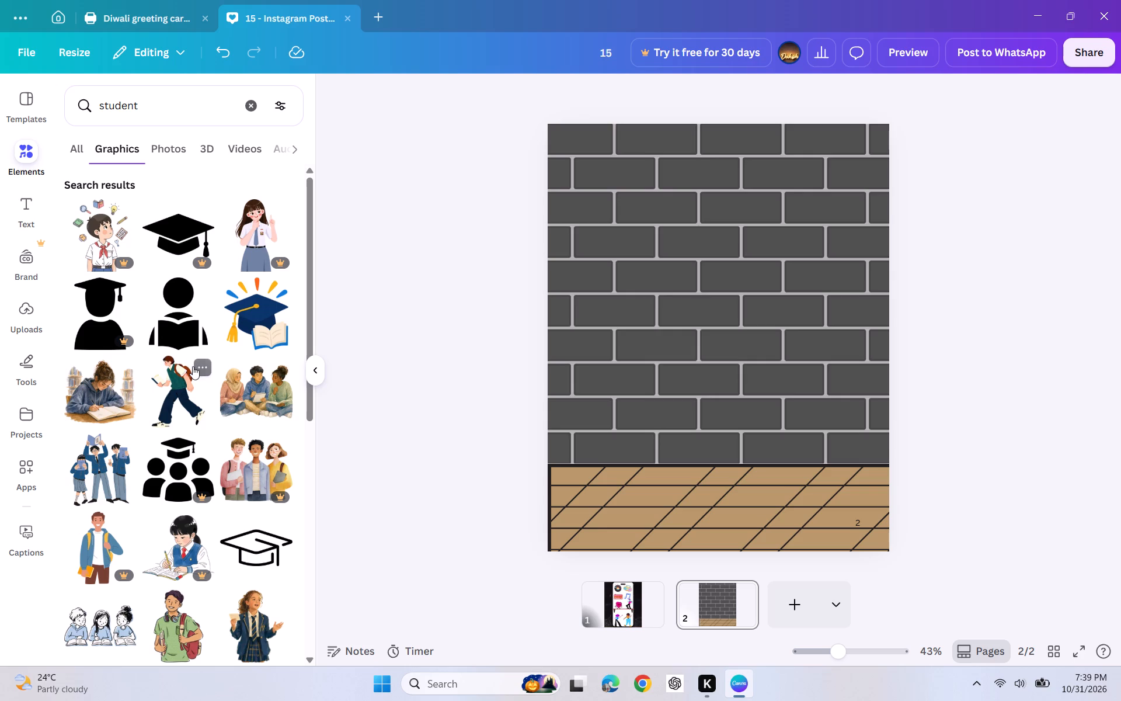
left_click(180, 388)
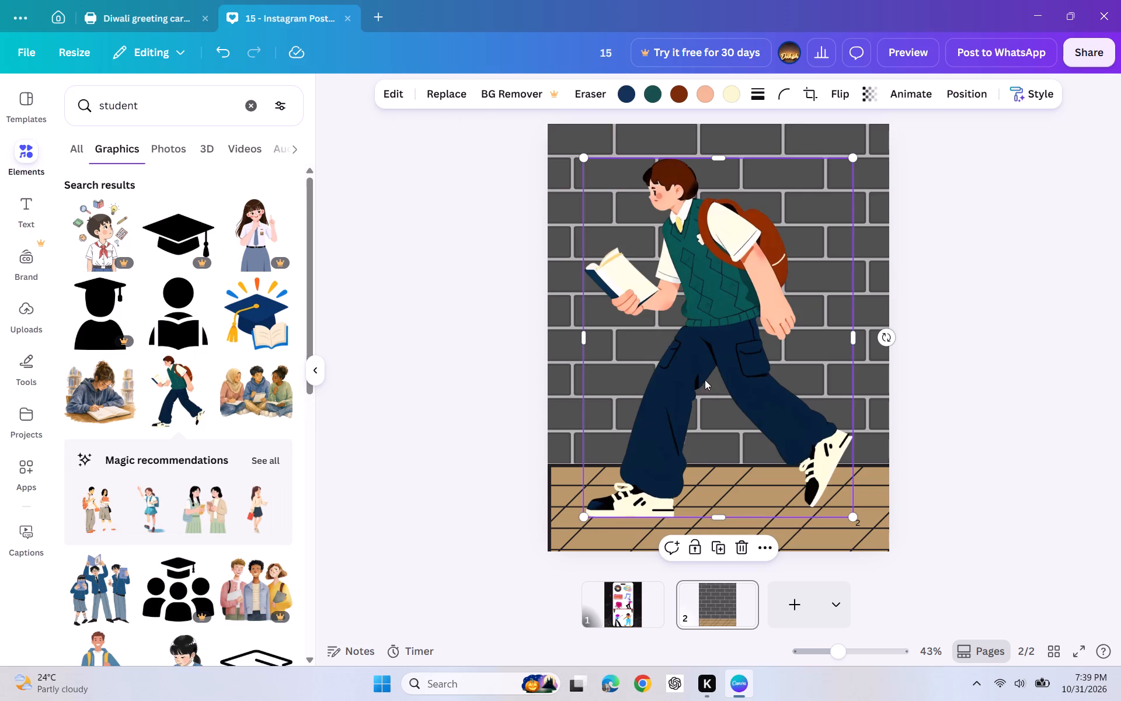
Shrink the walking student to about half size and stand him on the wooden floor near the page's right edge.
left_click_drag(726, 154, 727, 199)
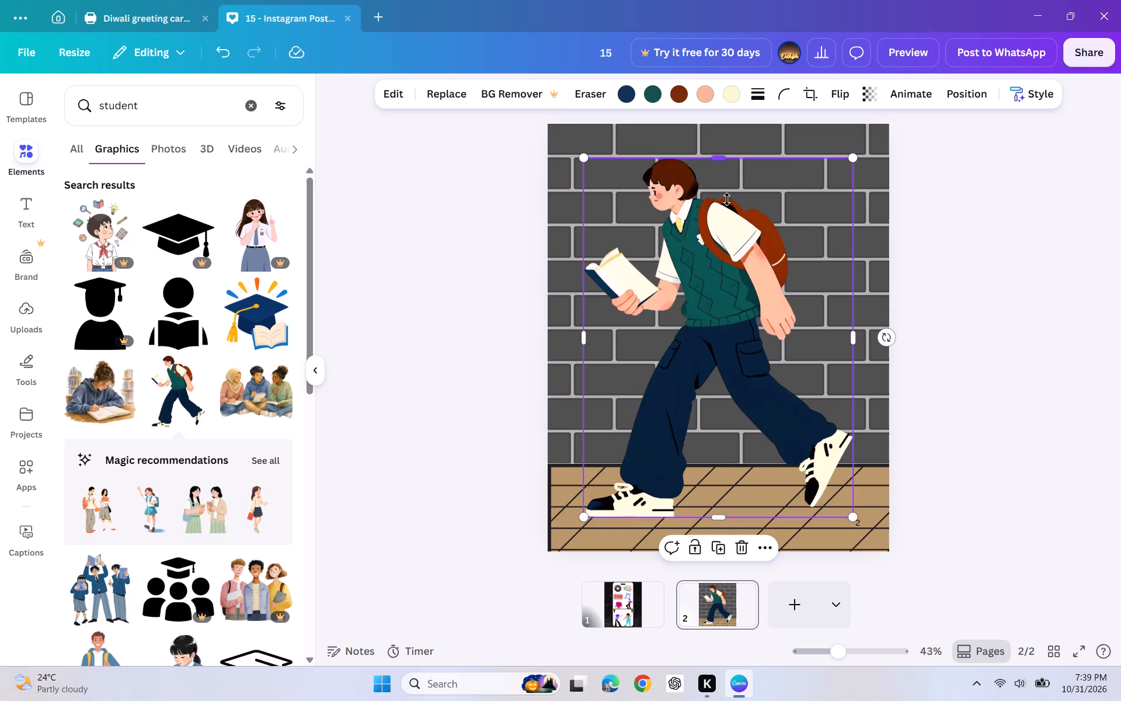
left_click_drag(727, 199, 724, 230)
left_click_drag(714, 228, 736, 147)
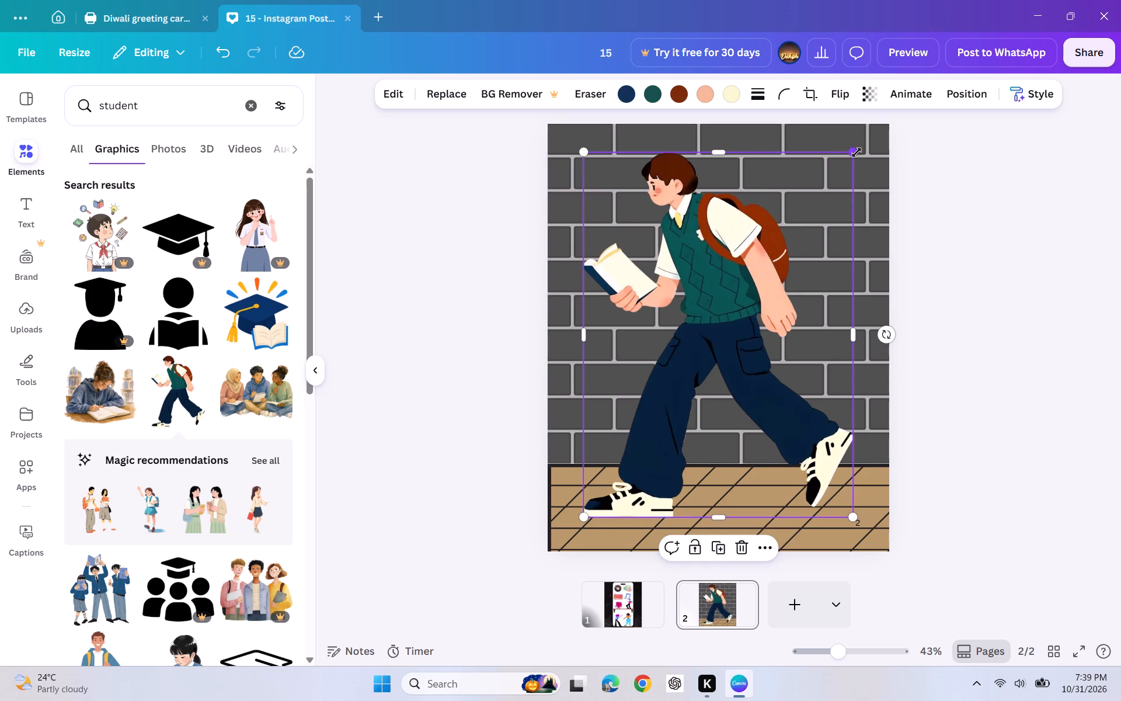
left_click_drag(857, 151, 695, 306)
left_click_drag(632, 391, 792, 402)
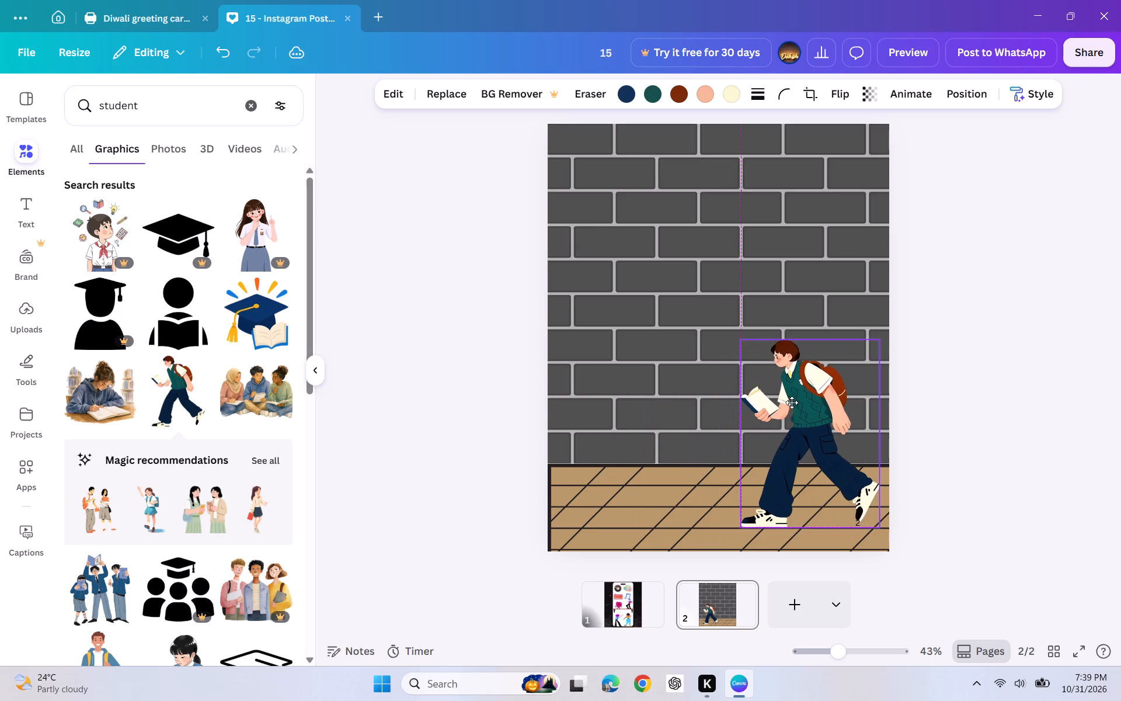
left_click_drag(792, 402, 795, 403)
left_click(795, 403)
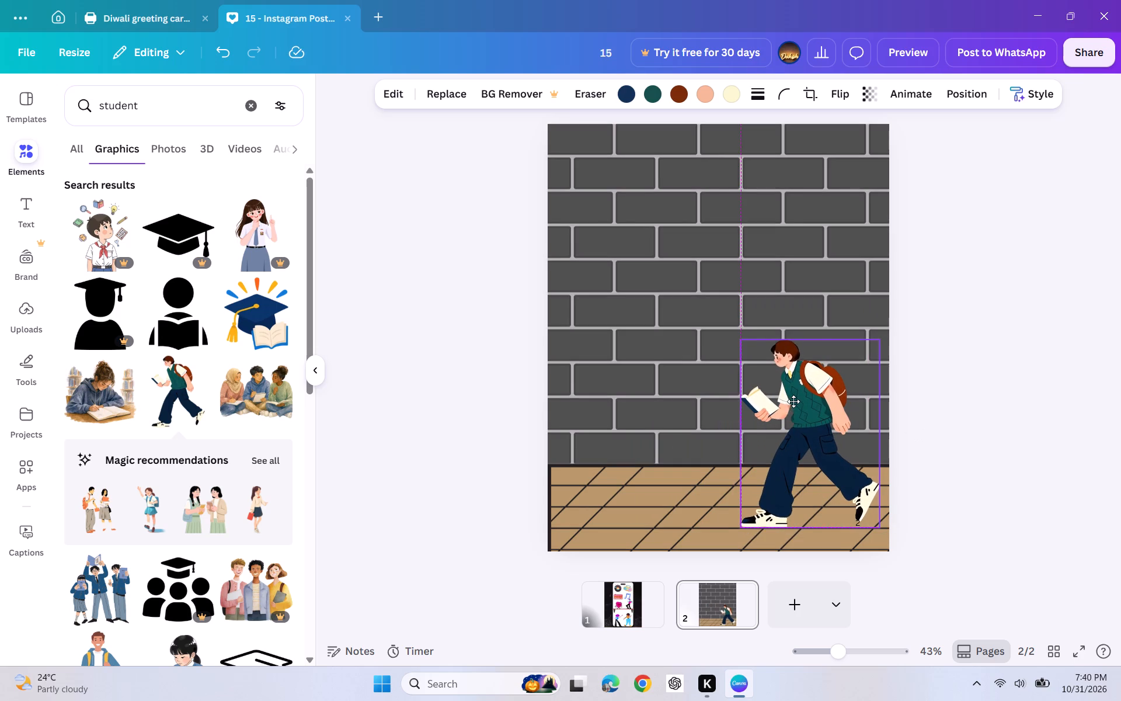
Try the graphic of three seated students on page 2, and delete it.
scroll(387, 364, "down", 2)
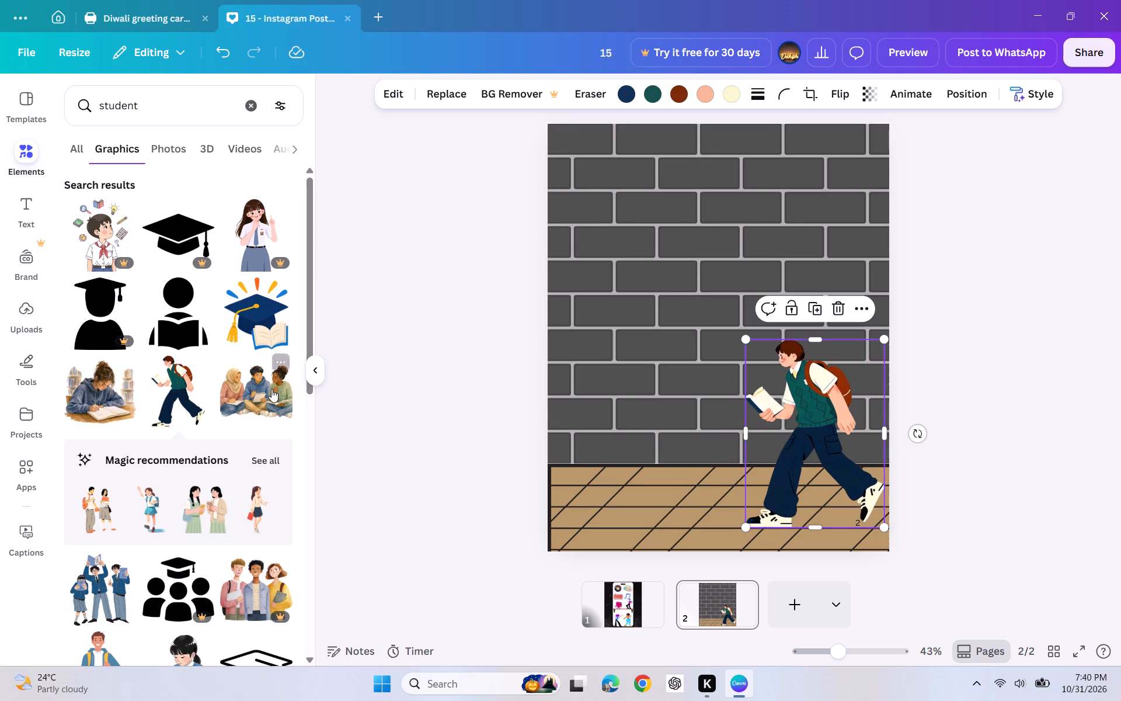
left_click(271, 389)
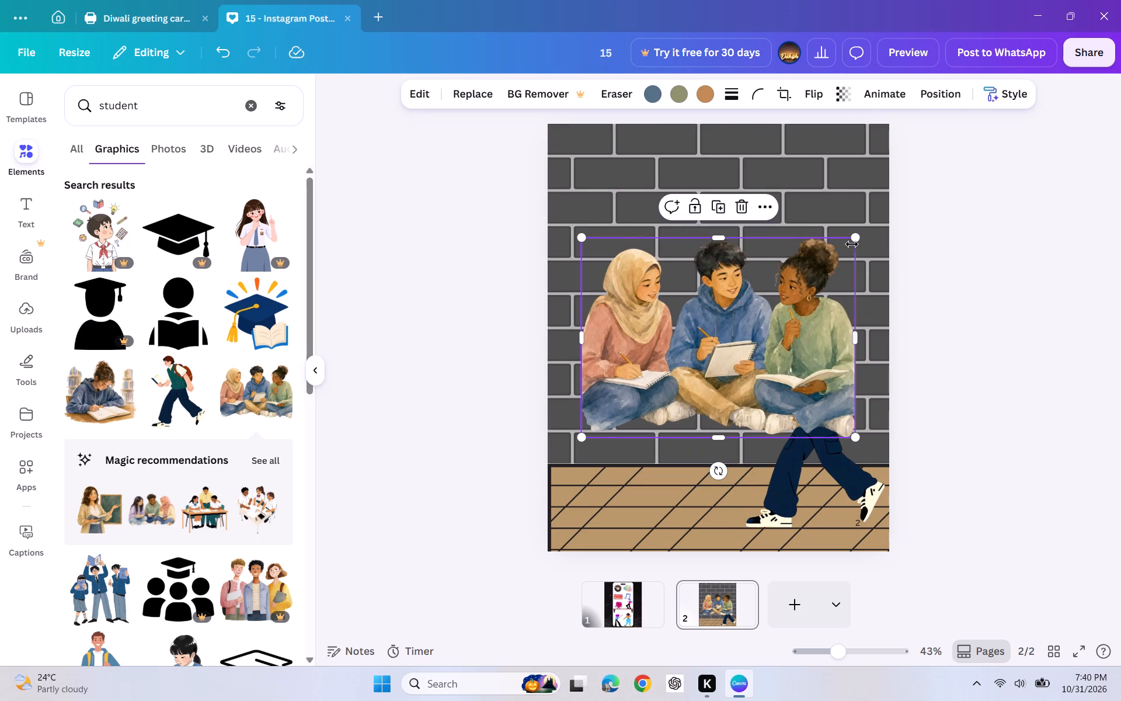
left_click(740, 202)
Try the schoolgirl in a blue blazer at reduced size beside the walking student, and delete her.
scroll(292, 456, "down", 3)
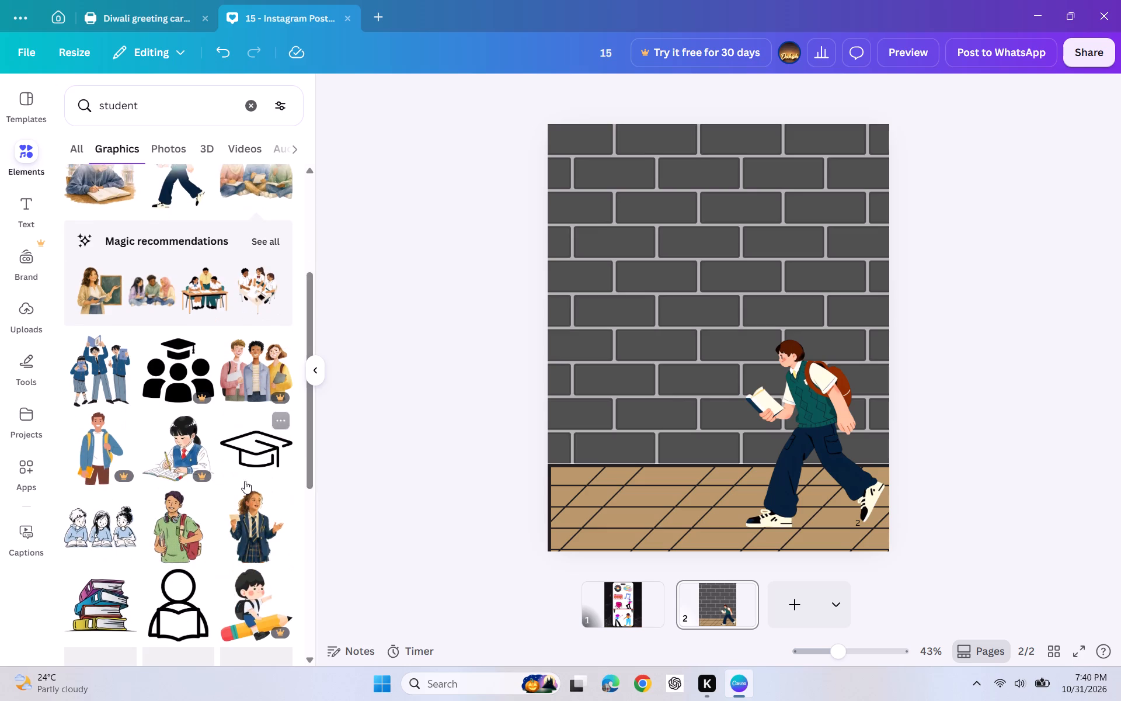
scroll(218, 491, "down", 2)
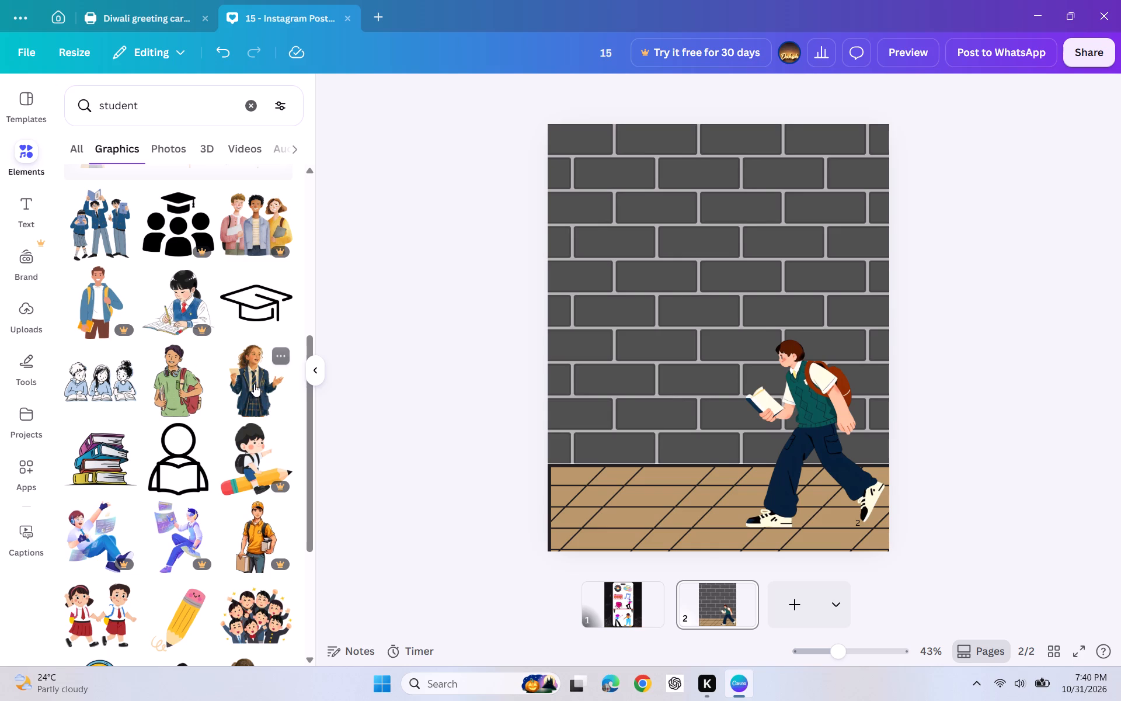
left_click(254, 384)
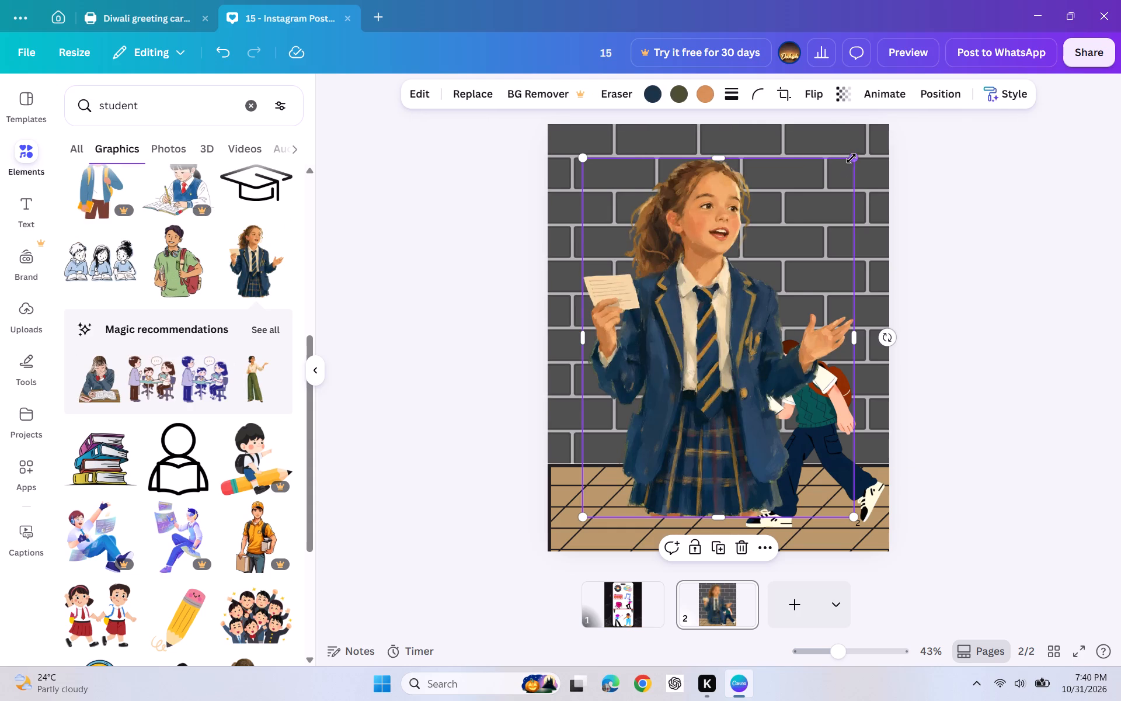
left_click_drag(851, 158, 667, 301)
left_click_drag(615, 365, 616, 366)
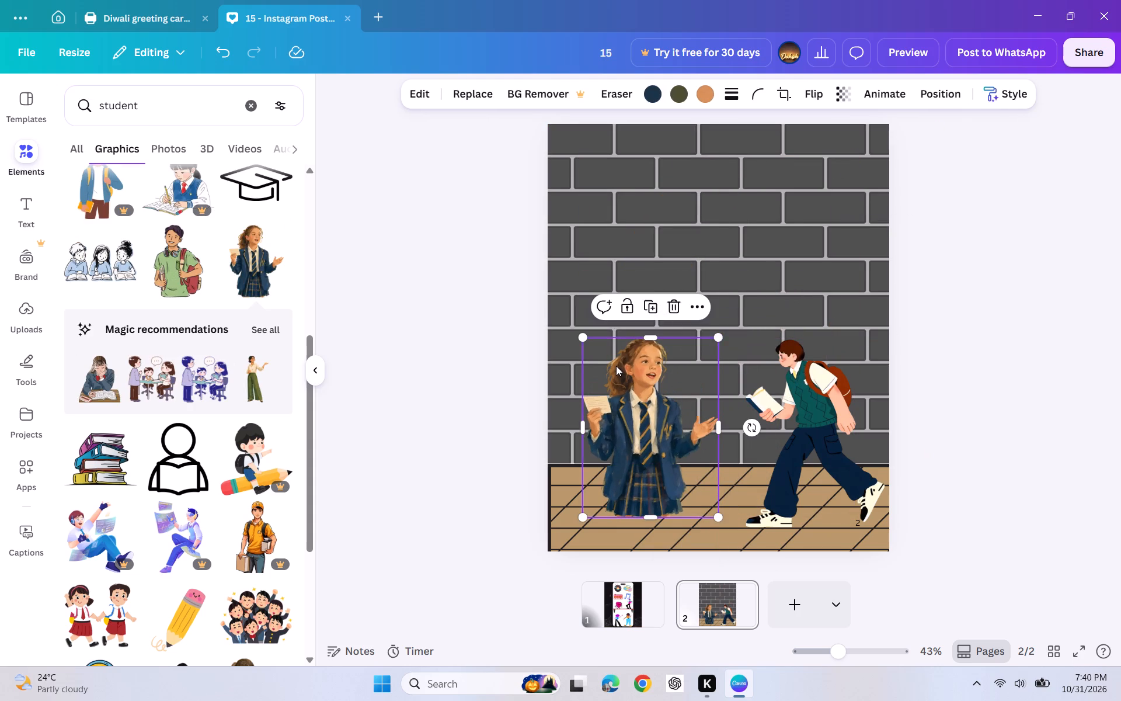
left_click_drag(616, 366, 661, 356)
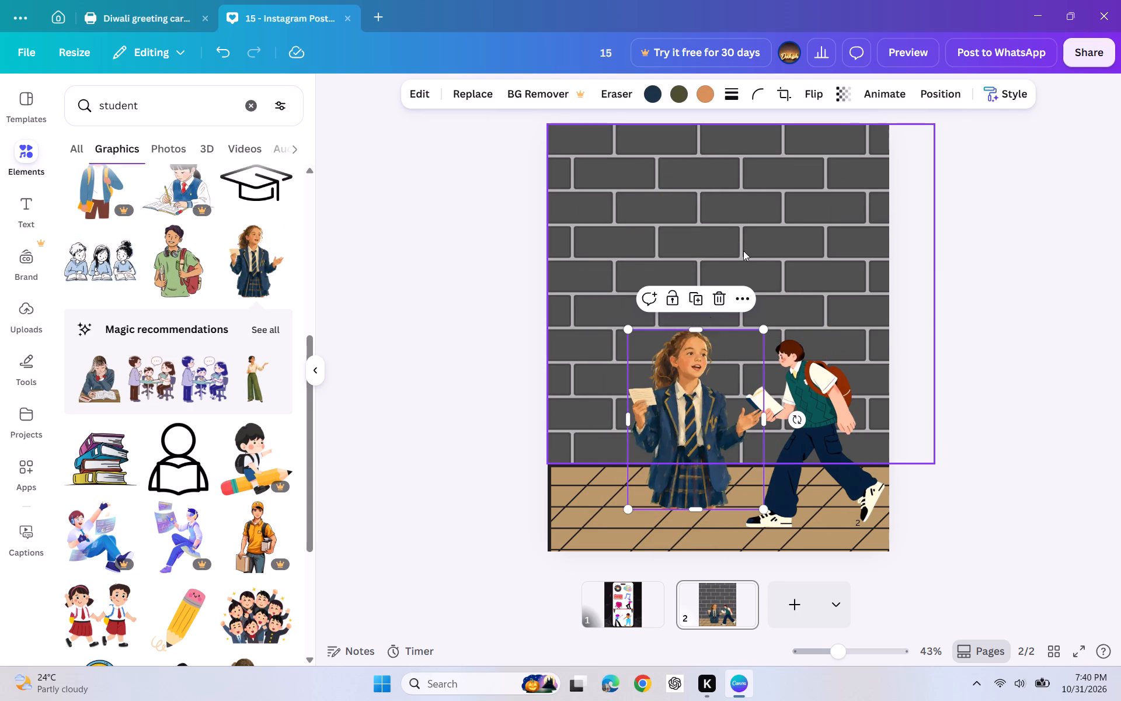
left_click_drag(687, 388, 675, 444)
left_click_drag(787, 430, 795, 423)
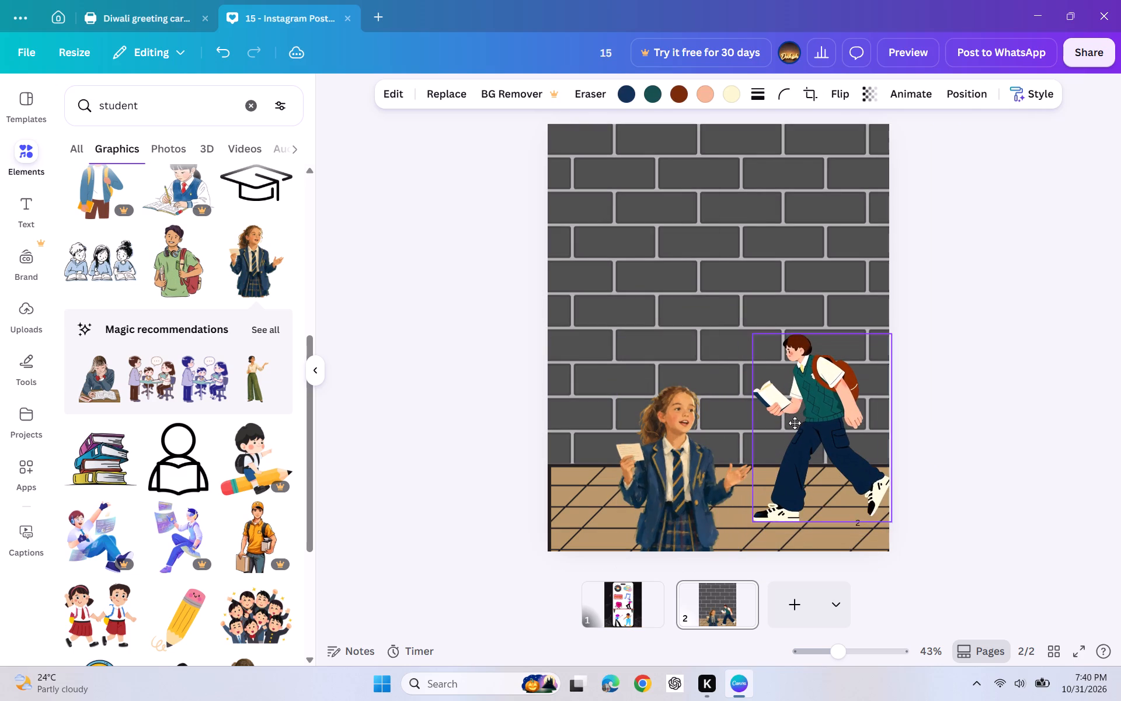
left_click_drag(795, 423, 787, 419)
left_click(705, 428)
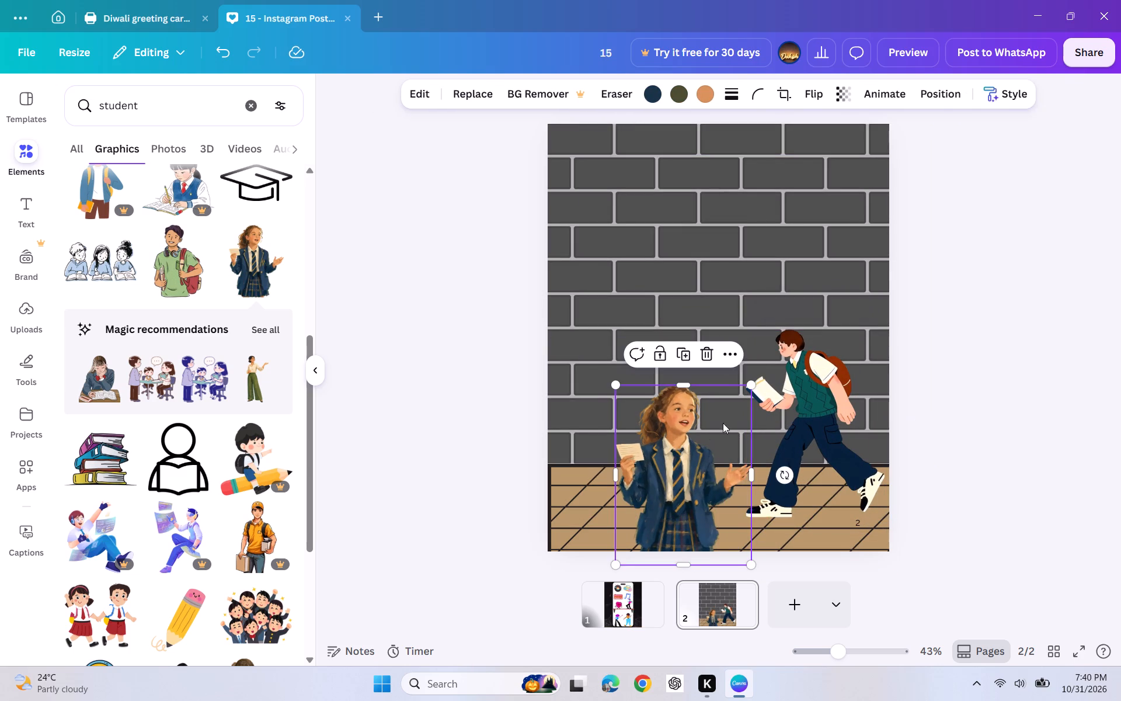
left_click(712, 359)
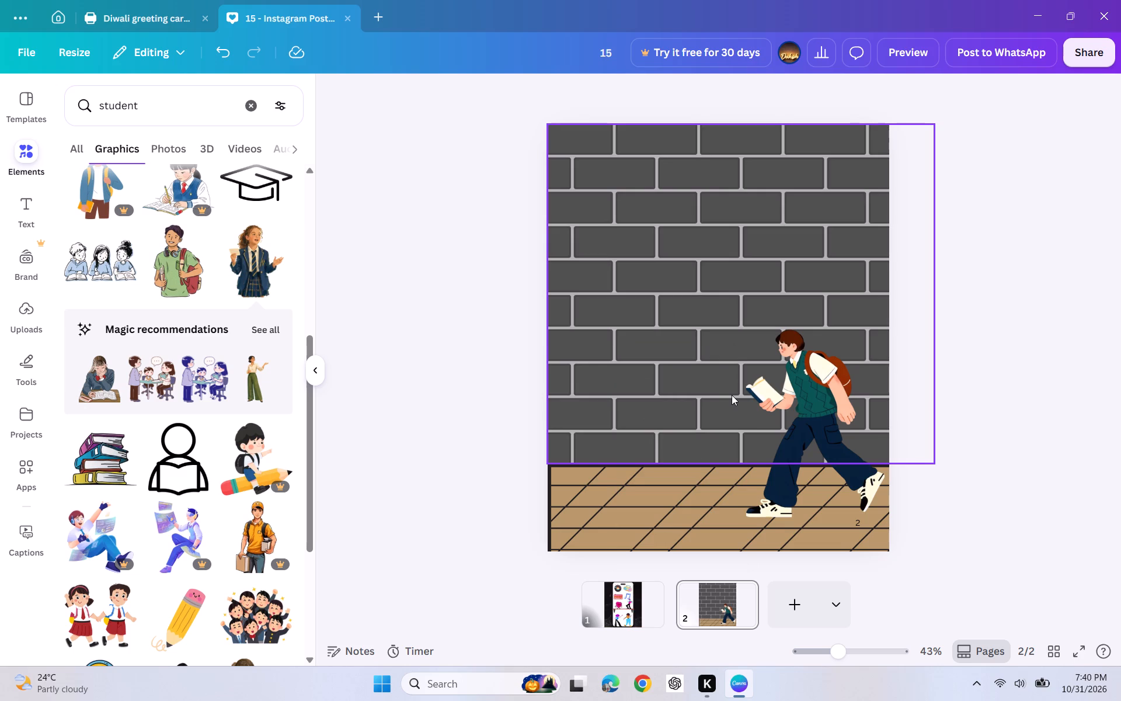
Move the walking student slightly down and left on the wooden floor.
left_click(472, 370)
left_click_drag(830, 404, 827, 413)
left_click(475, 353)
Add the boy with the star T-shirt and orange backpack from the student graphics to page 2.
scroll(239, 413, "down", 4)
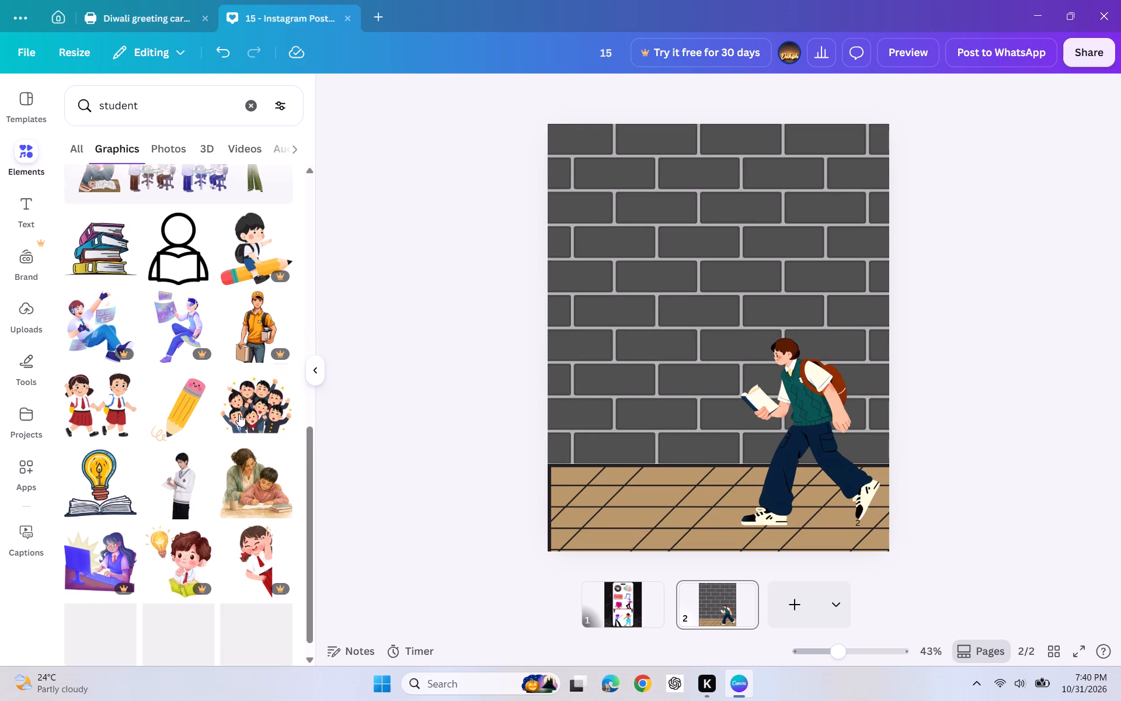
scroll(196, 453, "down", 2)
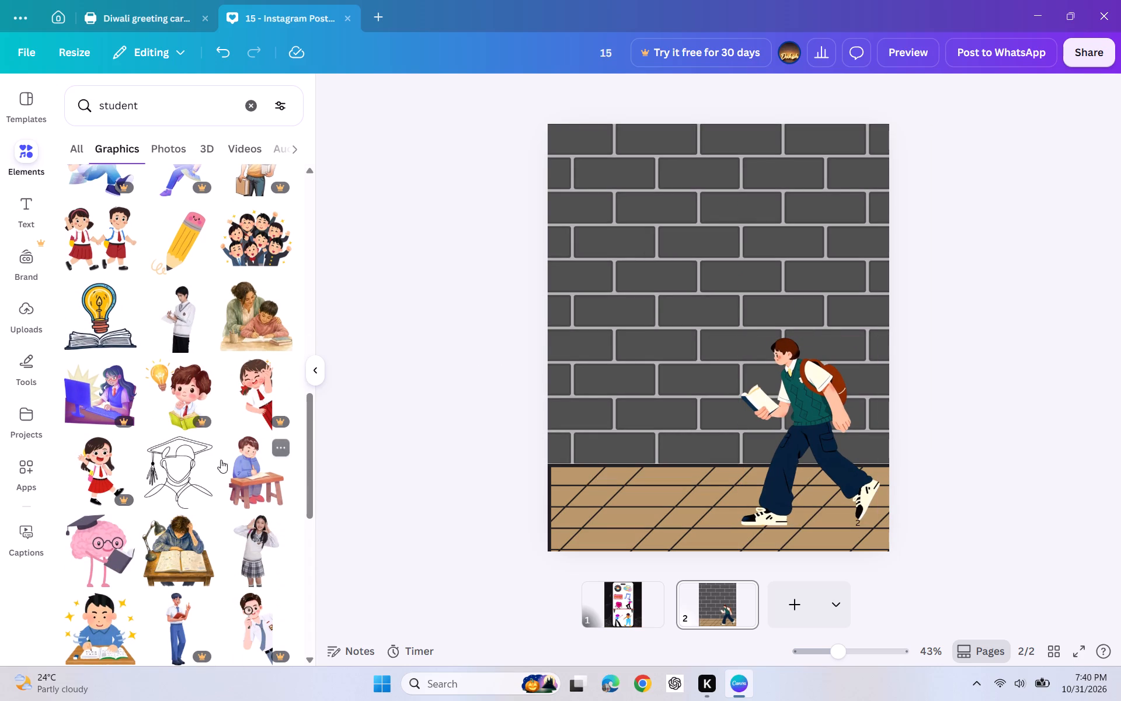
scroll(212, 470, "down", 7)
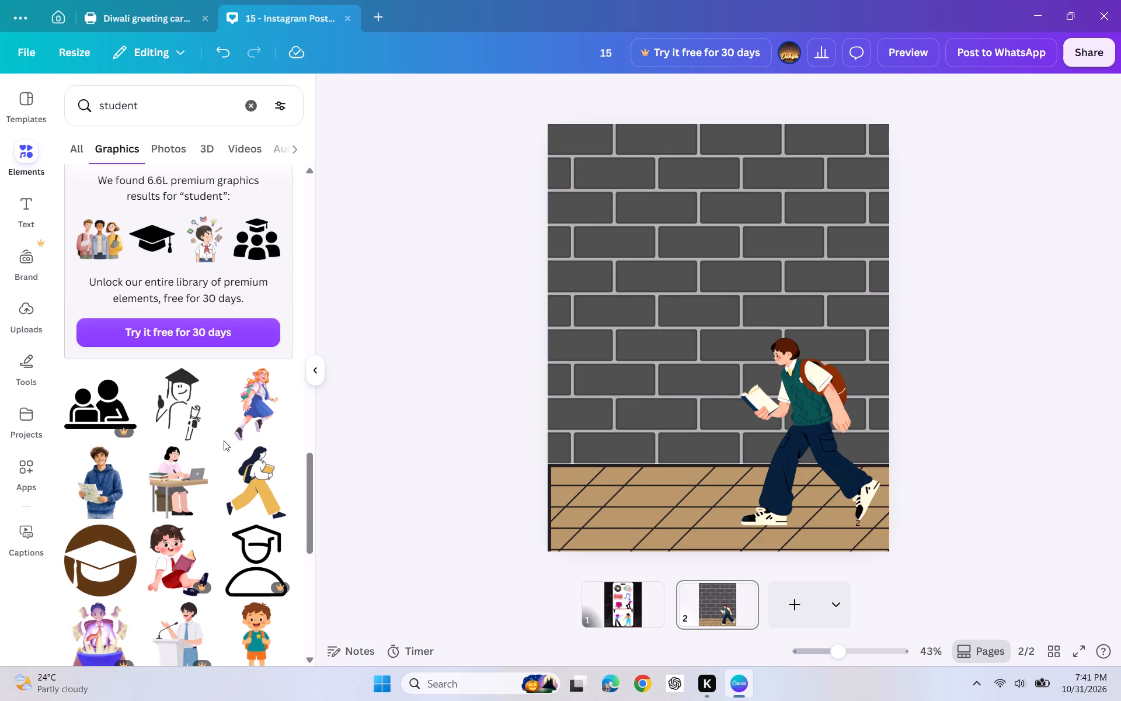
scroll(224, 438, "down", 2)
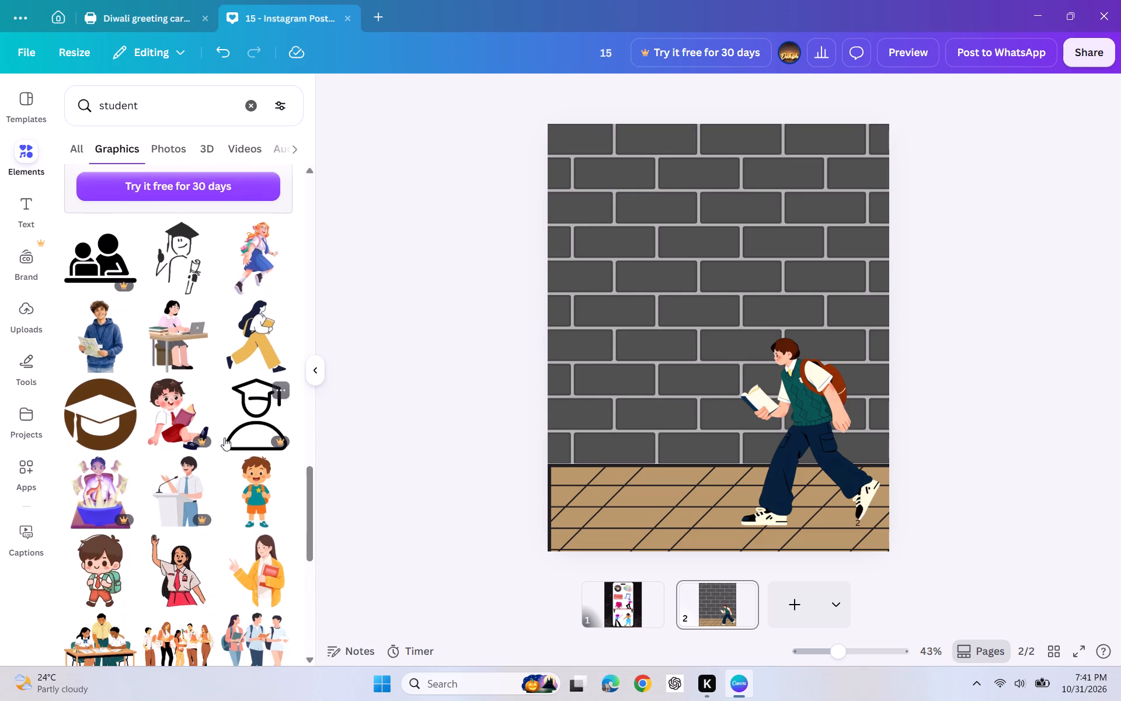
scroll(224, 438, "down", 2)
left_click_drag(259, 356, 260, 356)
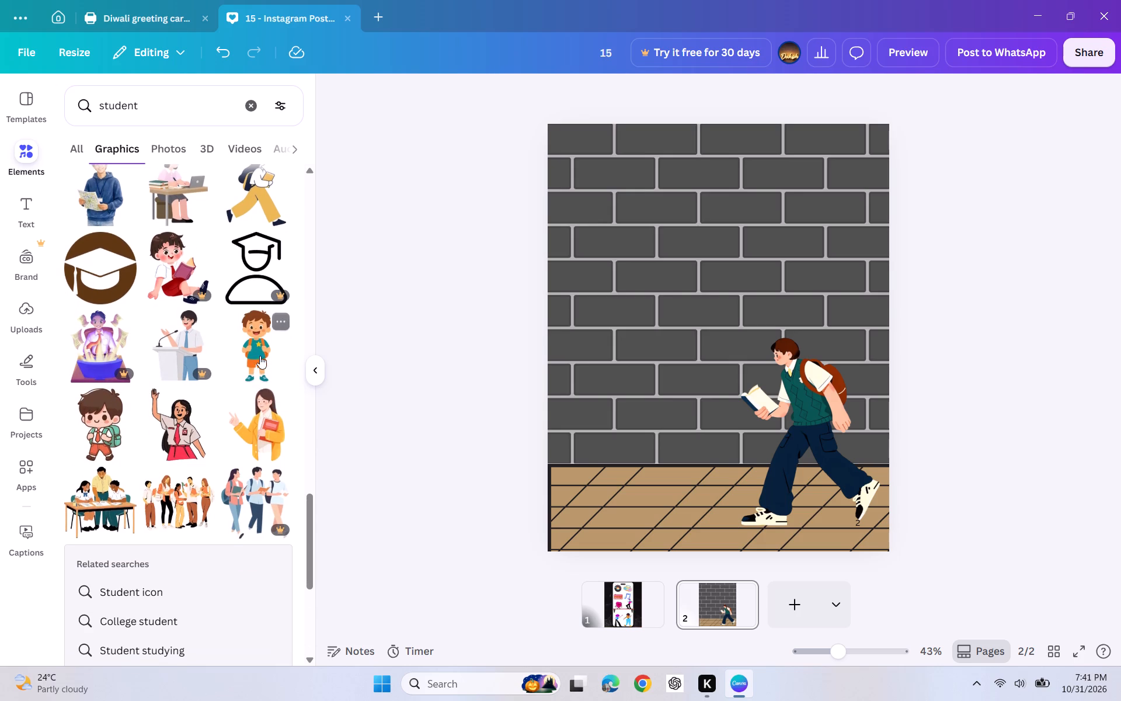
left_click_drag(260, 356, 569, 498)
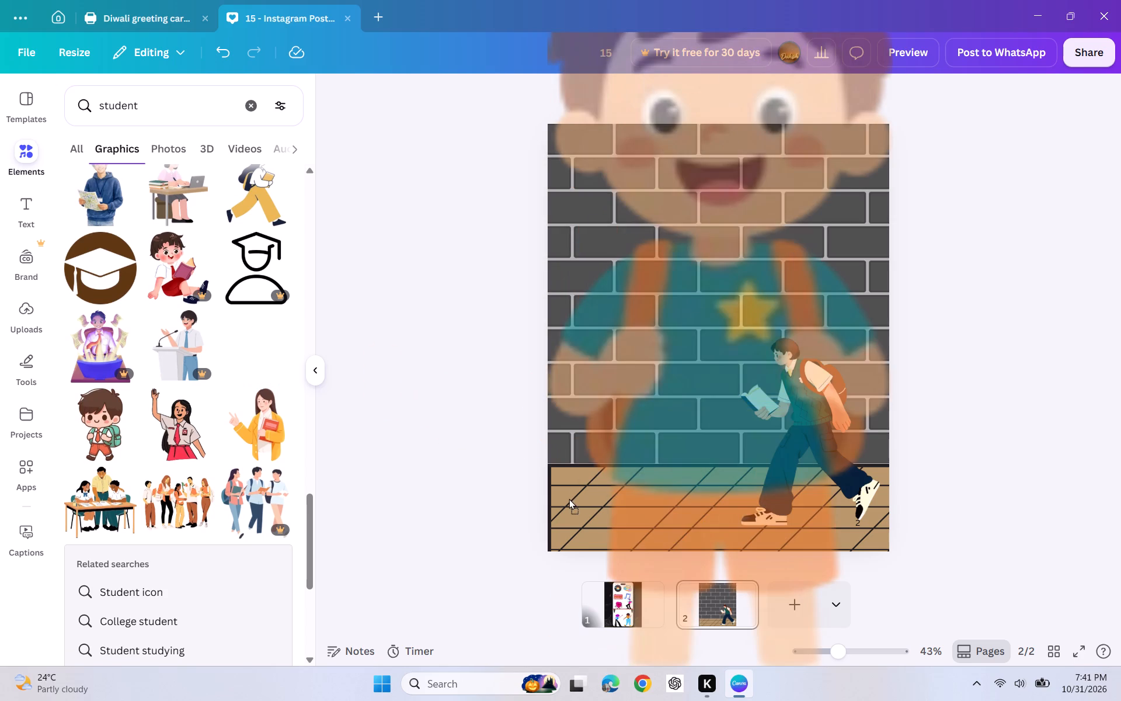
left_click_drag(569, 498, 581, 473)
left_click(725, 274)
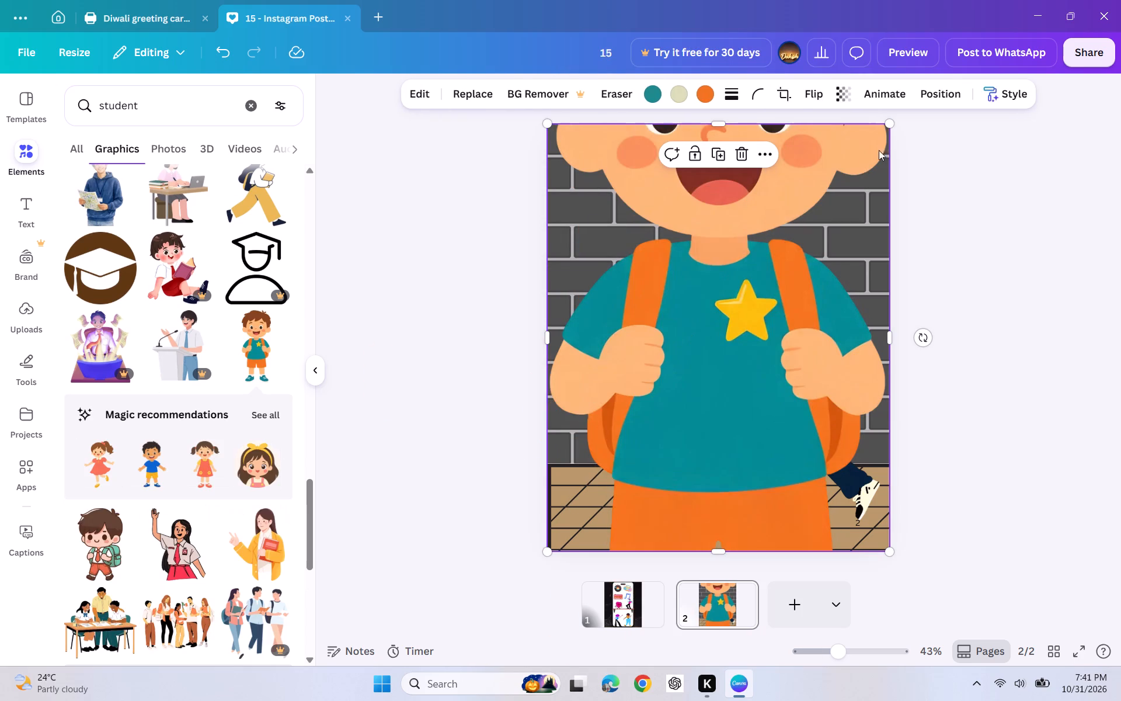
left_click(862, 161)
Shrink the boy with the star T-shirt to about half width and extend his crop upward to include his whole head.
left_click_drag(892, 121, 824, 168)
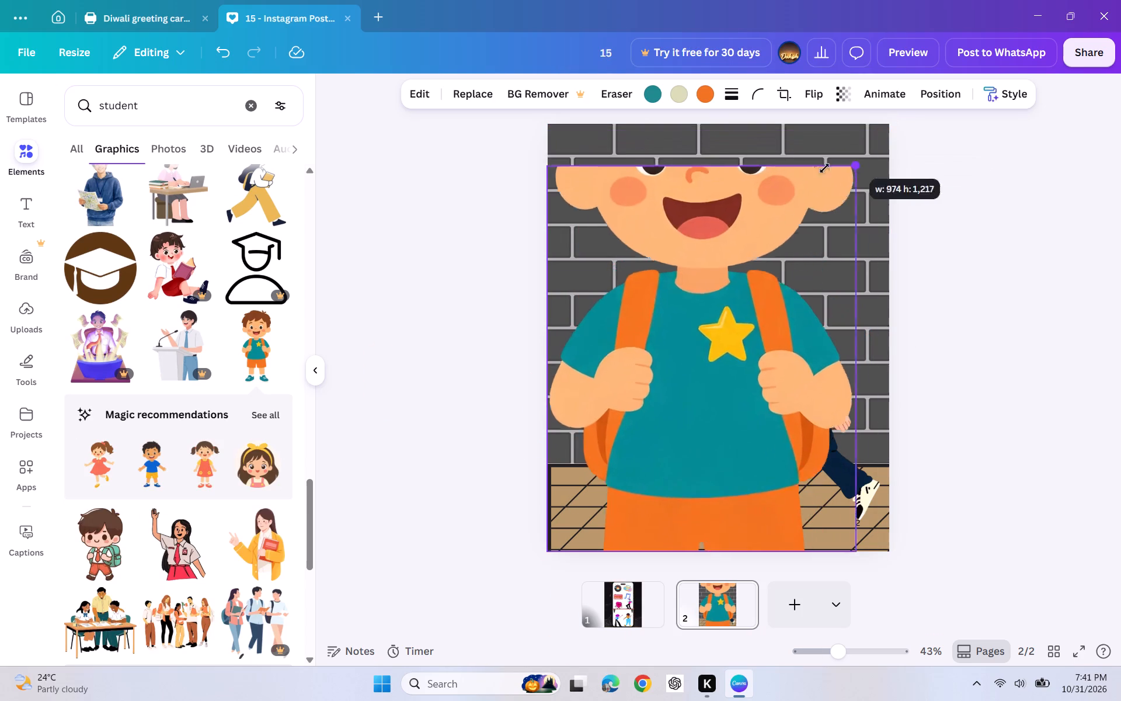
left_click_drag(824, 168, 695, 279)
left_click_drag(632, 313, 645, 227)
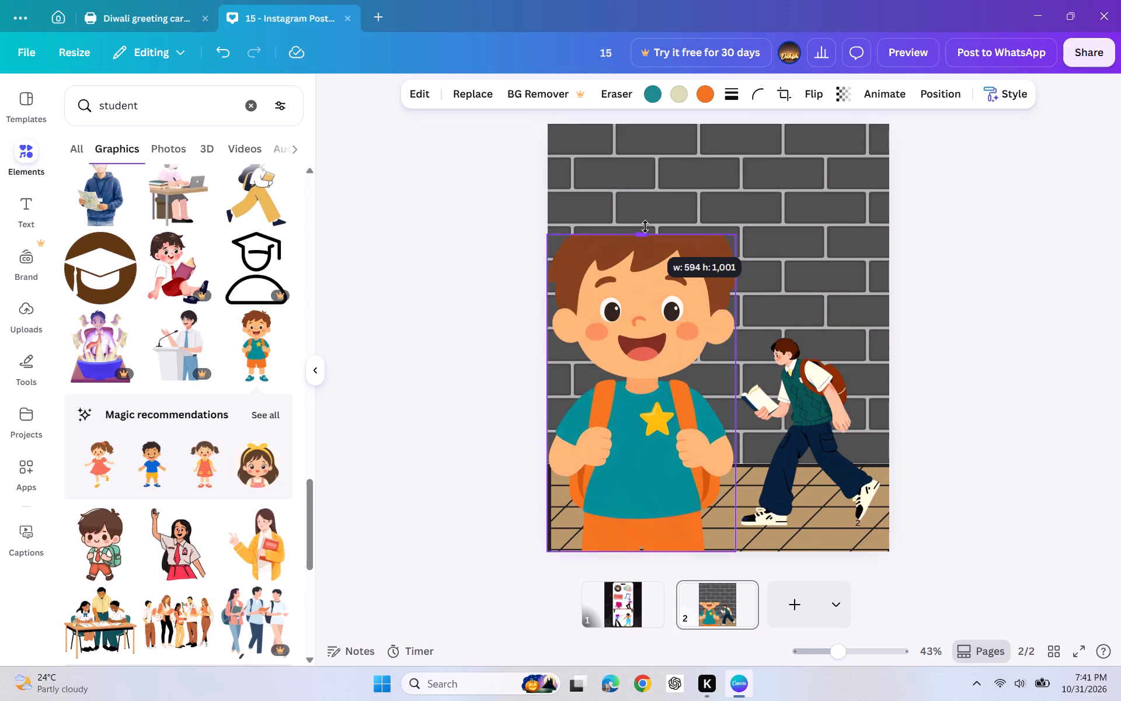
left_click_drag(645, 227, 664, 173)
Move the boy up the page at slightly reduced size and extend his crop downward to include his legs and shoes.
left_click_drag(643, 231, 685, 246)
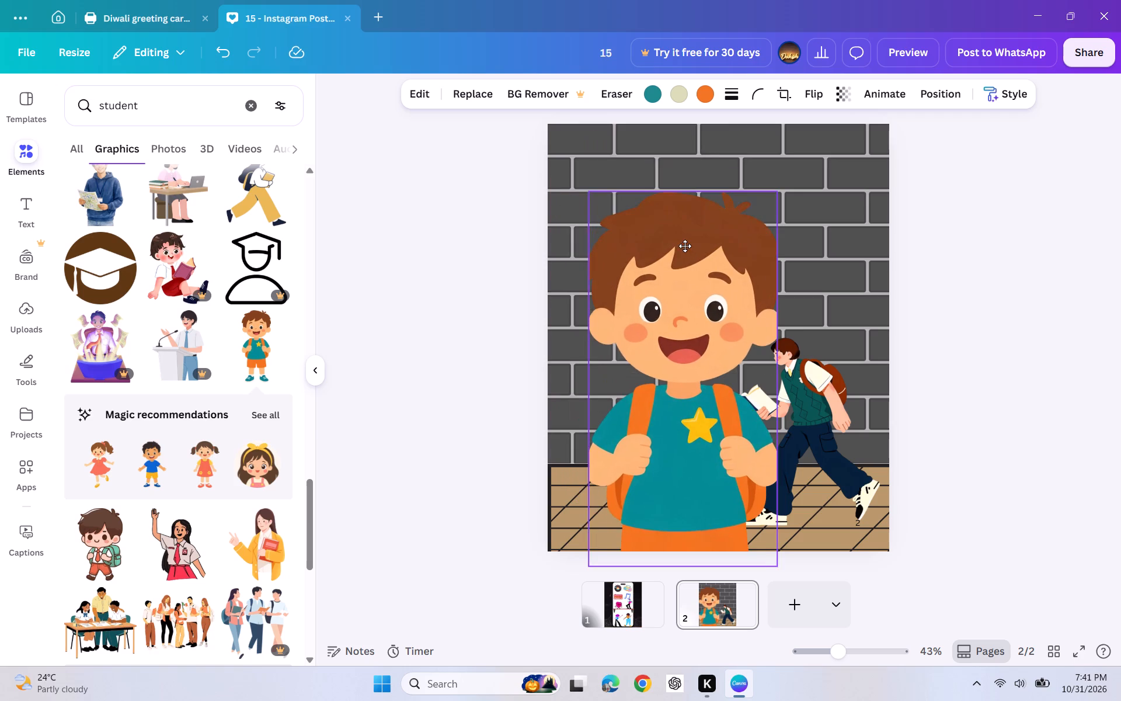
left_click_drag(685, 246, 674, 236)
left_click(575, 175)
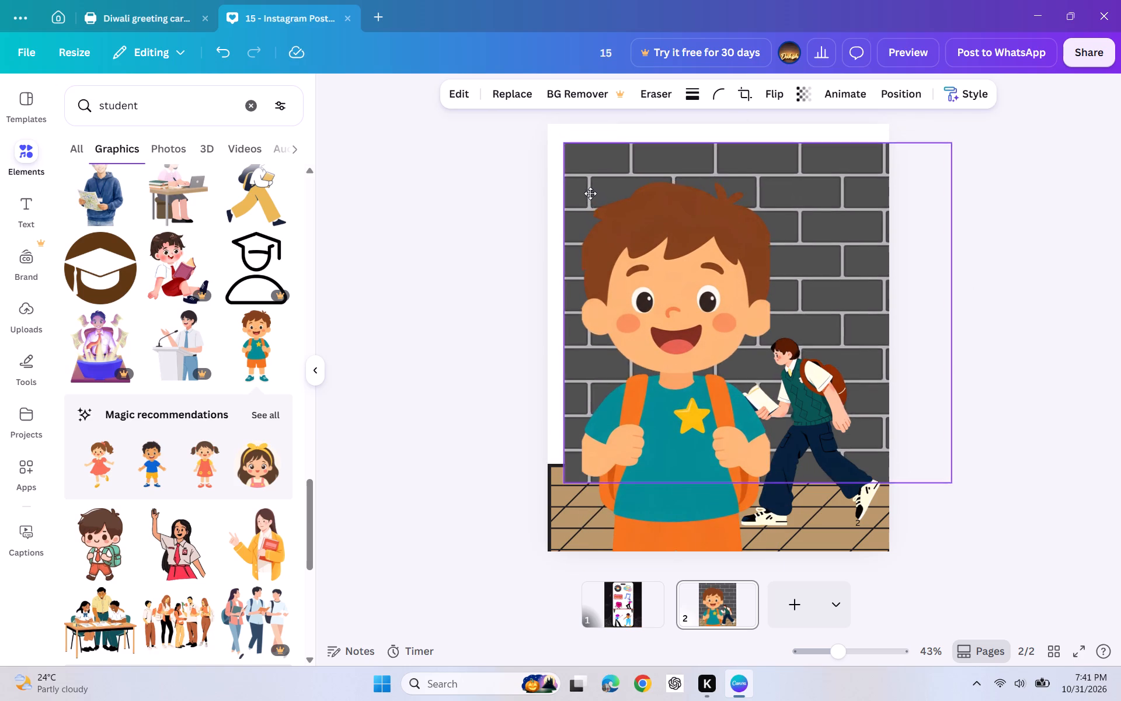
left_click(635, 242)
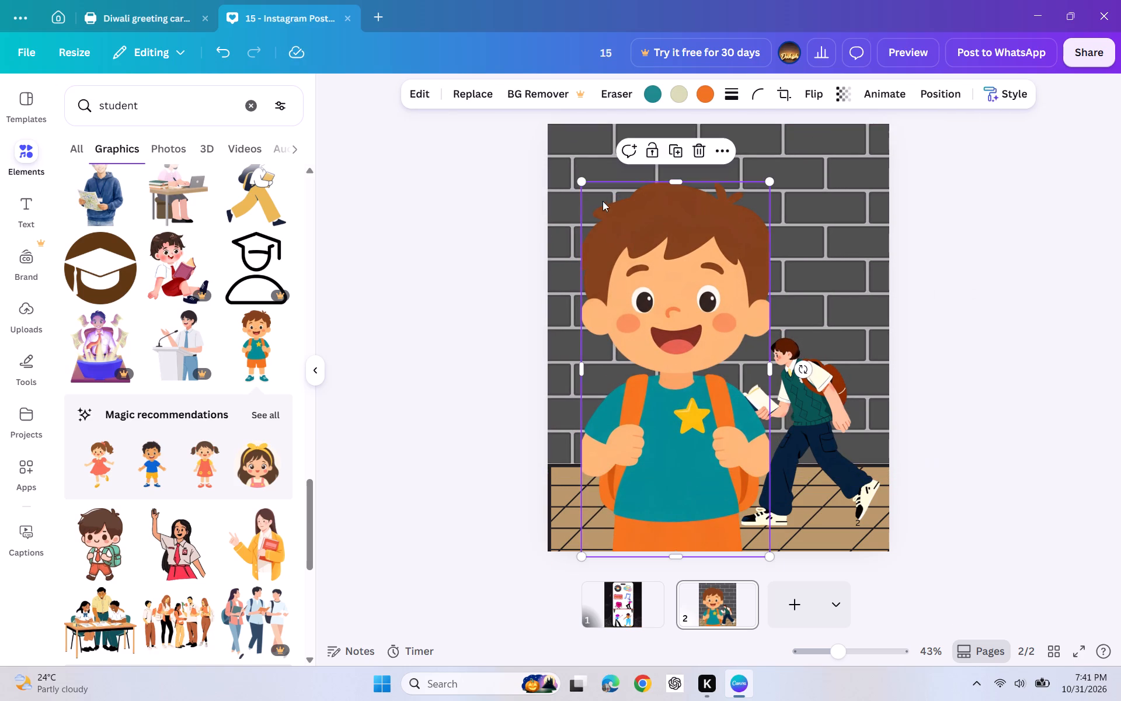
left_click_drag(584, 180, 597, 198)
left_click_drag(651, 280, 642, 252)
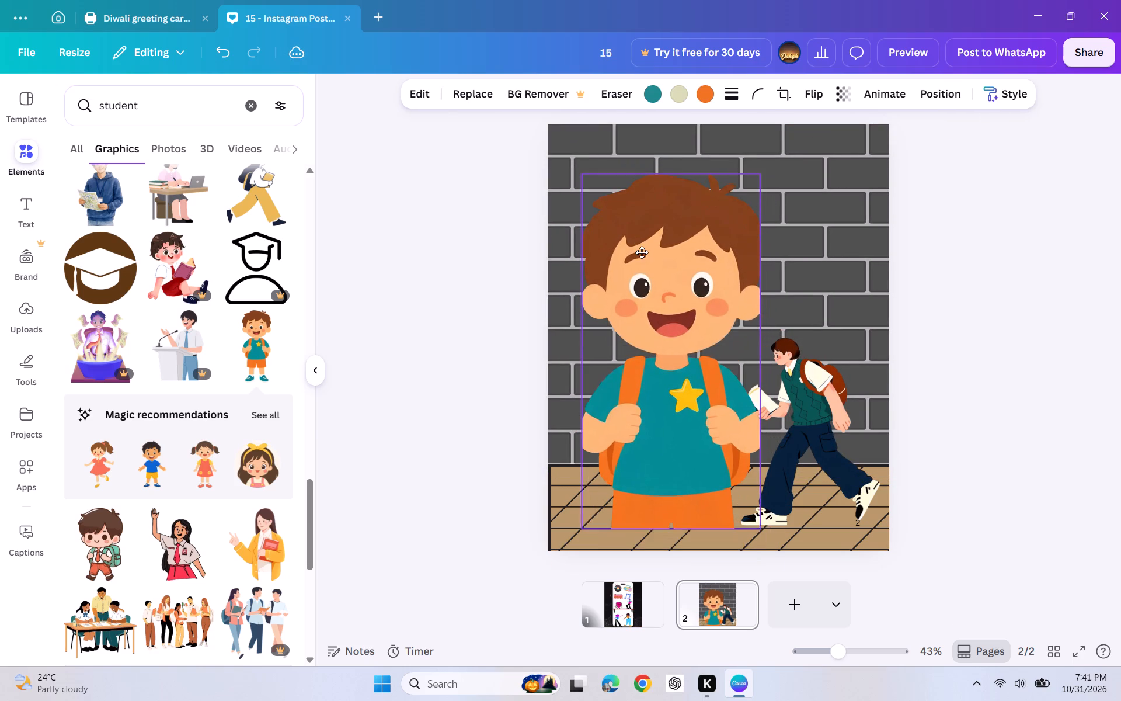
left_click_drag(642, 252, 642, 251)
left_click_drag(664, 524, 664, 528)
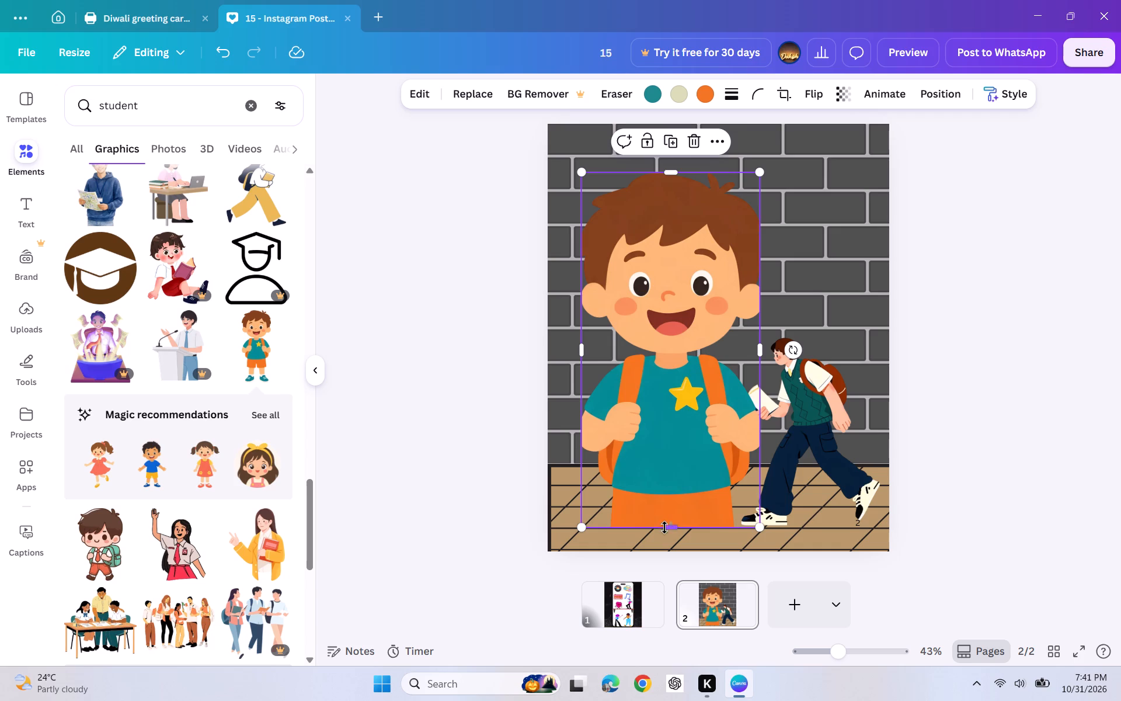
left_click_drag(664, 528, 654, 571)
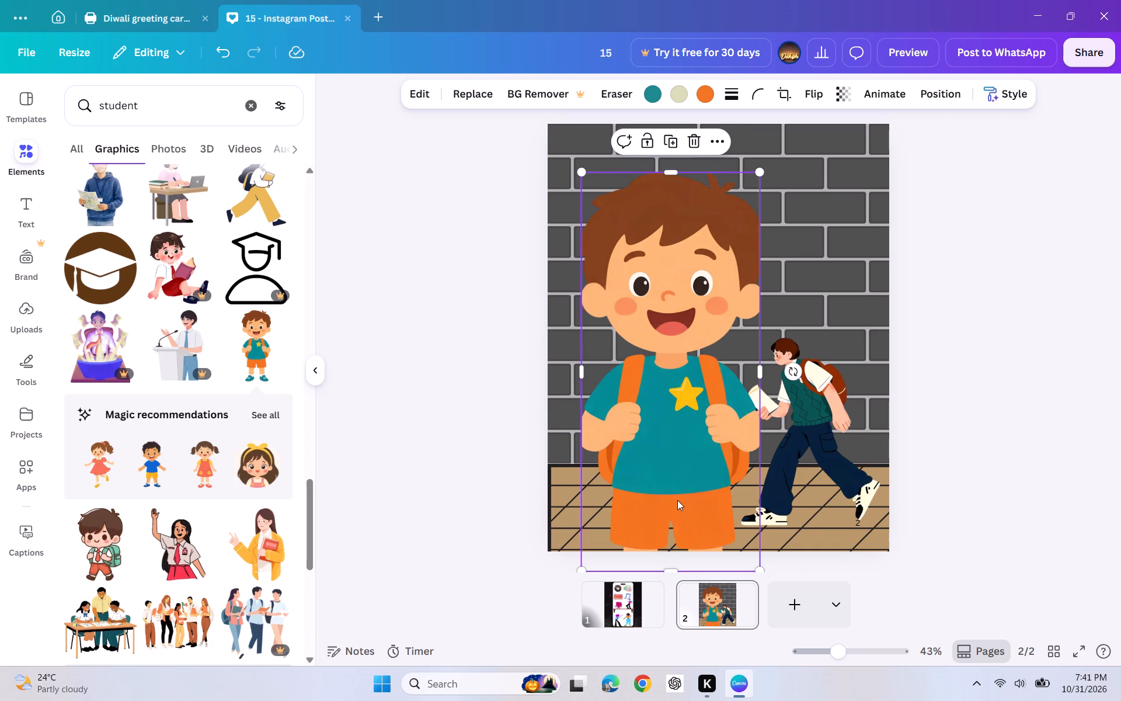
left_click_drag(678, 495, 680, 407)
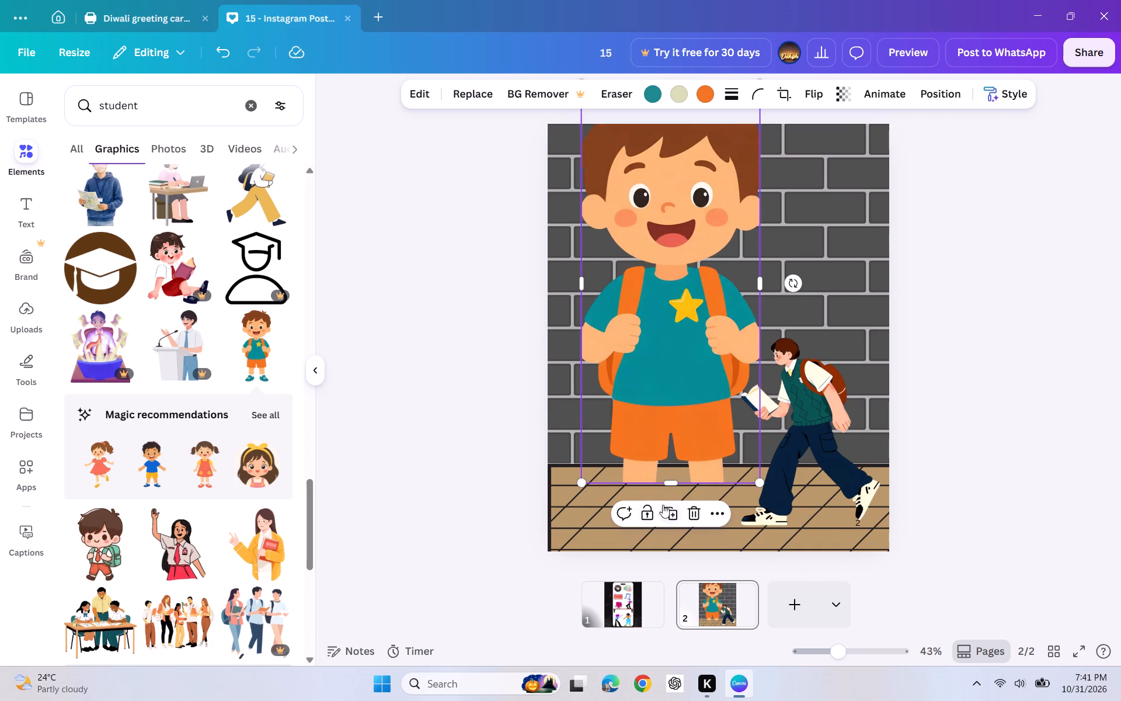
left_click_drag(673, 483, 665, 554)
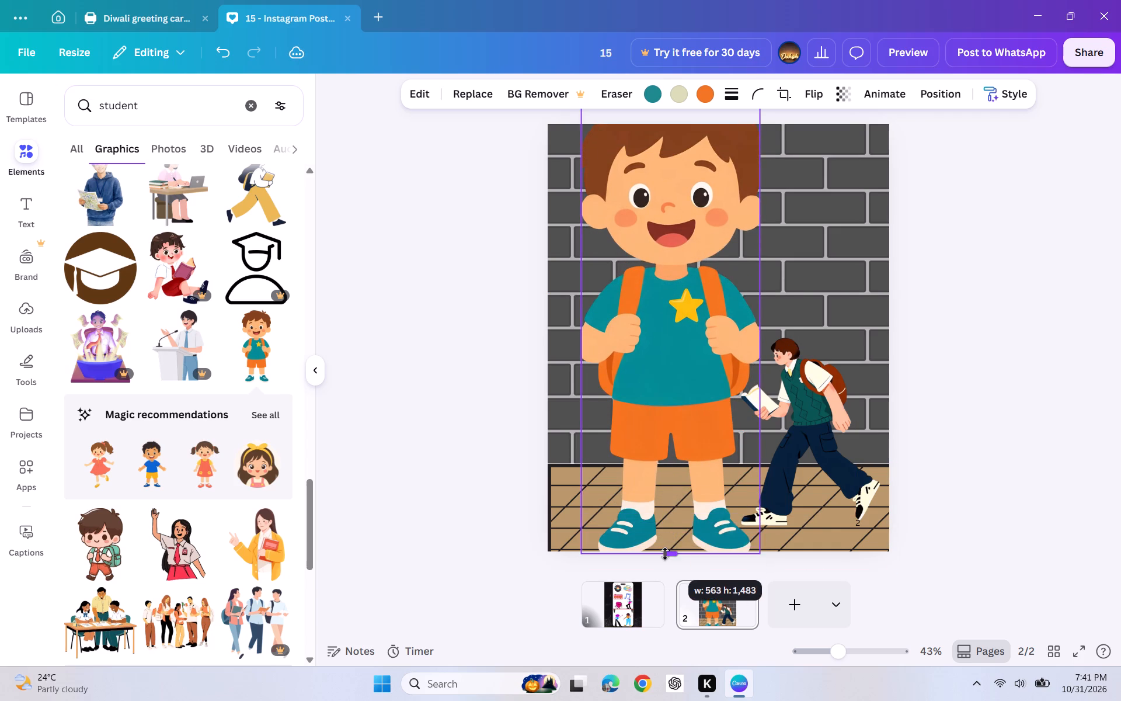
left_click_drag(665, 554, 665, 559)
Scale the full-length boy down to smaller than the walking student and stand him on the wooden floor in front of that student.
left_click_drag(674, 372, 690, 414)
left_click_drag(746, 235, 729, 293)
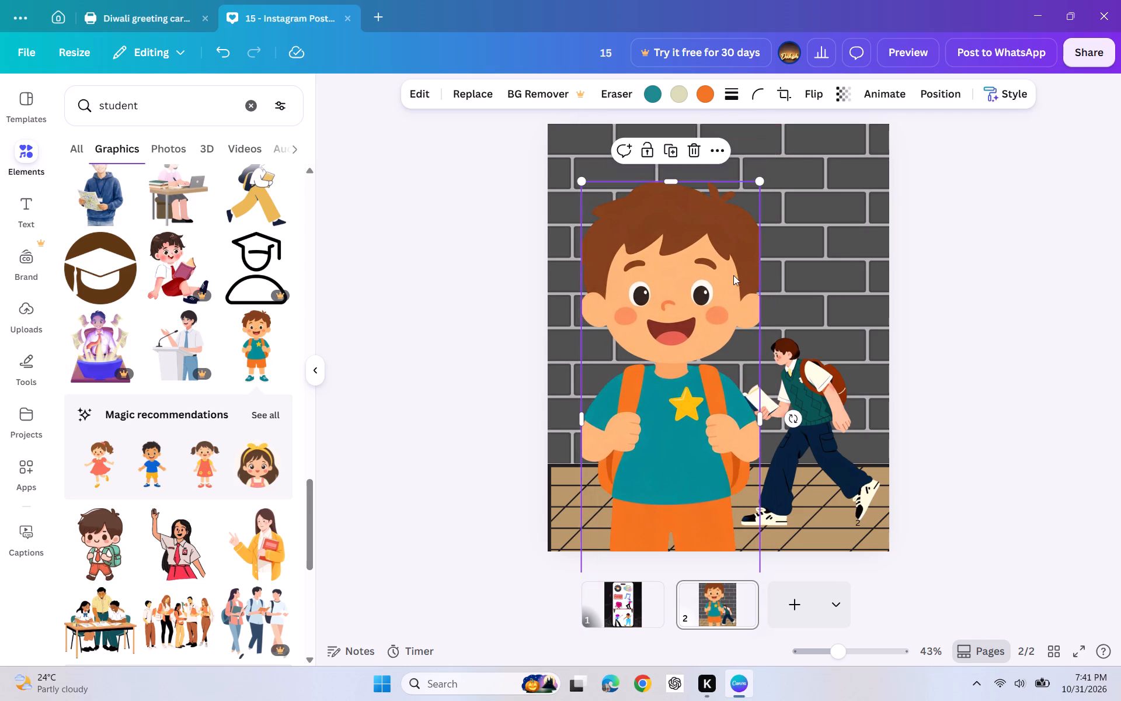
left_click_drag(759, 179, 680, 302)
left_click_drag(663, 369, 662, 377)
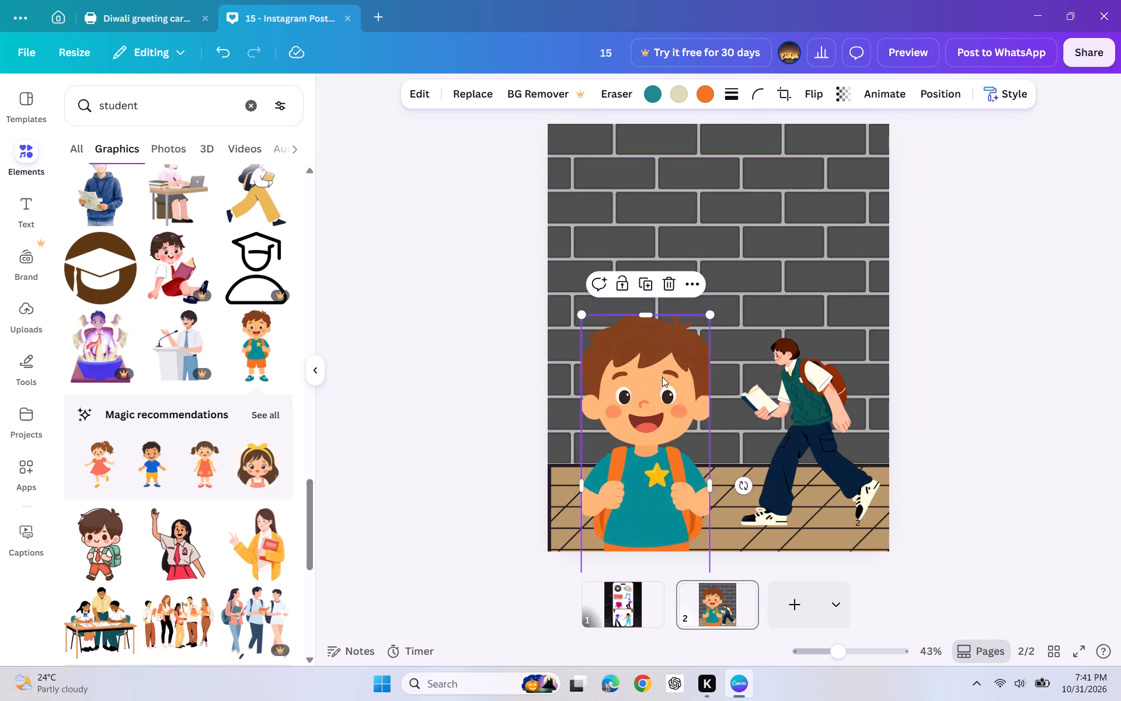
left_click_drag(662, 377, 665, 261)
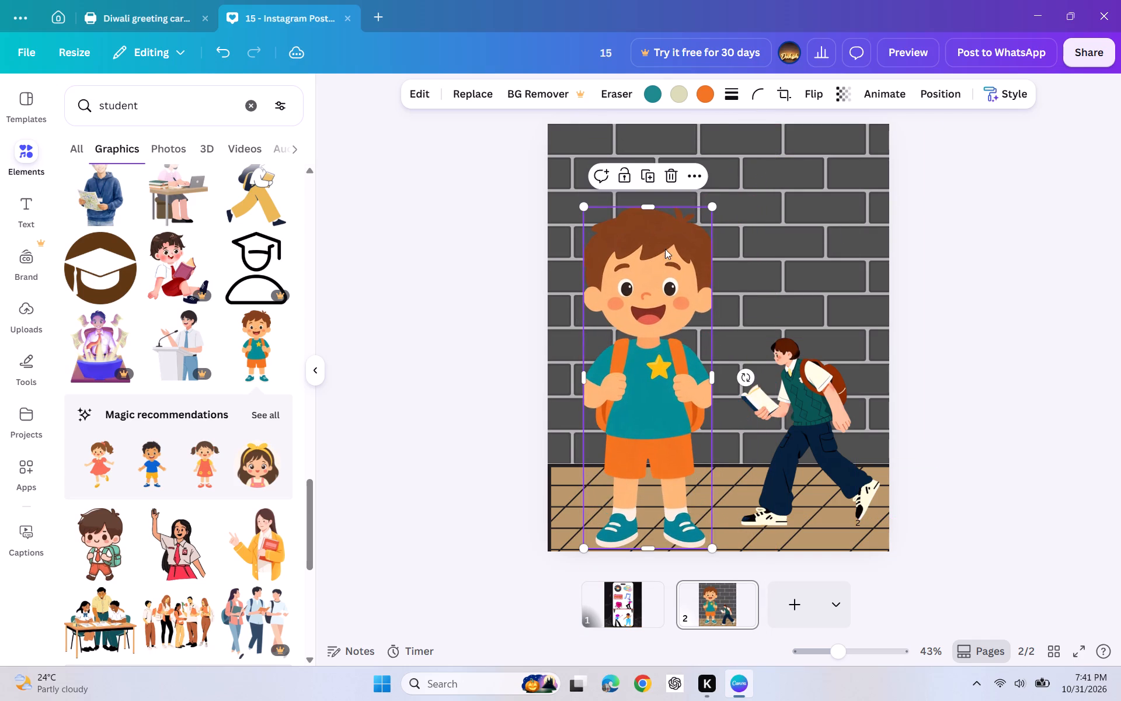
left_click_drag(709, 209, 617, 367)
left_click_drag(605, 403, 649, 353)
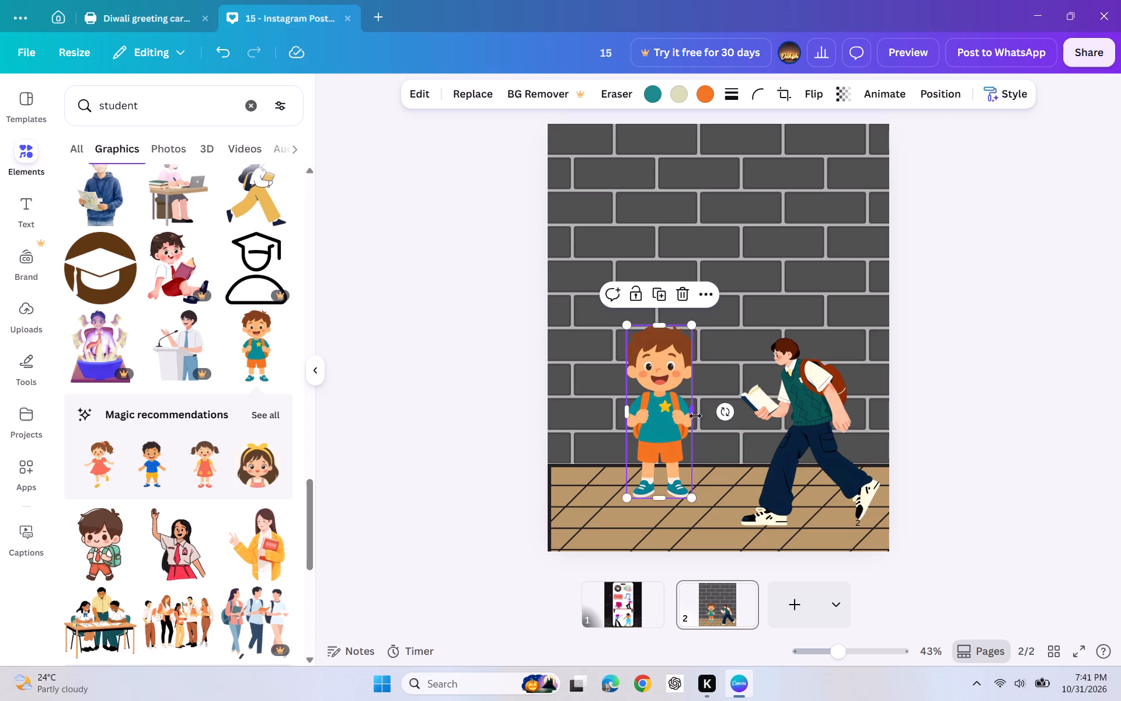